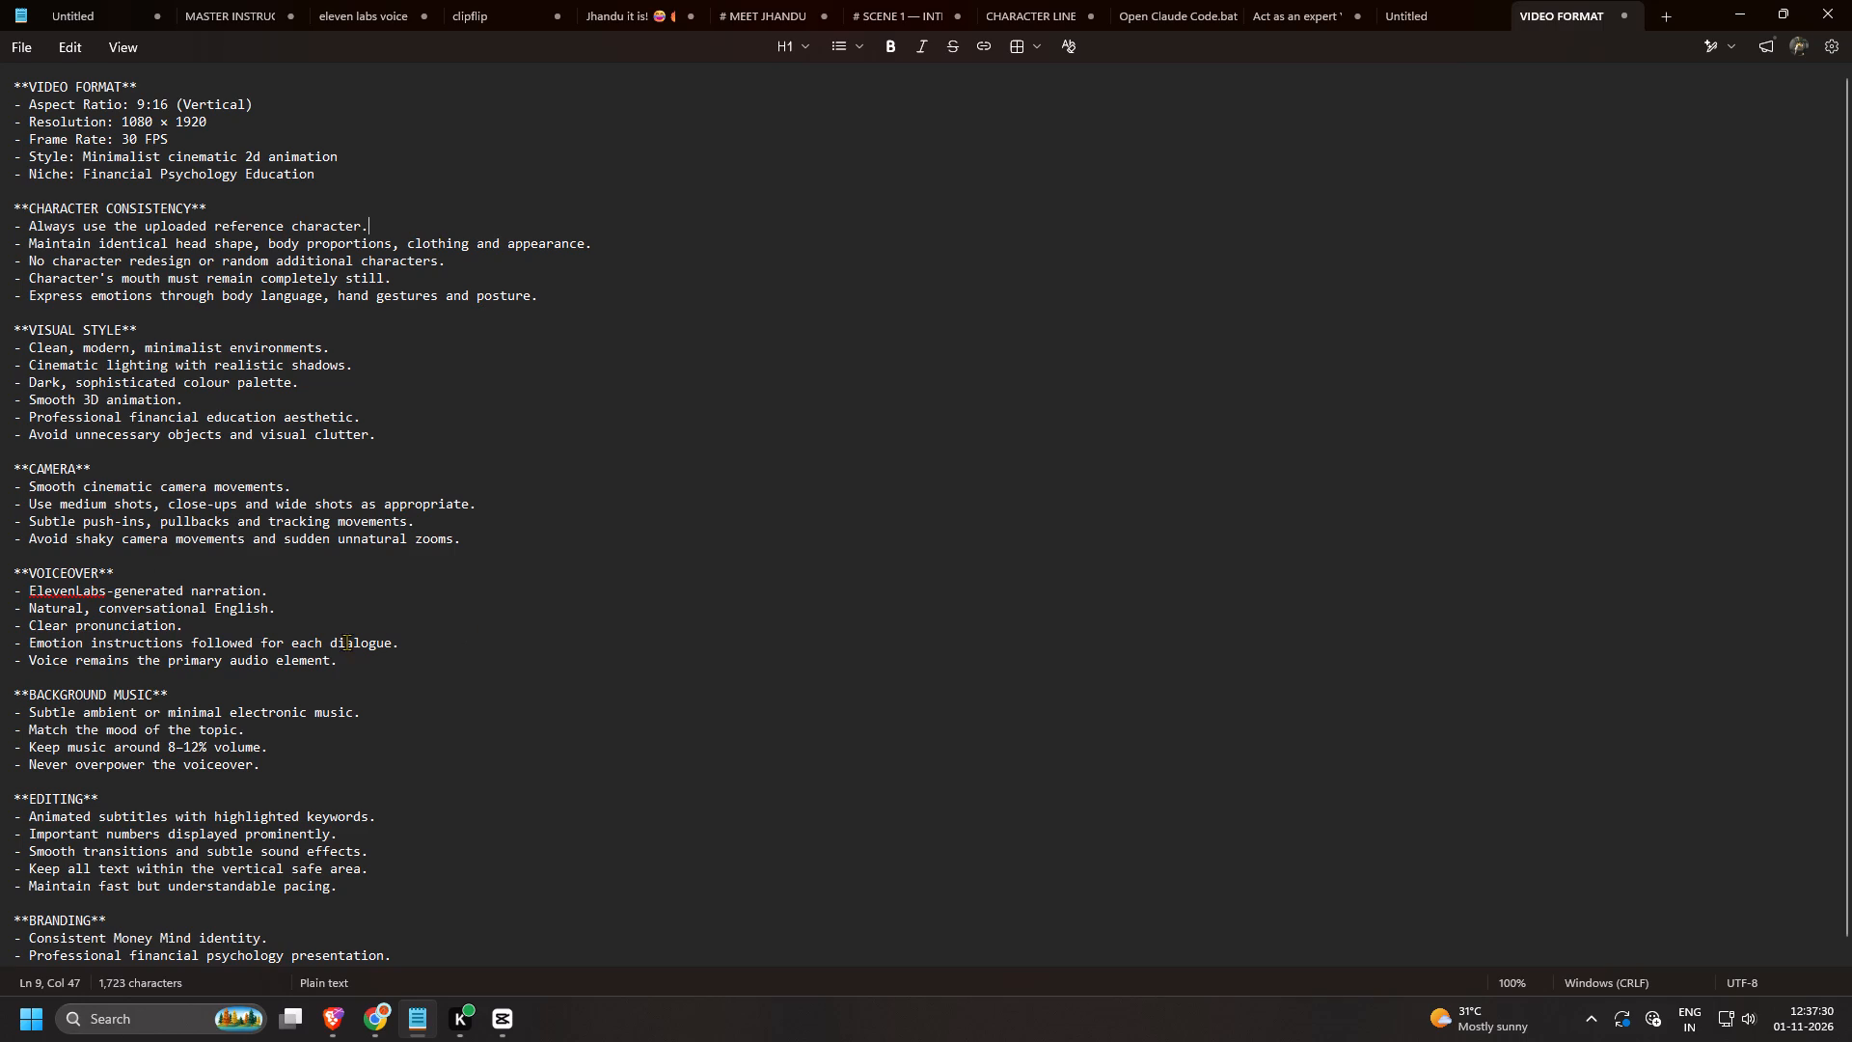
drag(342, 664, 4, 581)
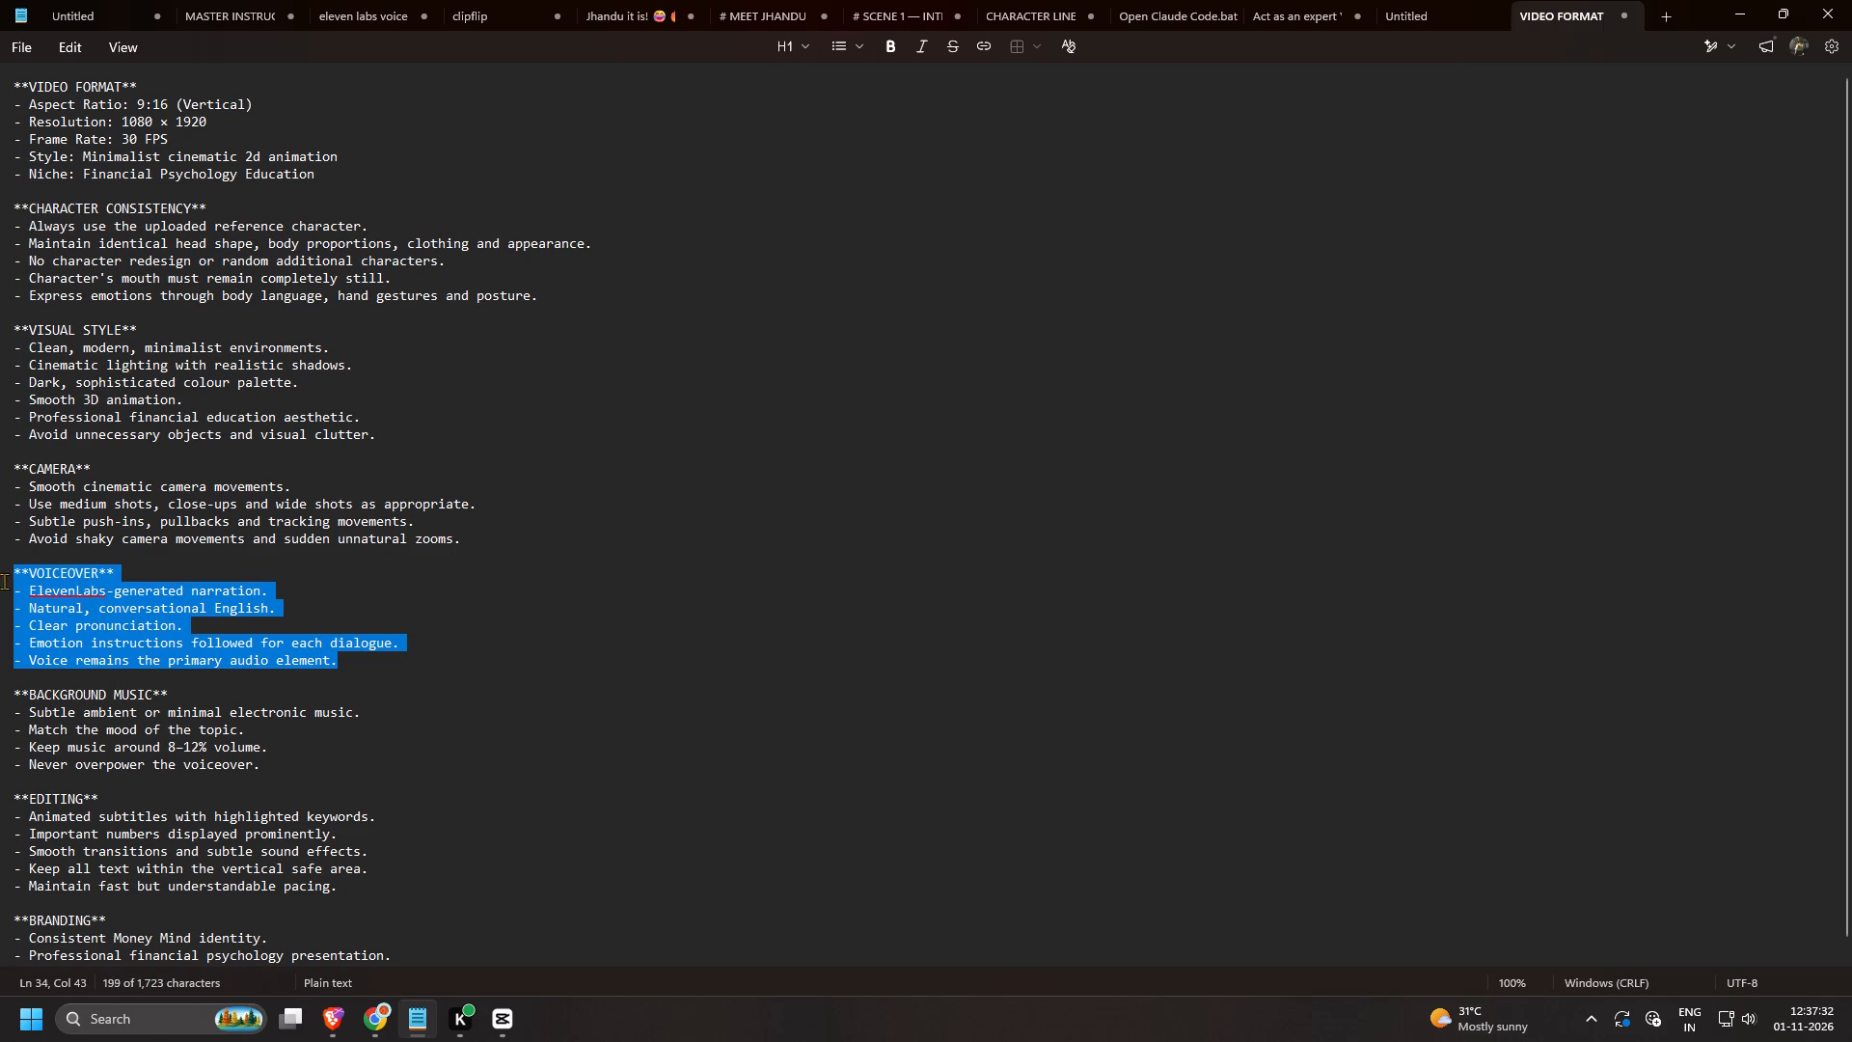
drag(4, 581, 11, 588)
click(19, 590)
drag(23, 590, 160, 631)
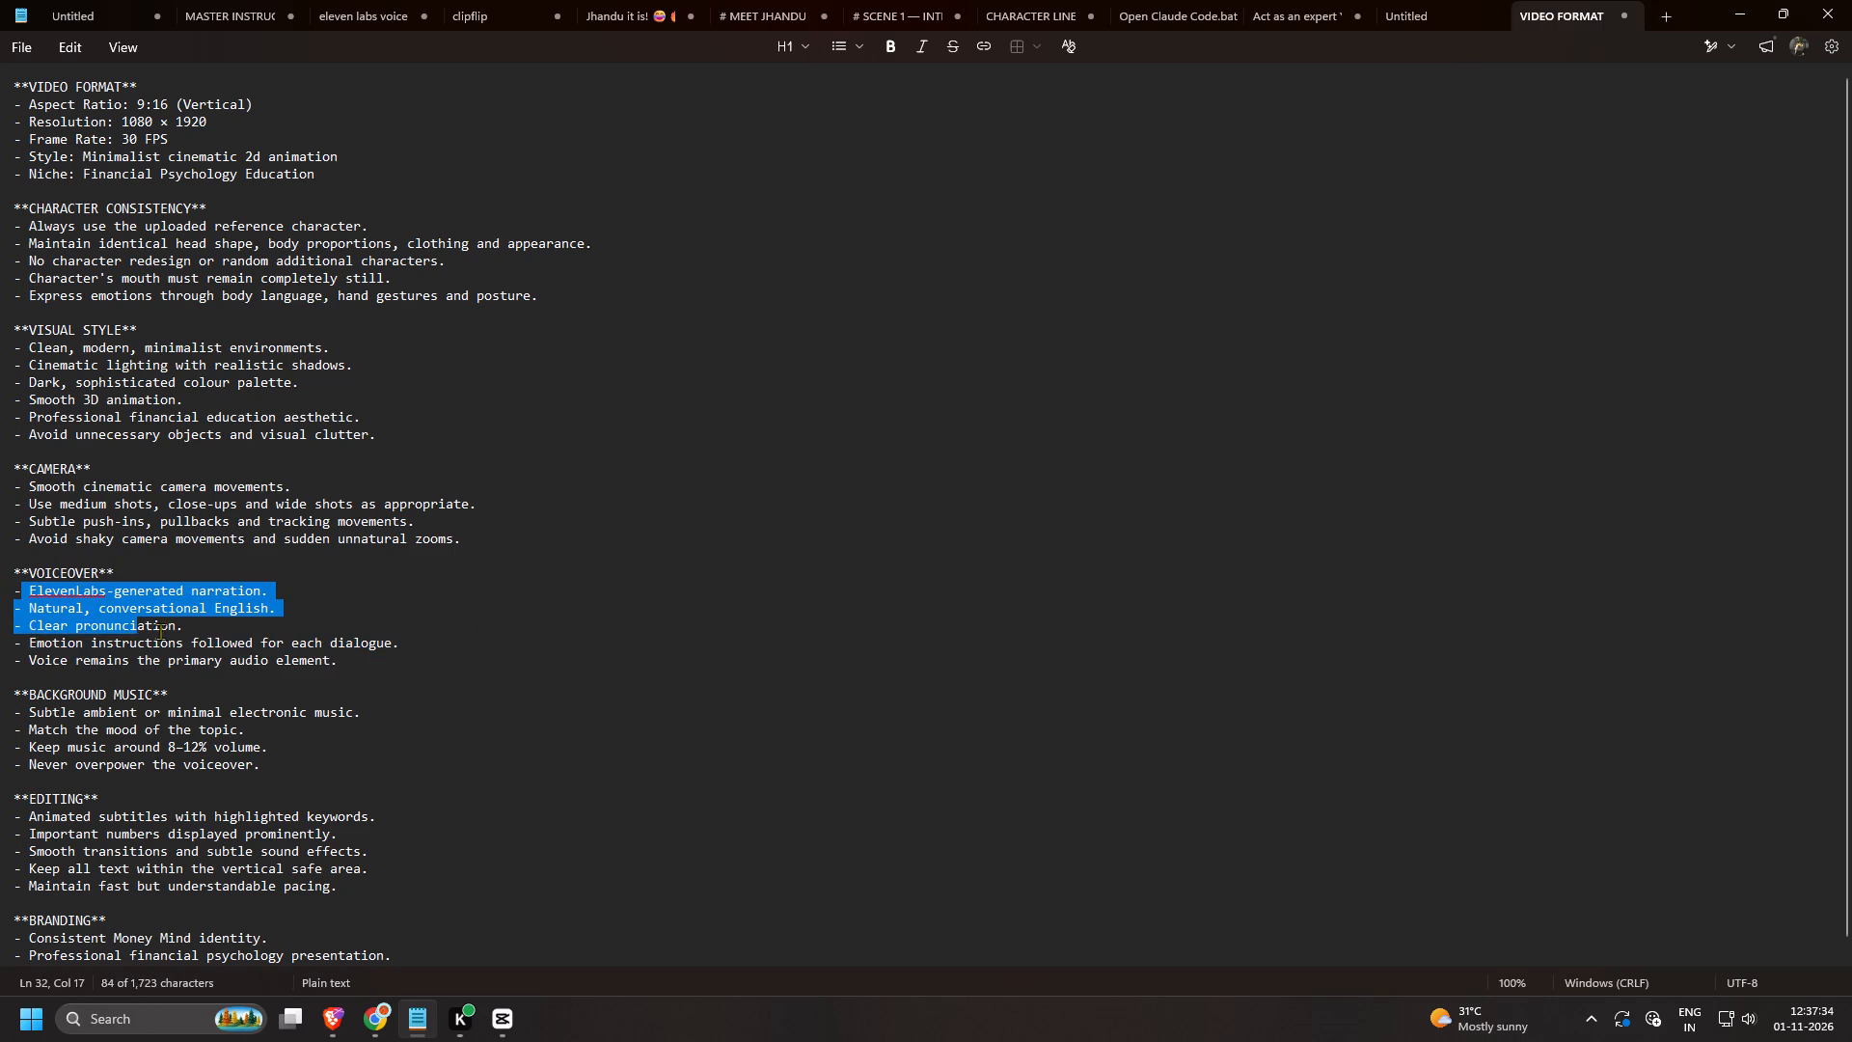
drag(160, 631, 360, 671)
key(BackSpace)
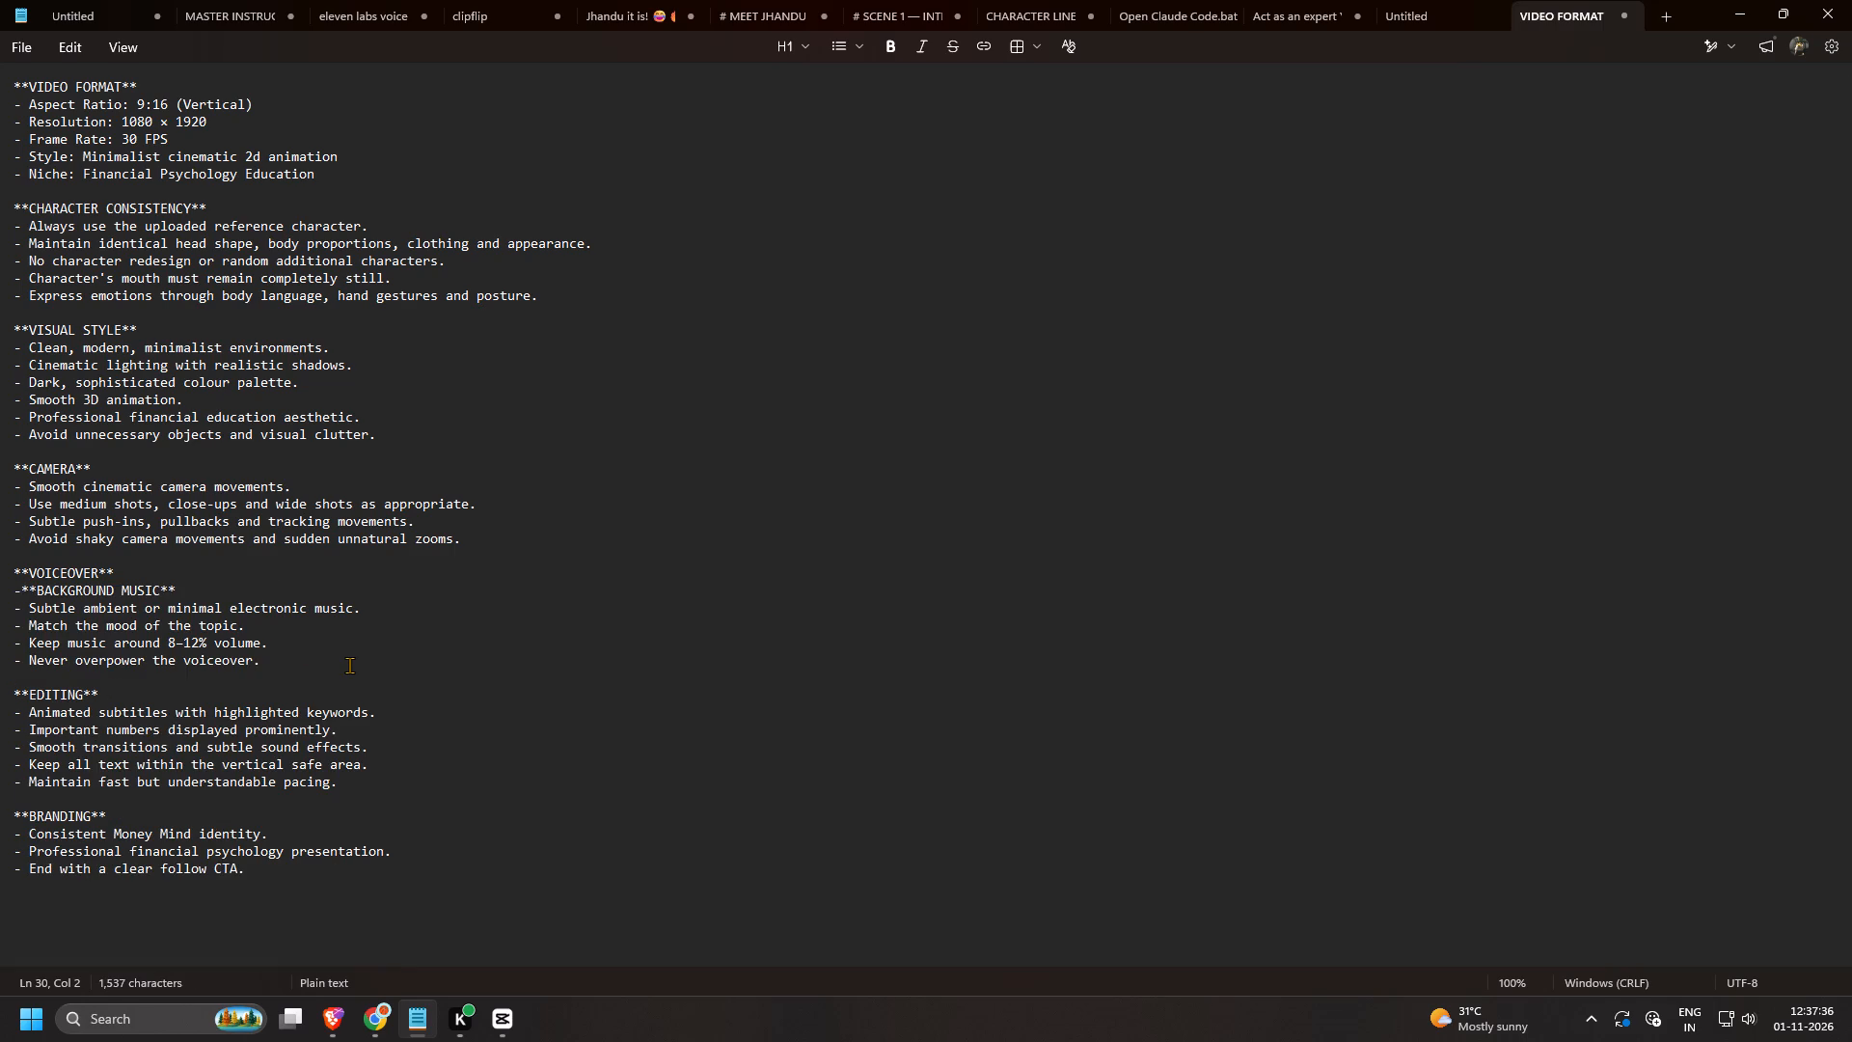
key(Return)
key(Return)
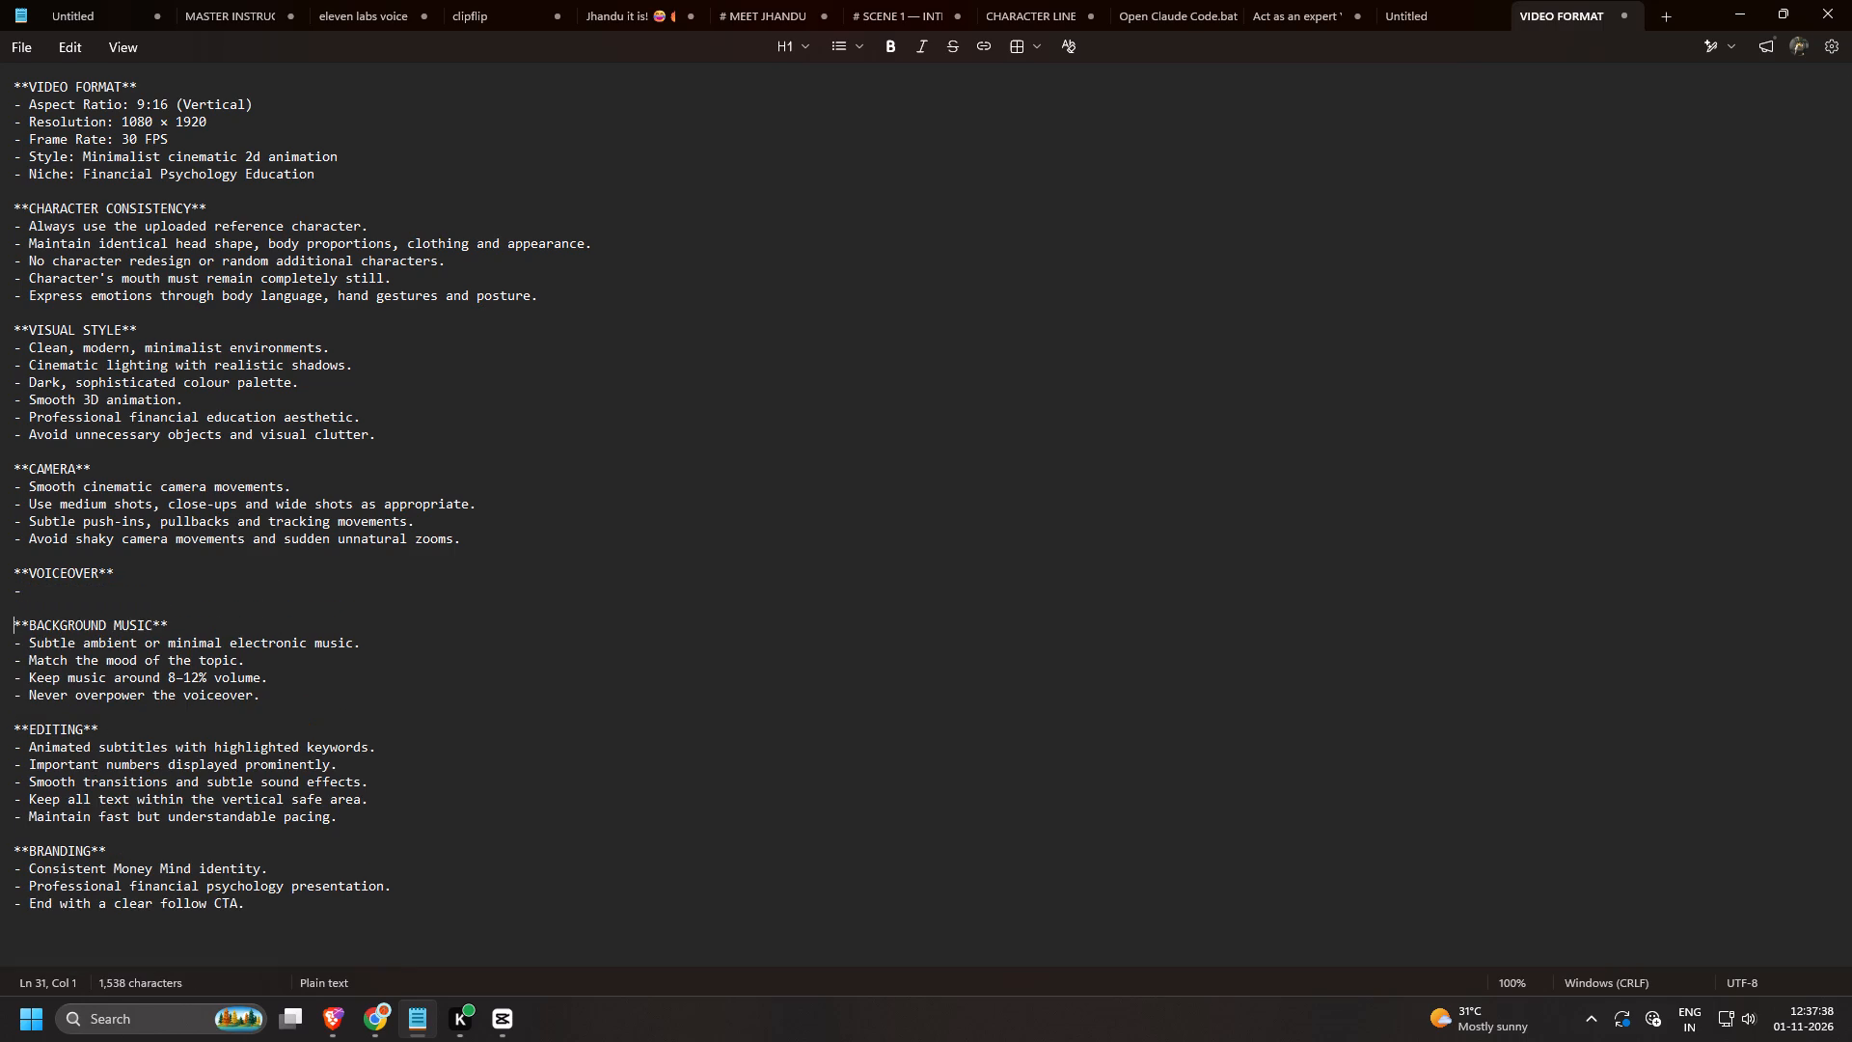
Enter "get from voice over folder" as the bullet under VOICEOVER.
key(Up)
key(Up)
key(Right)
key(space)
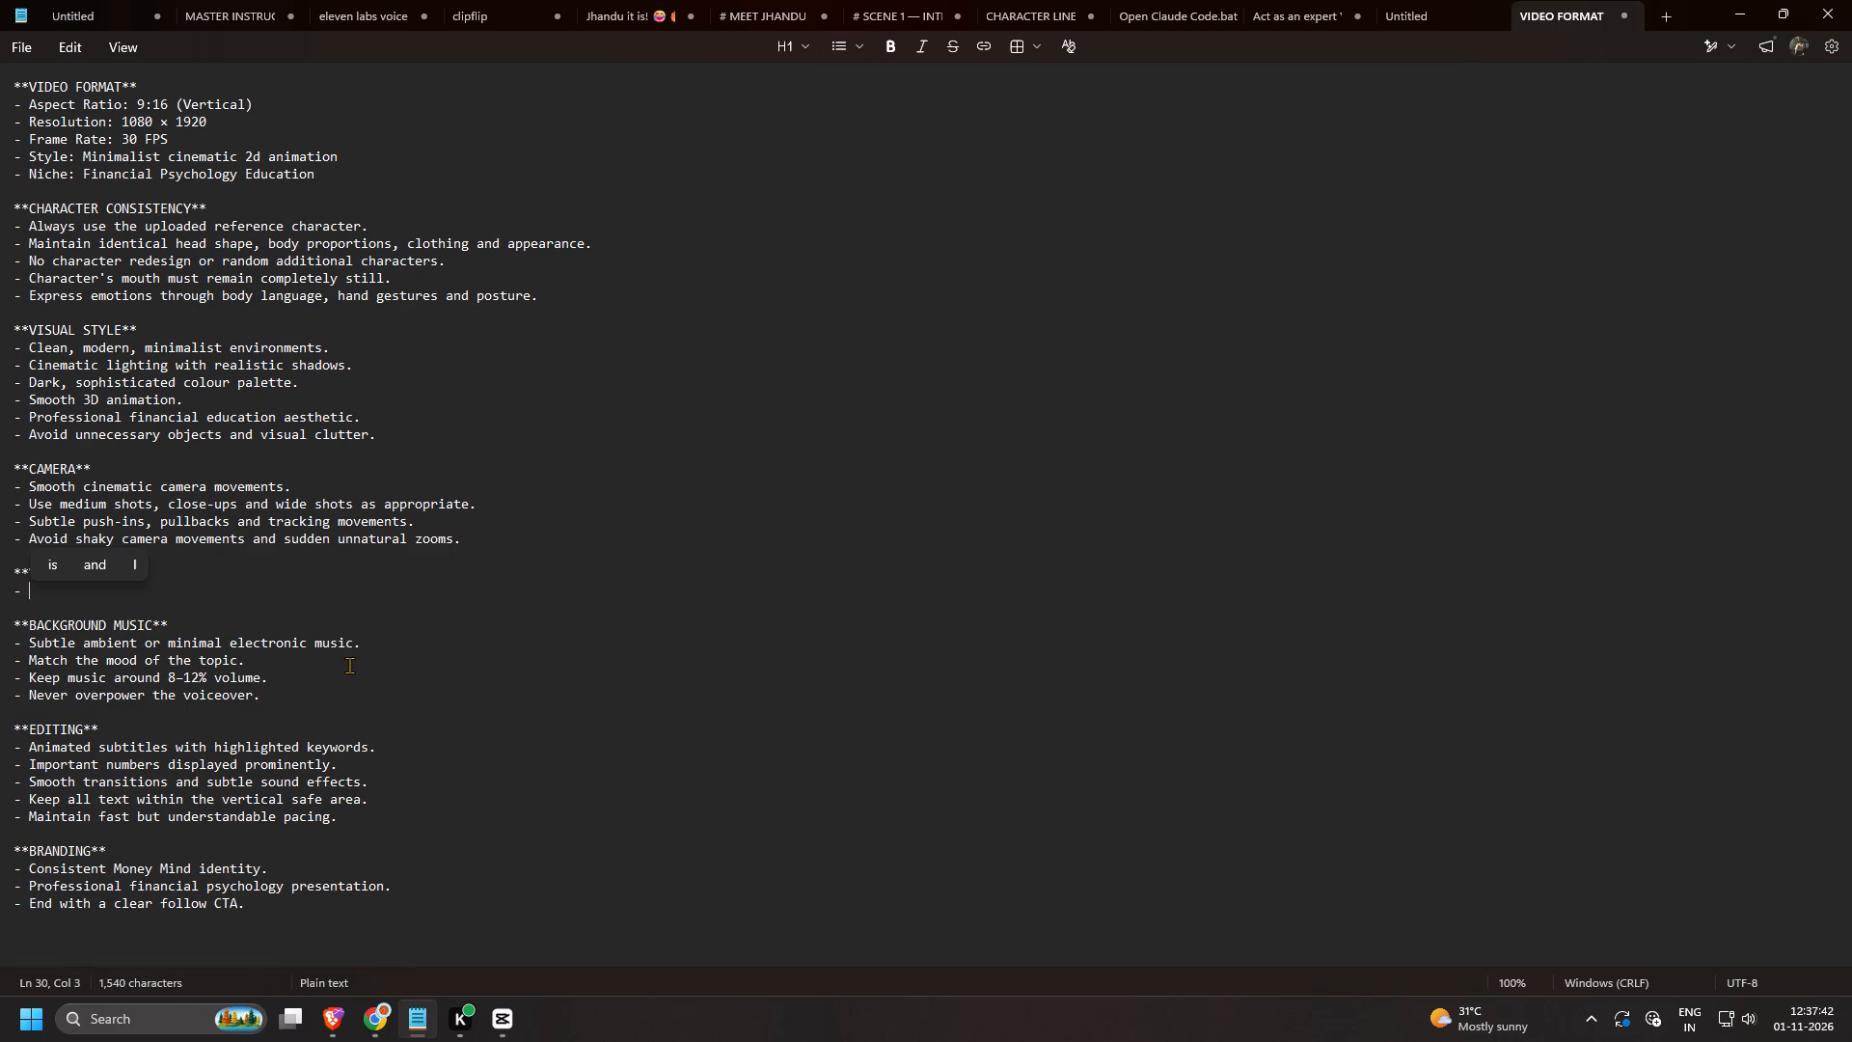
text(as)
key(space)
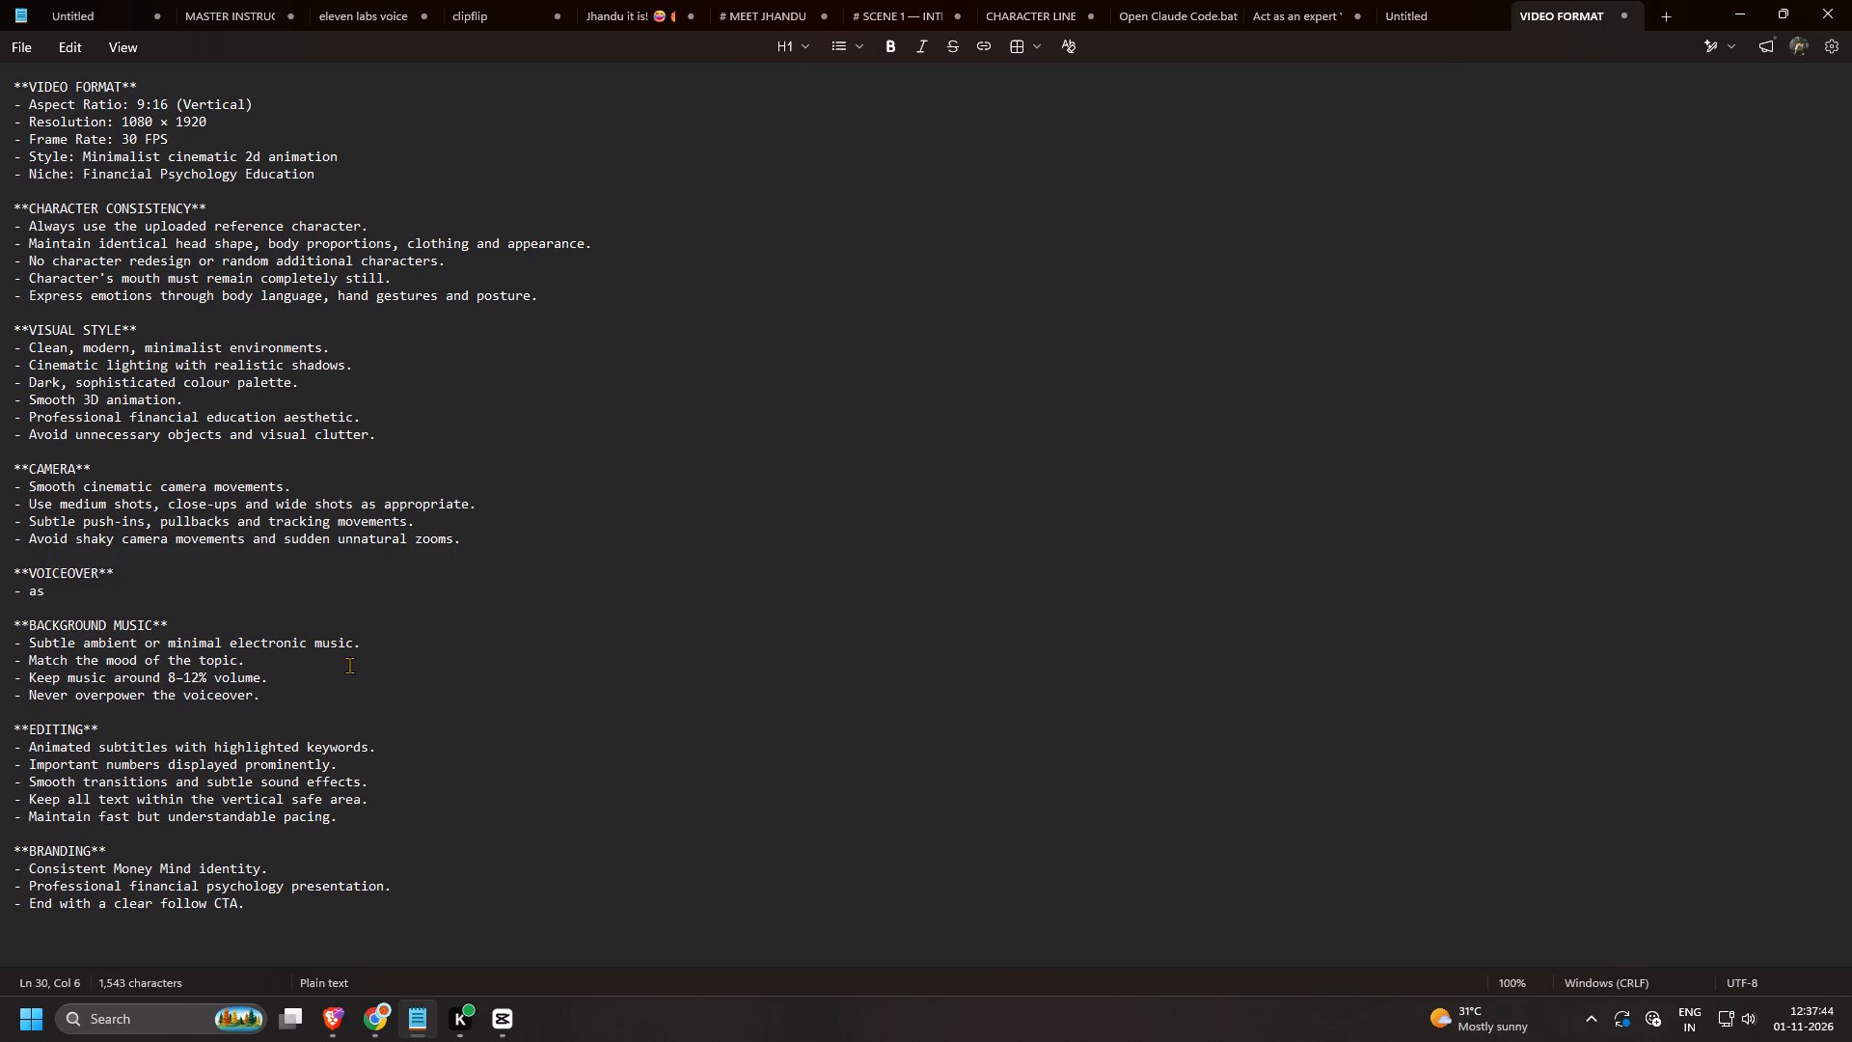
key(BackSpace)
key(BackSpace)
key(BackSpace)
text(get from)
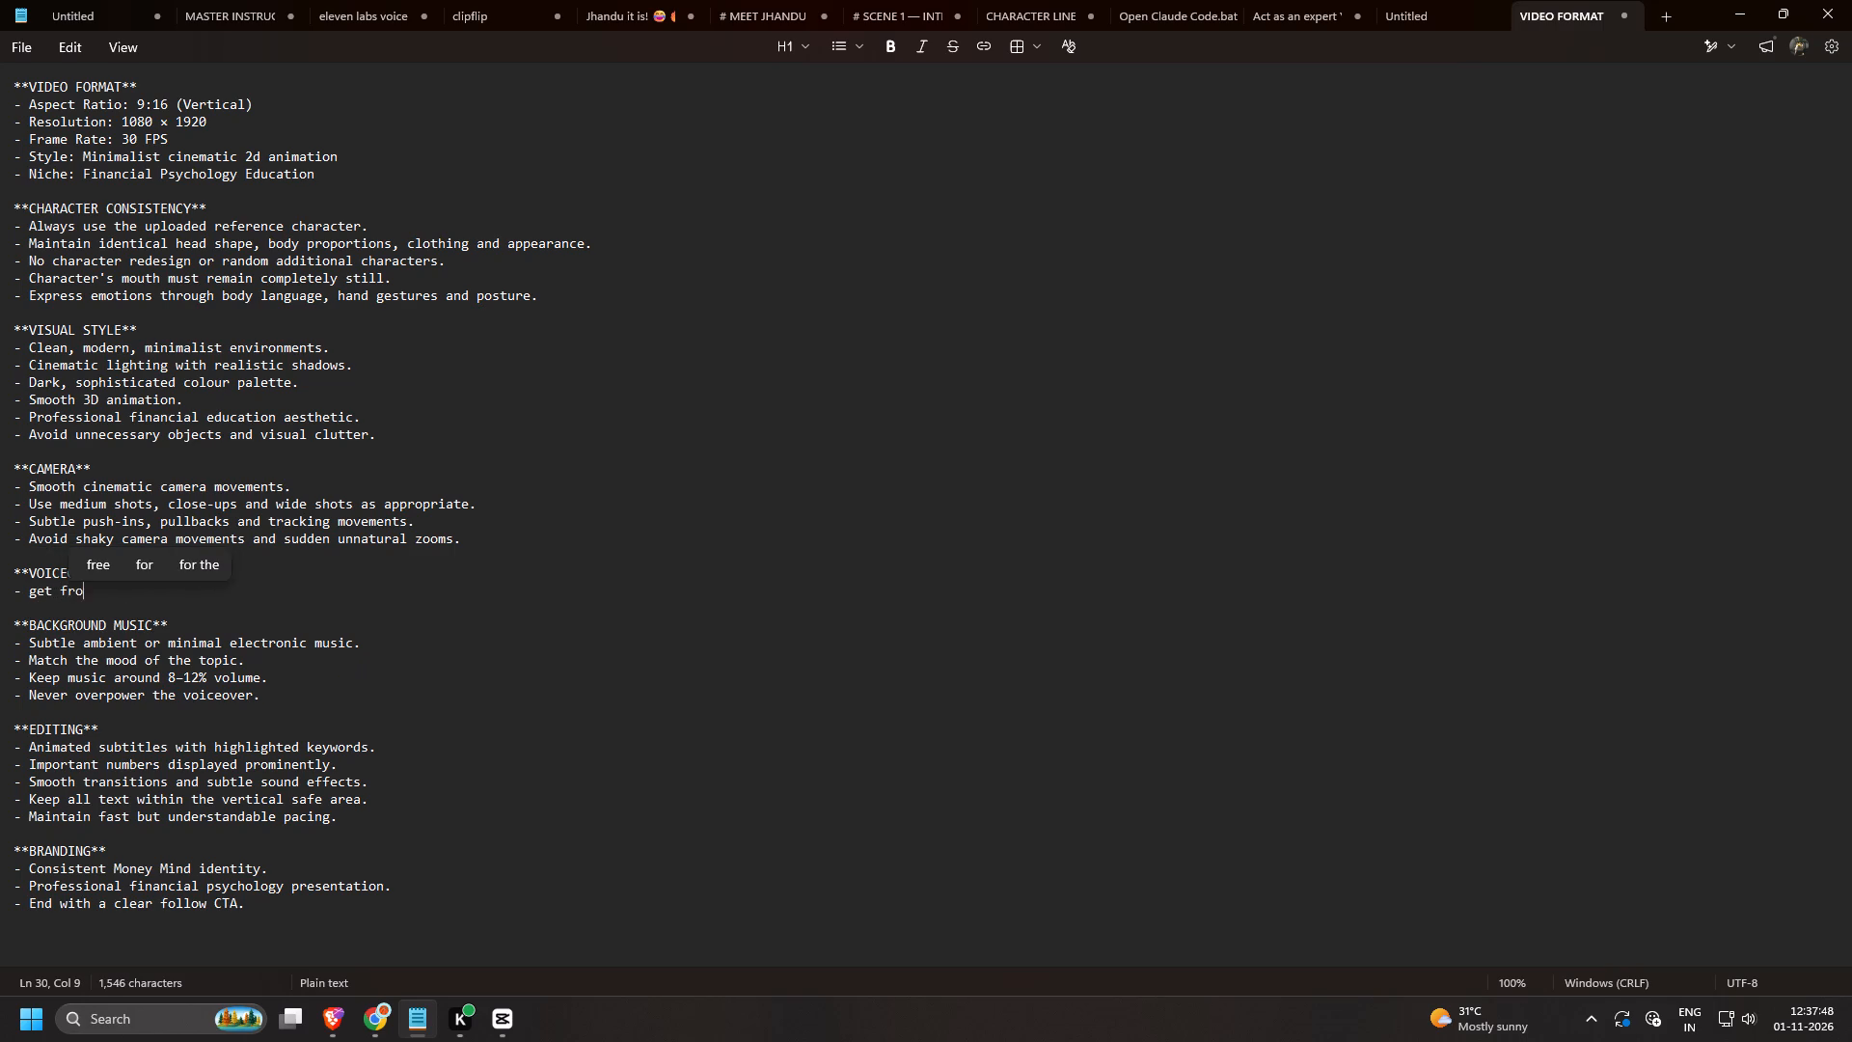
key(space)
text(fo)
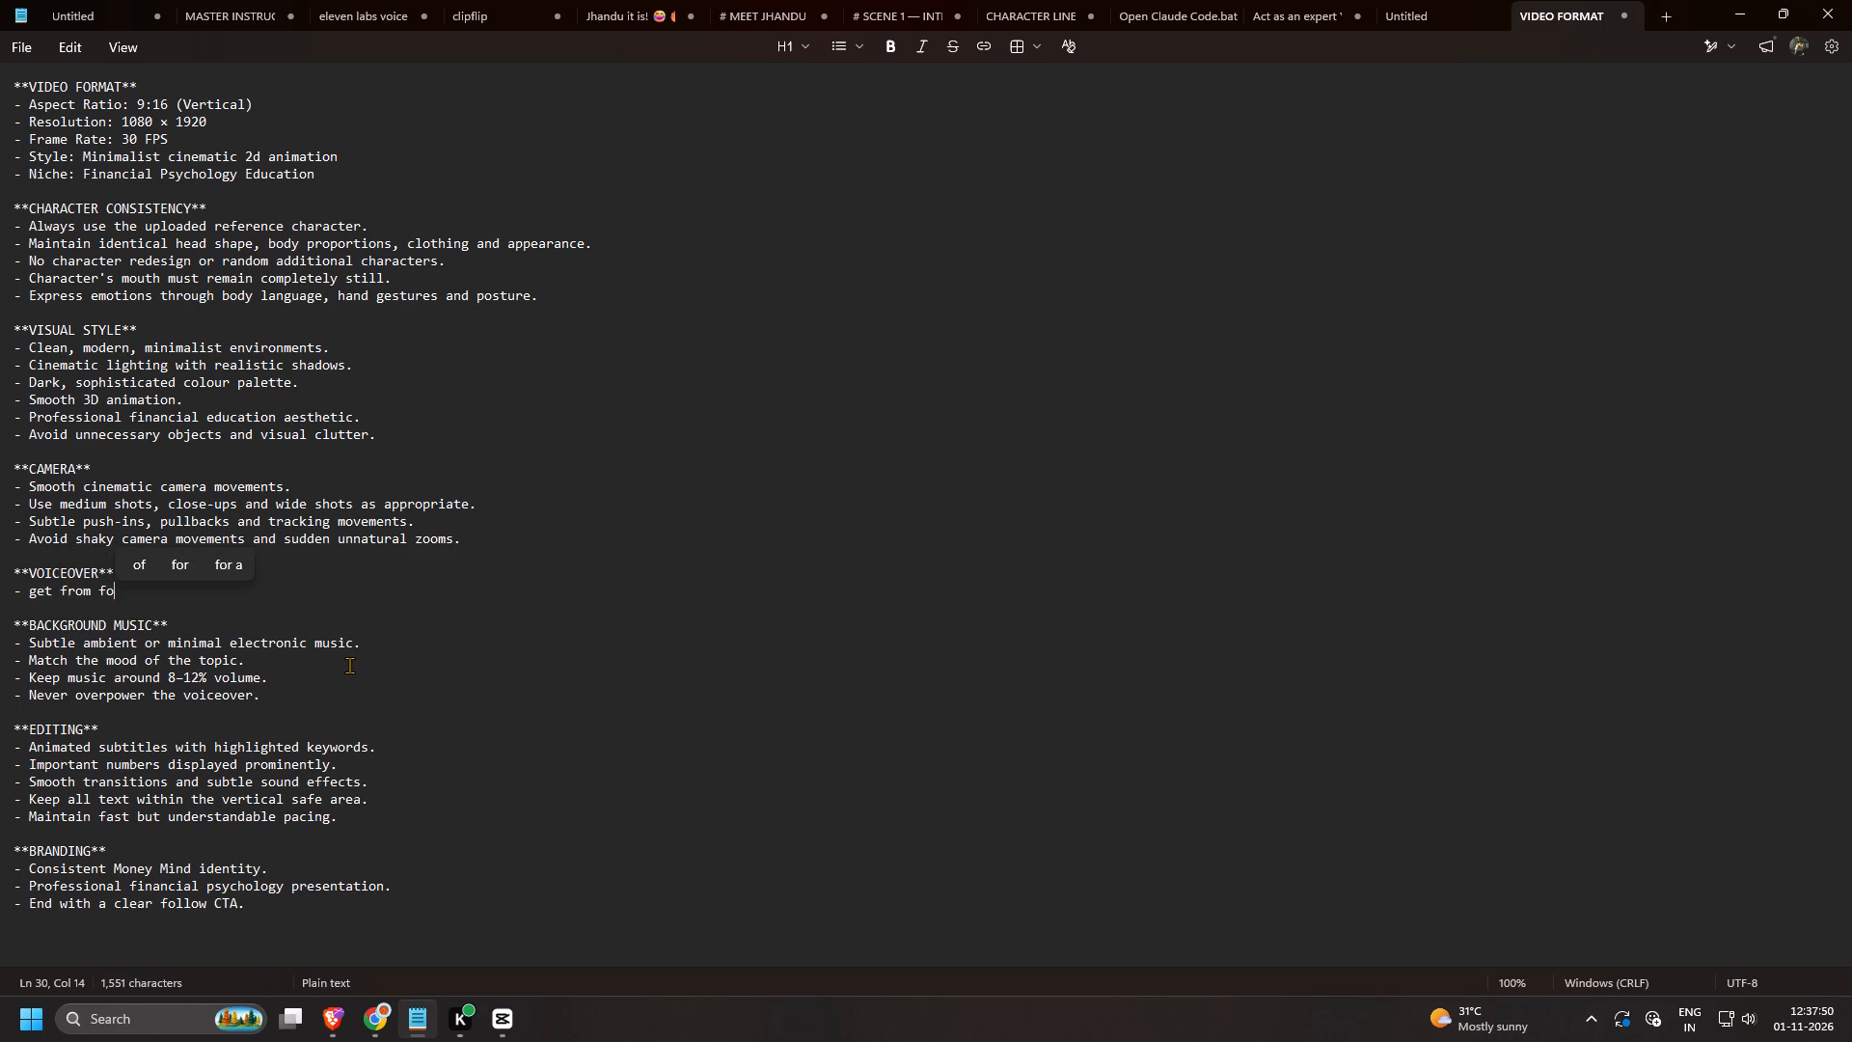
key(BackSpace)
key(BackSpace)
text(voice)
key(space)
text(over folder)
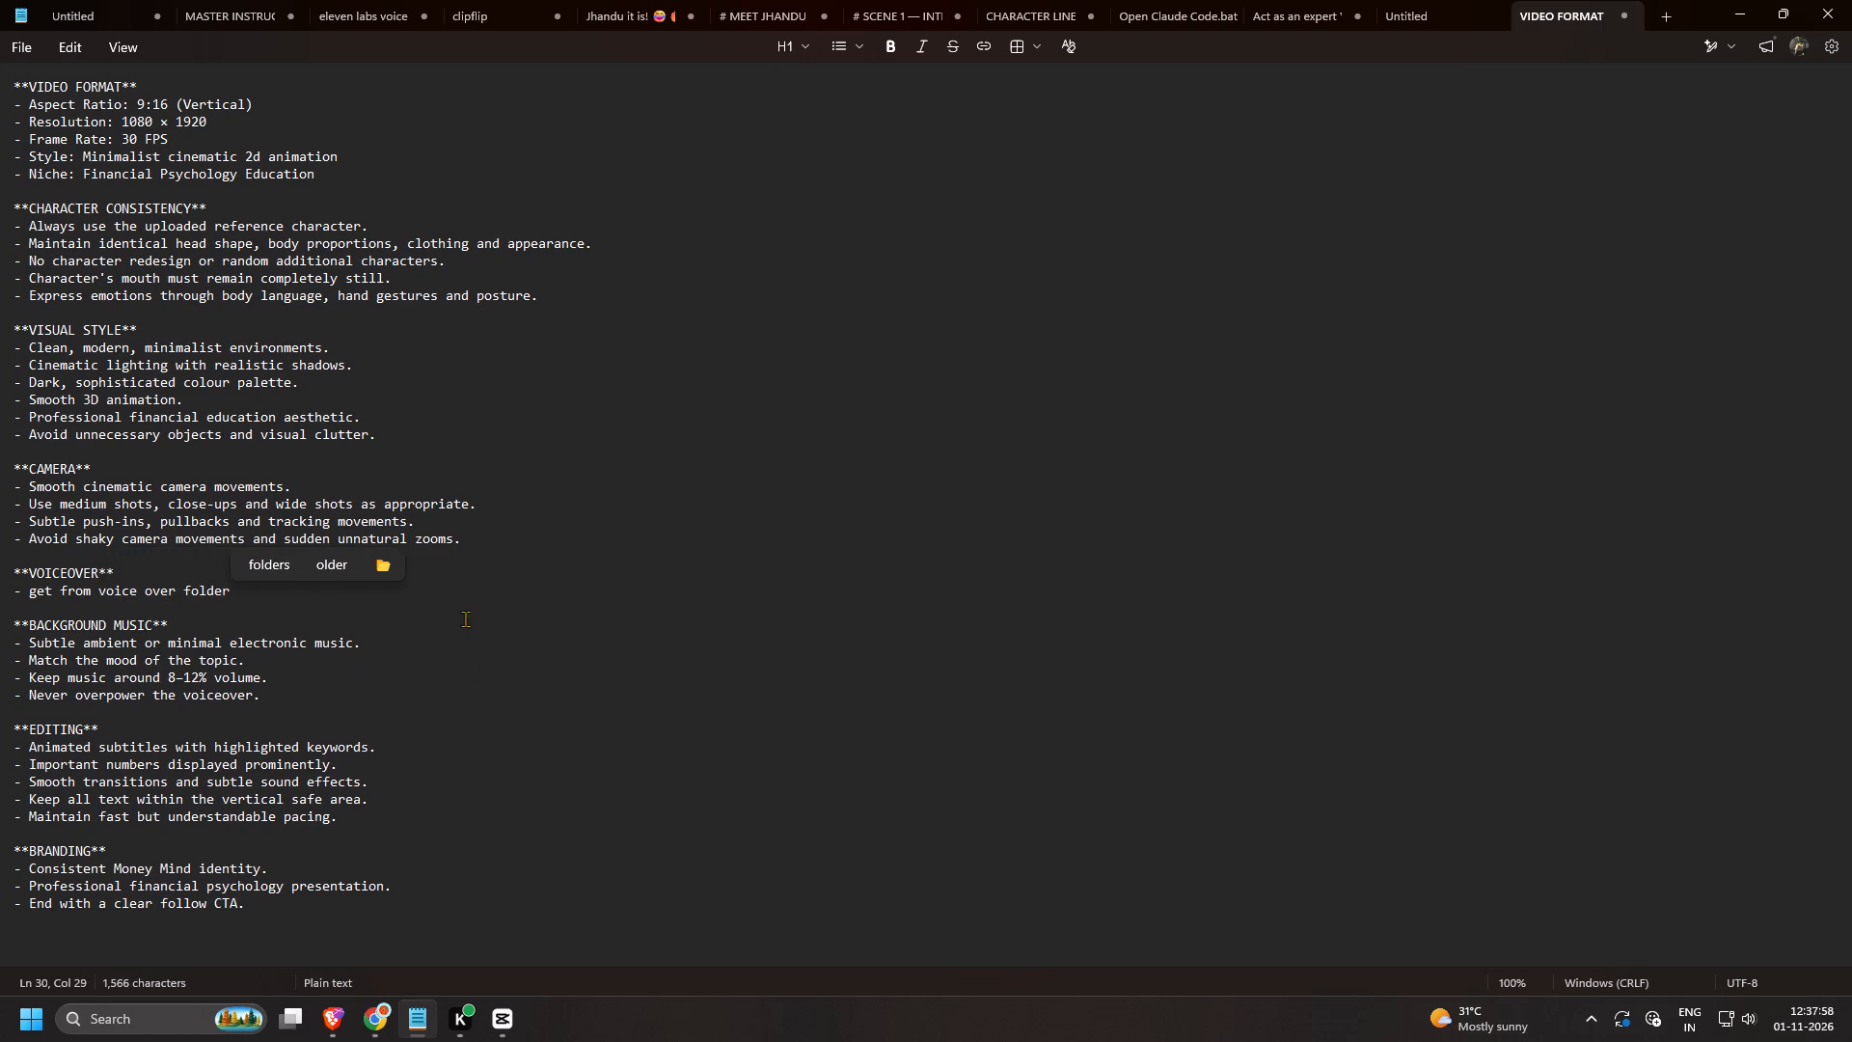
Add a line with an empty pair of square brackets below the last CHARACTER CONSISTENCY bullet.
click(581, 295)
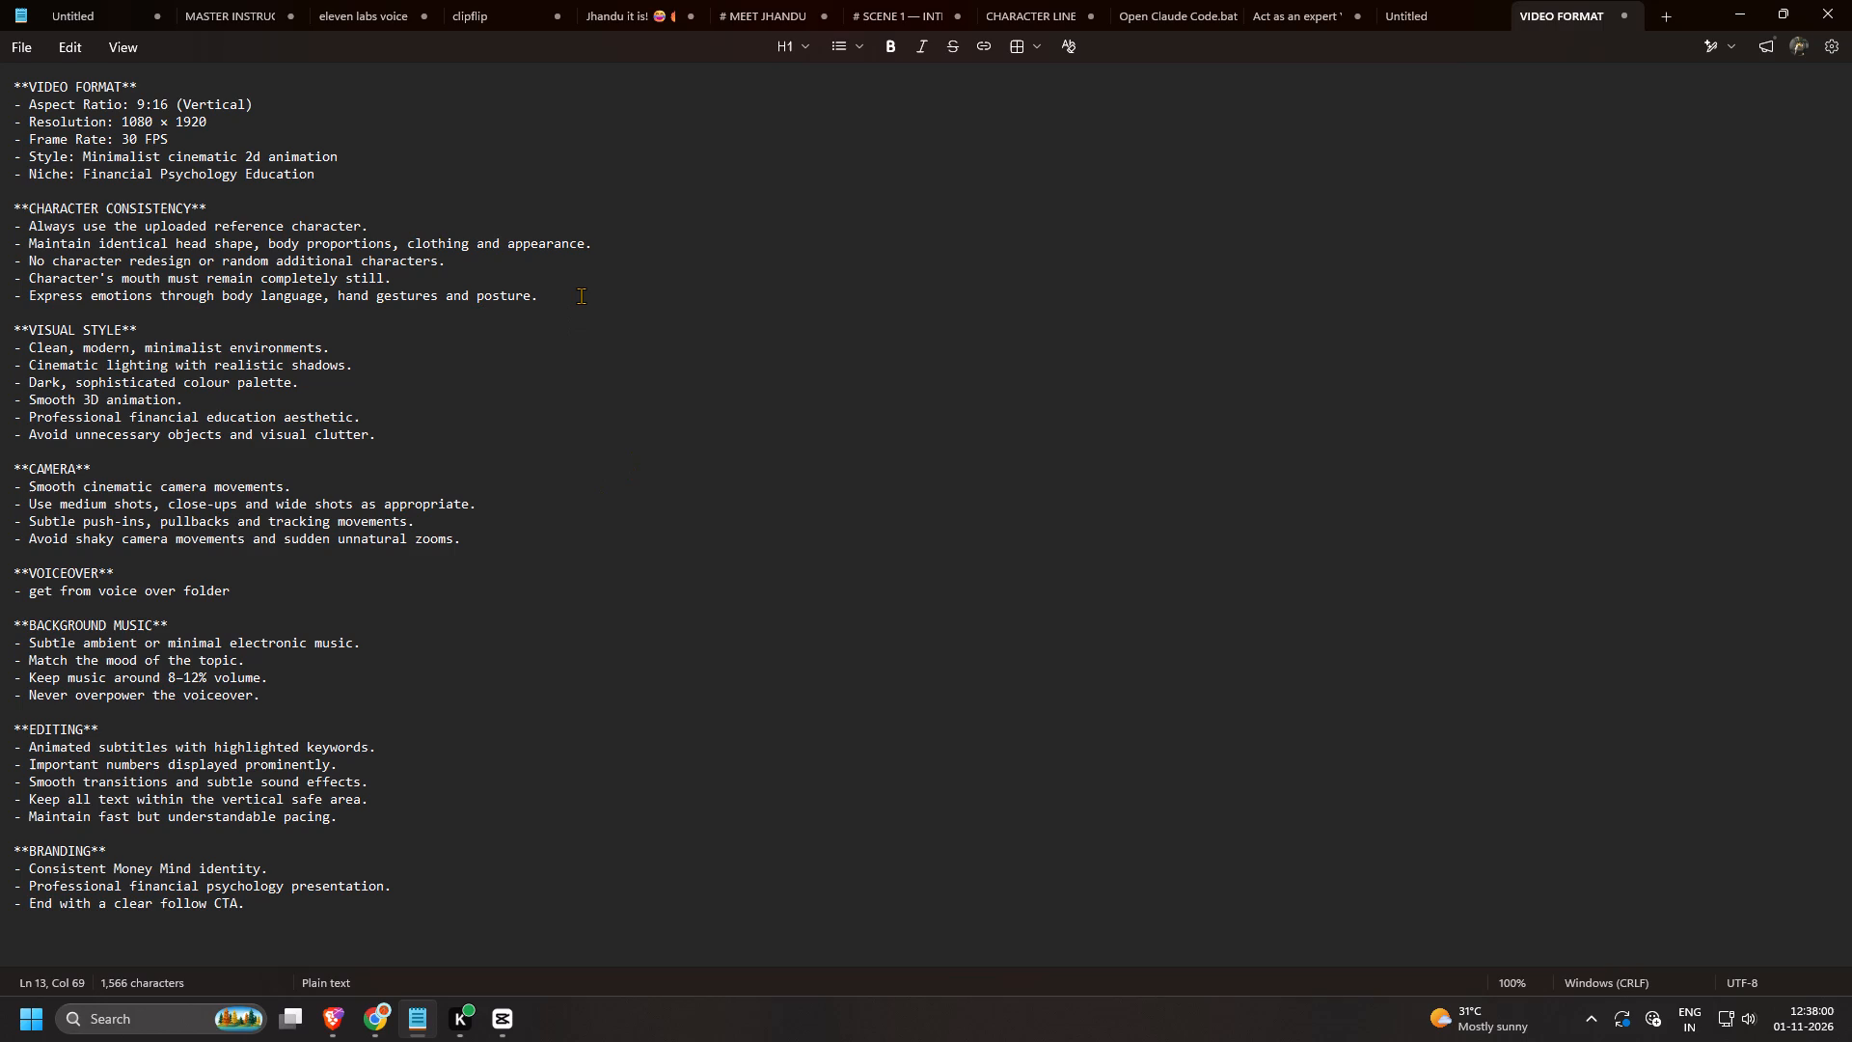
key(shift+Return)
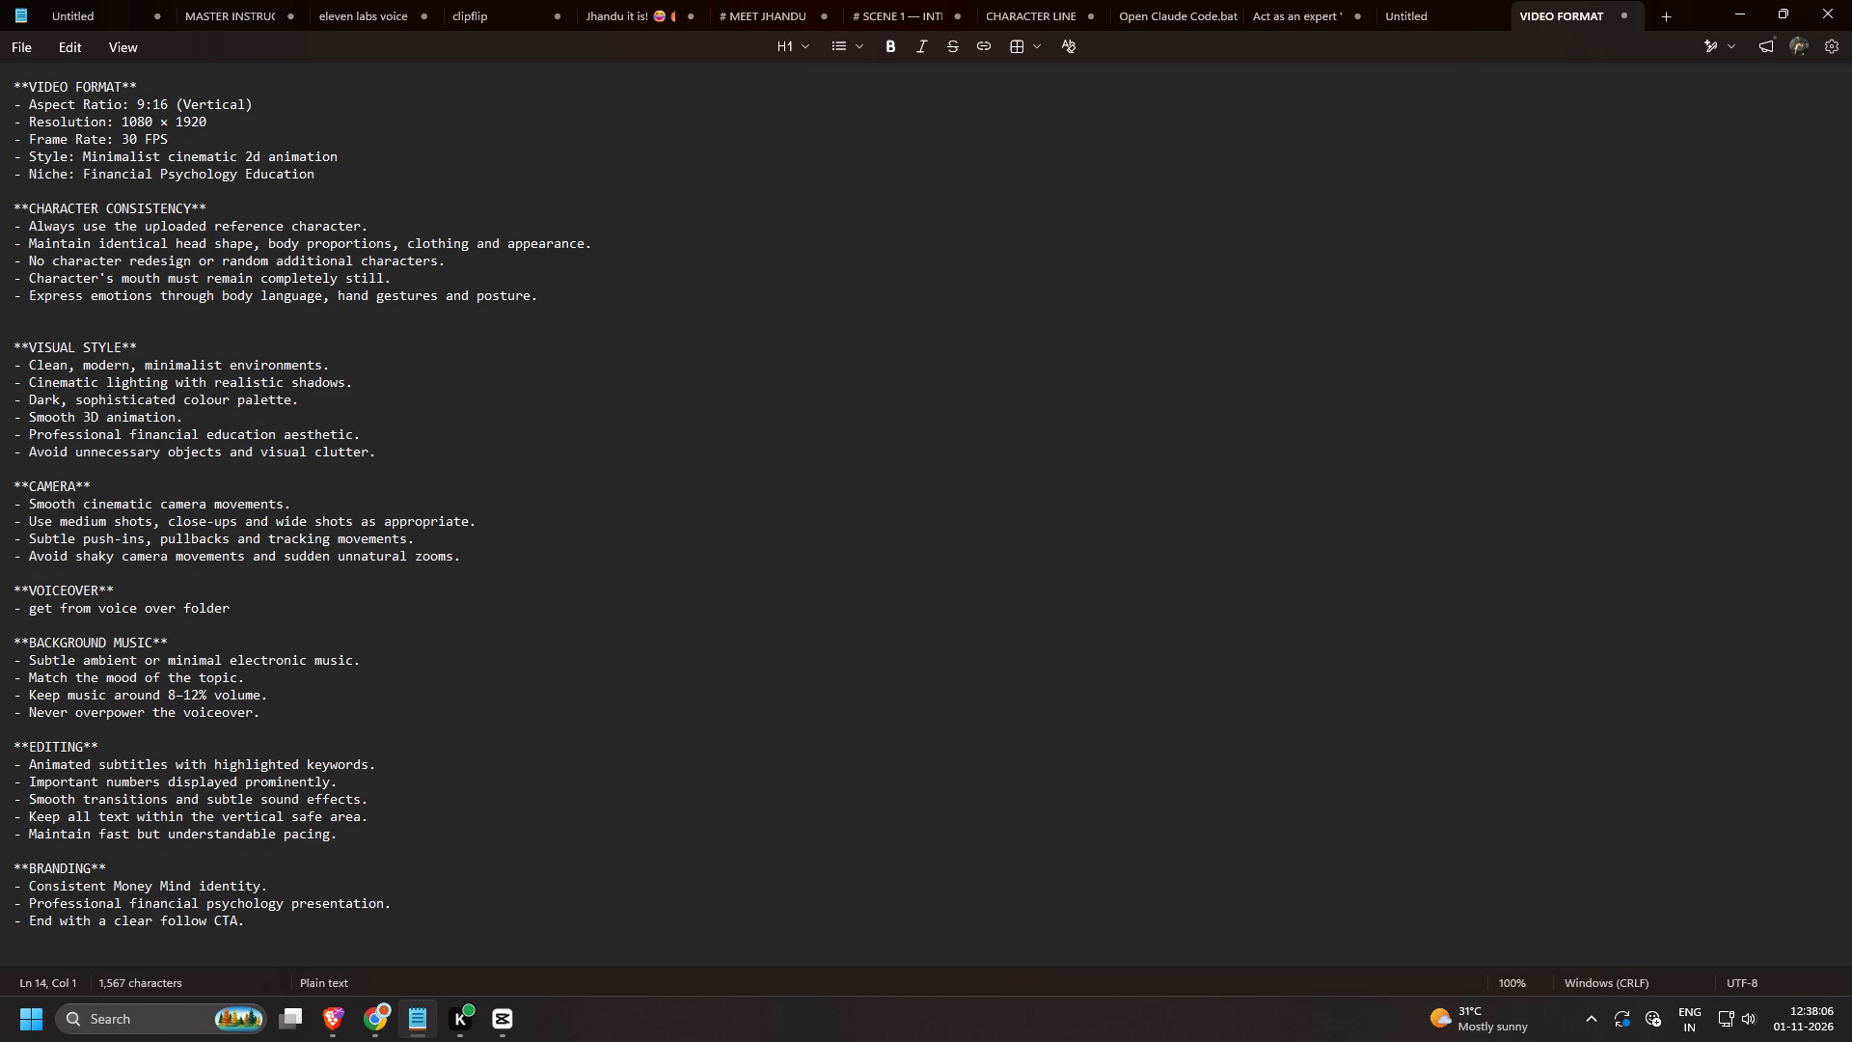
key(shift+braceleft)
key(BackSpace)
text([])
key(Left)
Fill in the brackets under CHARACTER CONSISTENCY so the line reads "[take character sheet from folder]".
text(cha)
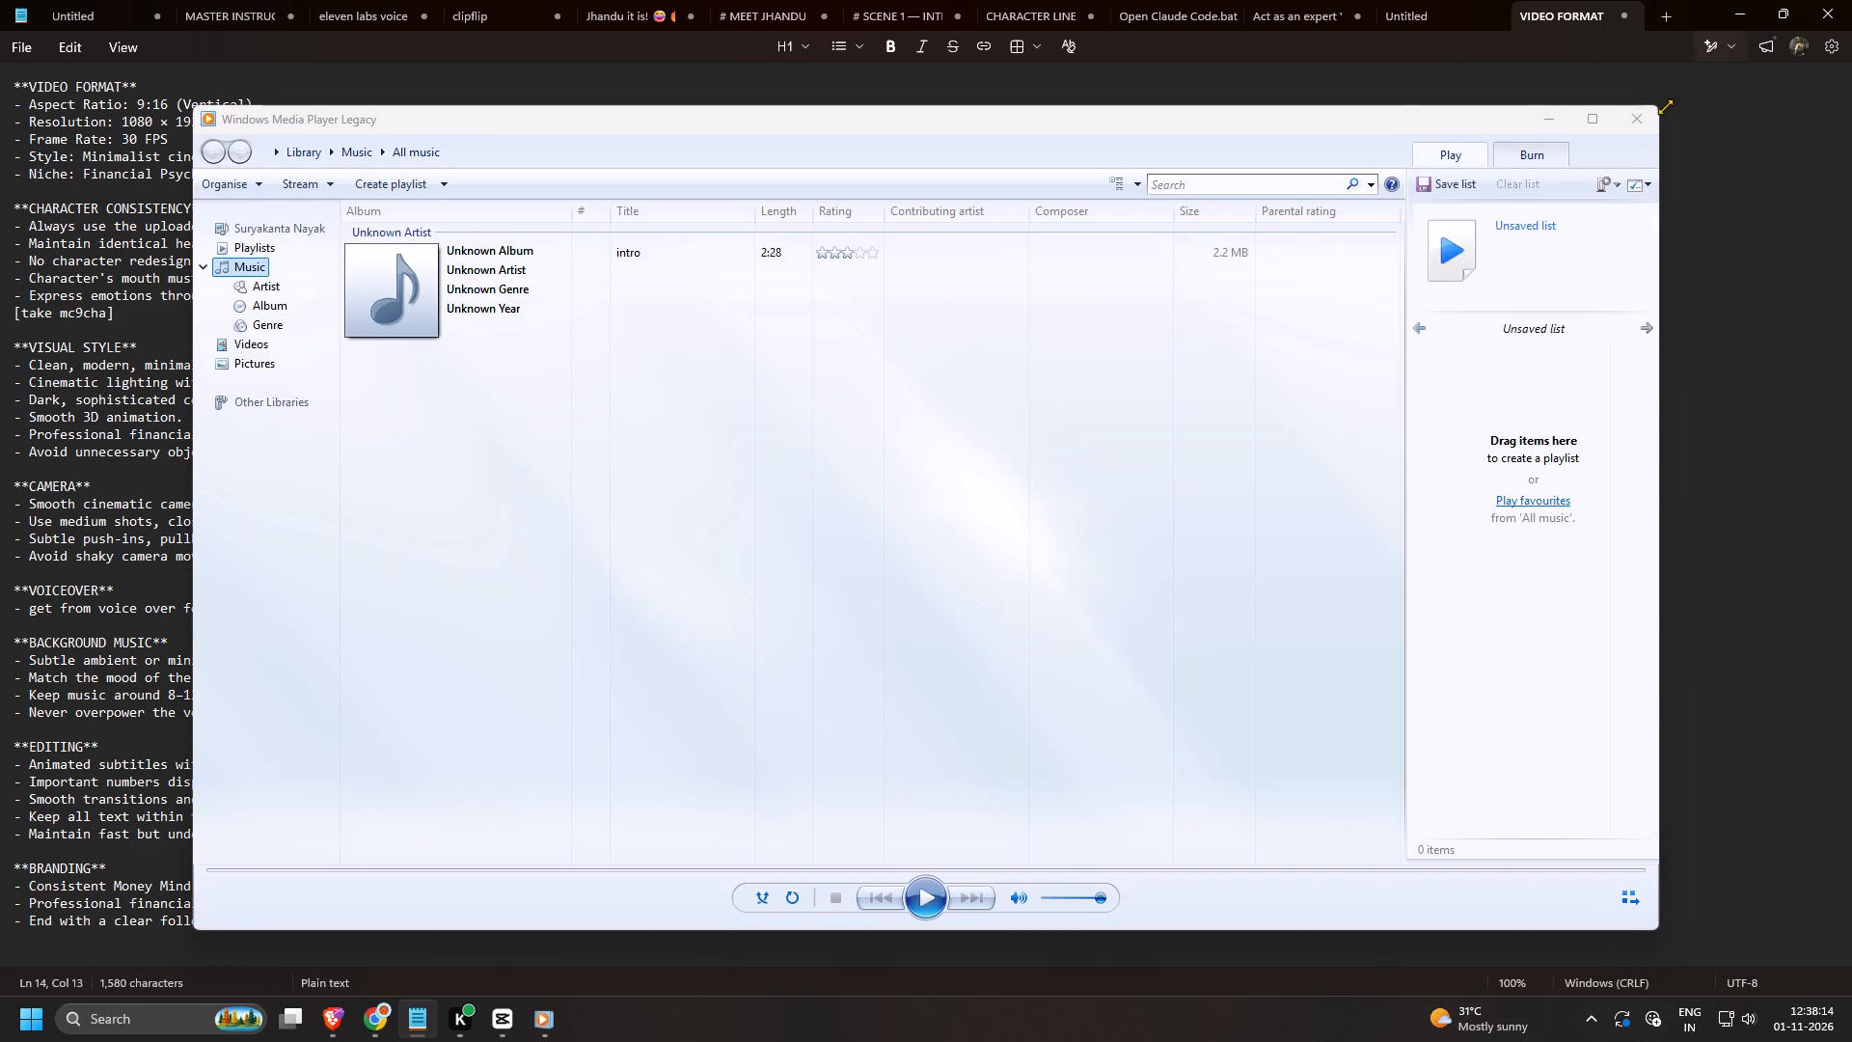
click(1632, 121)
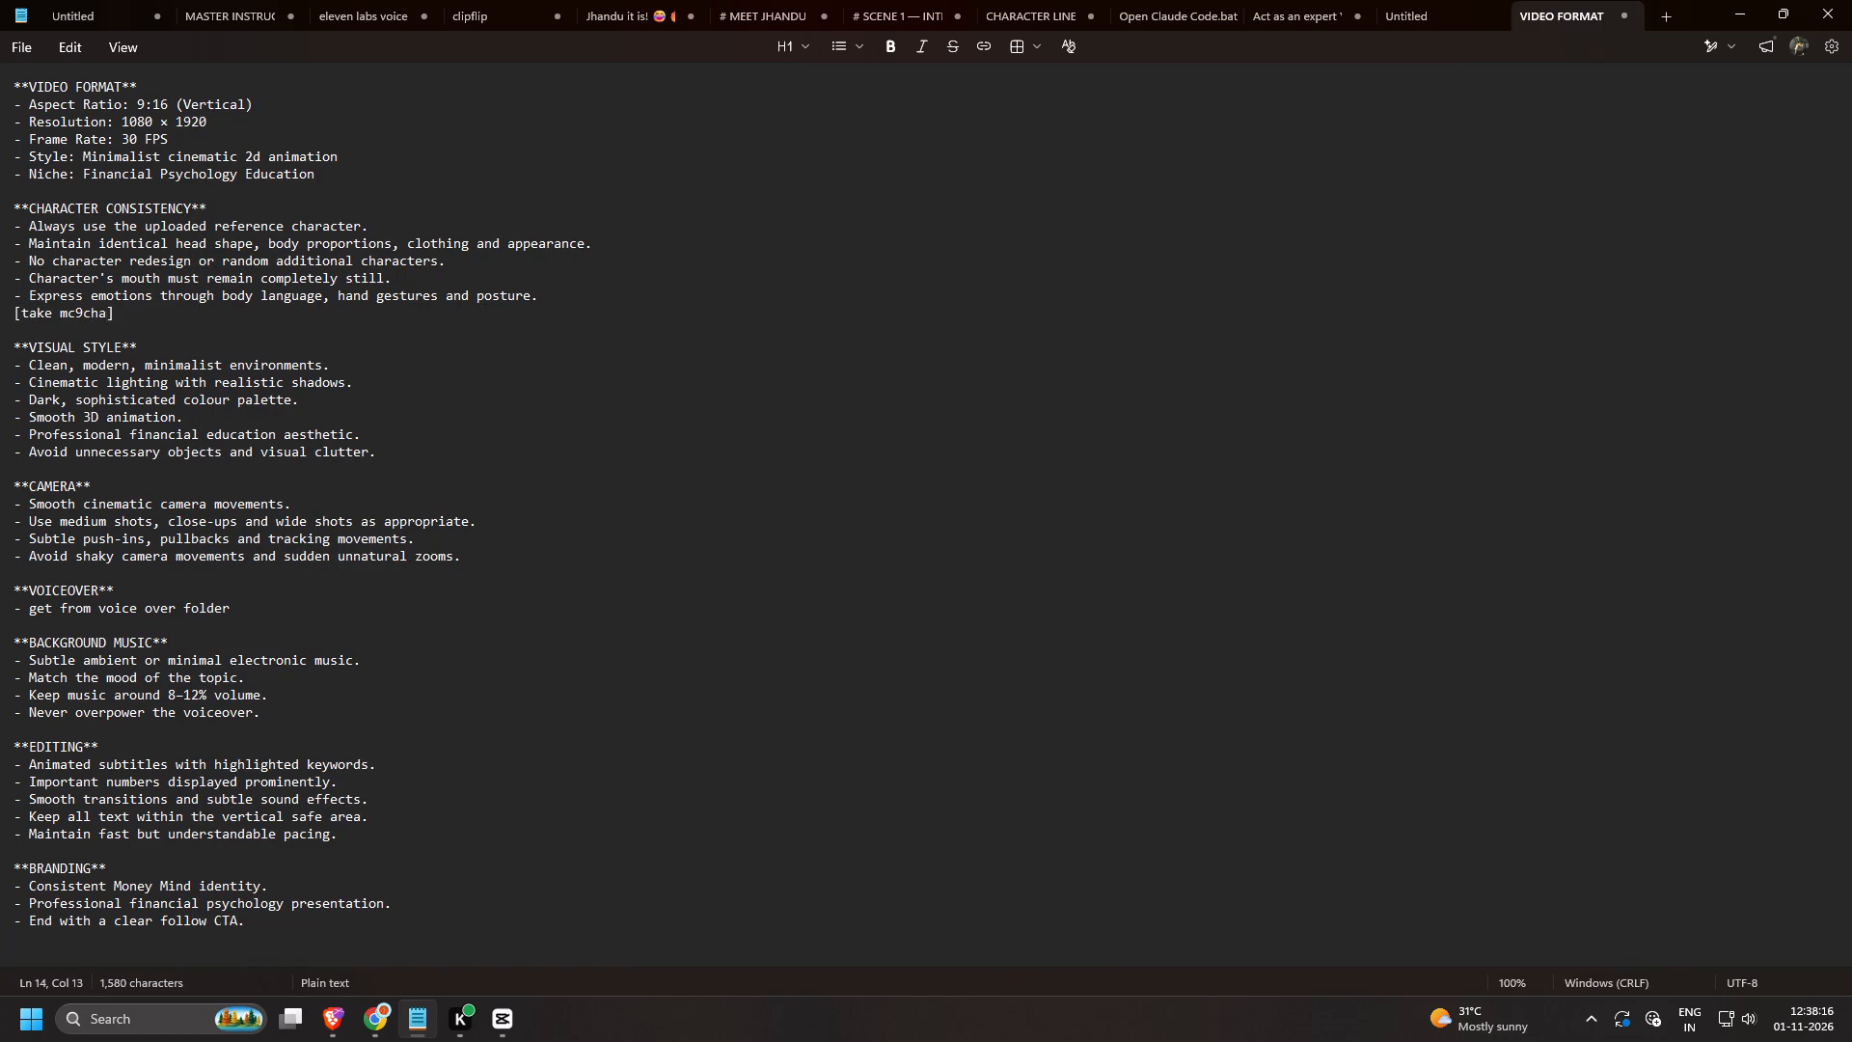
key(BackSpace)
key(BackSpace)
key(BackSpace)
key(BackSpace)
key(BackSpace)
key(BackSpace)
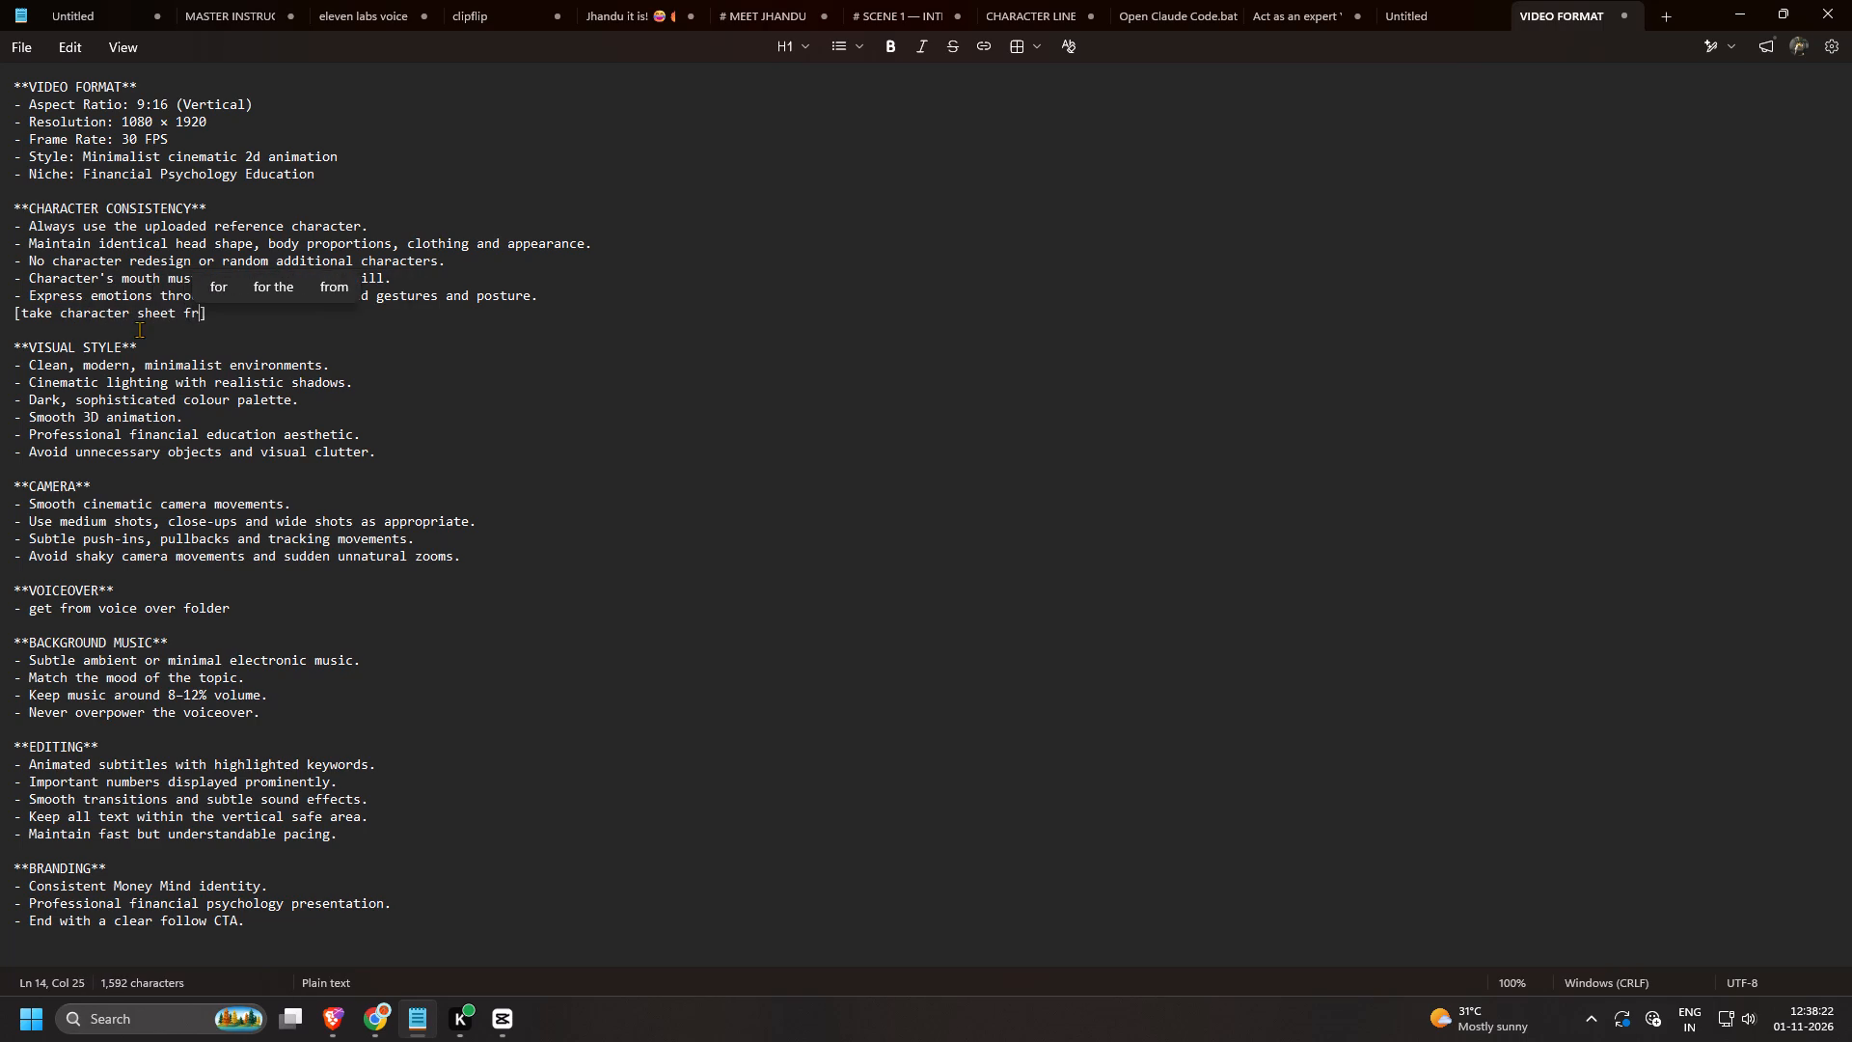
text(dri)
key(BackSpace)
key(BackSpace)
key(BackSpace)
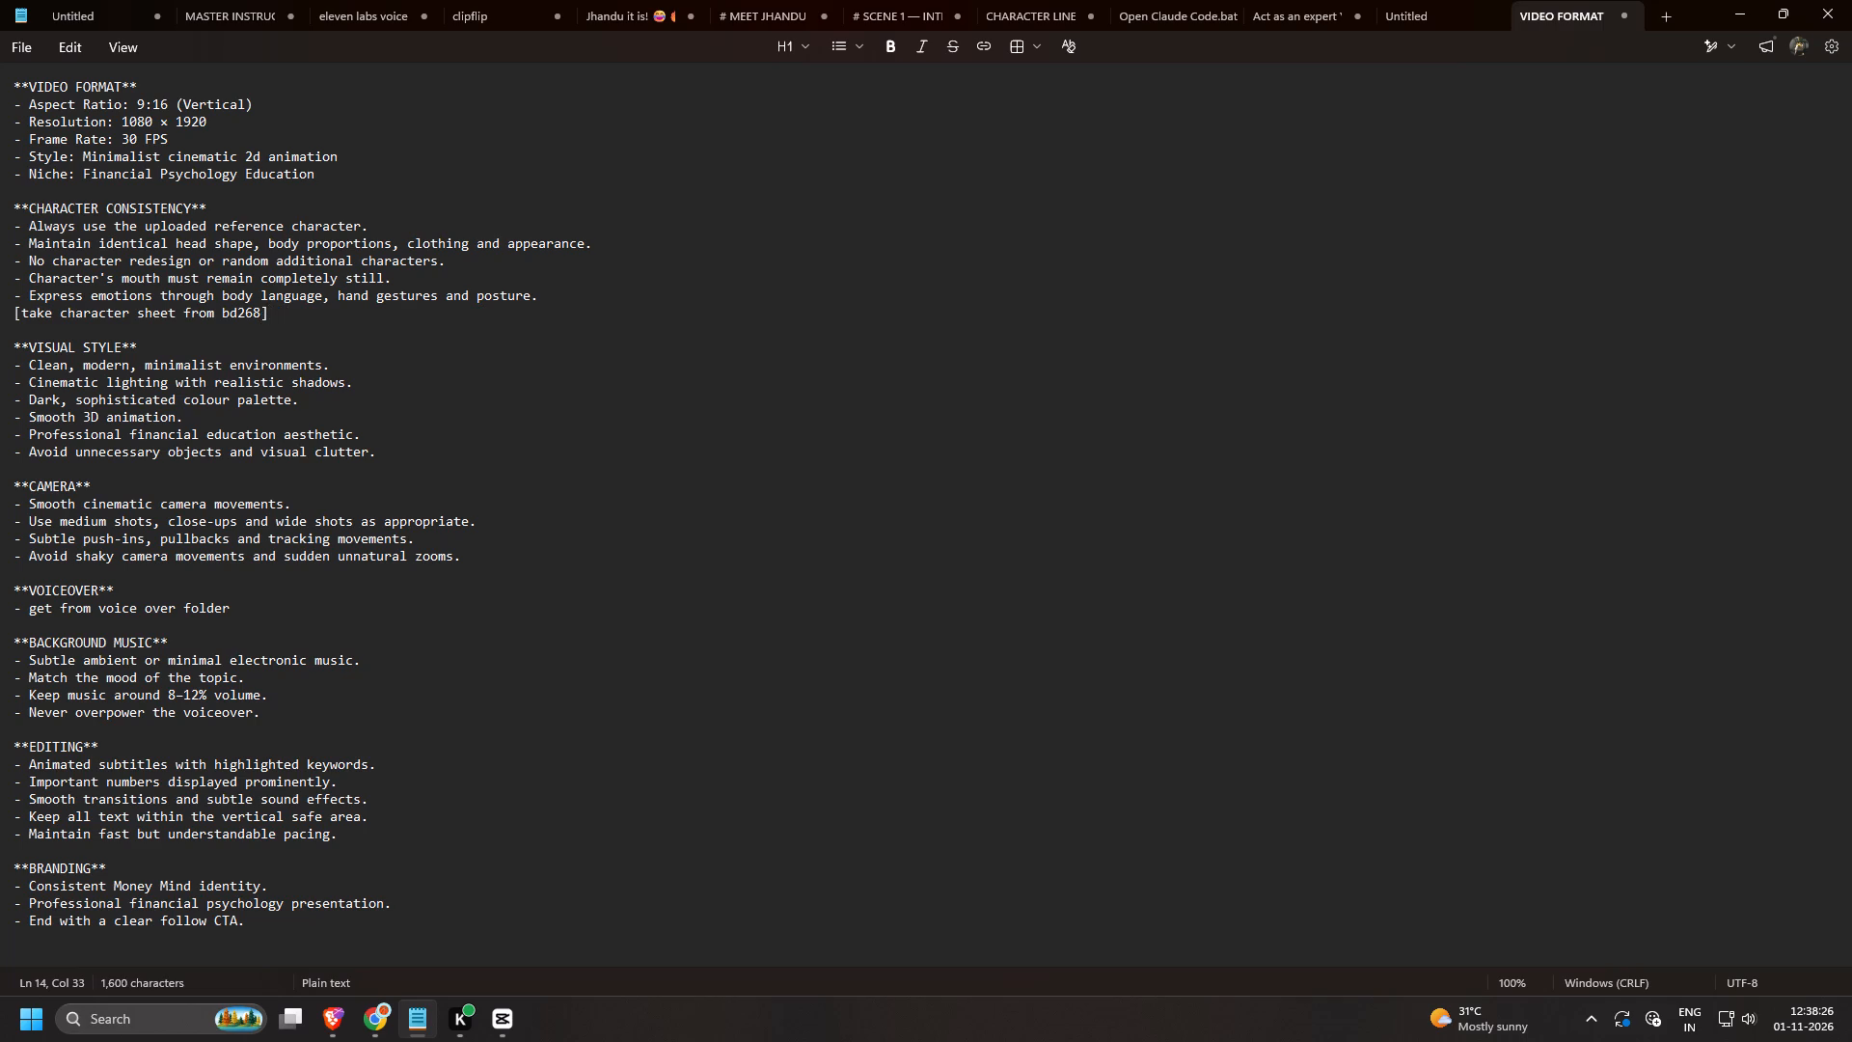
key(BackSpace)
key(BackSpace)
key(BackSpace)
key(BackSpace)
key(BackSpace)
text(folder)
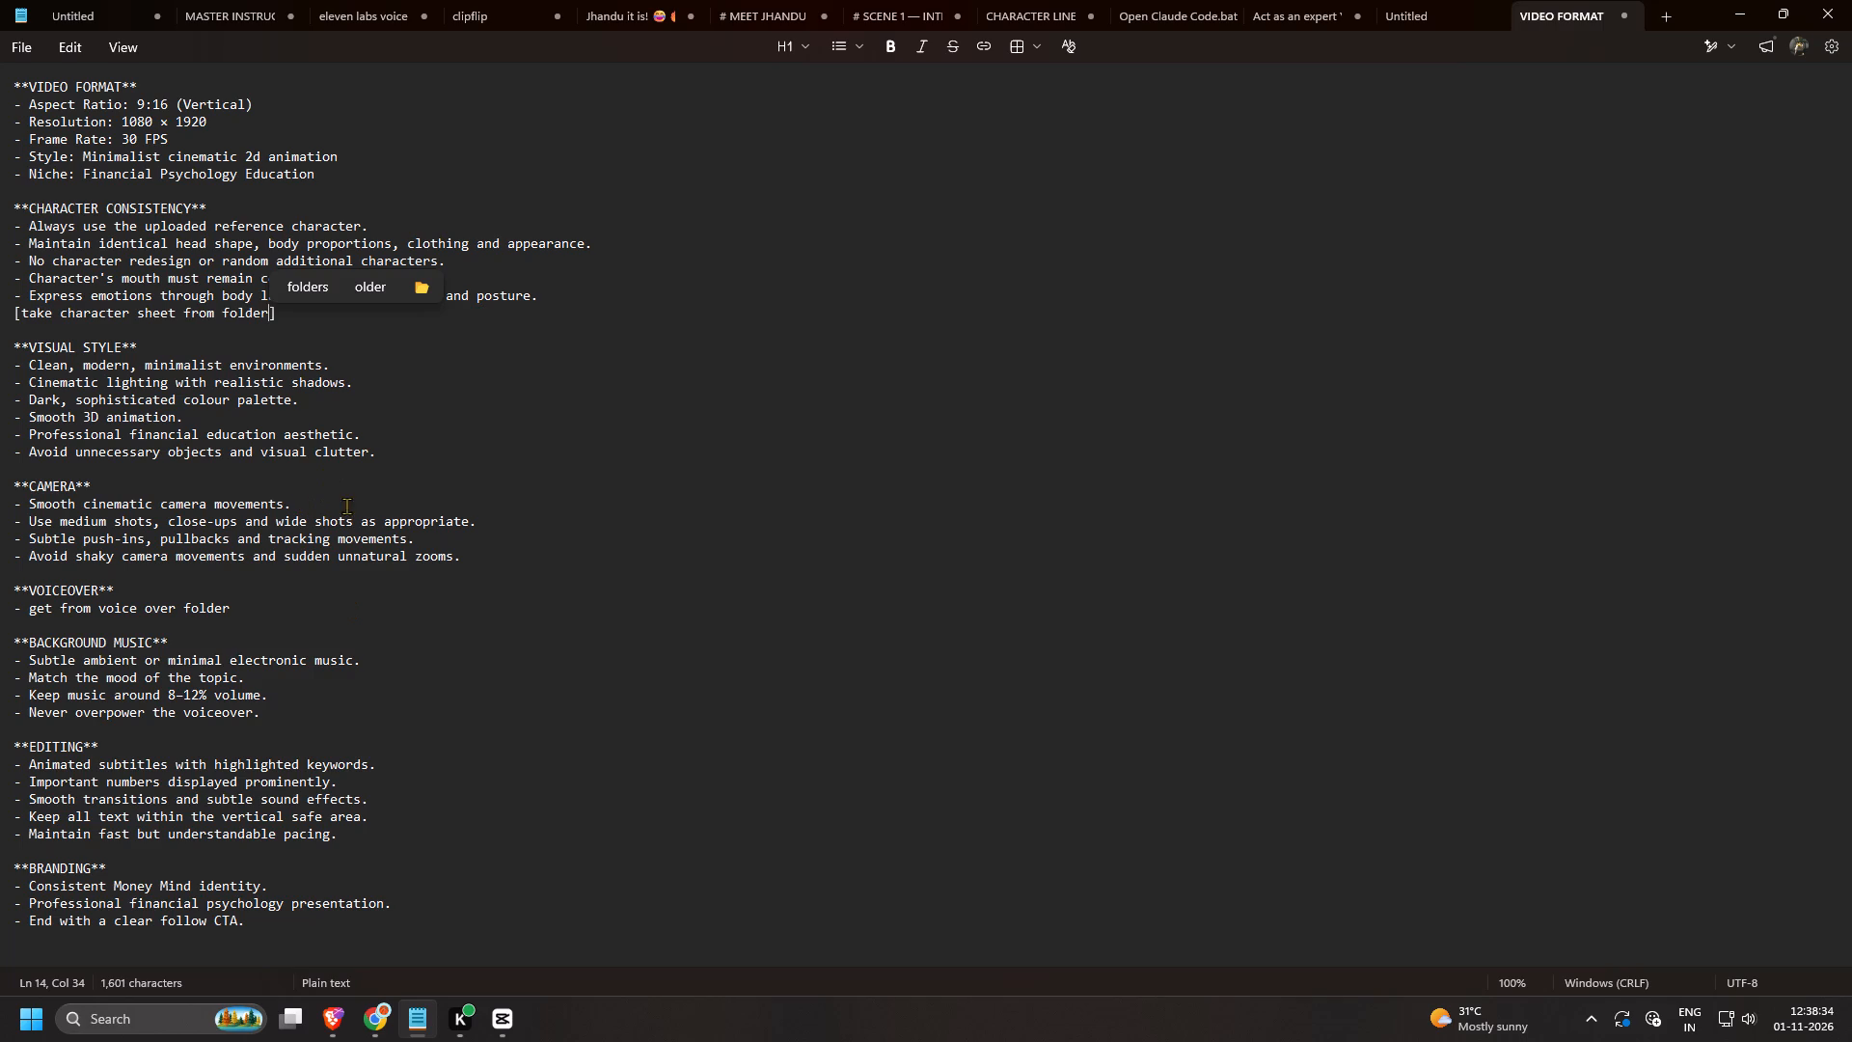
Replace all the BACKGROUND MUSIC bullets with the single bullet "get music from folder".
scroll(219, 636, down, 1)
drag(32, 662, 290, 699)
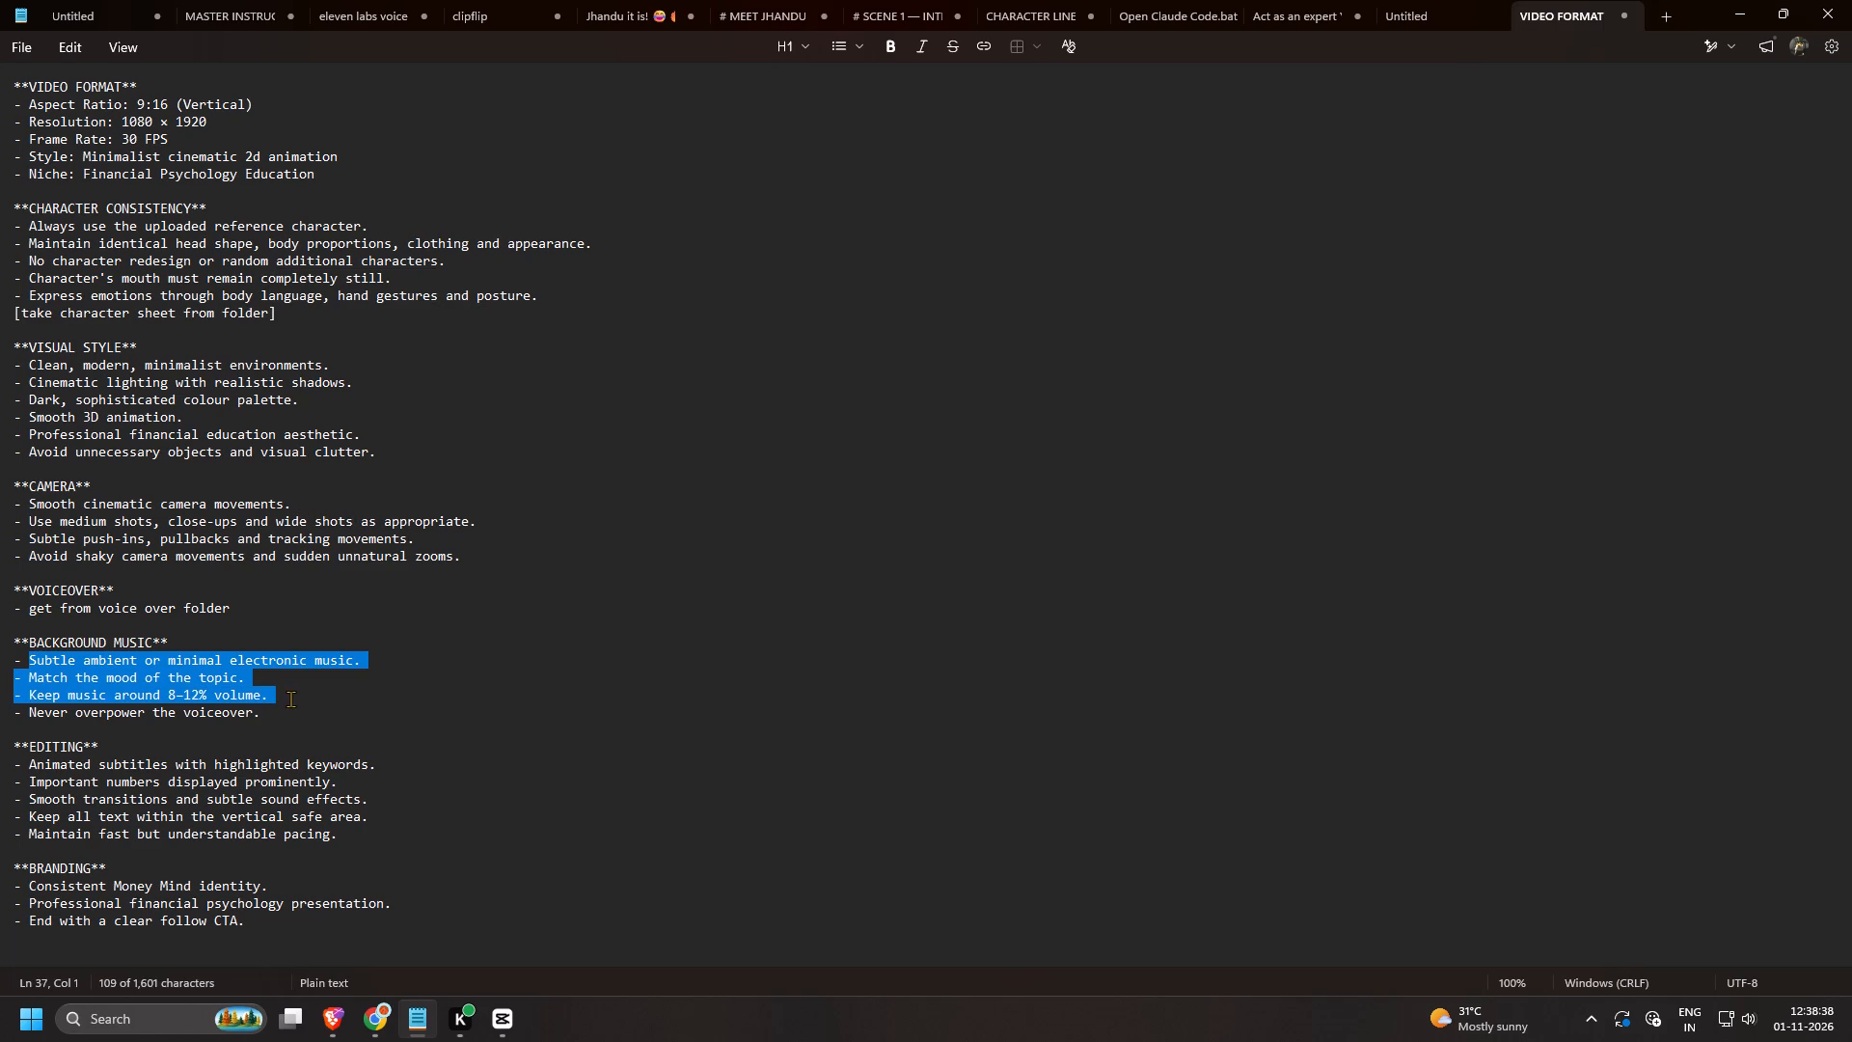
drag(290, 699, 299, 709)
key(BackSpace)
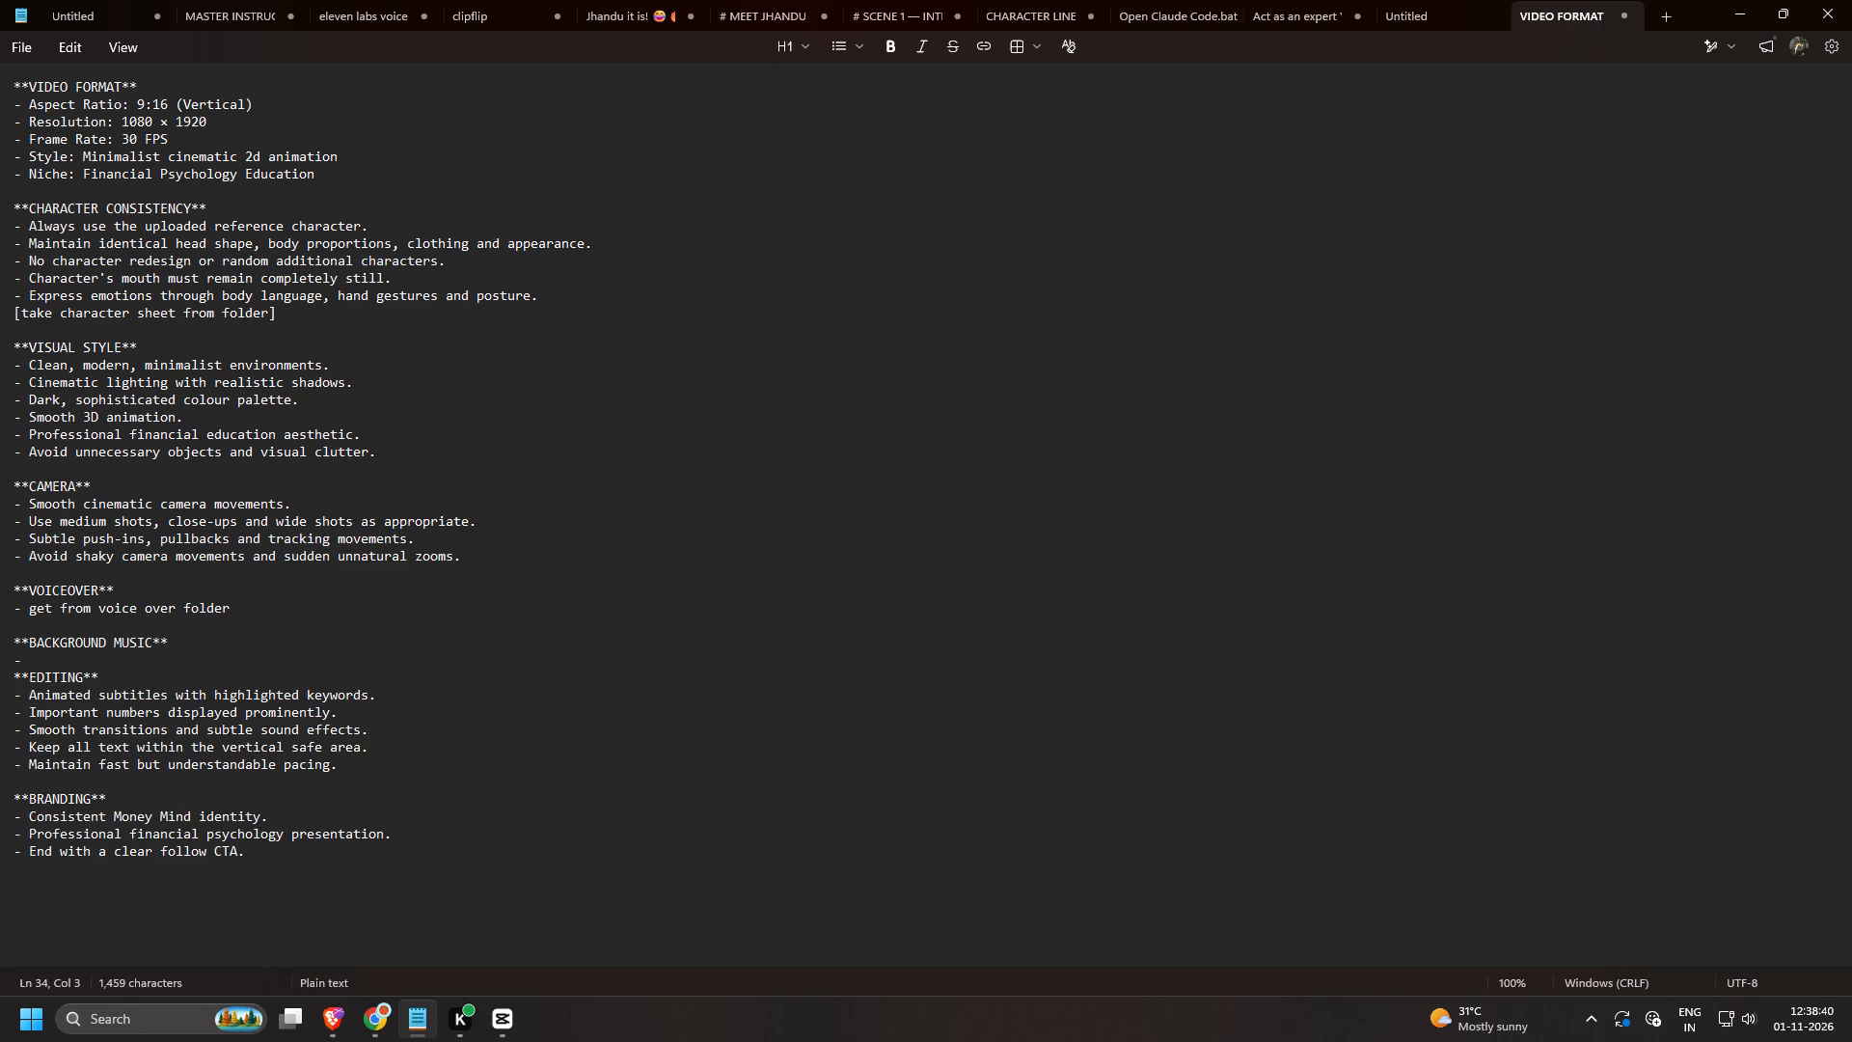
text(get)
key(space)
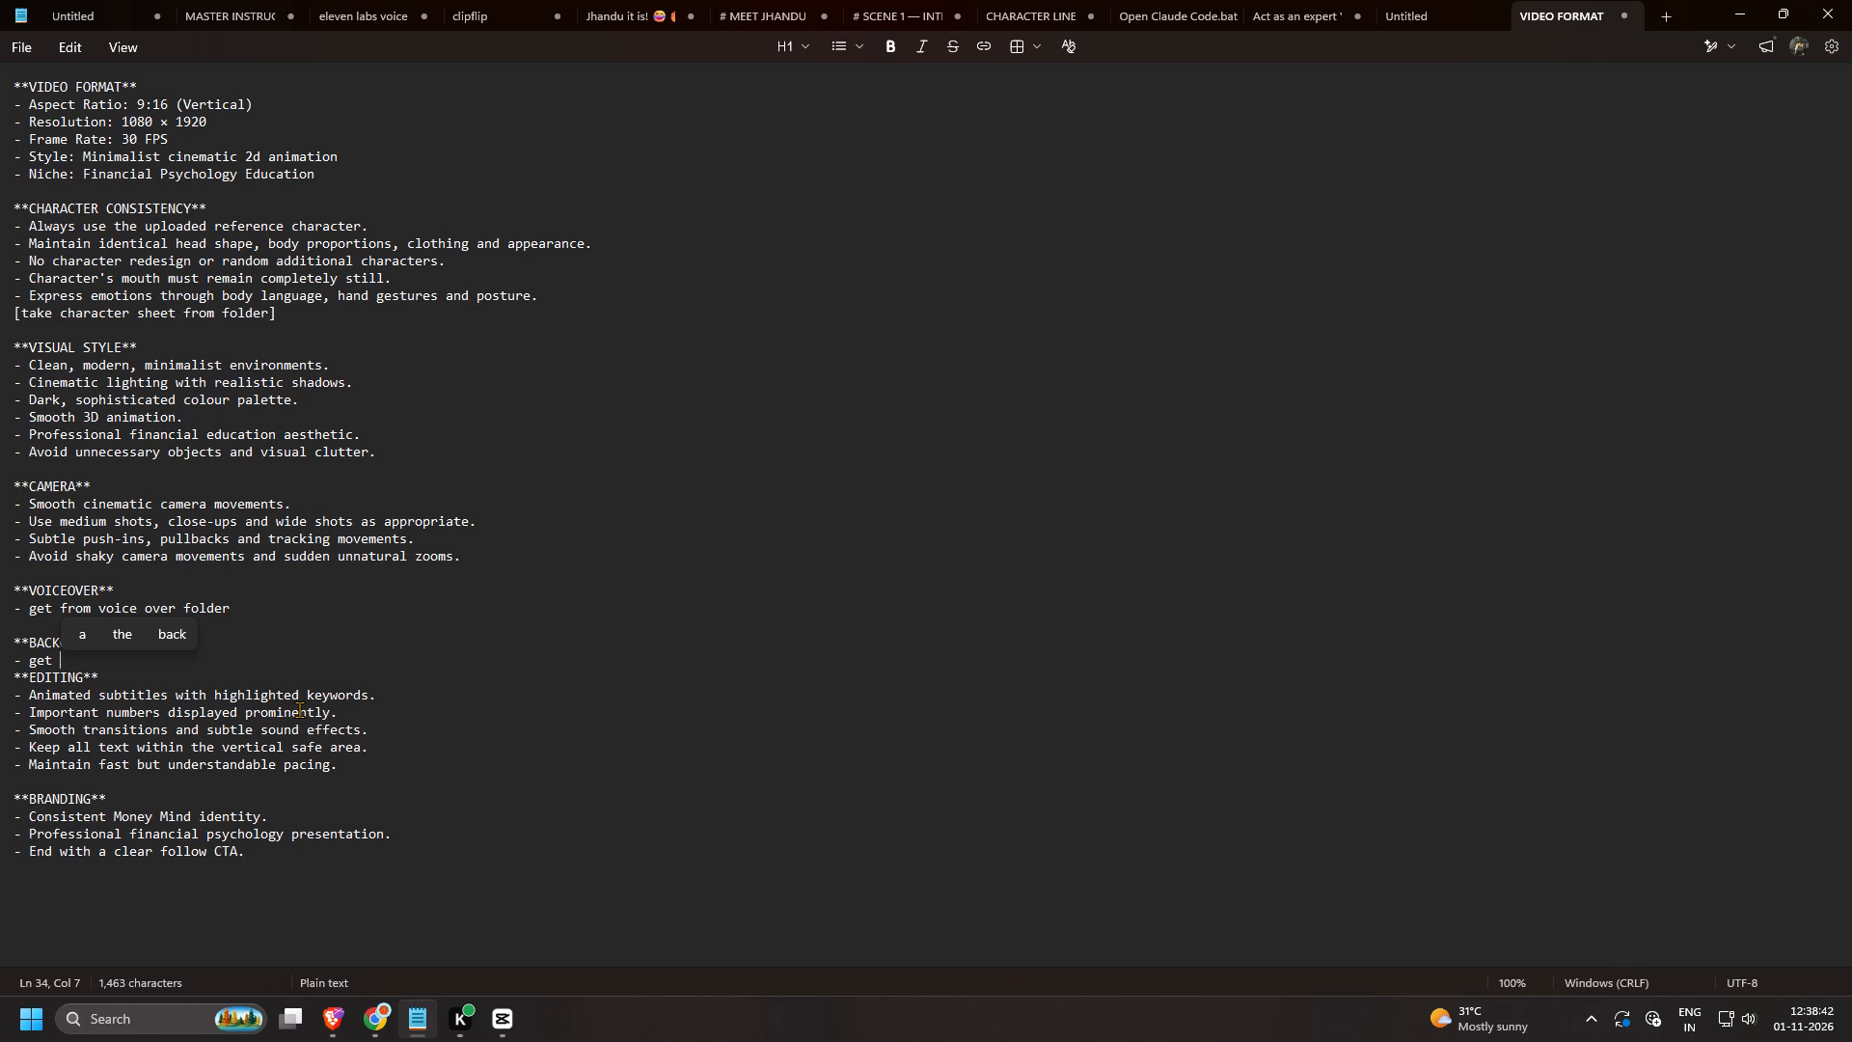
text(music)
key(space)
text(from folder)
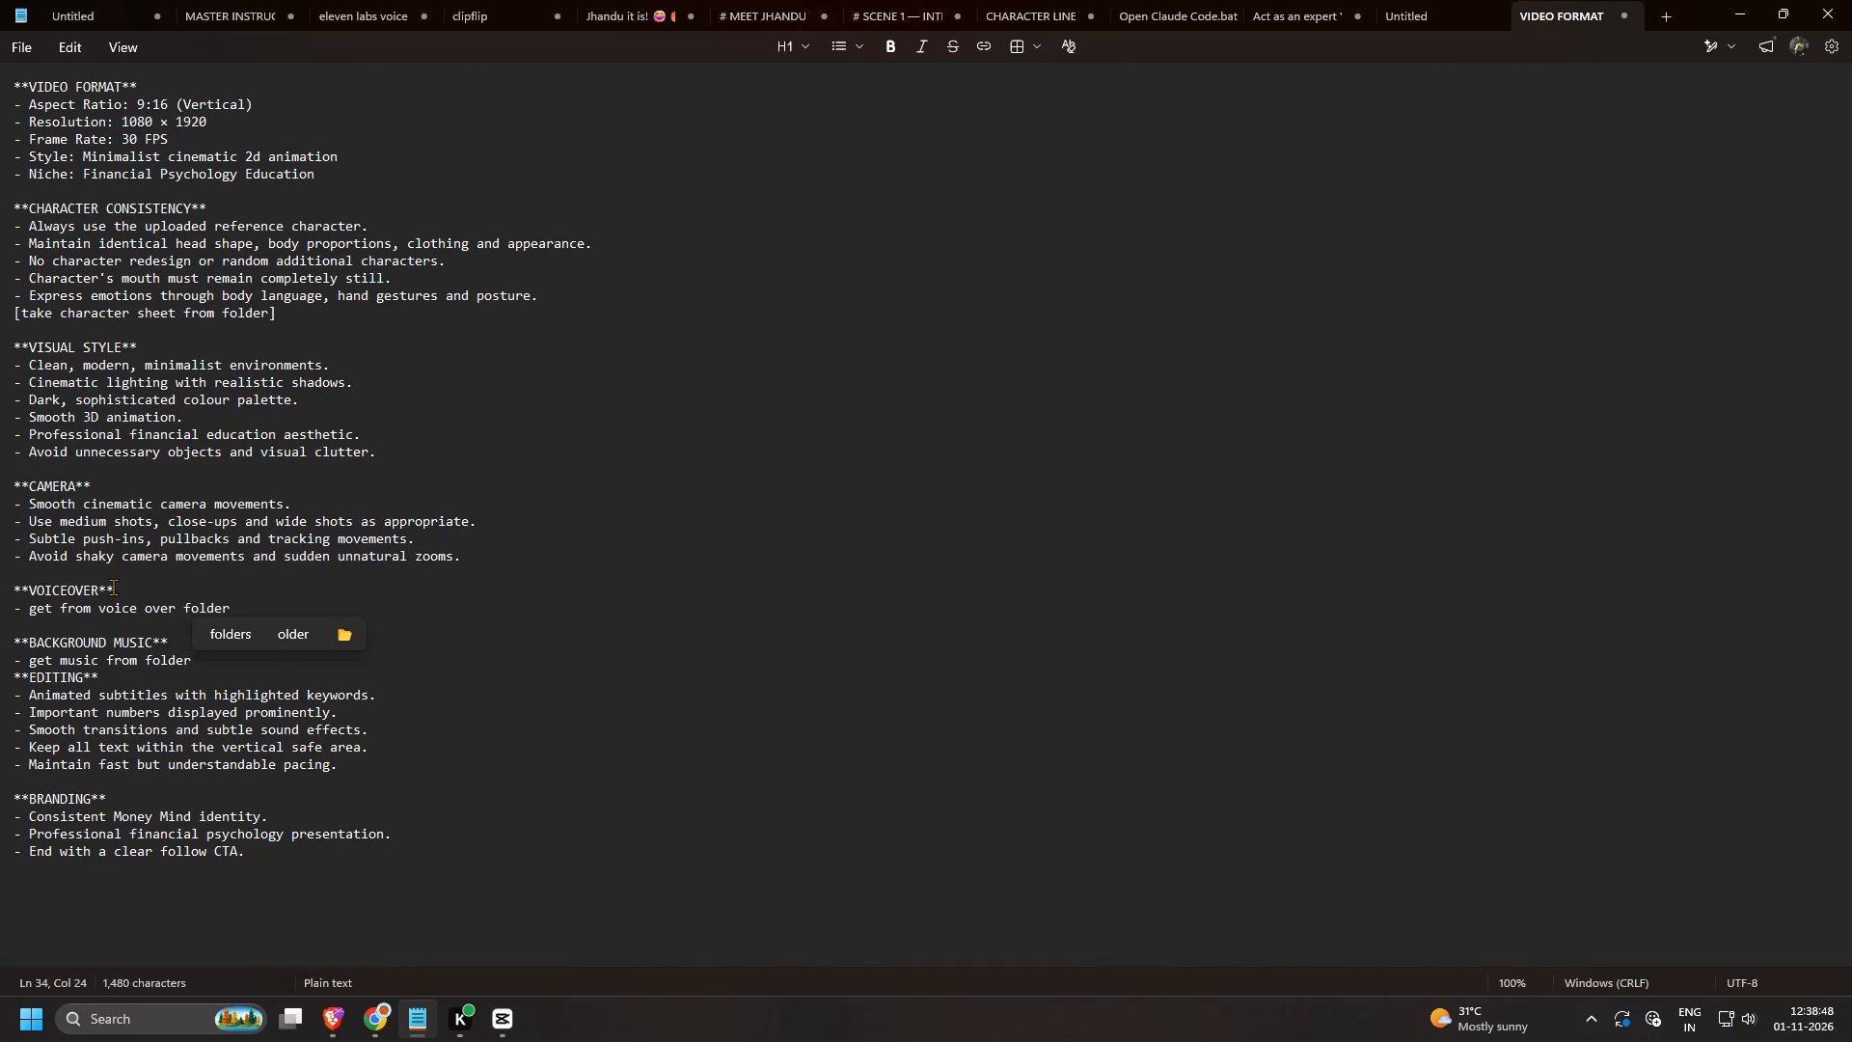
Enclose the VOICEOVER bullet's text "get from voice over folder" in square brackets, keeping the dash outside.
drag(25, 610, 63, 610)
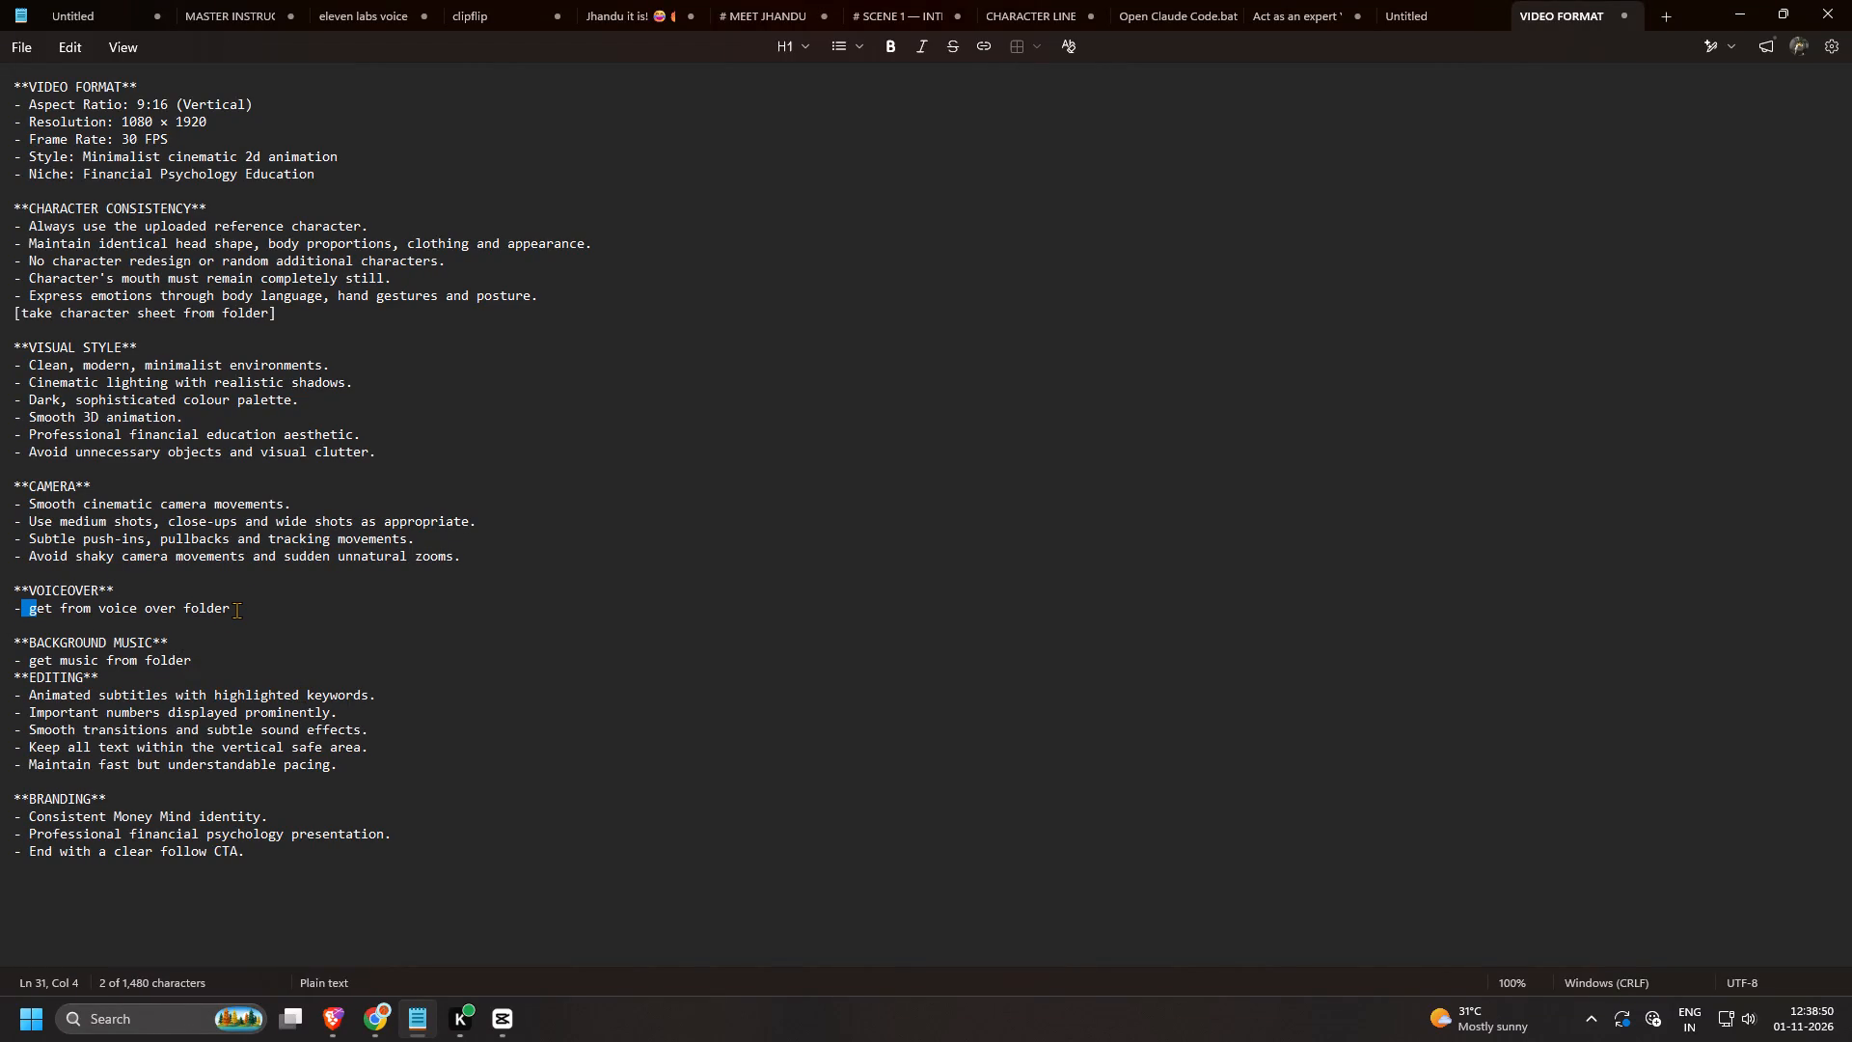
click(236, 610)
key(bracketright)
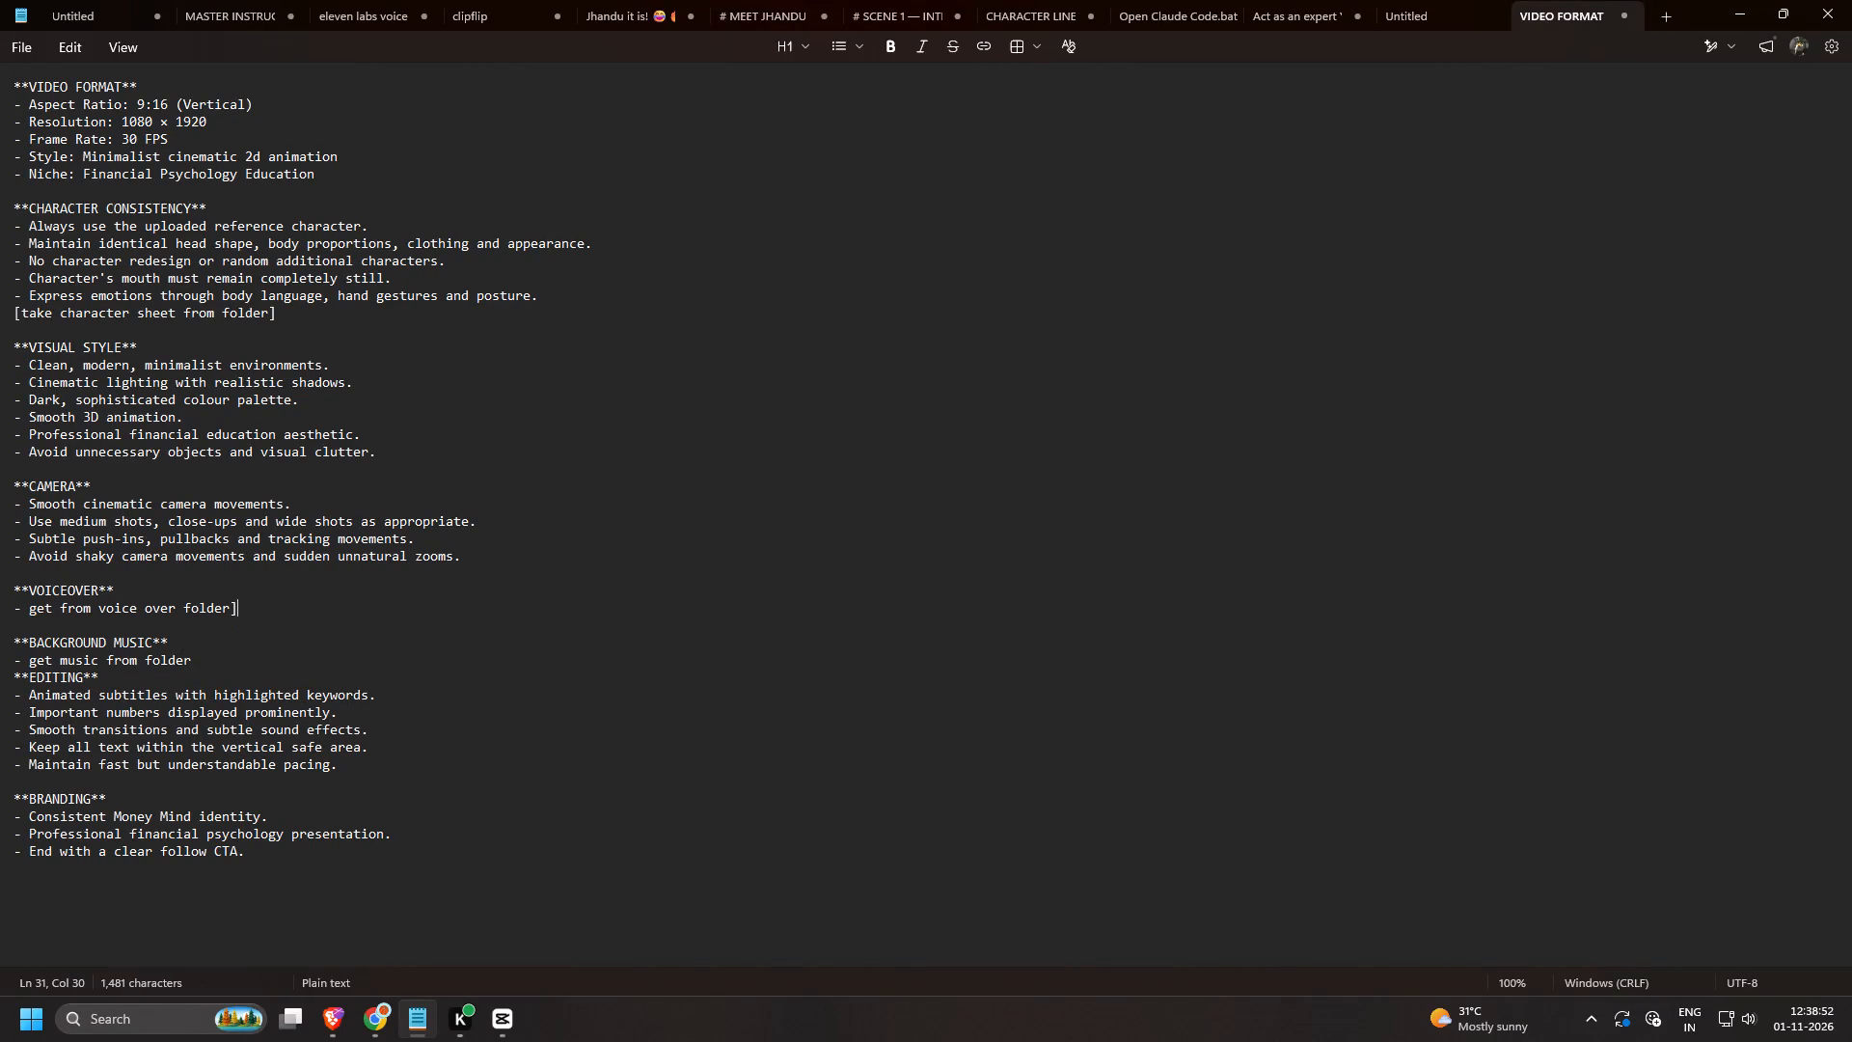
key(Left)
key(Left)
key(Left)
key(Left)
key(Left)
key(Left)
key(Left)
key(Left)
key(Left)
key(Left)
key(Left)
key(Left)
key(Left)
key(Left)
key(Left)
key(Left)
key(Left)
key(Left)
key(Left)
key(Left)
key(Left)
key(Left)
key(bracketleft)
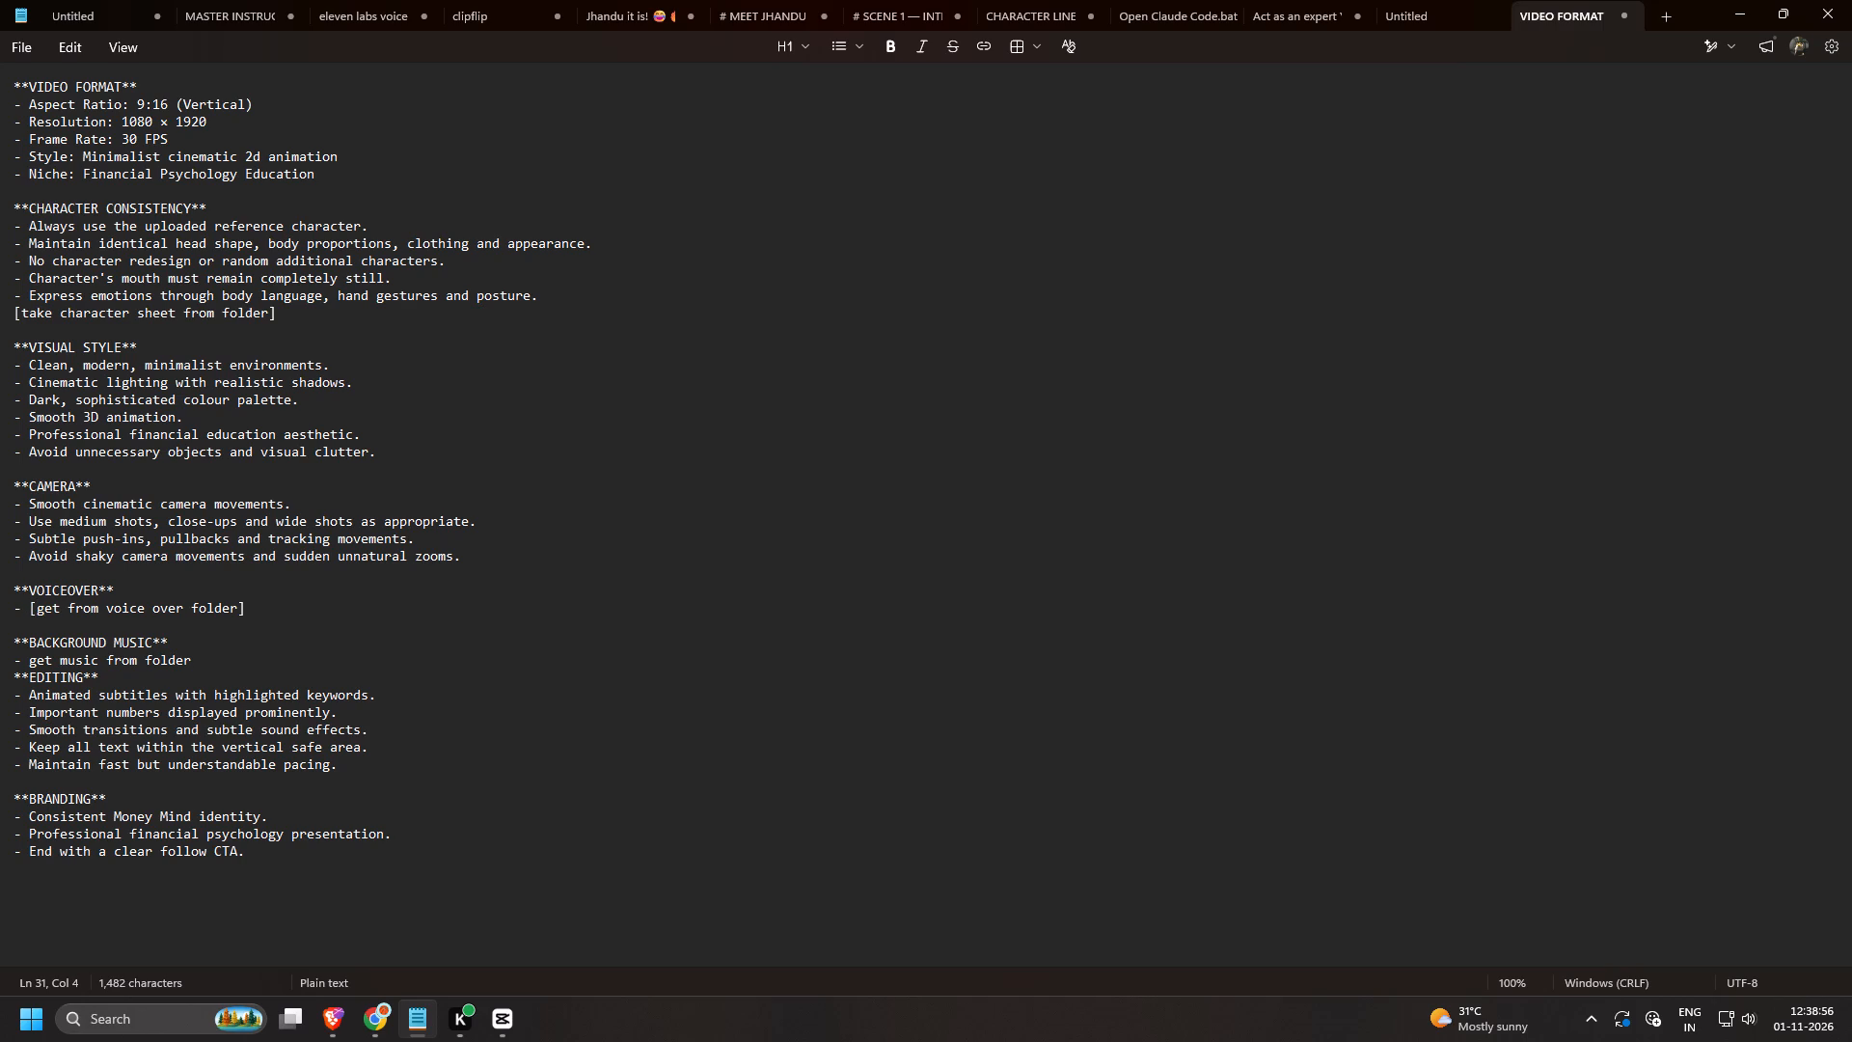
Enclose the BACKGROUND MUSIC bullet's text "get music from folder" in square brackets.
key(Down)
key(Down)
key(Down)
key(Left)
key(bracketleft)
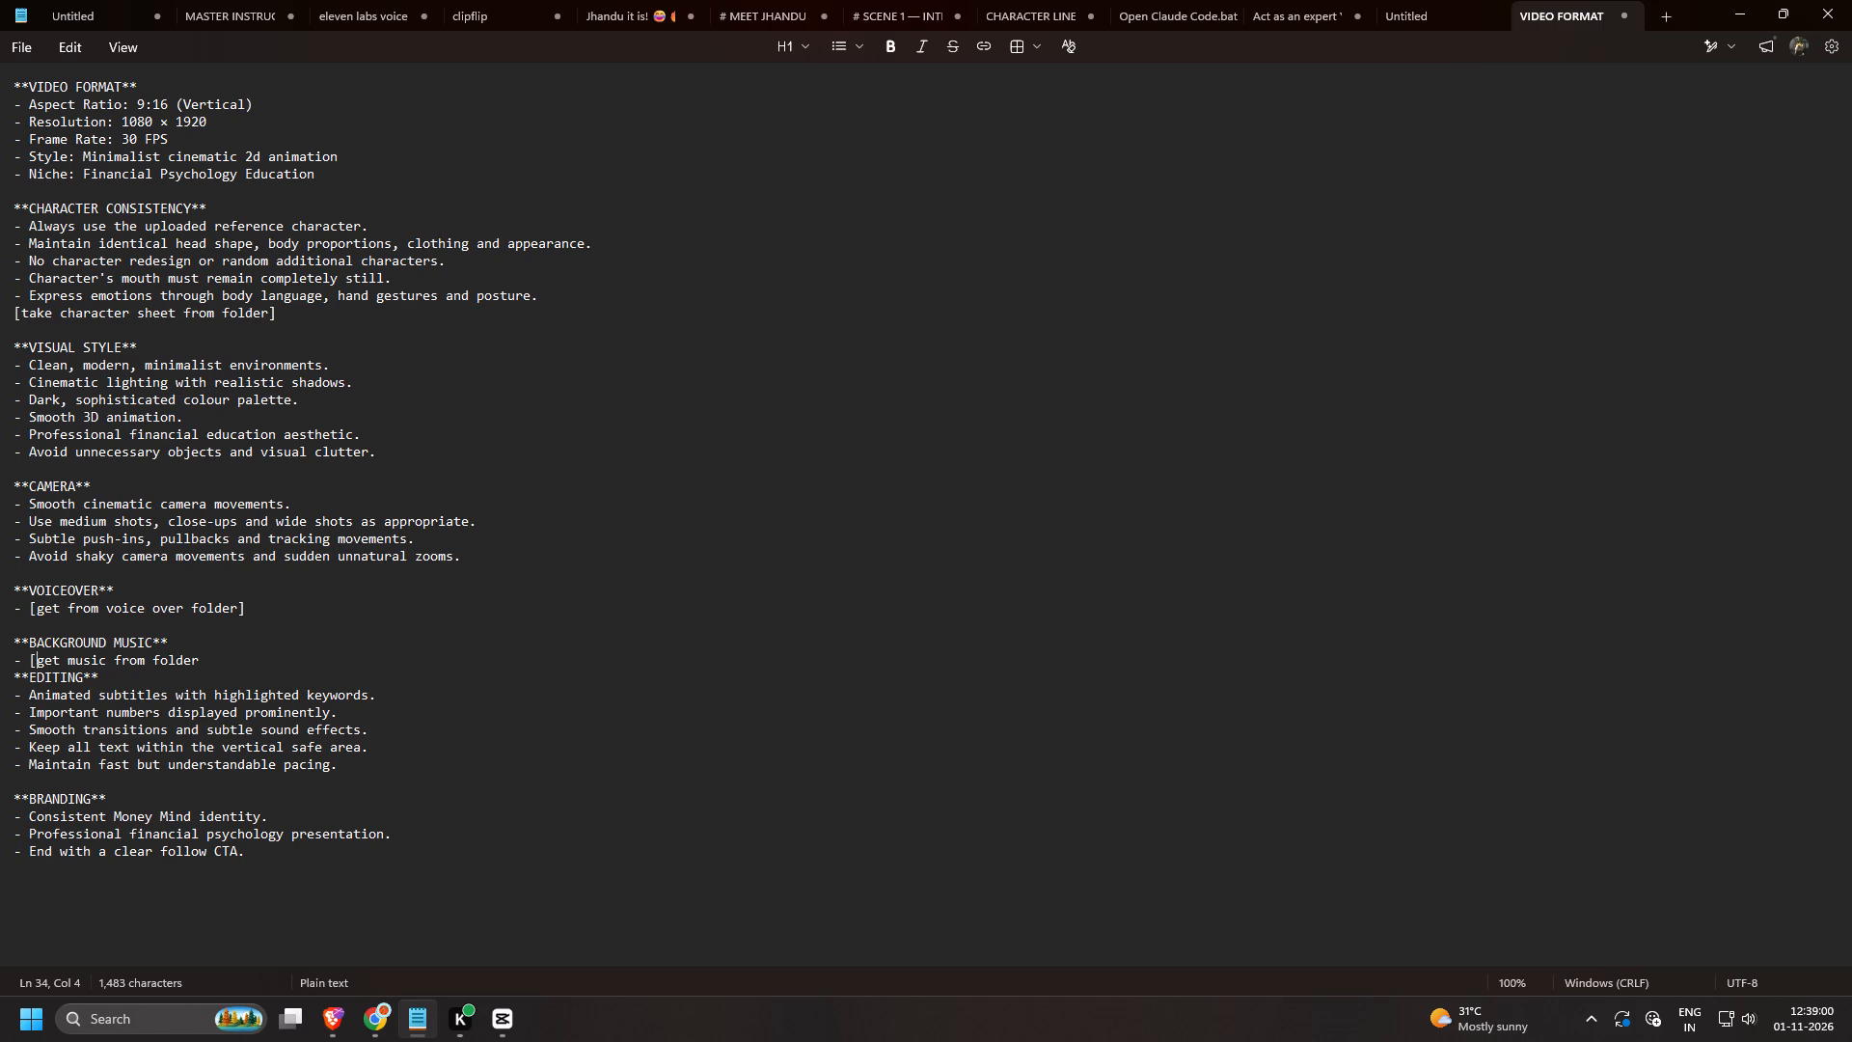
key(End)
key(bracketright)
Add the line "sound level" directly below the BACKGROUND MUSIC bullet, with a blank line before the EDITING heading.
key(Return)
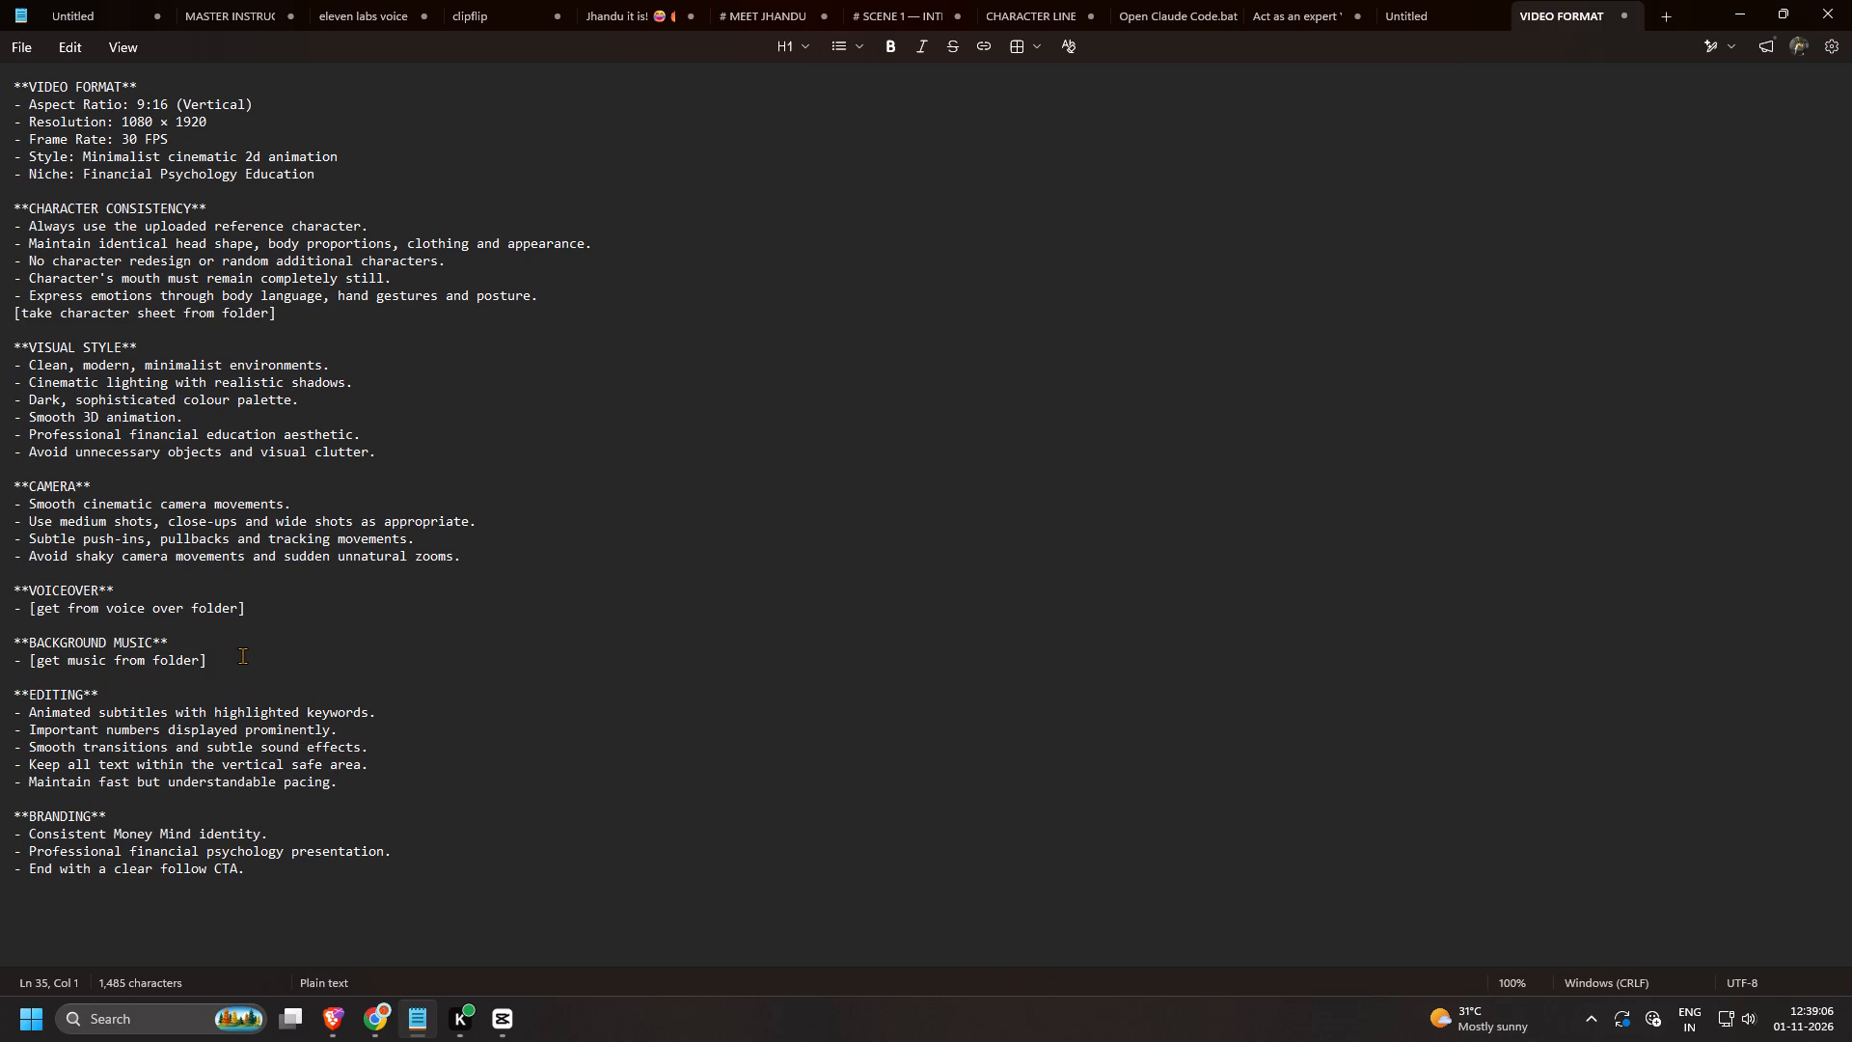
key(Return)
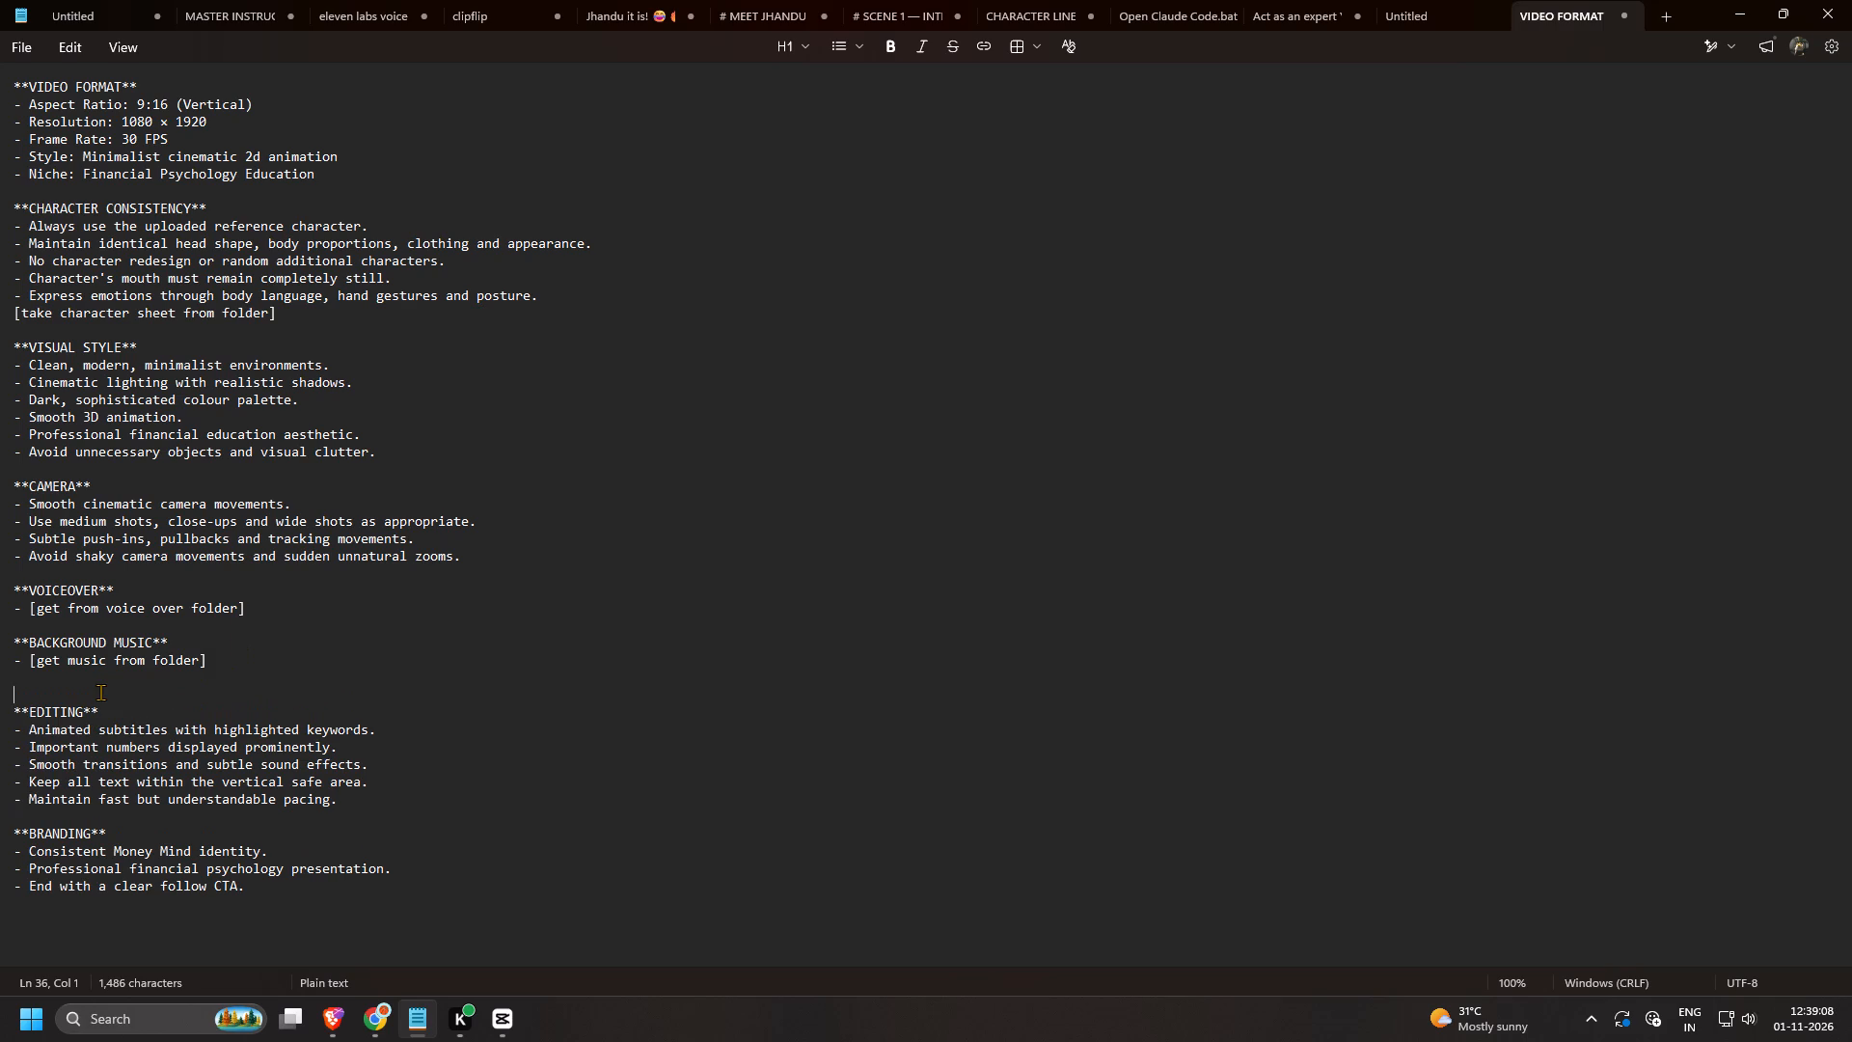
key(Up)
key(Right)
key(Up)
text(sounf)
key(BackSpace)
text(d level)
key(space)
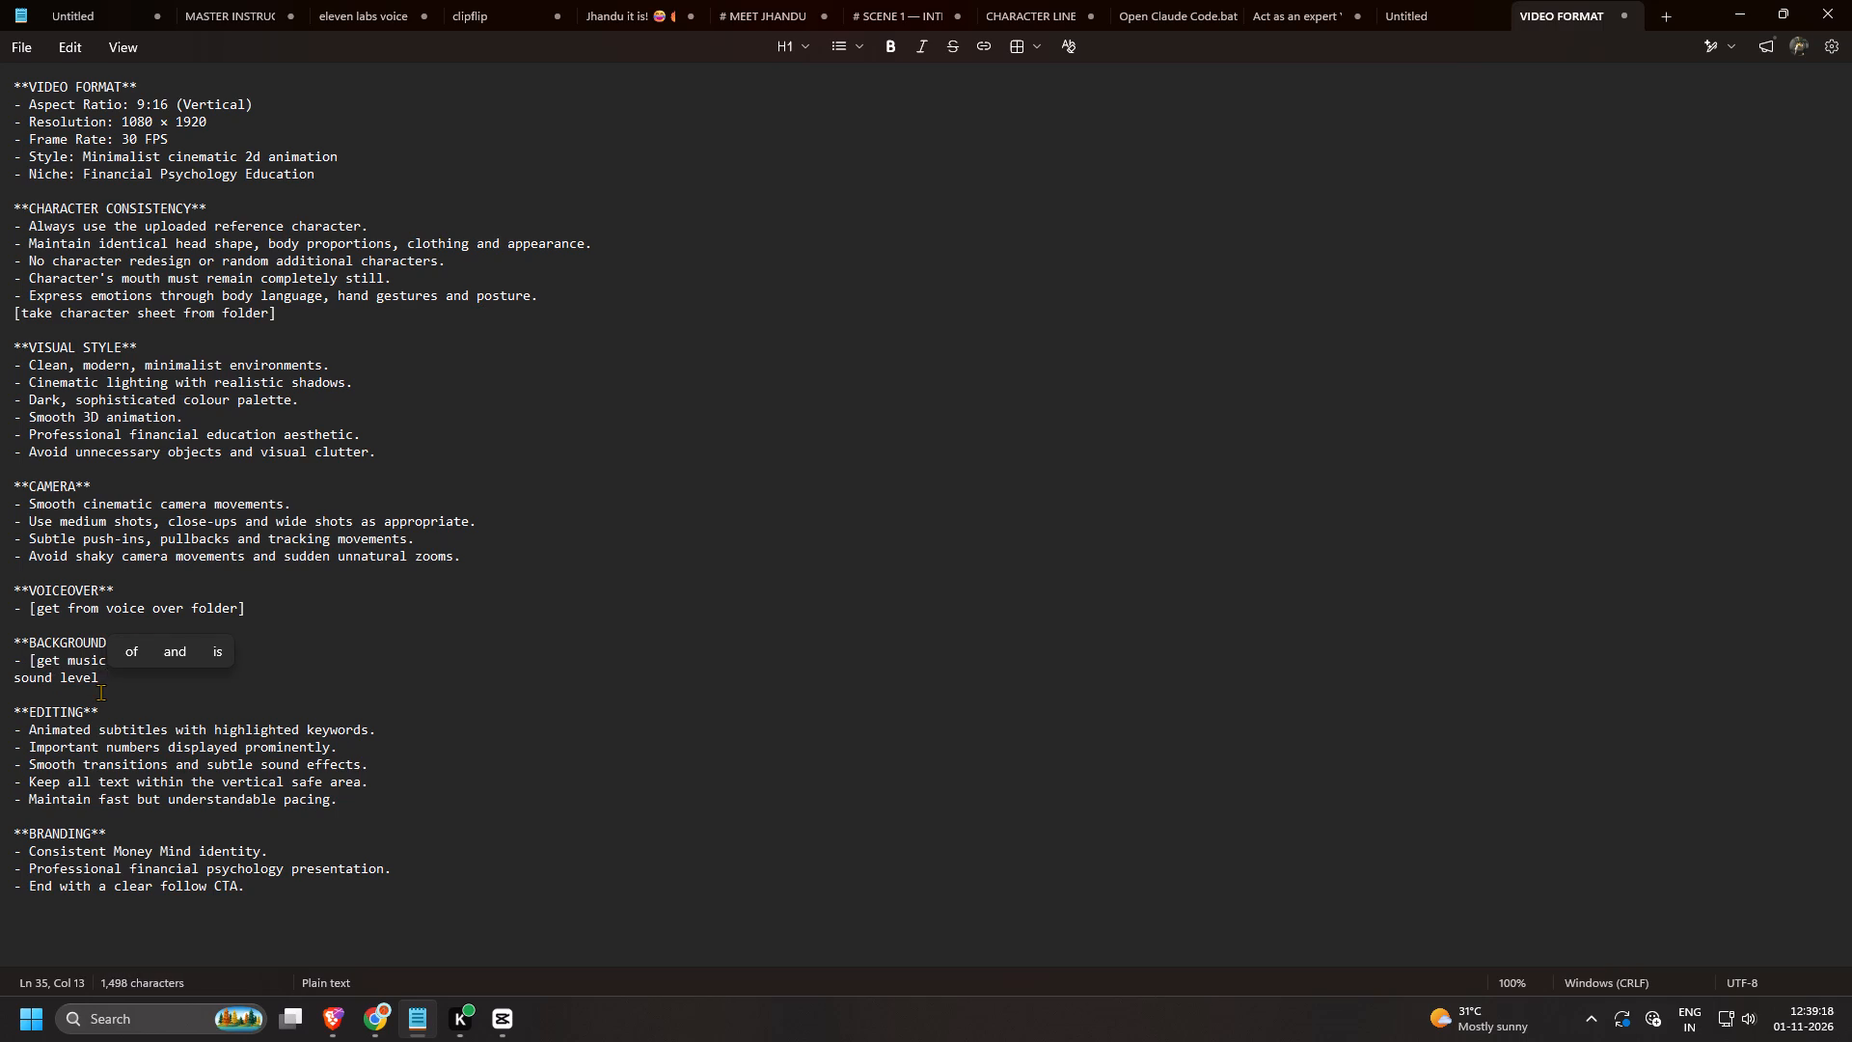
Insert "maintain background music" at the start of the "sound level" line.
key(Left)
key(Left)
key(Left)
key(Left)
key(Left)
key(Left)
key(Left)
key(Left)
key(Left)
key(Left)
key(Left)
key(Left)
key(Left)
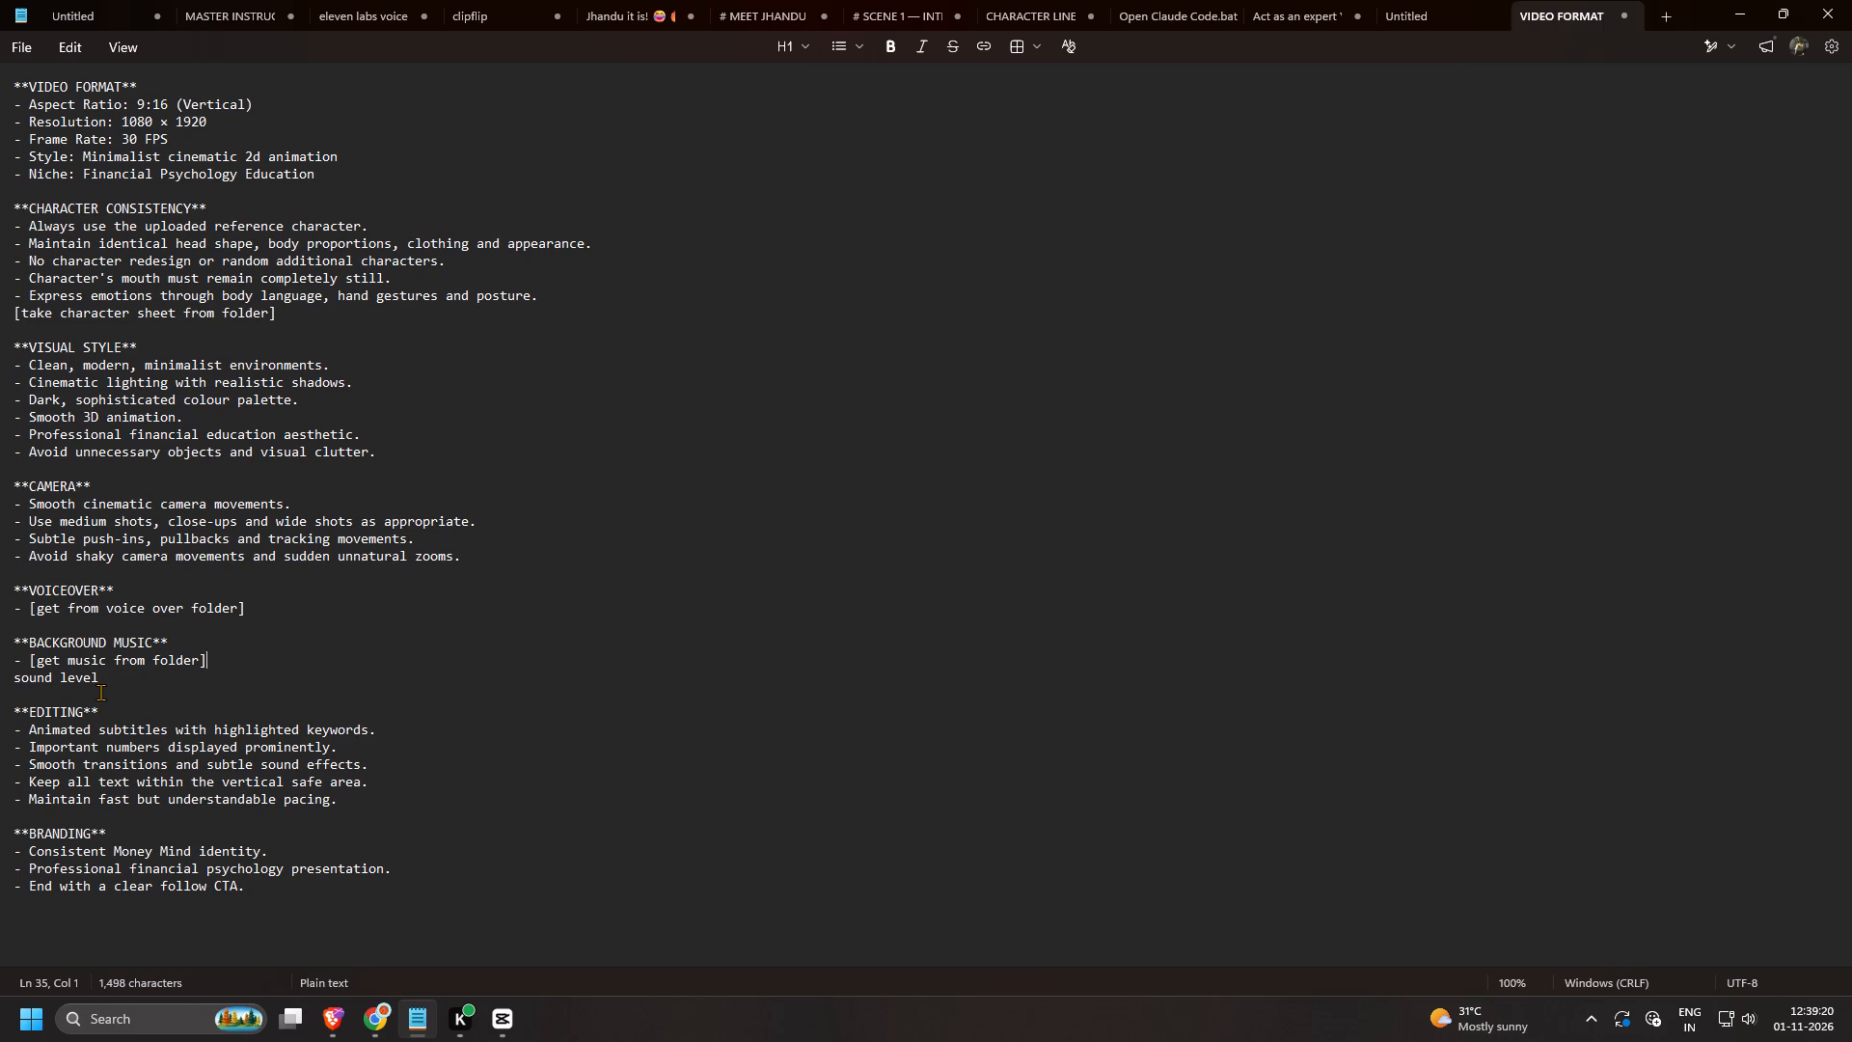
key(Right)
text(ma)
text(intain)
key(space)
text(backgrong)
key(BackSpace)
text(d musi)
text(c)
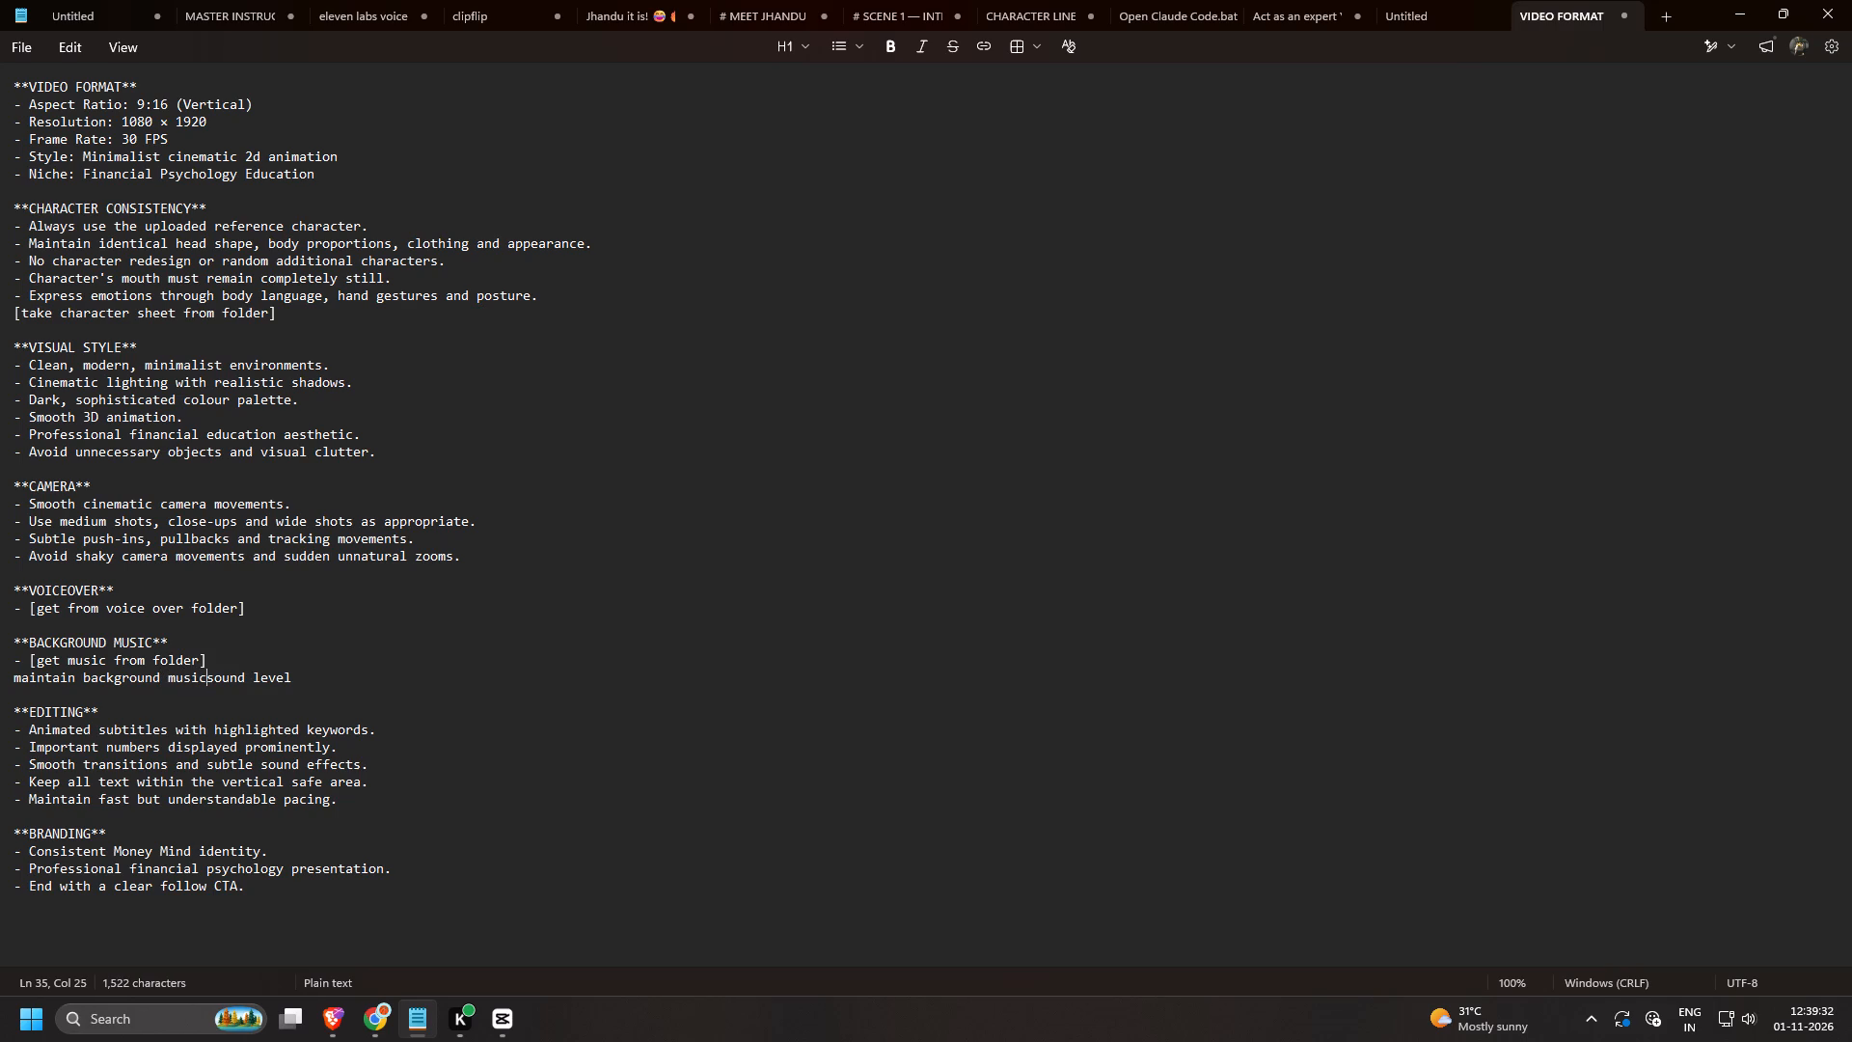
key(space)
Delete the word "sound" so the line reads "maintain background music level".
key(Right)
key(Right)
key(Right)
key(Right)
key(Right)
key(BackSpace)
key(BackSpace)
key(BackSpace)
key(BackSpace)
key(BackSpace)
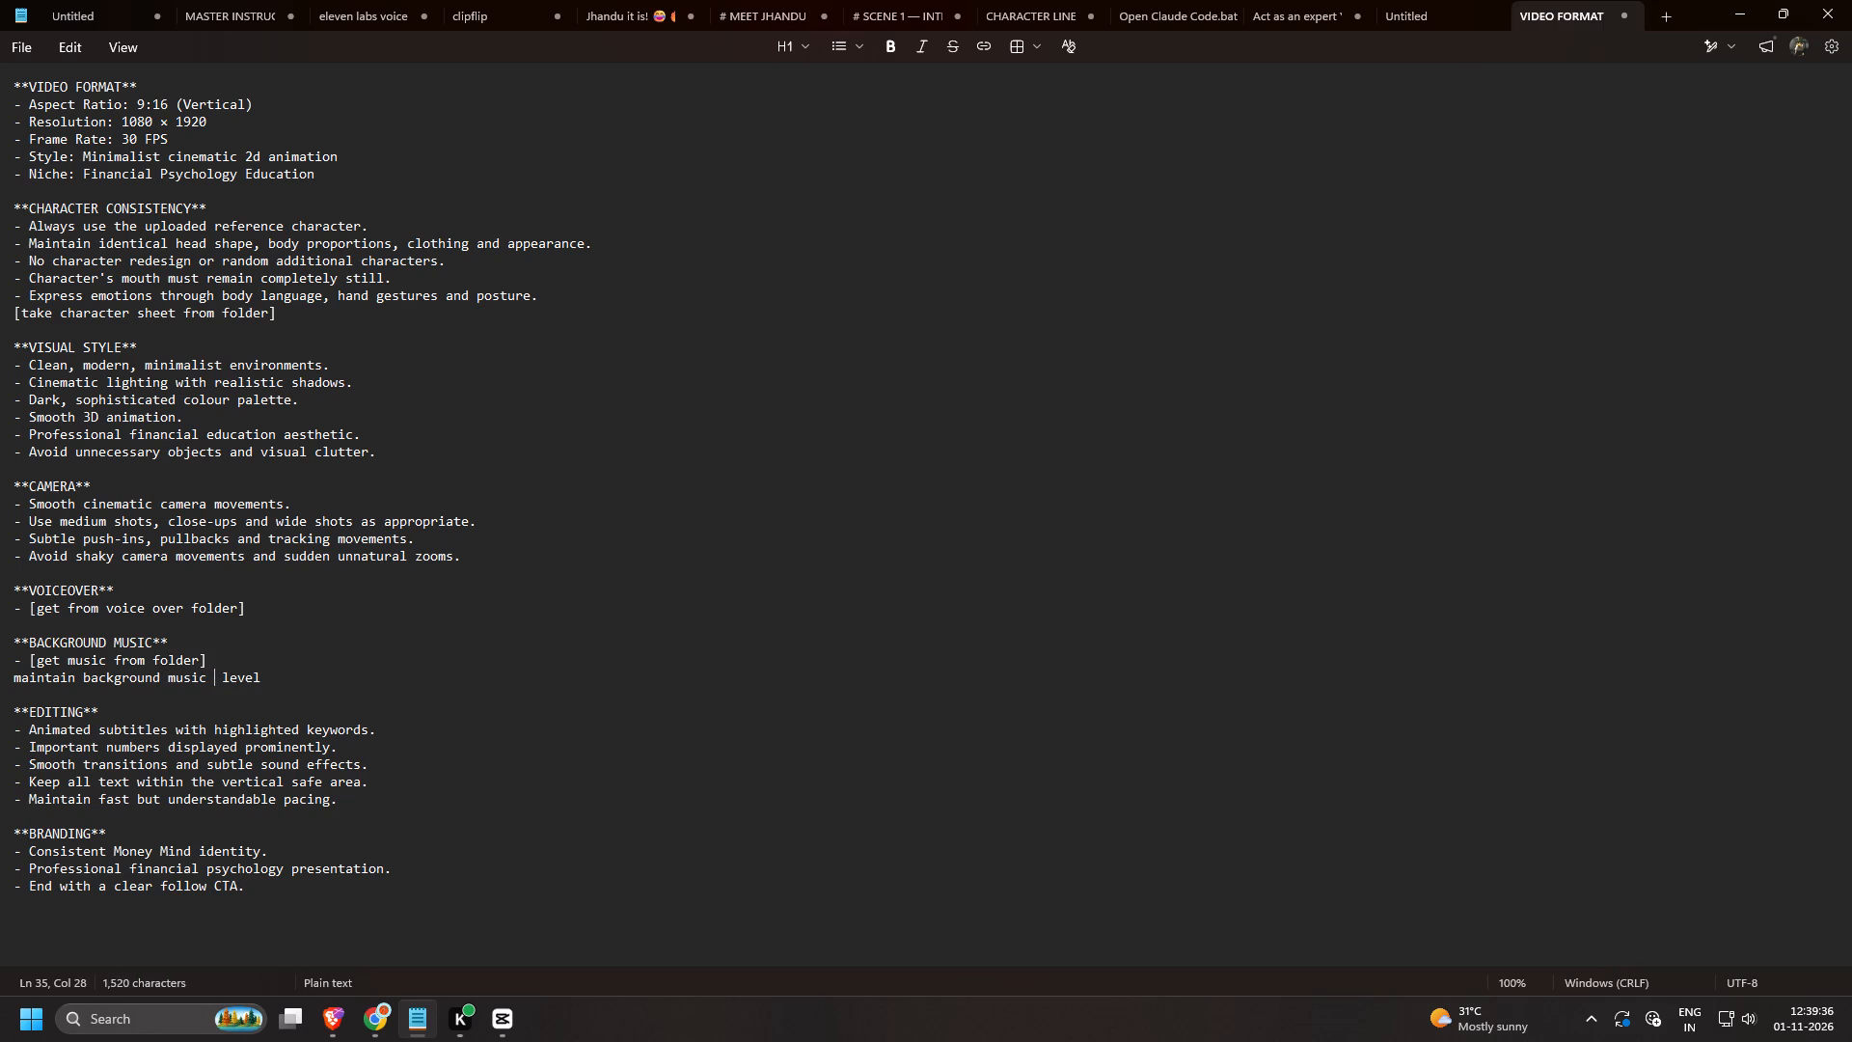
key(BackSpace)
key(Right)
key(BackSpace)
key(space)
Extend the "maintain background music level" line with "as it should be".
key(Right)
key(Right)
key(Right)
key(Right)
key(Right)
key(space)
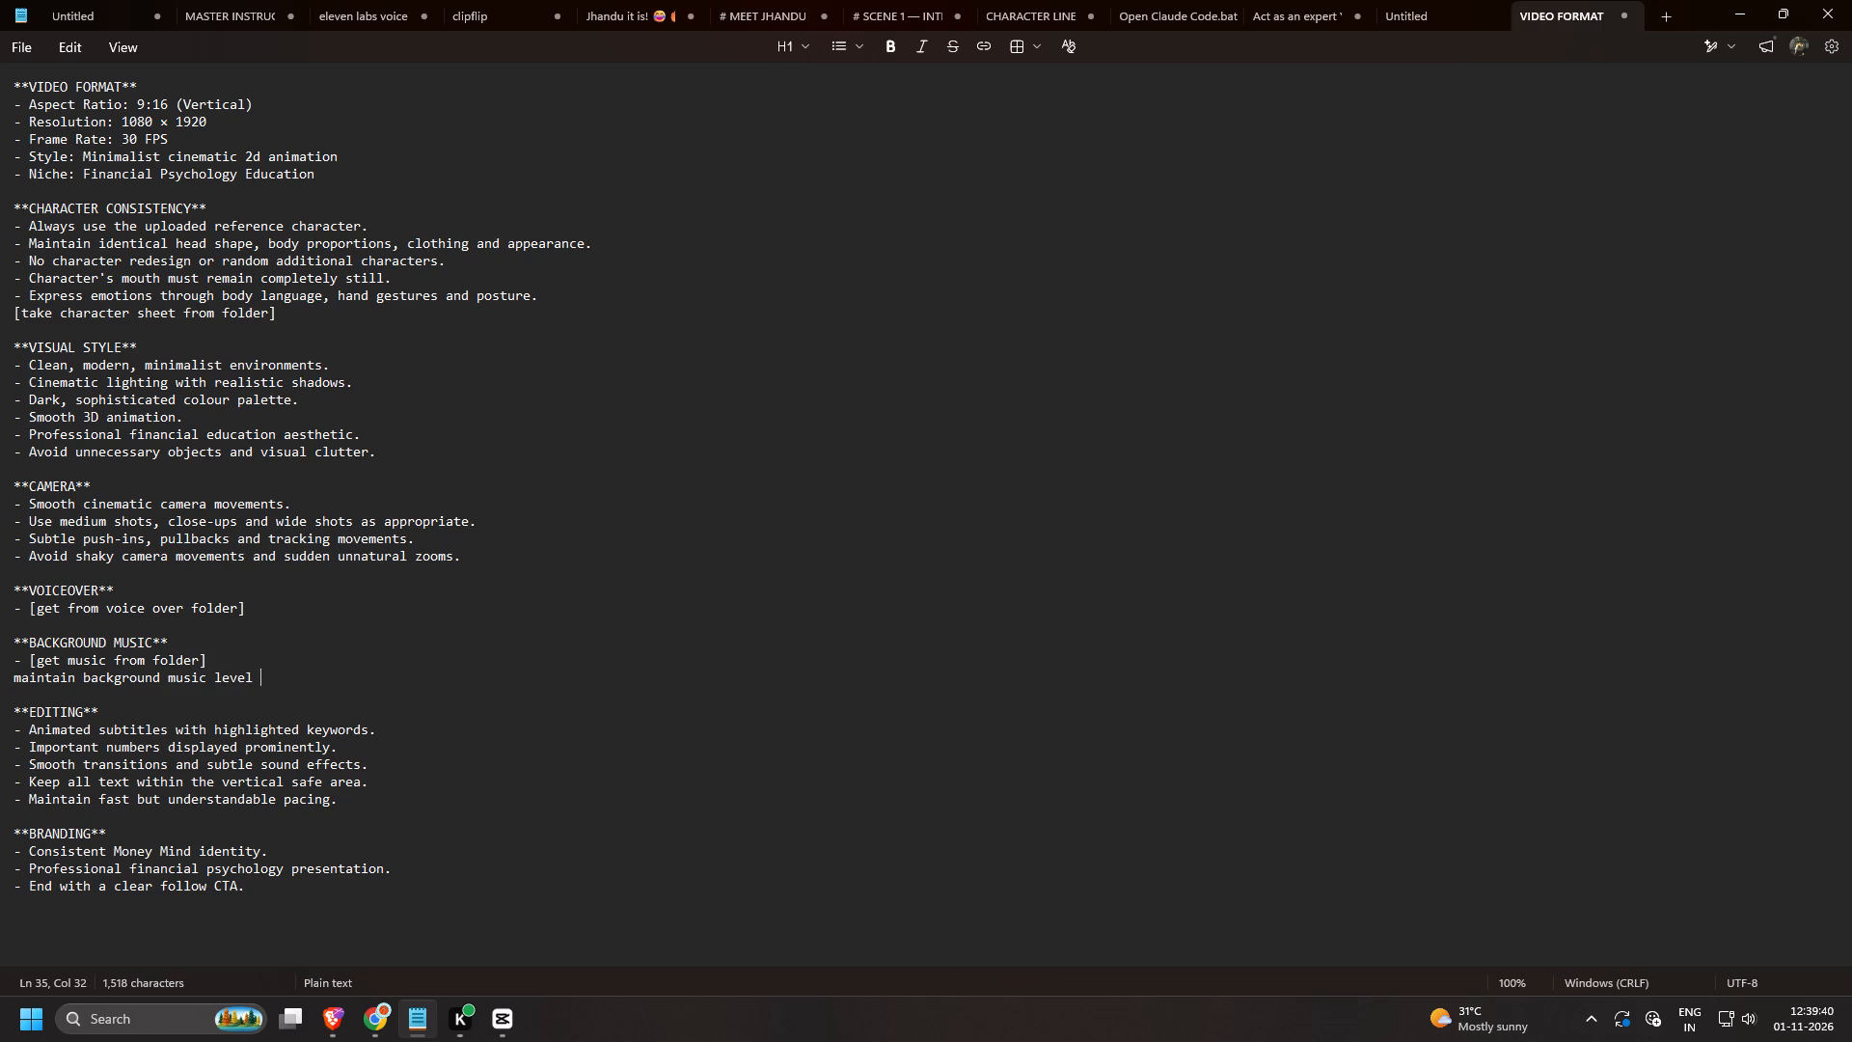
text(as)
key(space)
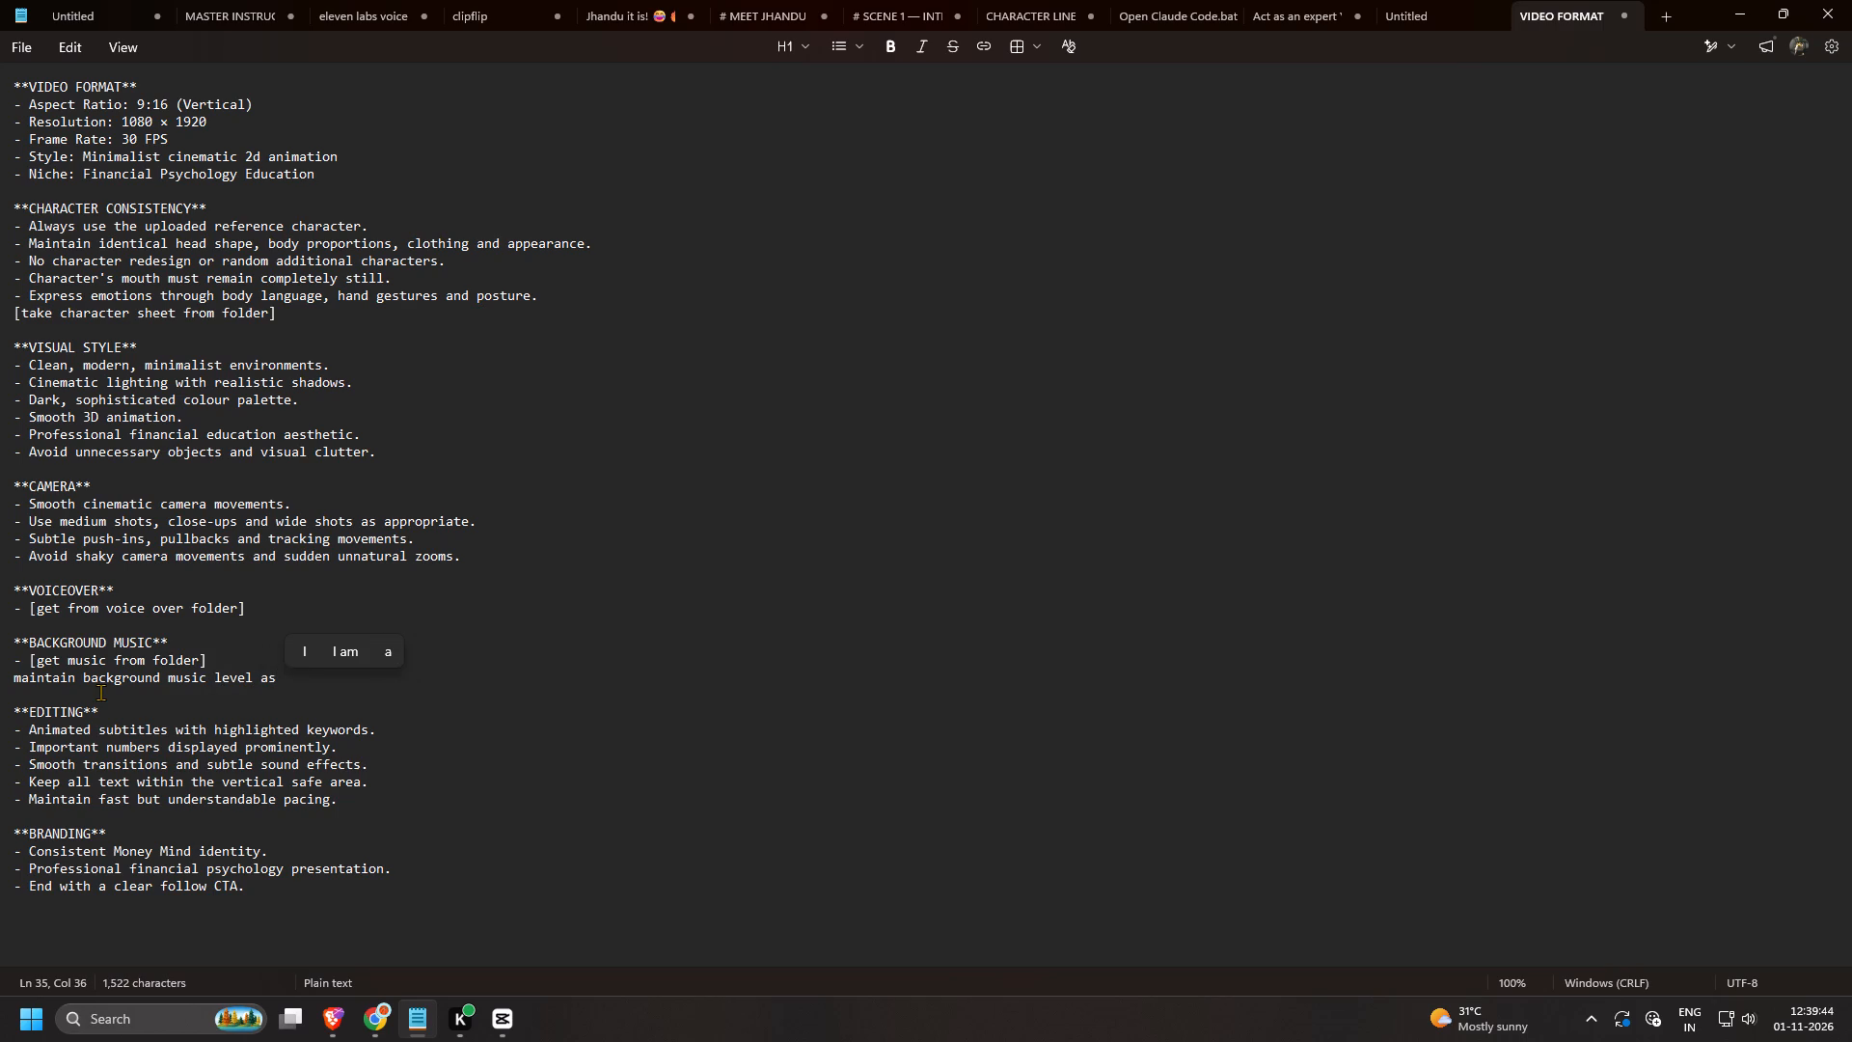
text(sho)
key(BackSpace)
key(BackSpace)
key(BackSpace)
text(it should be)
key(space)
Append "(you can take refrence from reference video from folder)" to the background music level line.
key(shift+parenleft)
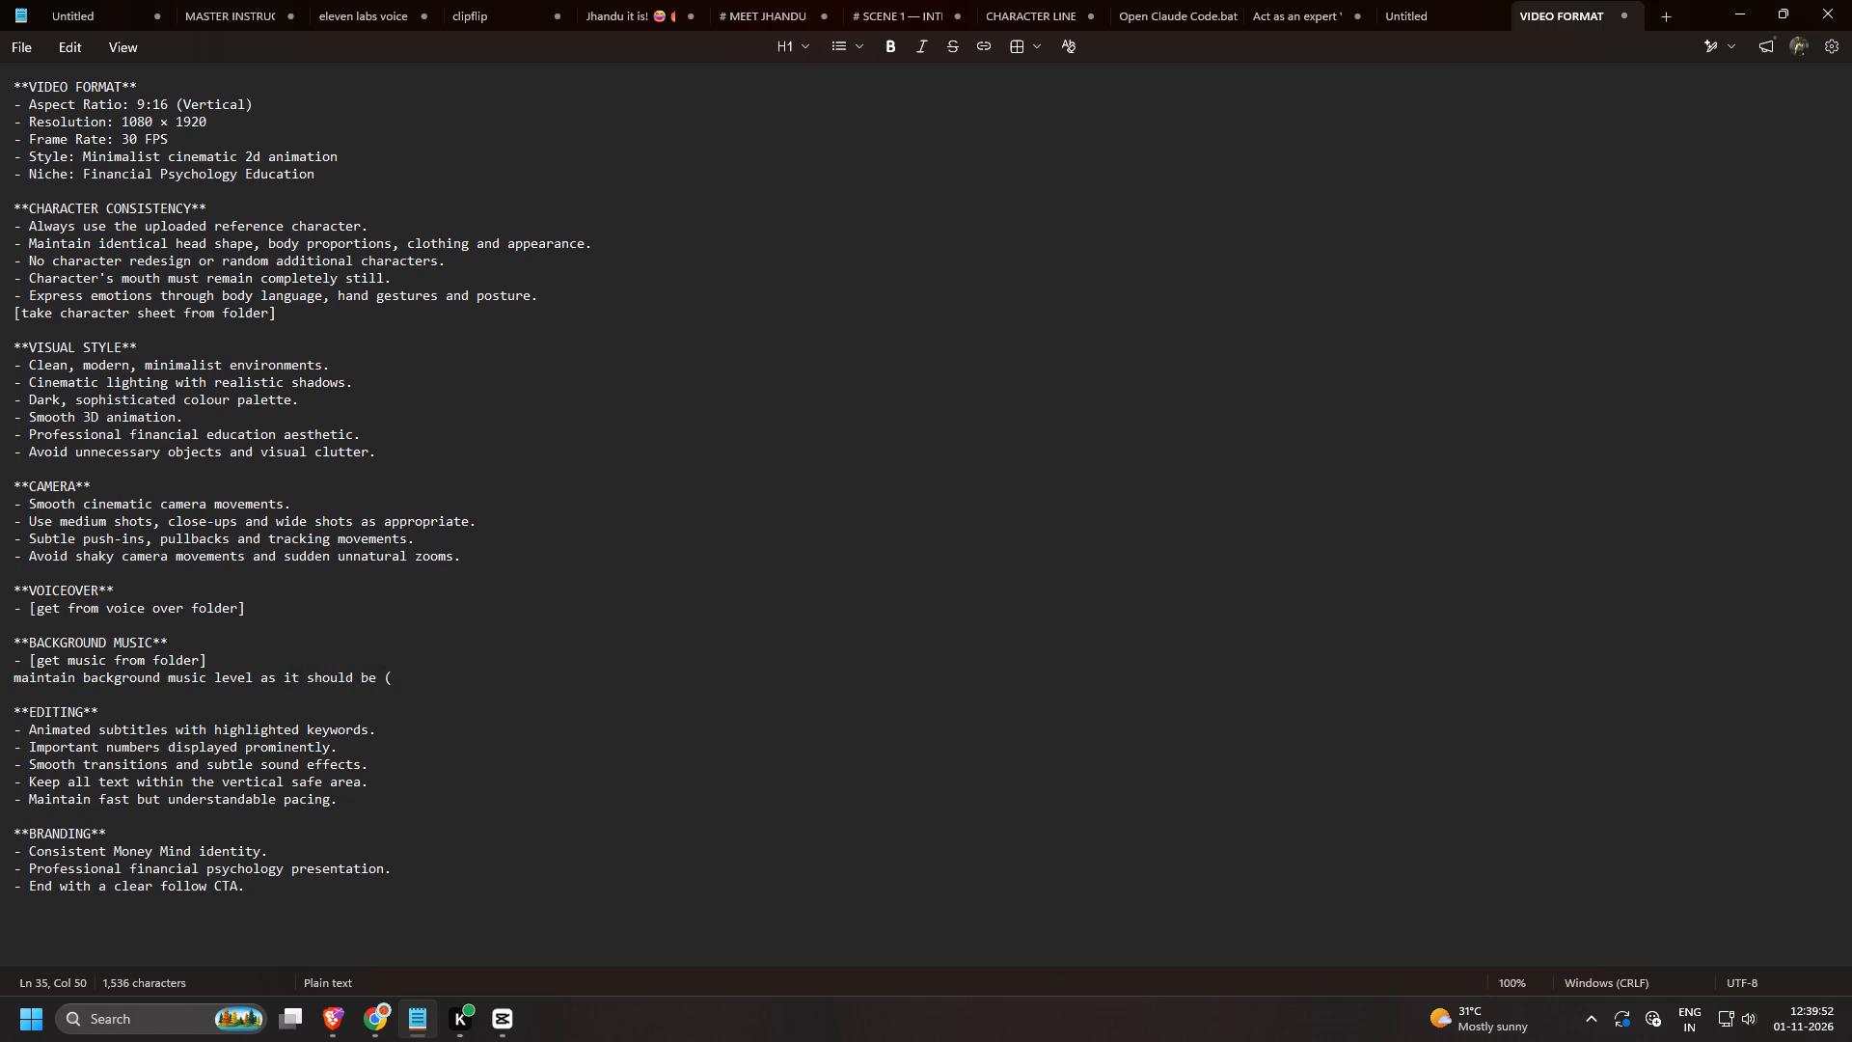
key(u)
key(BackSpace)
text(you can take refe)
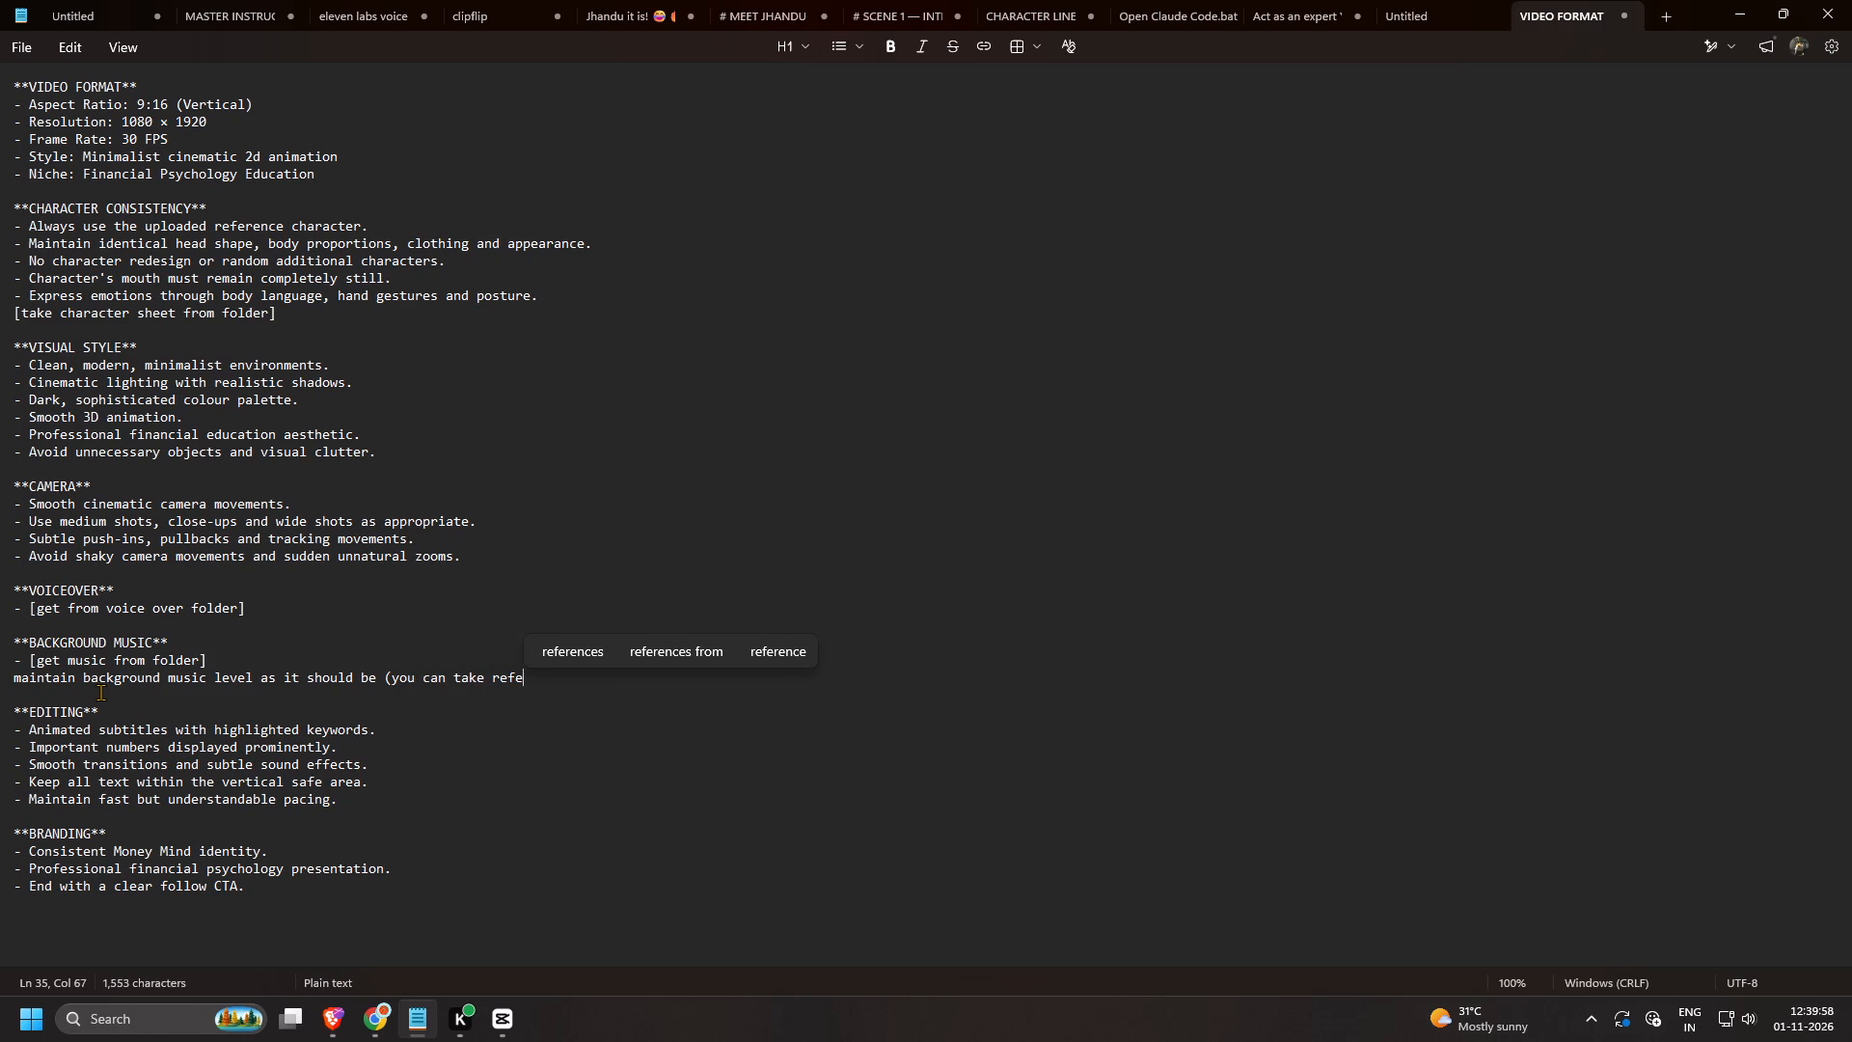
key(e)
key(BackSpace)
key(BackSpace)
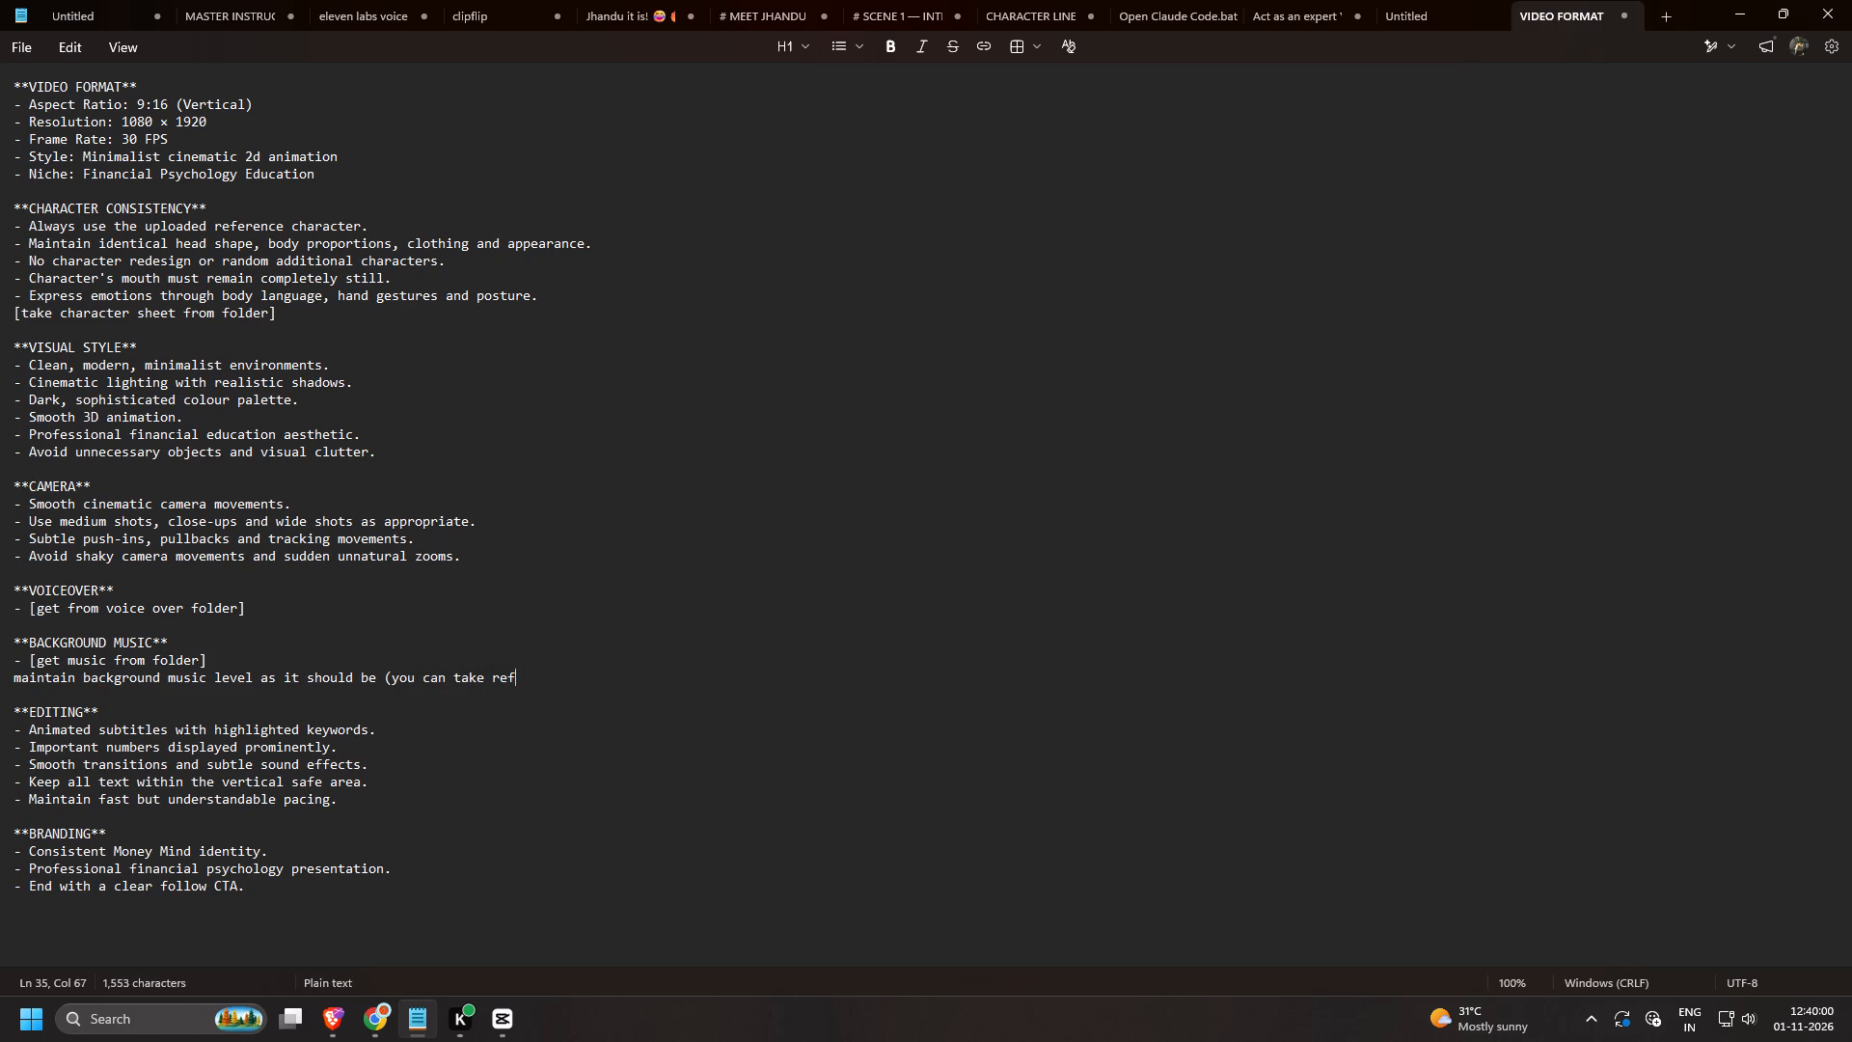
text(rence from)
key(space)
text(refe)
key(r)
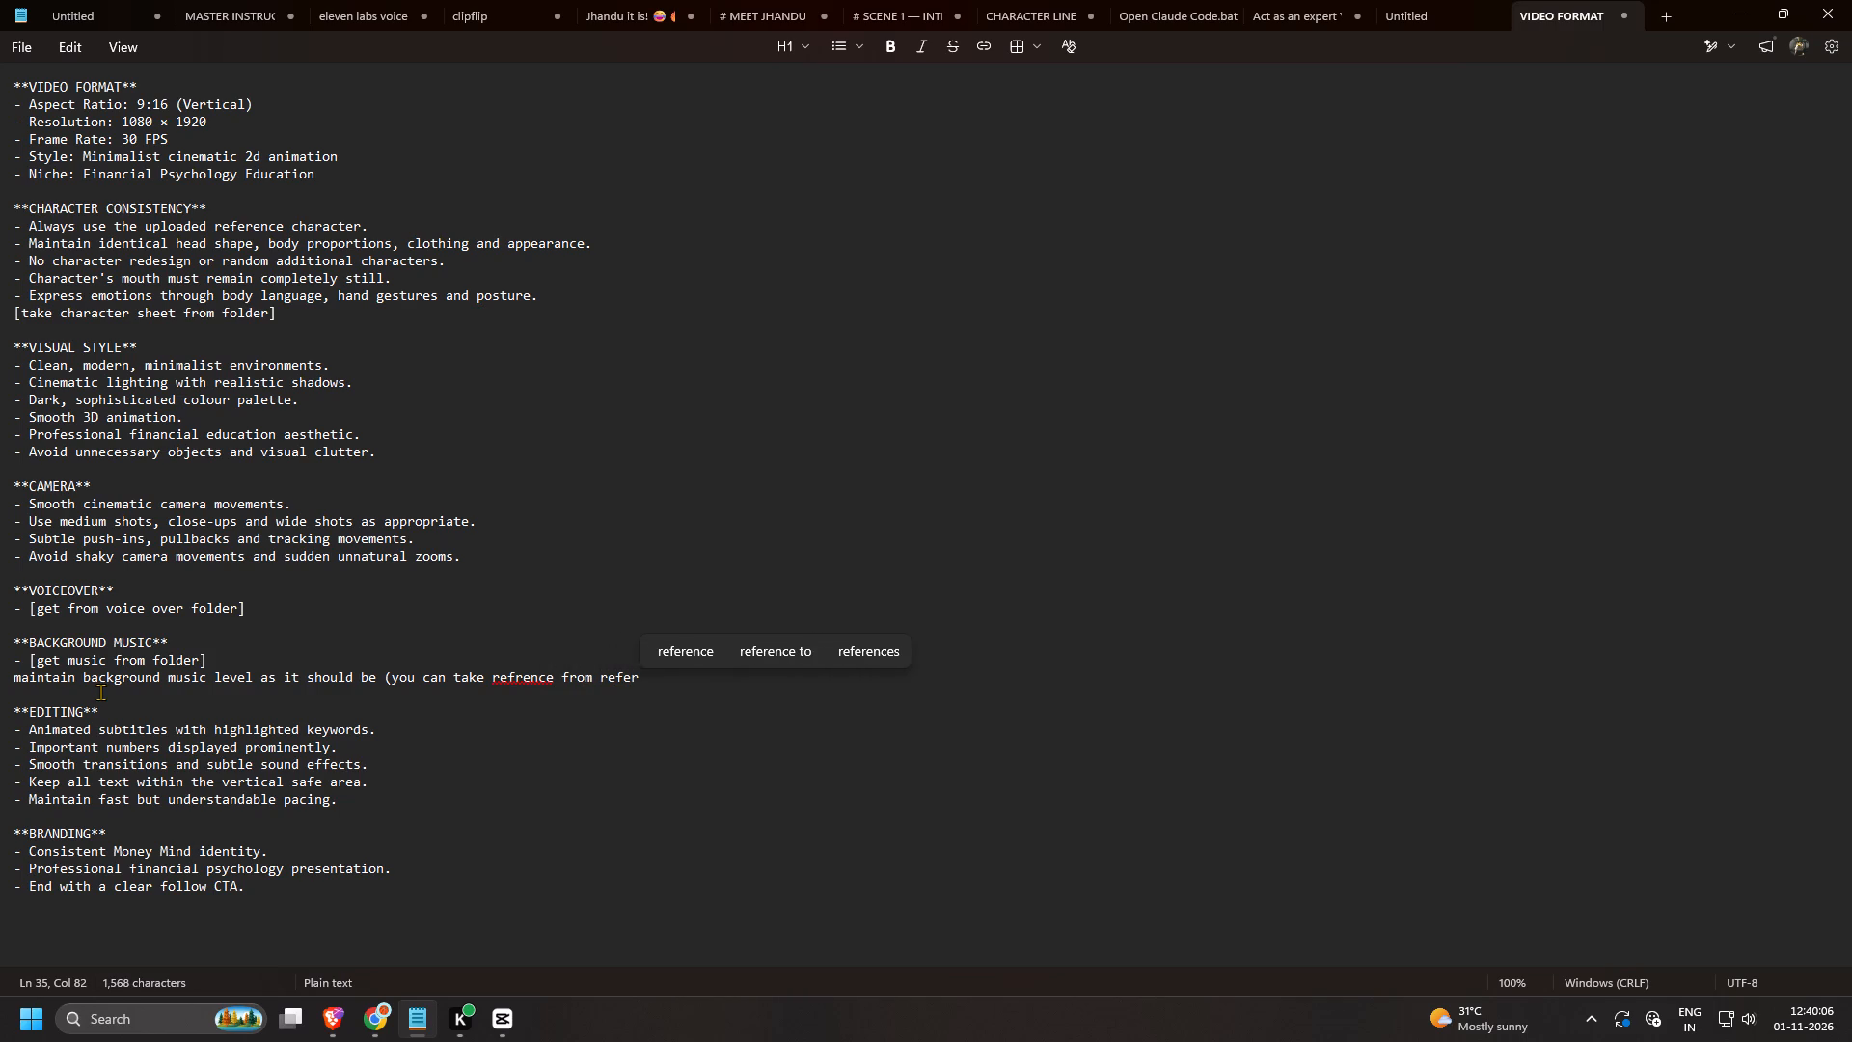
text(ence video from folder)
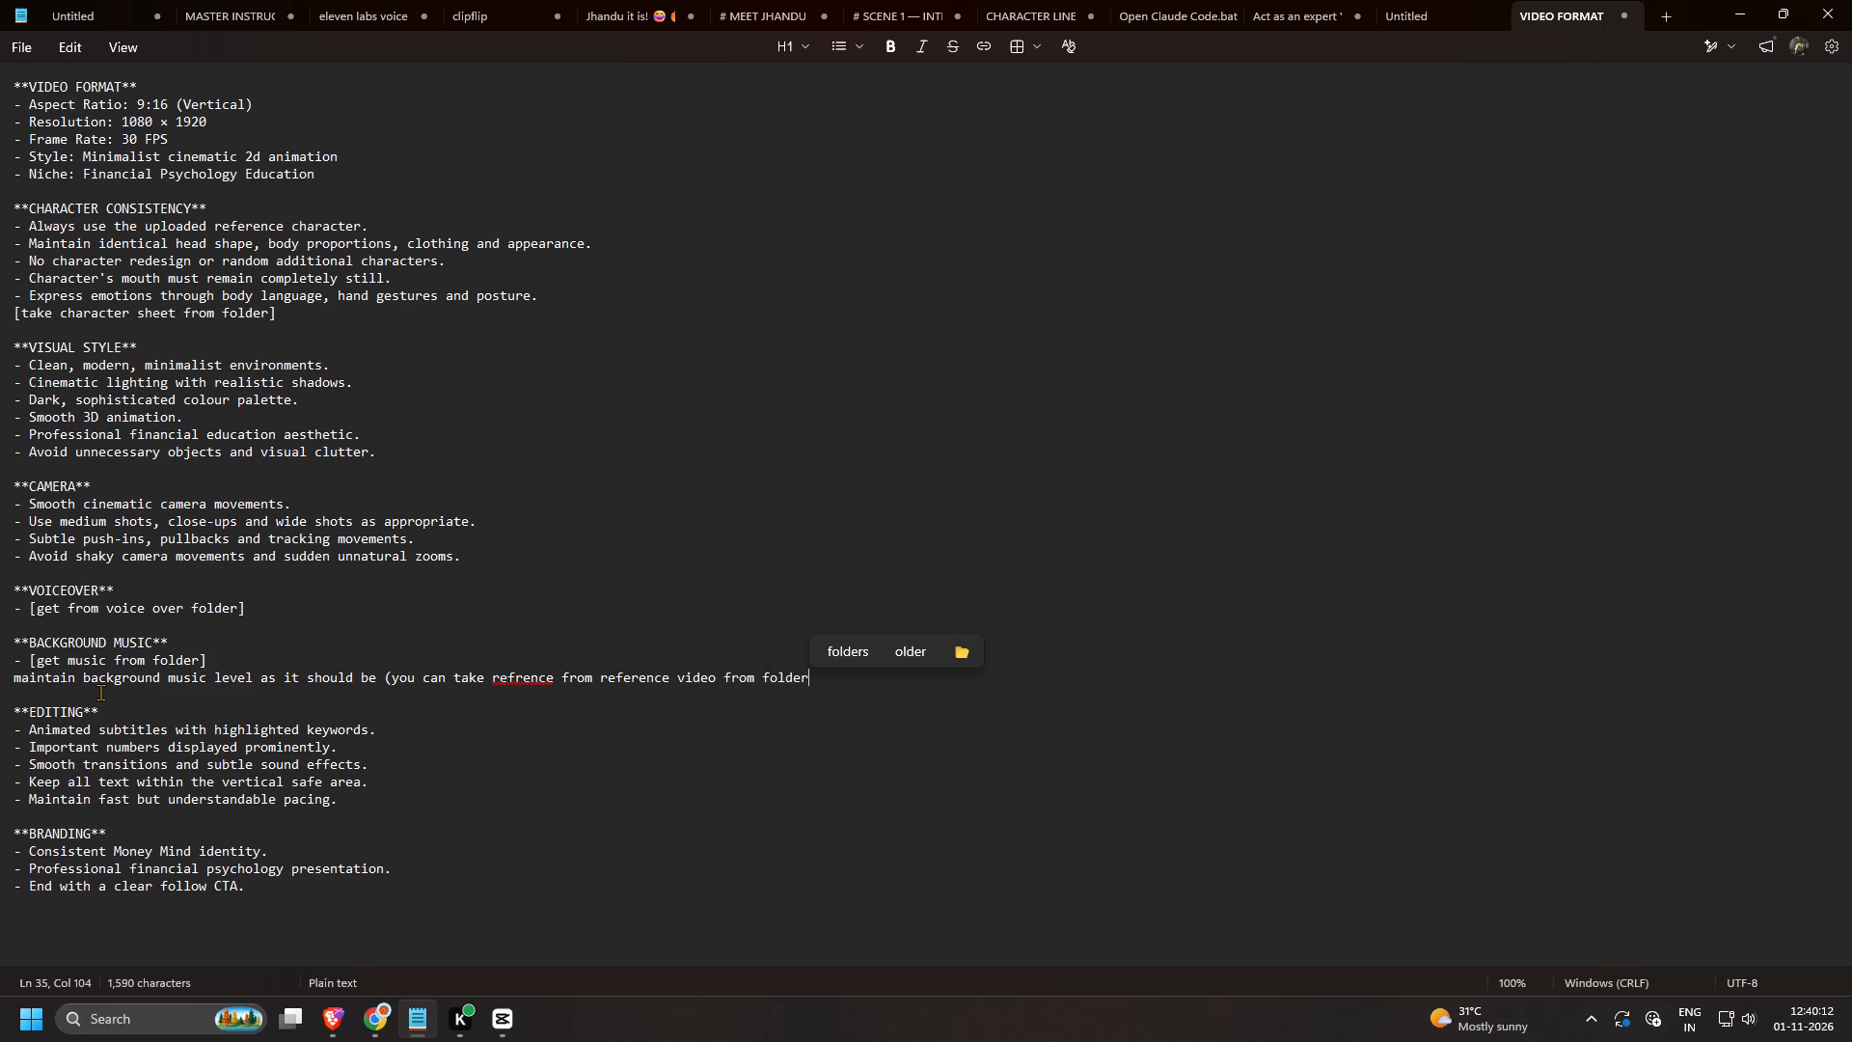
key(shift+parenright)
Add the line "not so loud nor slow" directly below the background music level line.
key(Return)
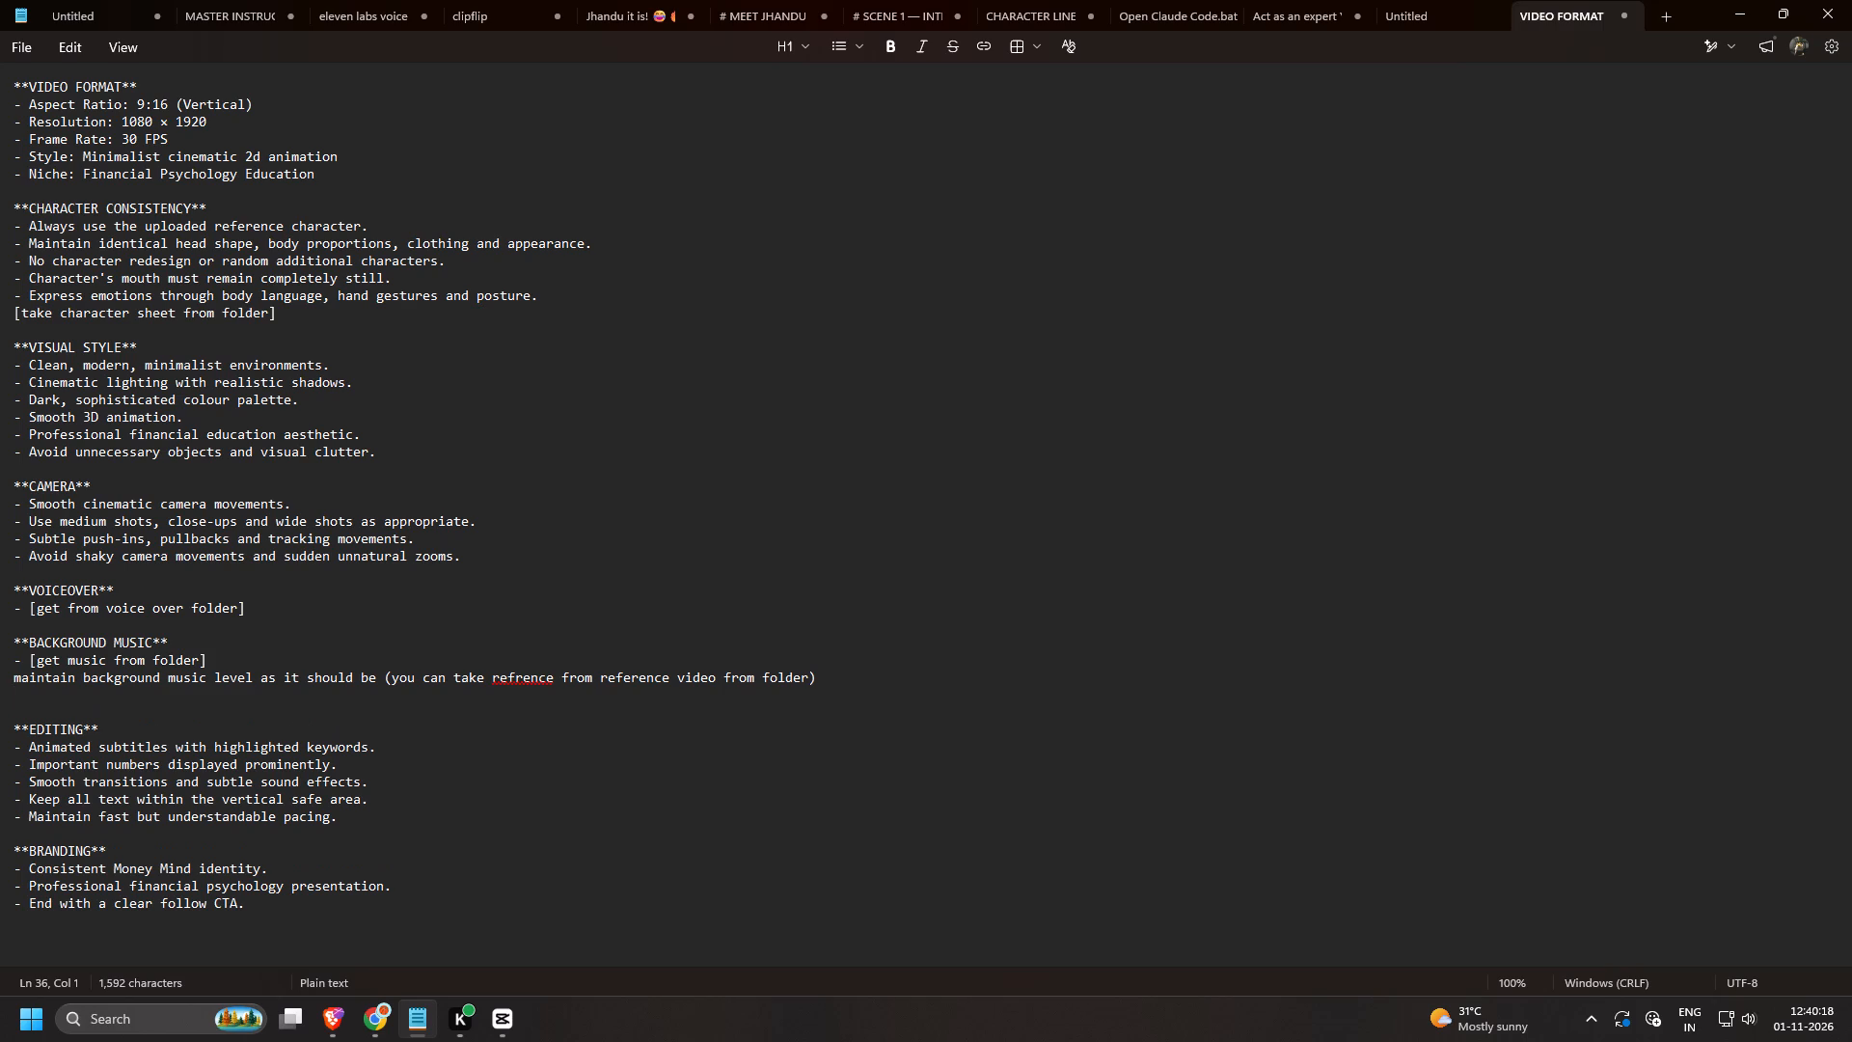
text(not)
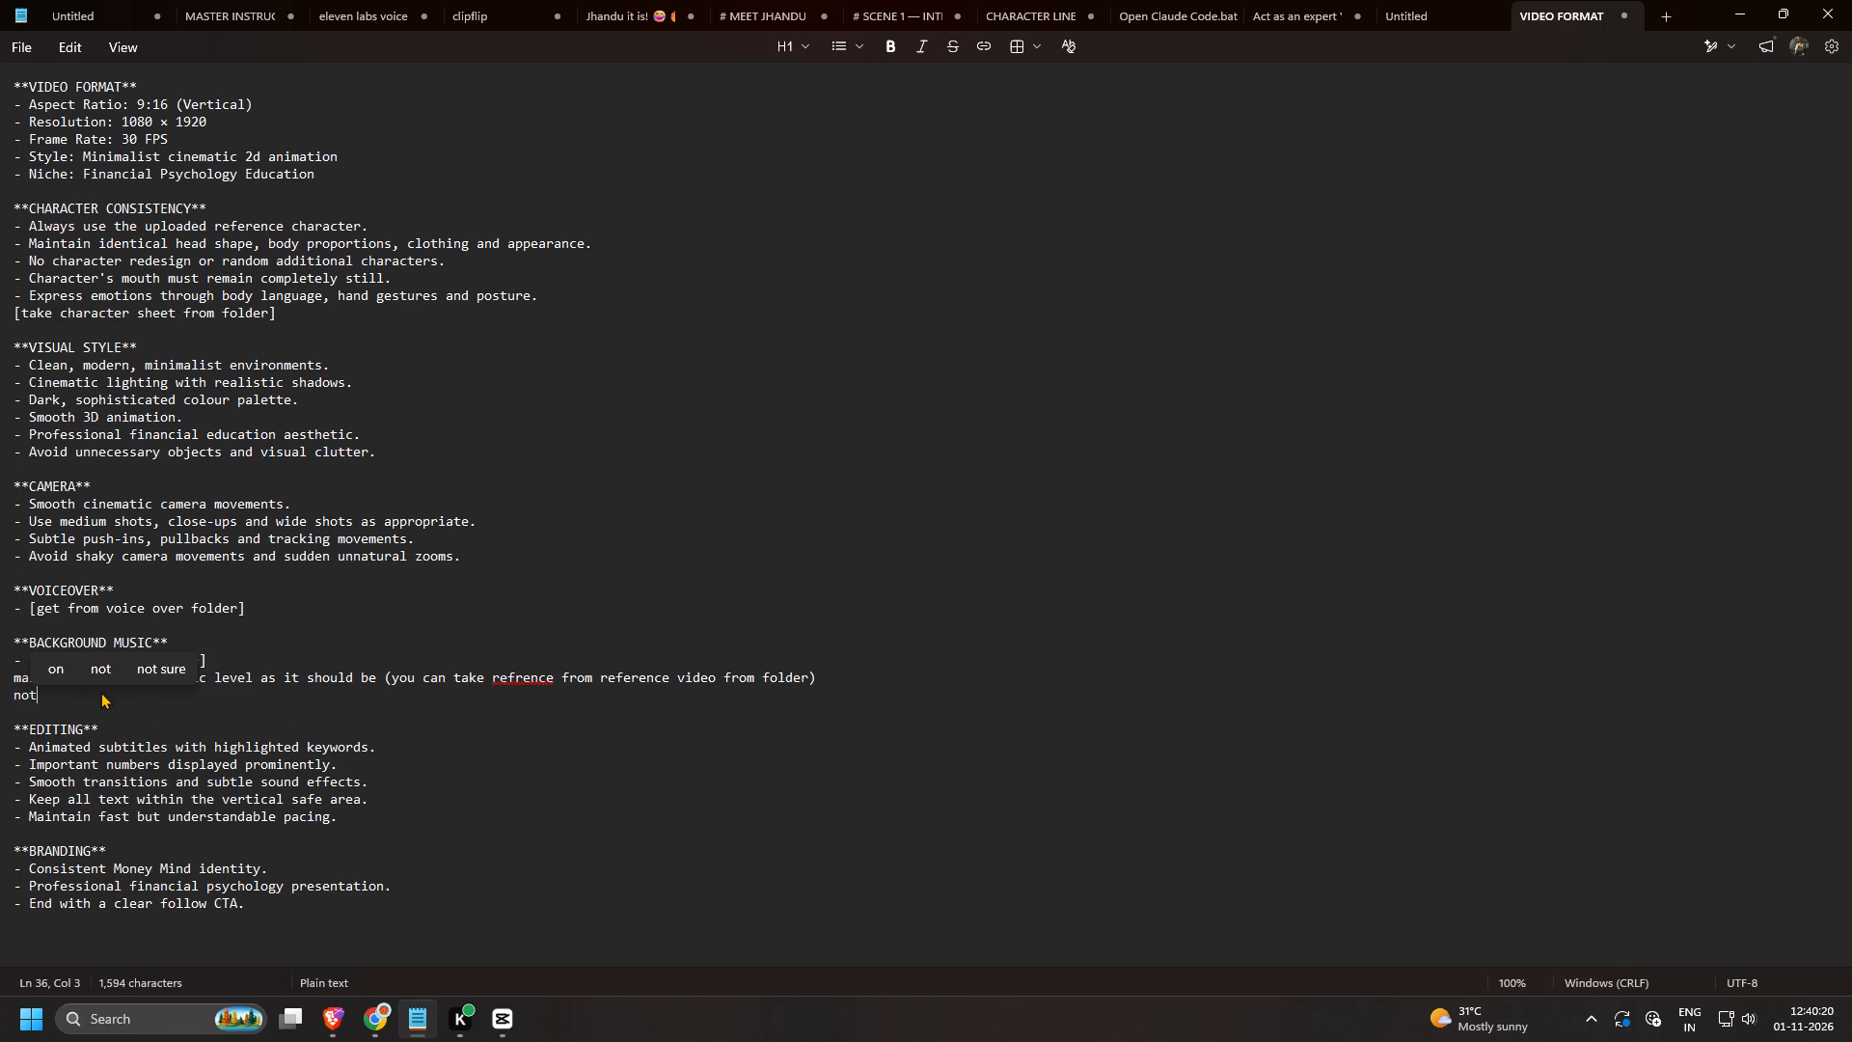
key(space)
text(so)
key(space)
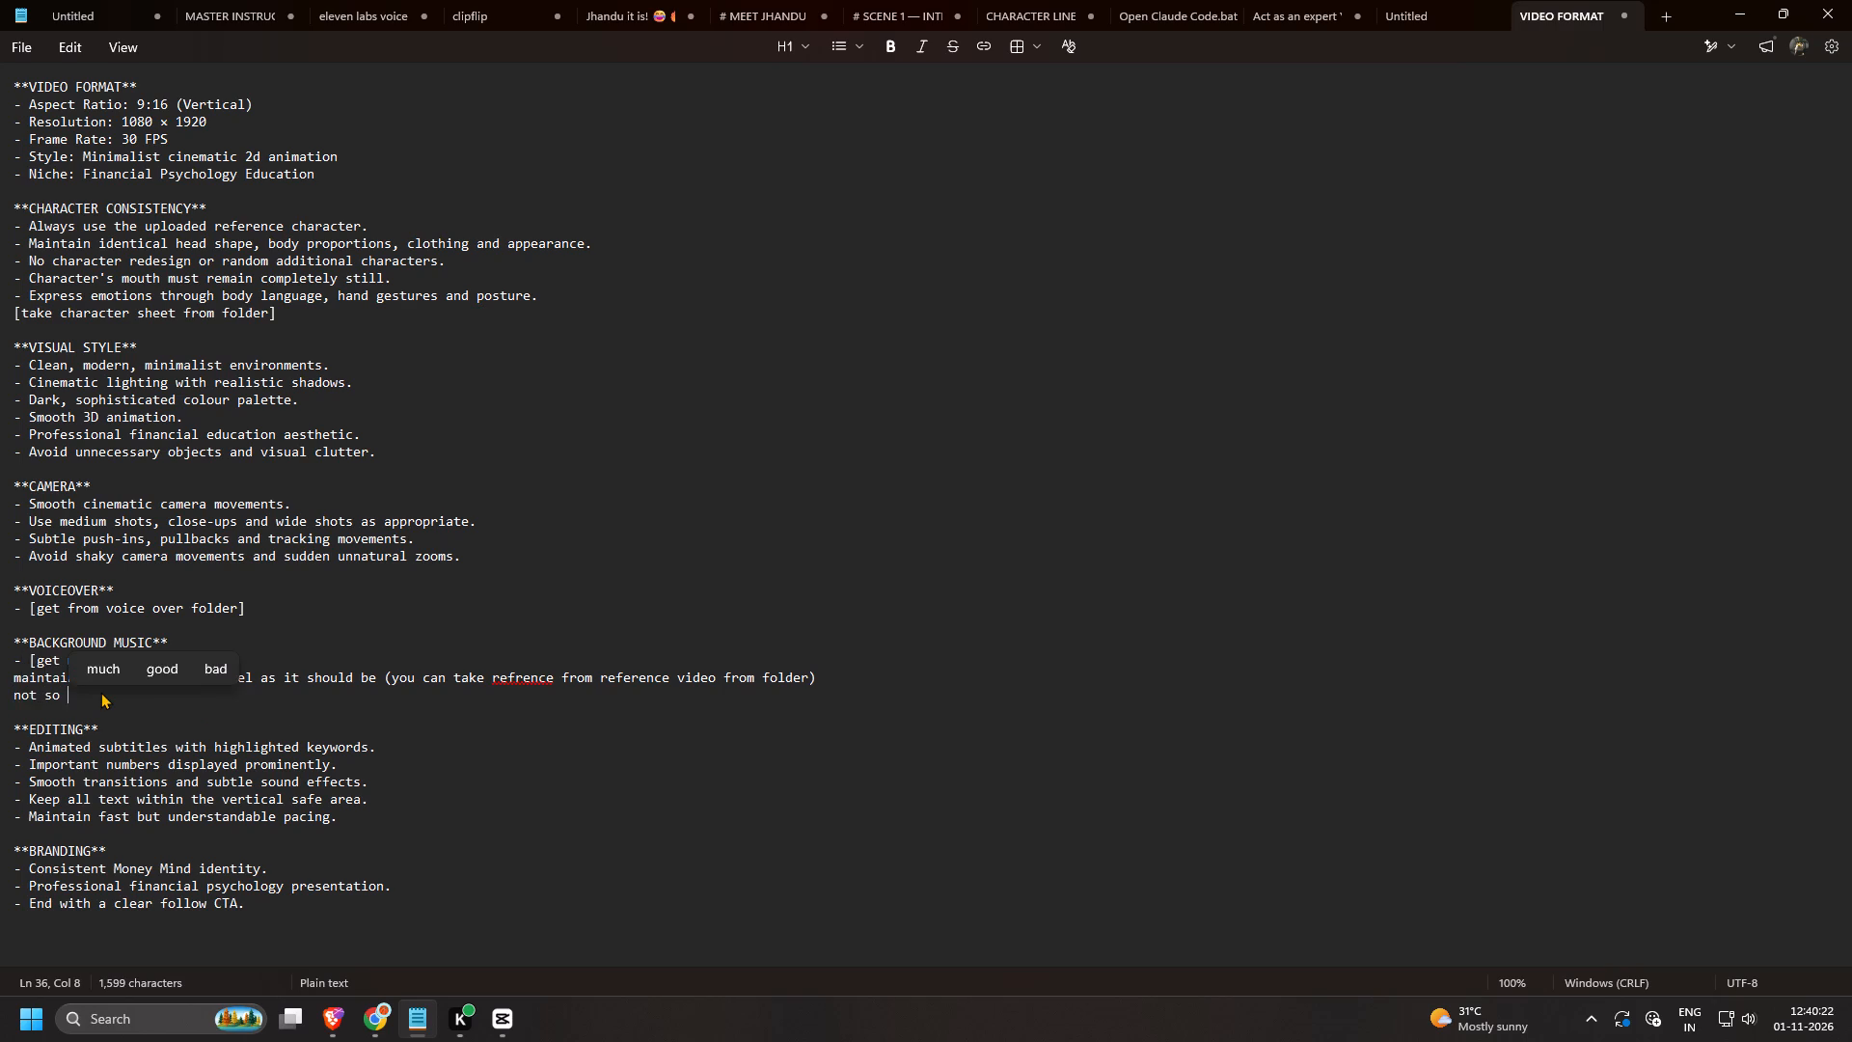
text(loud)
key(space)
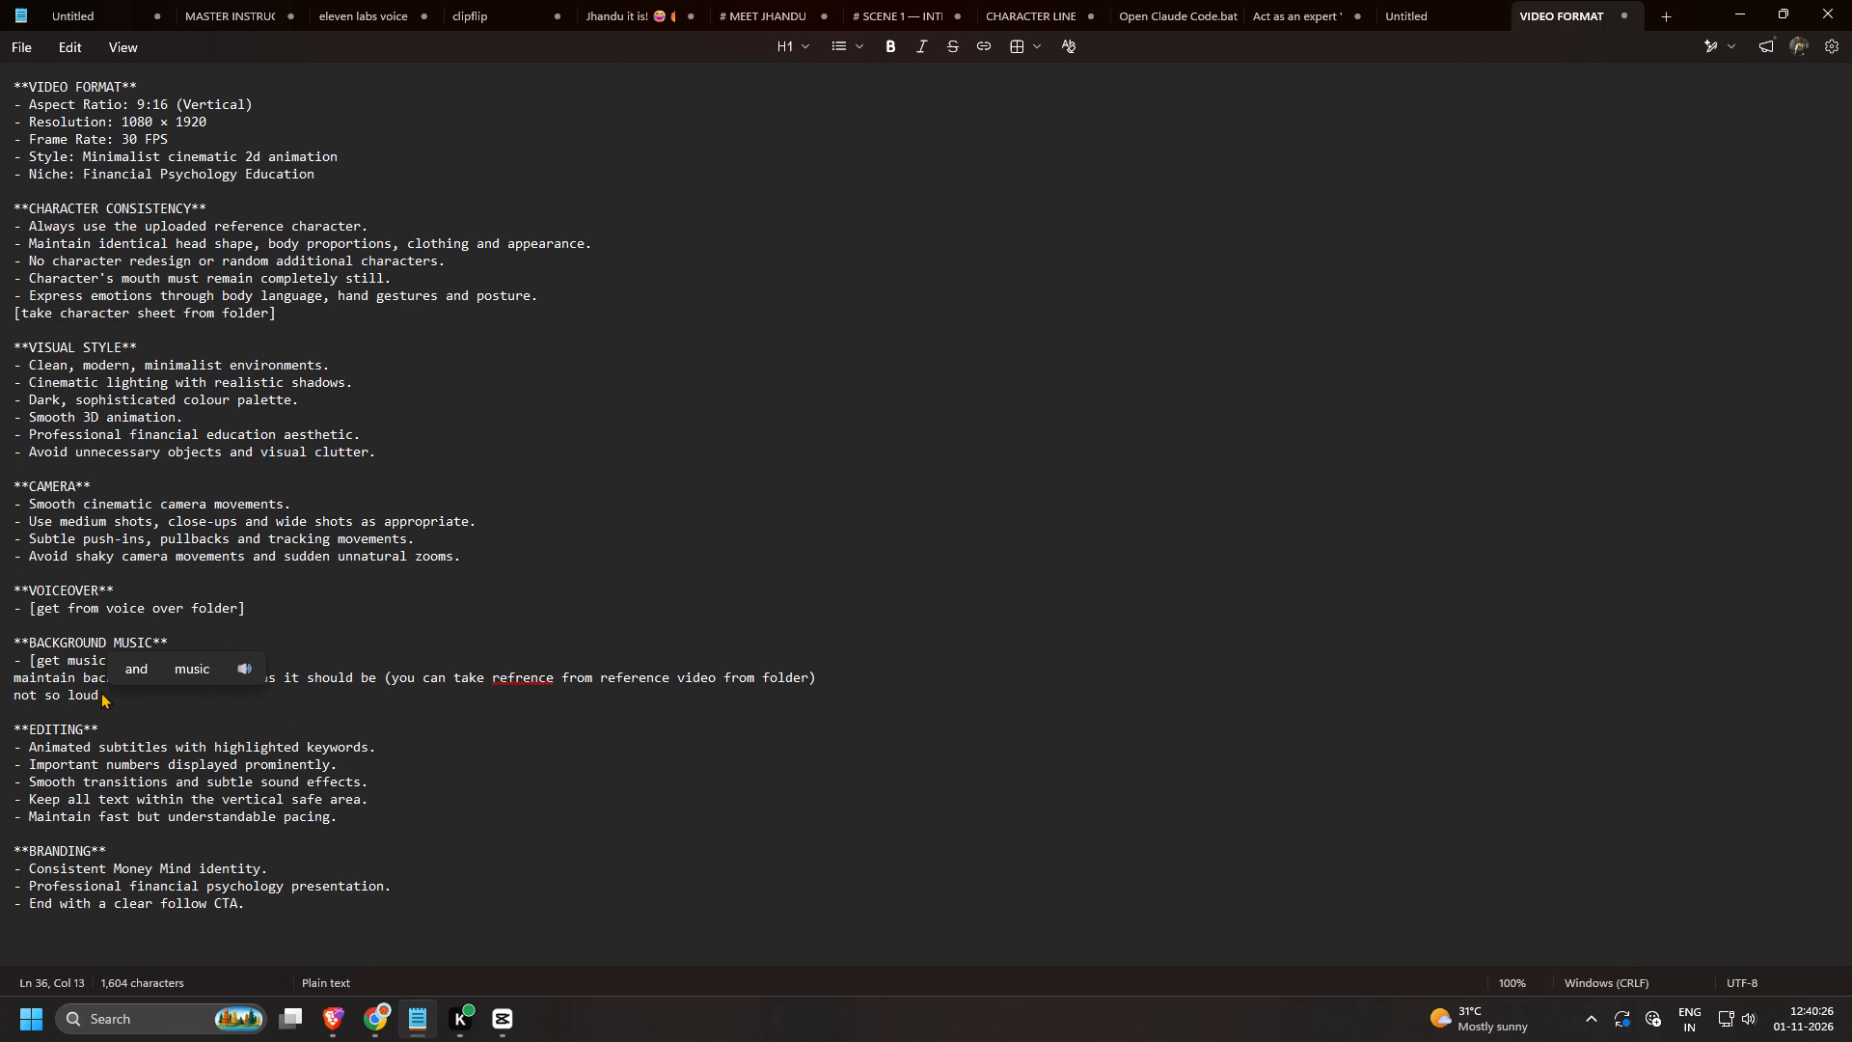
text(nor)
key(space)
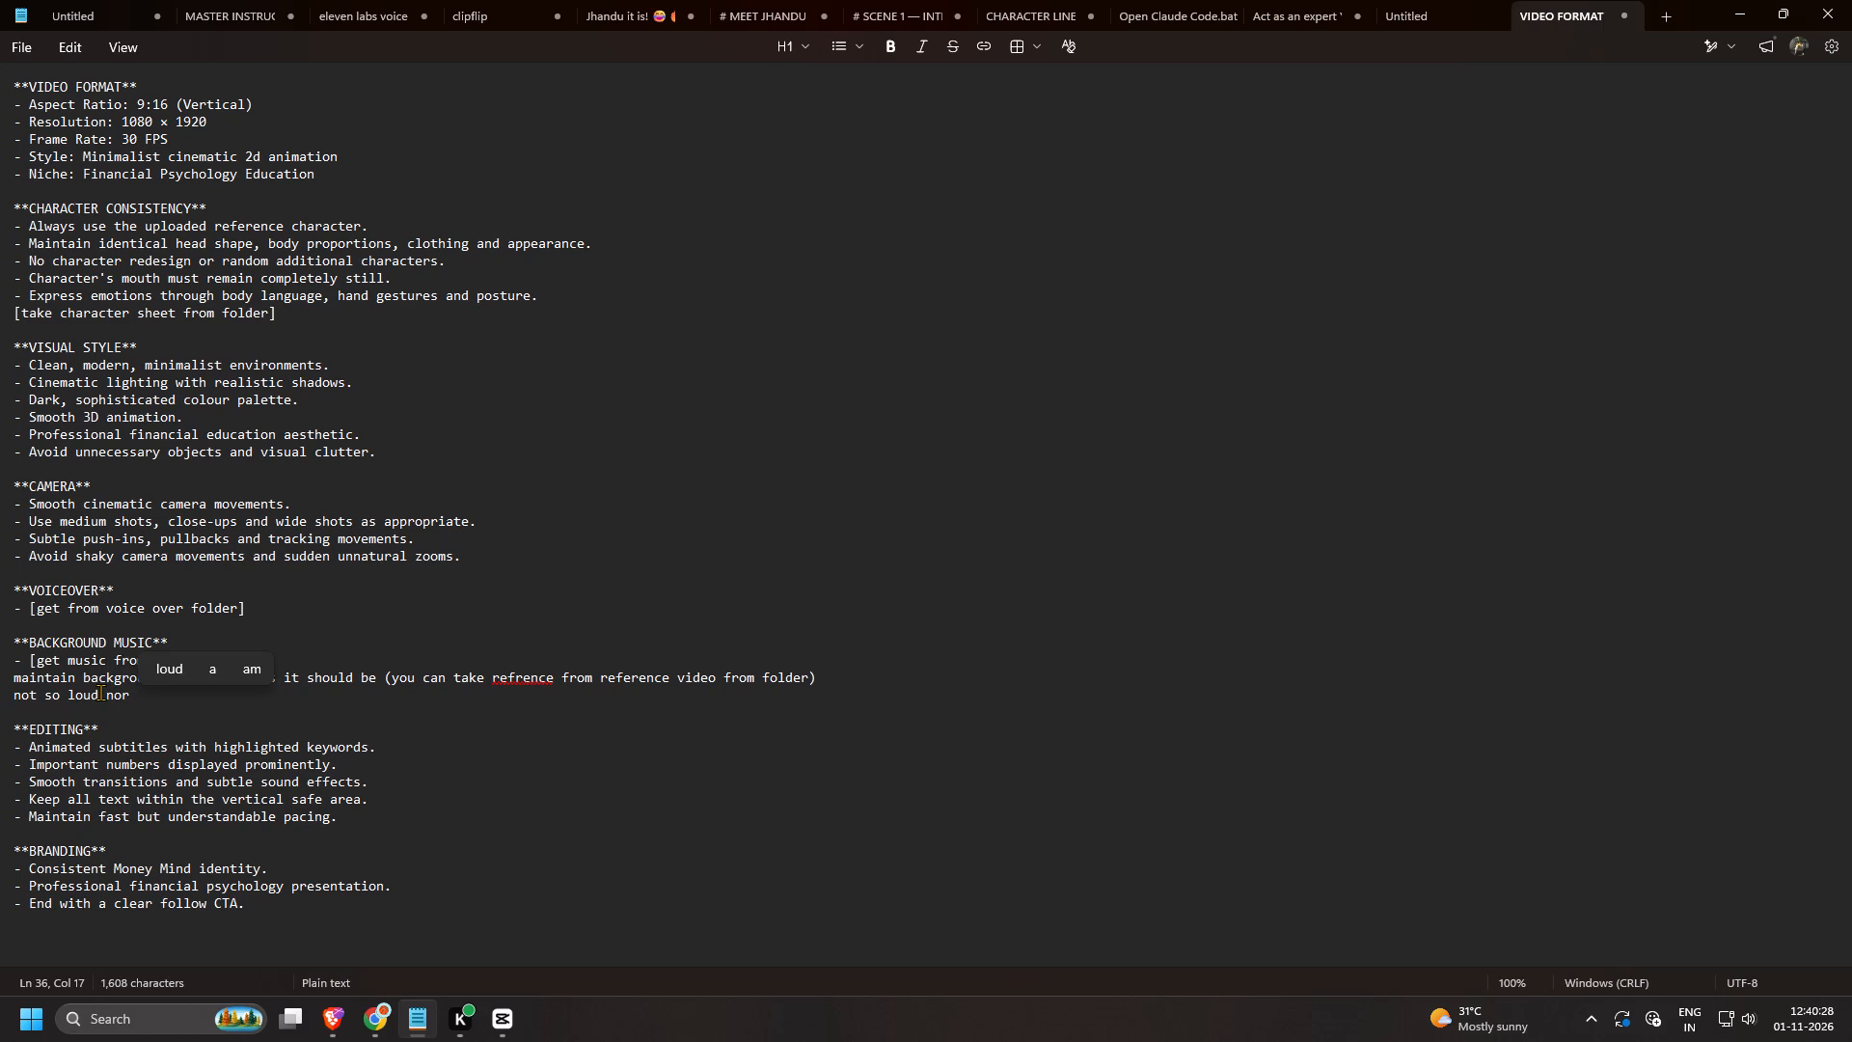
text(slow)
key(space)
Insert the word "extreme" before "slow" in the "not so loud nor slow" line.
key(Left)
key(Left)
key(Left)
key(Left)
key(Left)
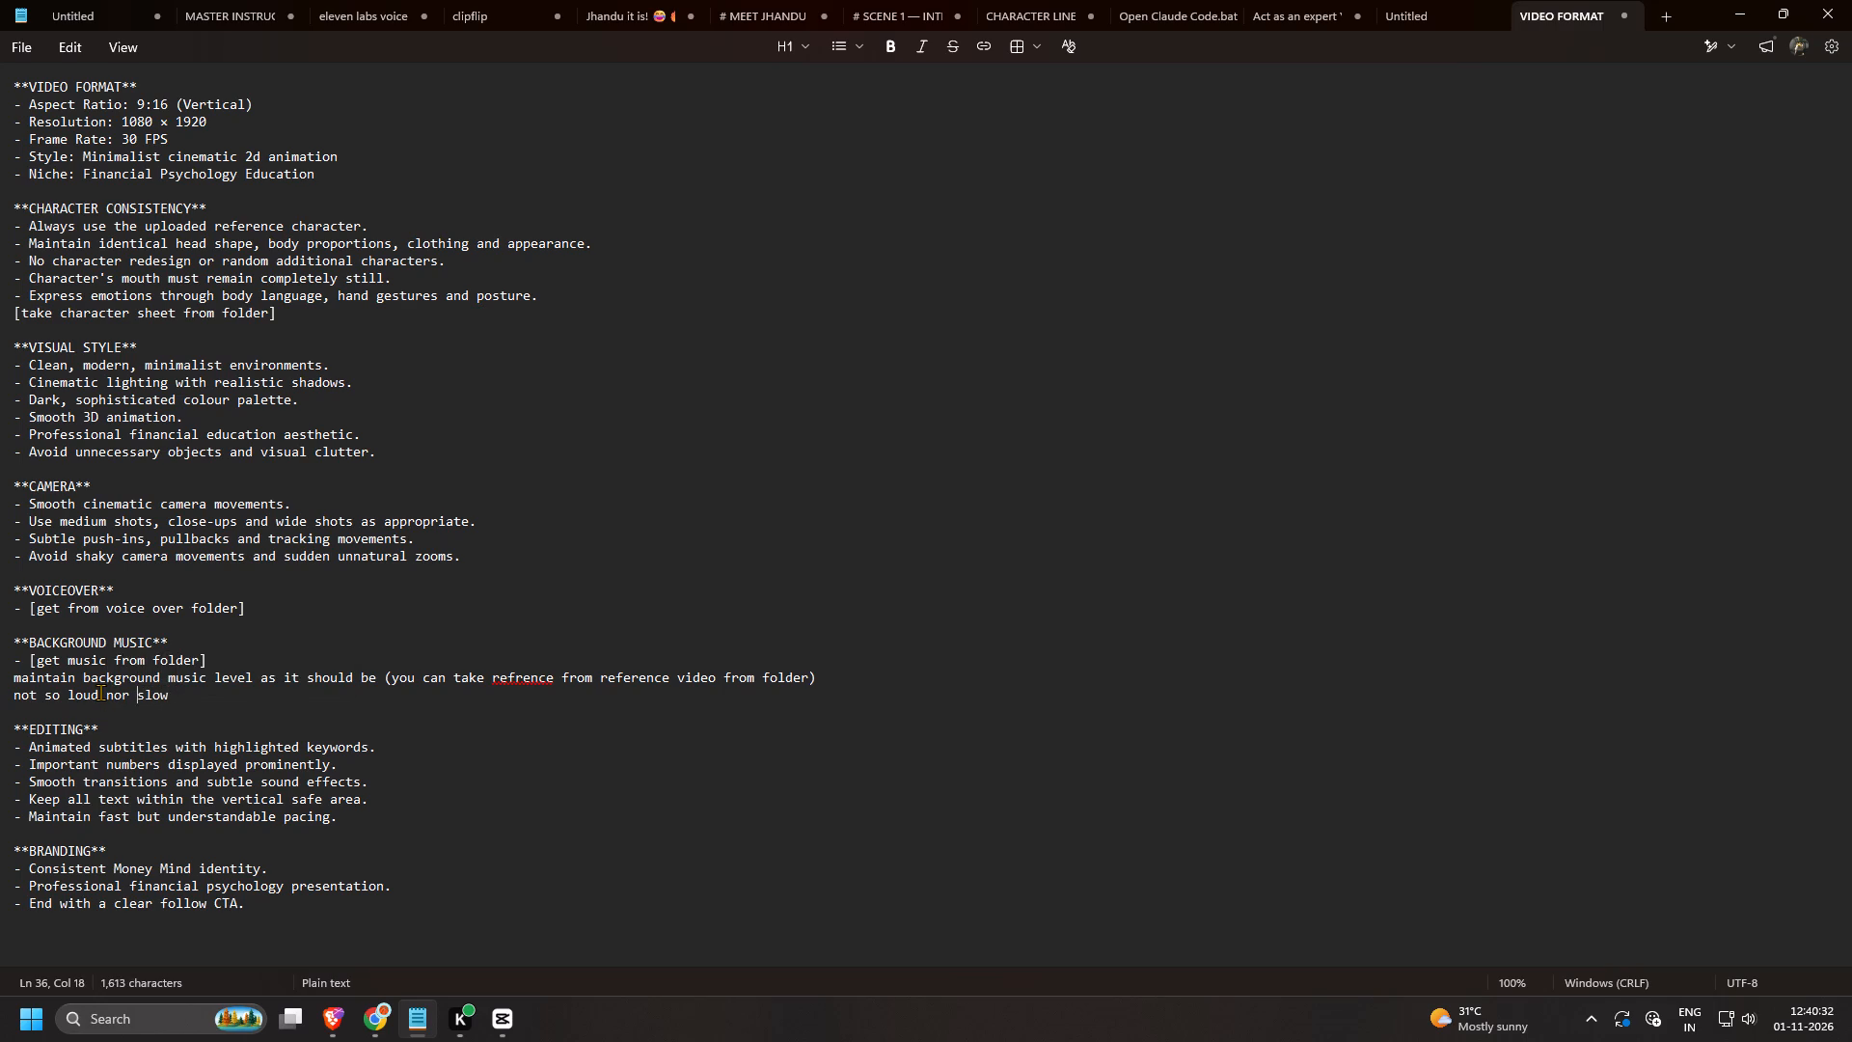
text(extrem)
key(space)
key(BackSpace)
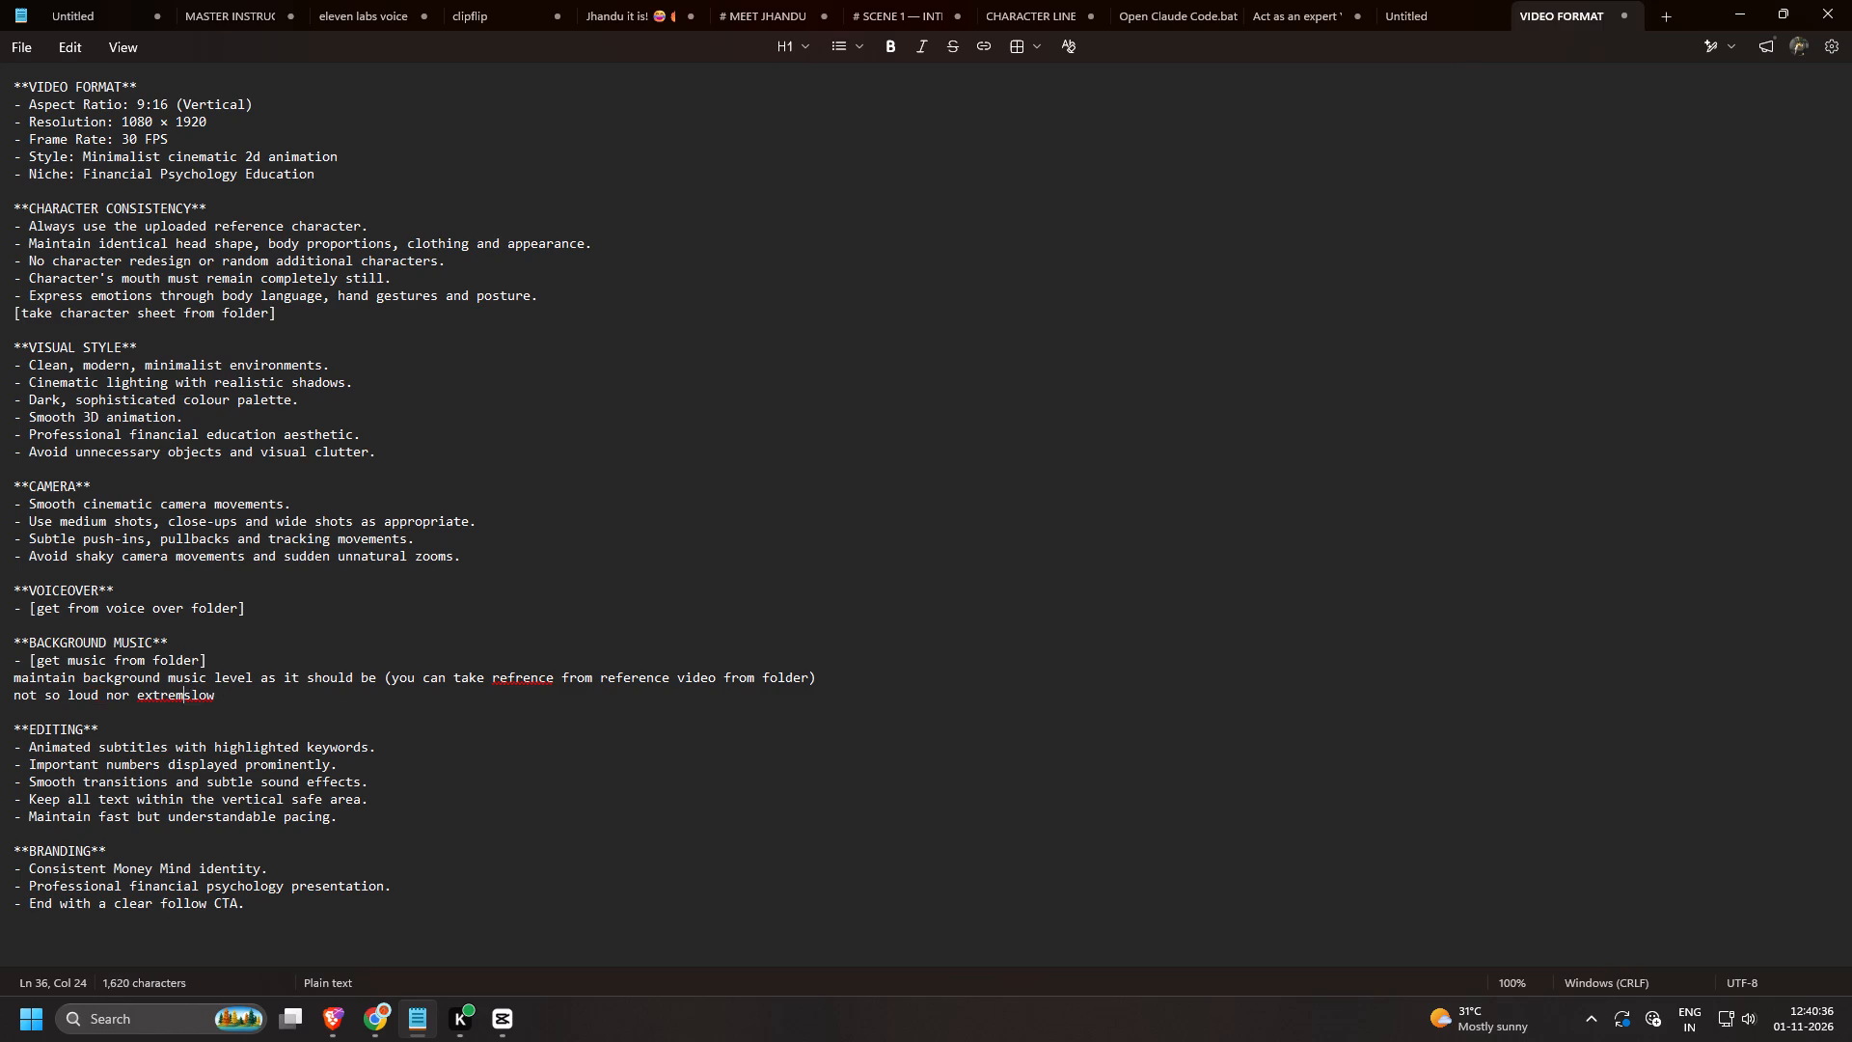
text(e)
key(space)
Duplicate the **VISUAL STYLE** heading above the existing Visual Style section, with blank lines around the copy.
drag(154, 343, 3, 354)
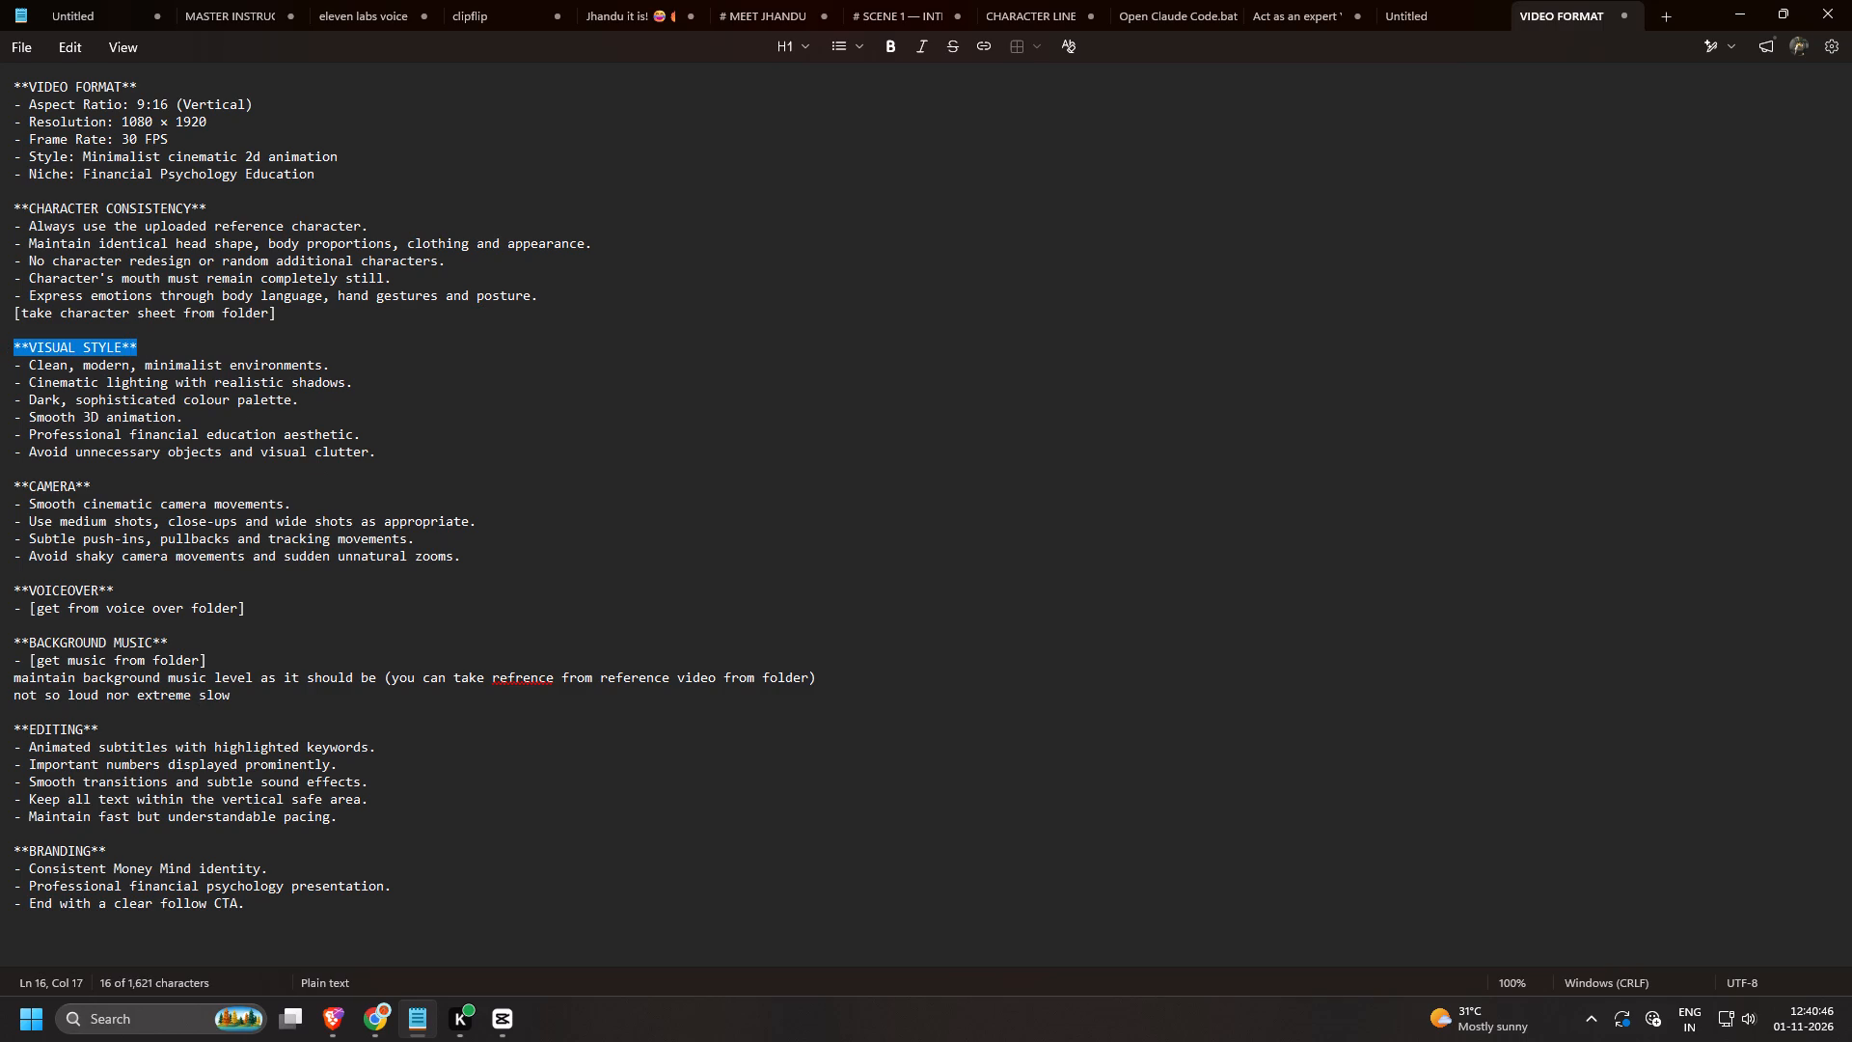
key(ctrl+c)
click(537, 436)
click(427, 459)
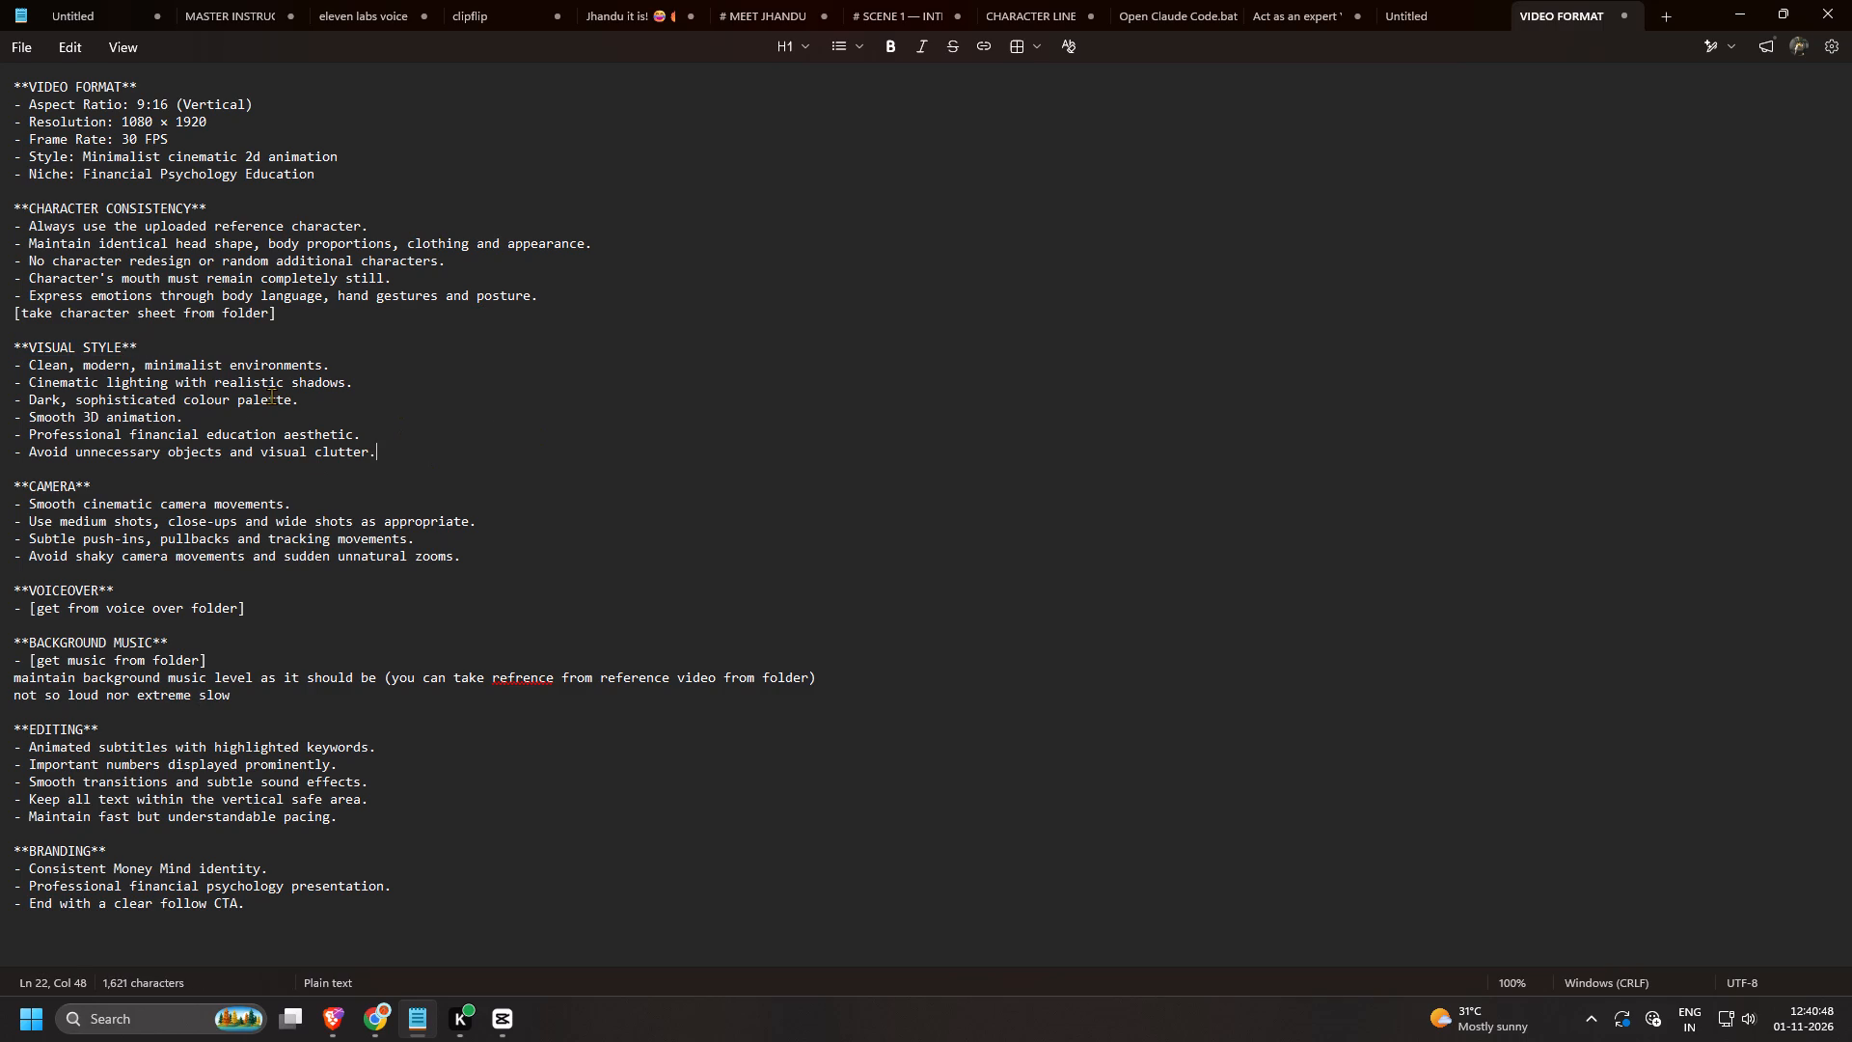
click(140, 335)
key(Return)
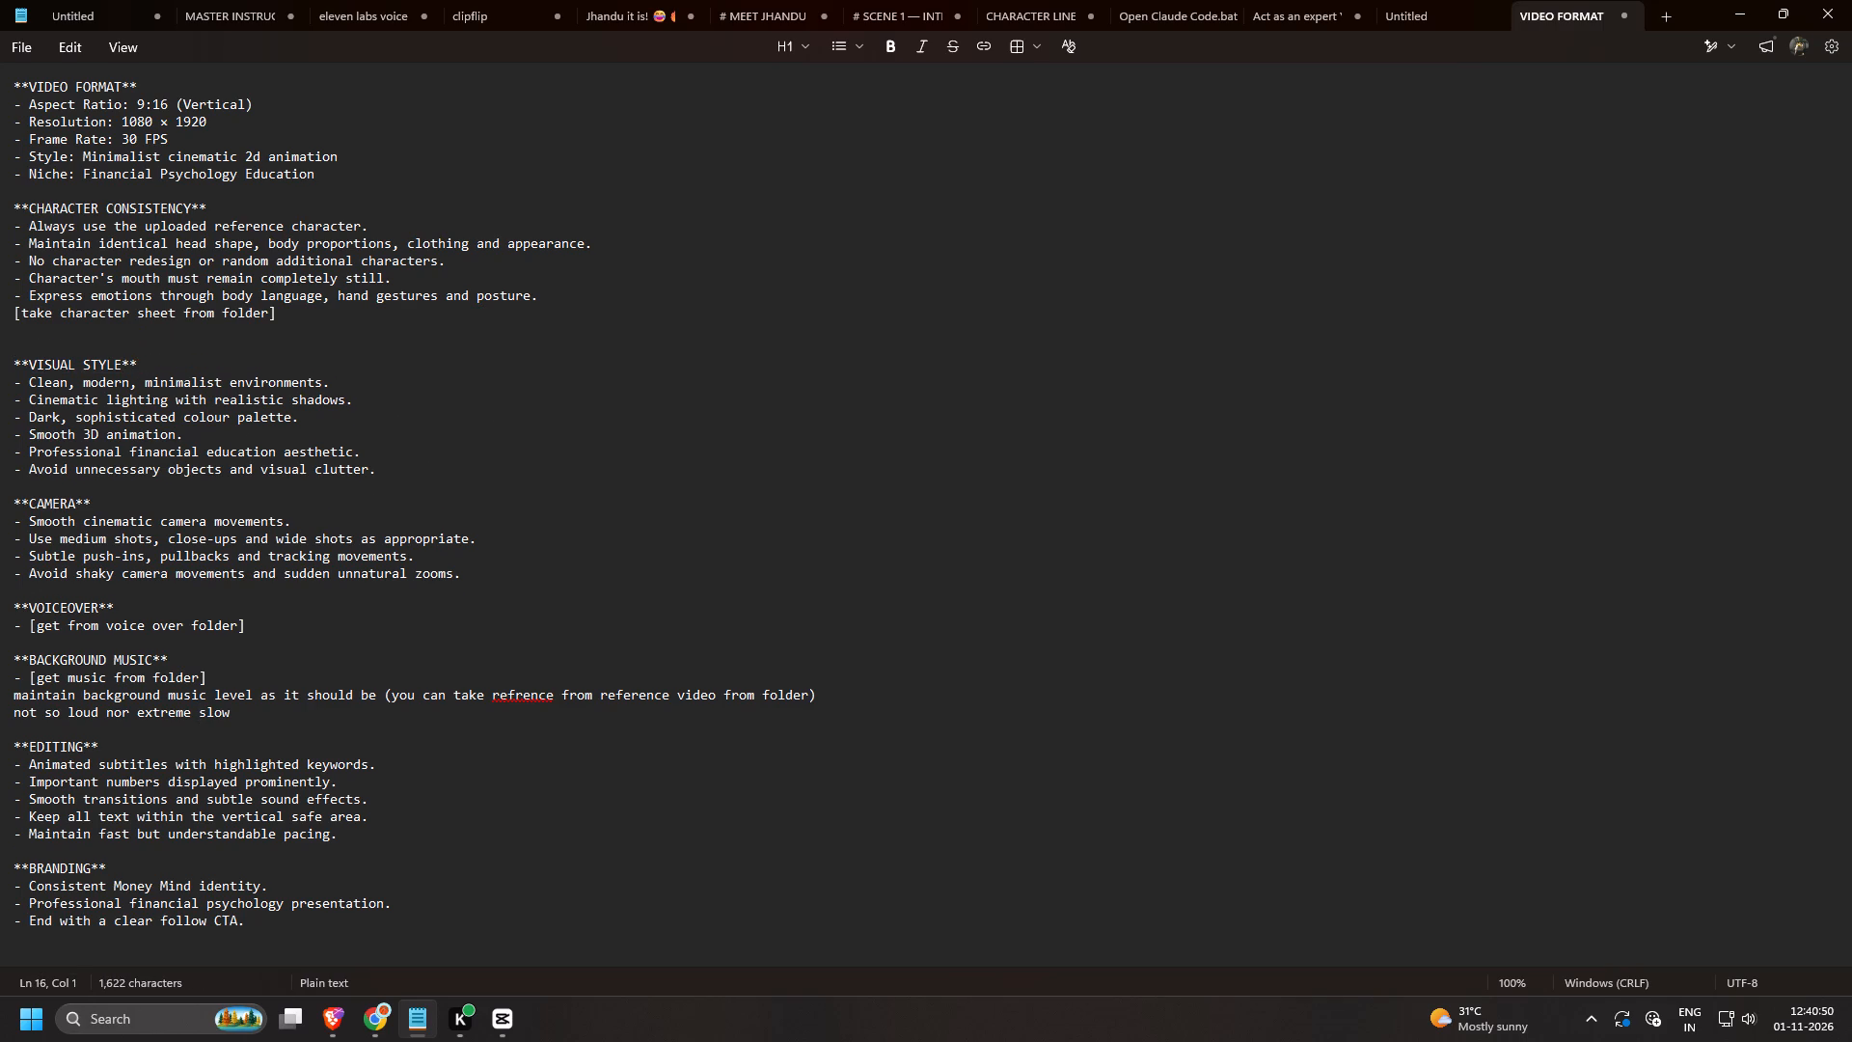
key(Return)
key(Return)
key(Up)
key(Up)
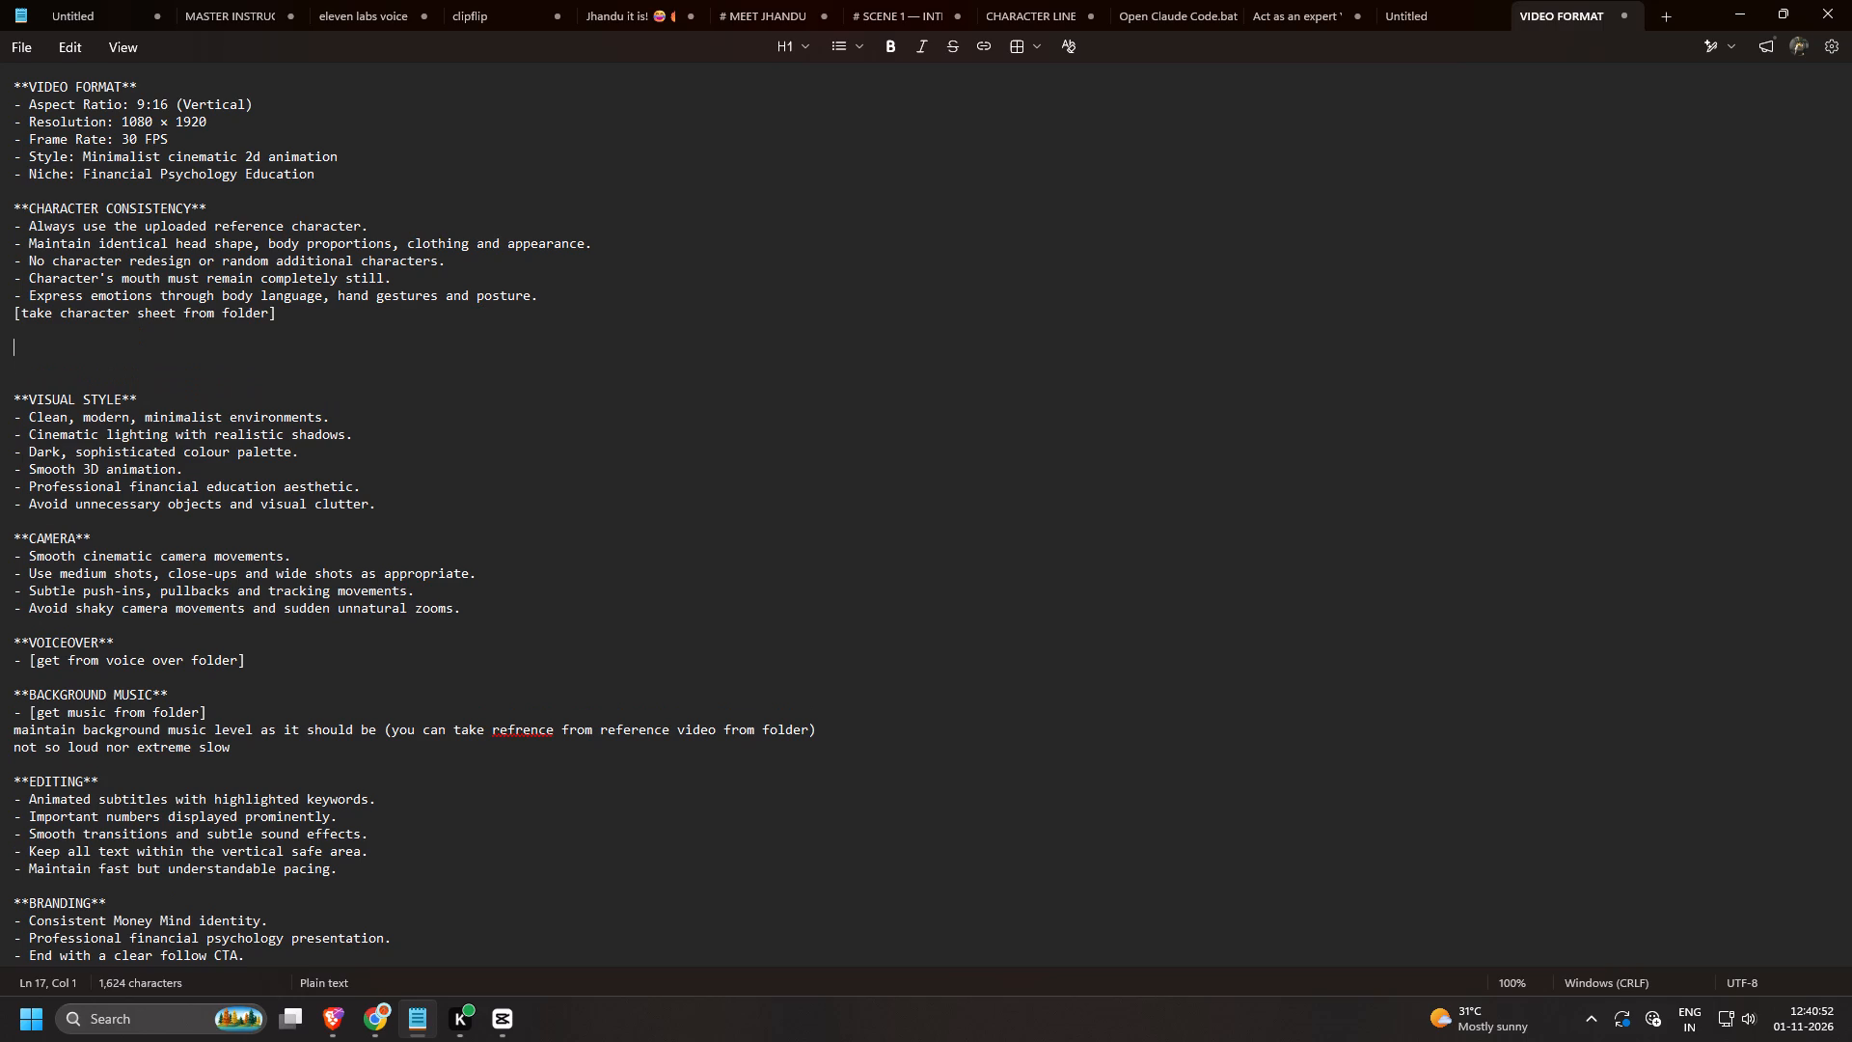
key(Down)
key(ctrl+v)
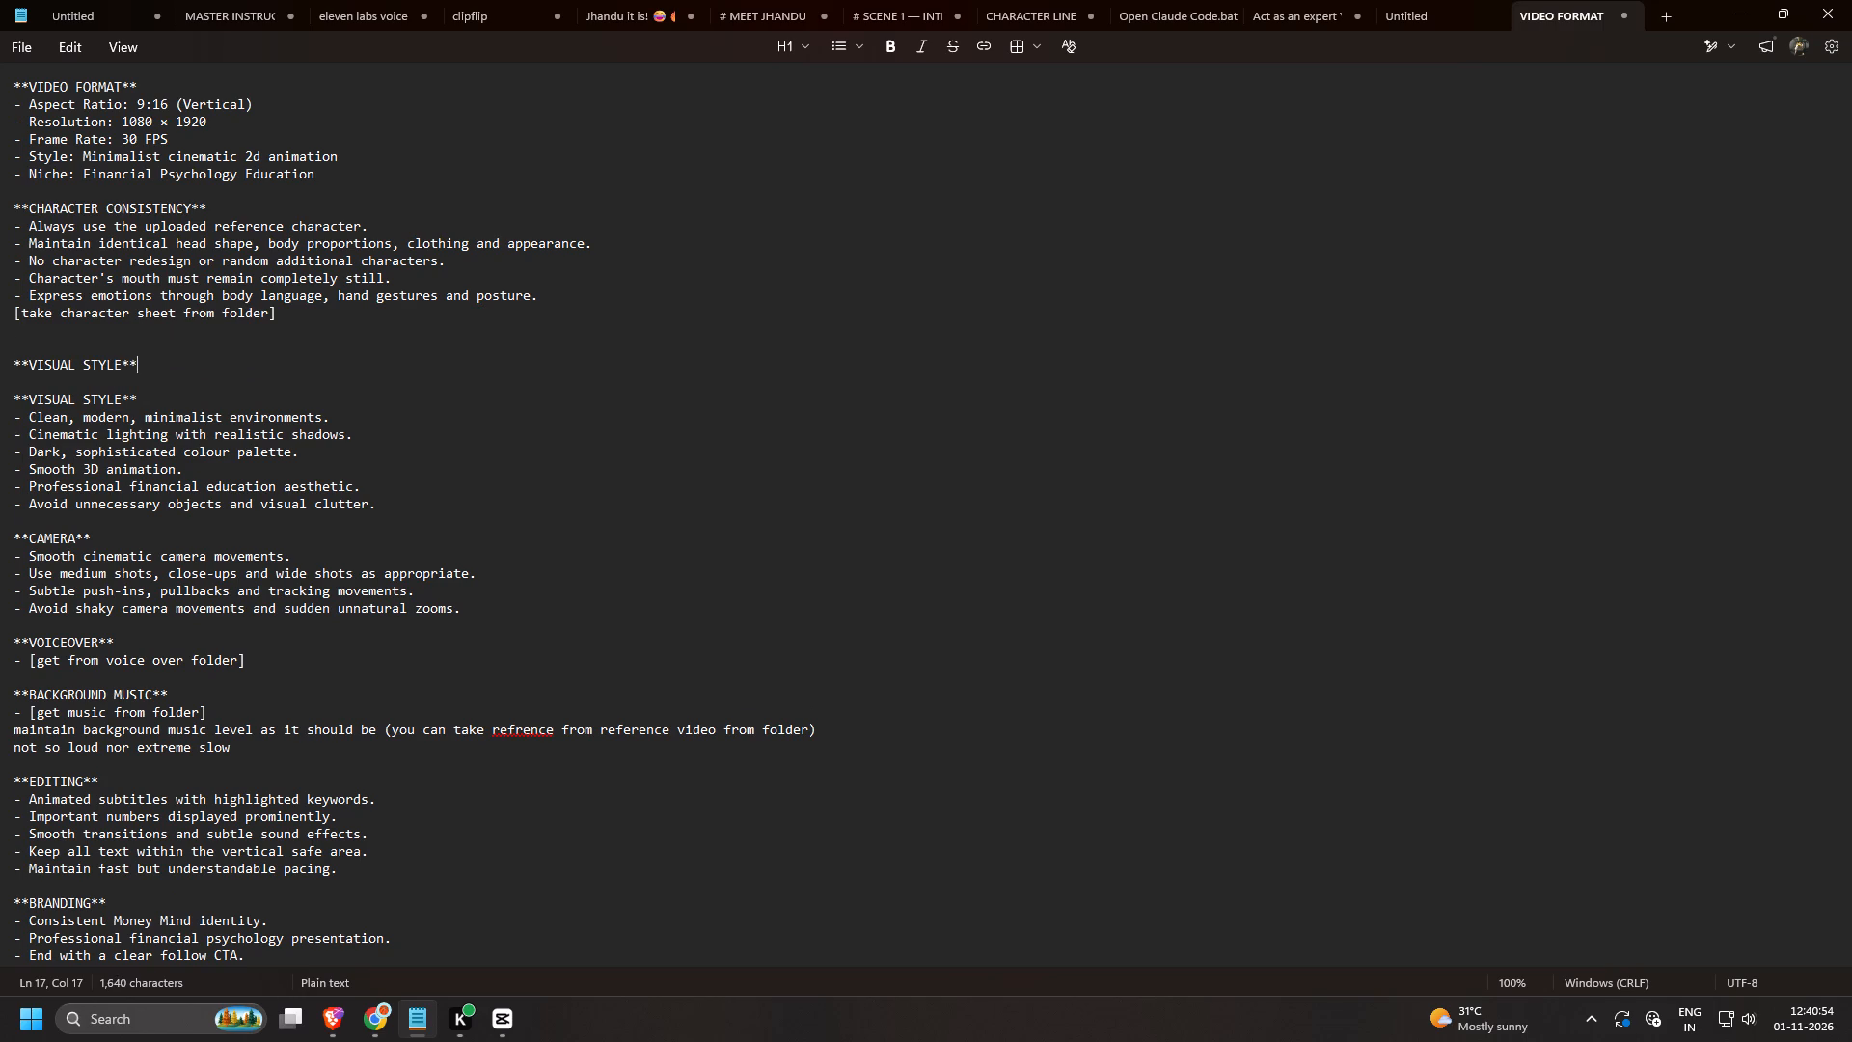
Add the bullet "-change background as the scene like" under the duplicated VISUAL STYLE heading.
key(Return)
key(shift+underscore)
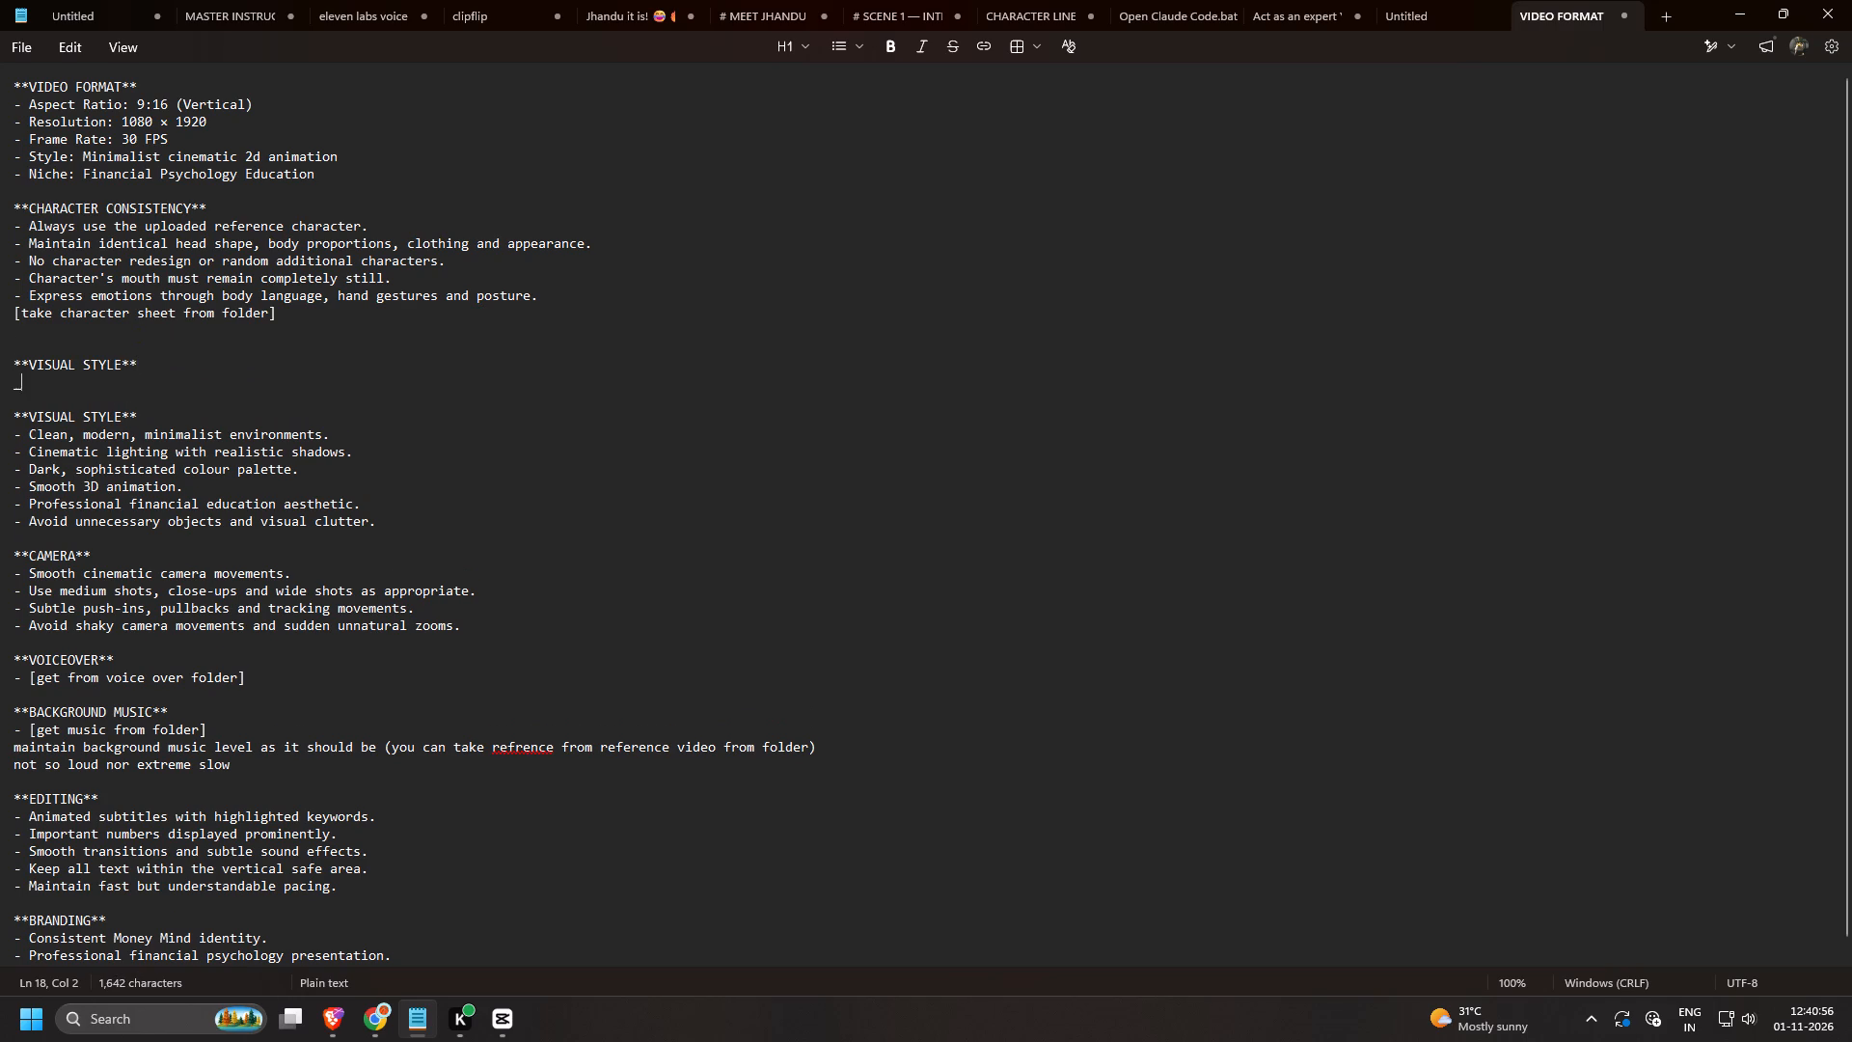
key(Insert)
key(BackSpace)
key(minus)
text(change backgrond)
key(space)
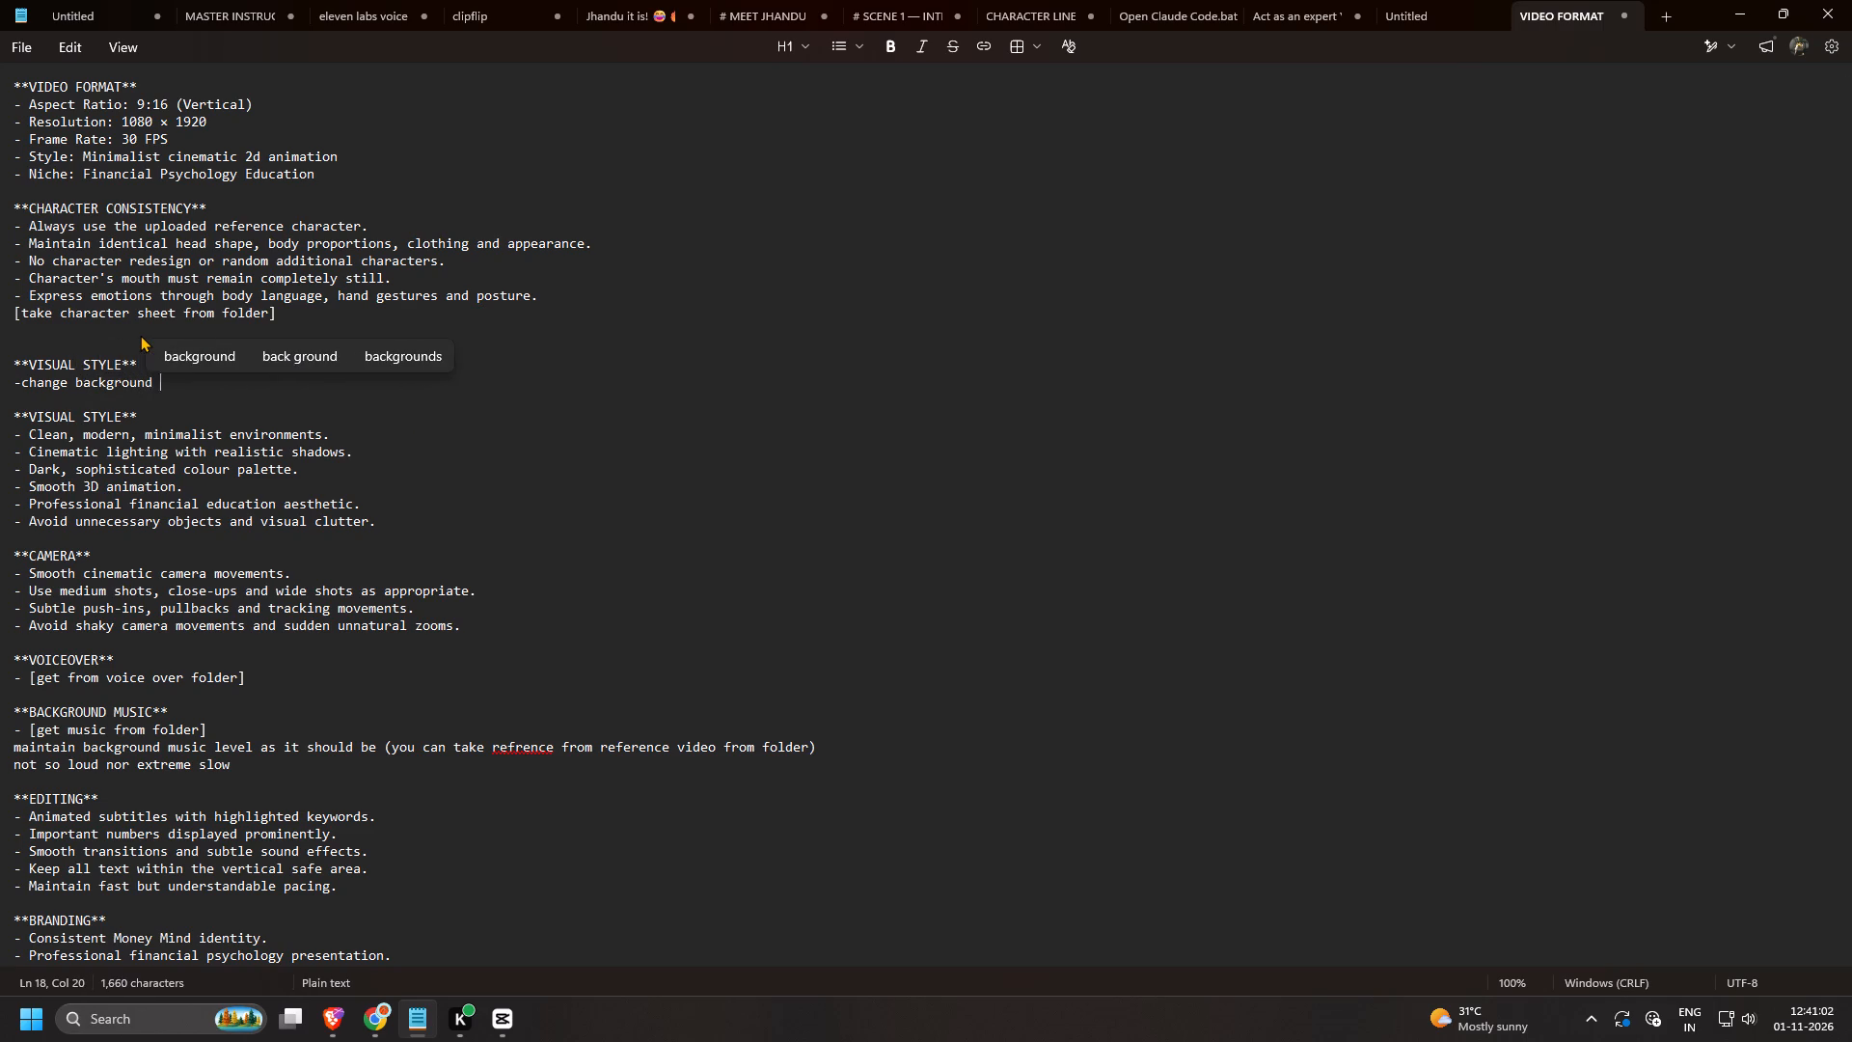
text(as)
key(space)
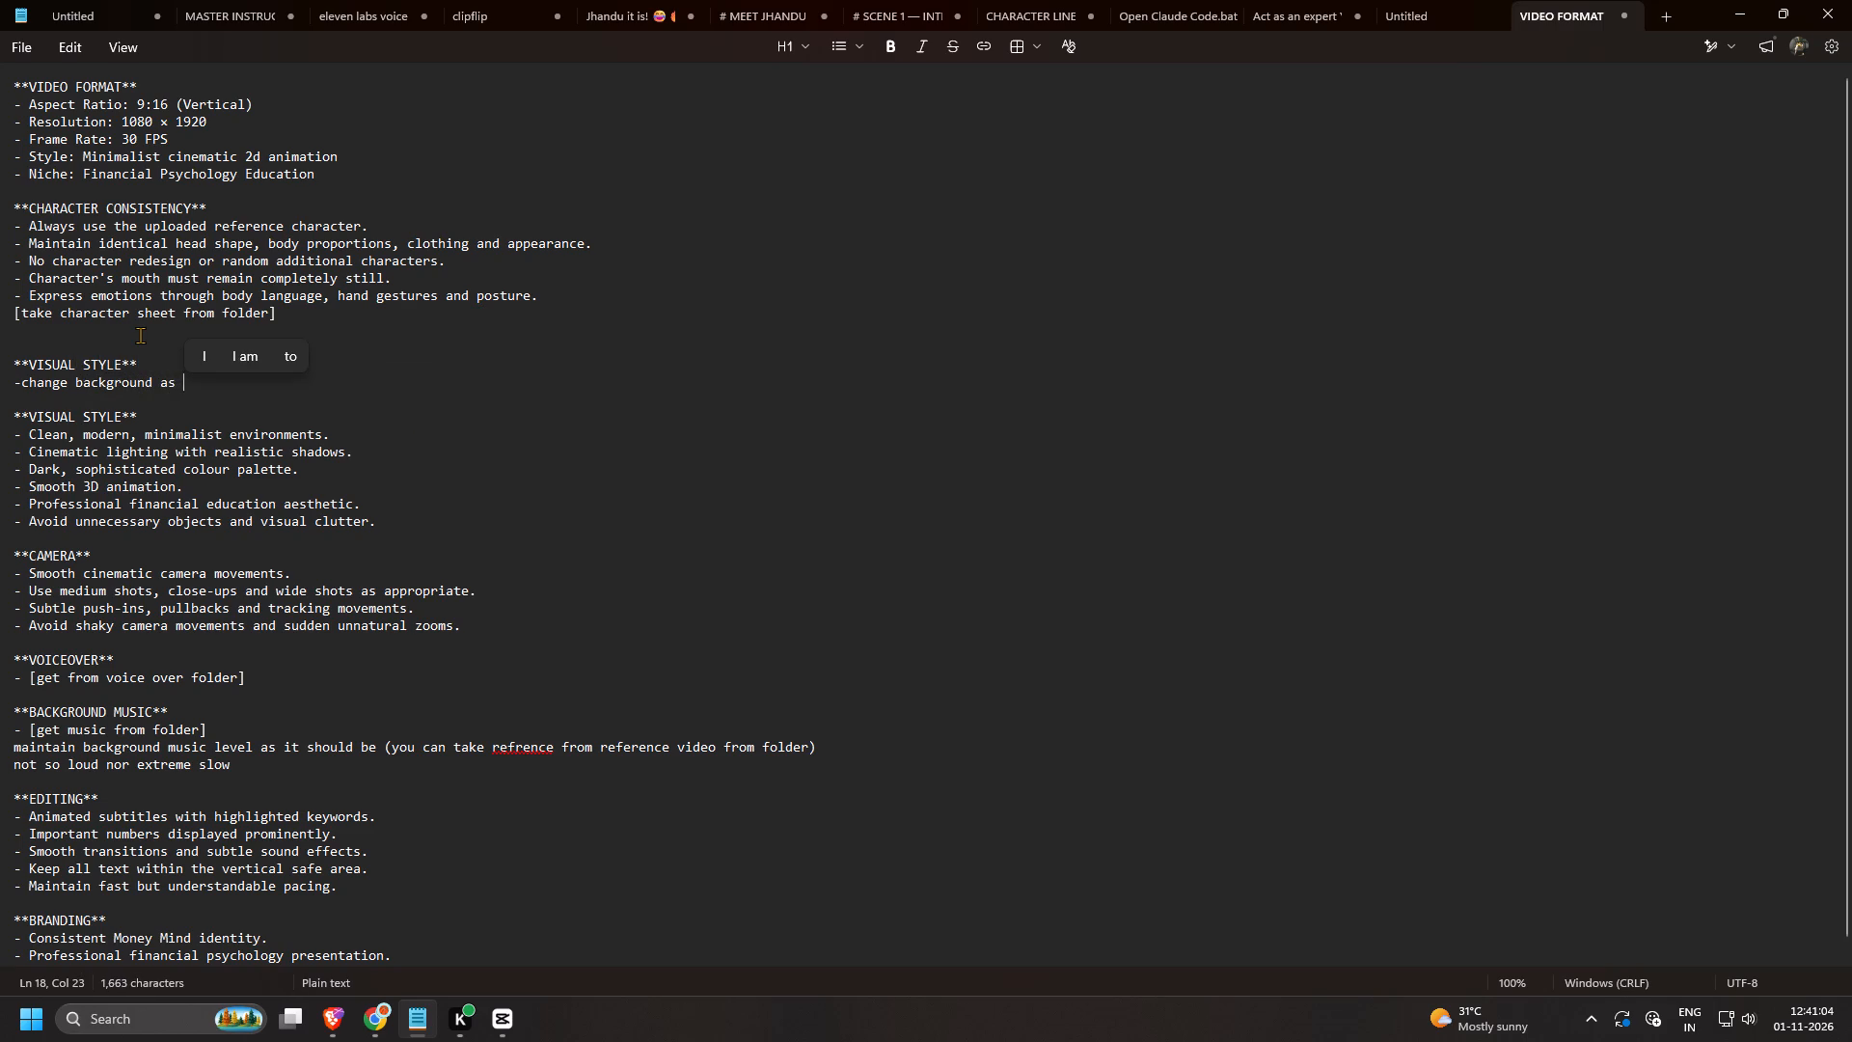
text(the)
key(space)
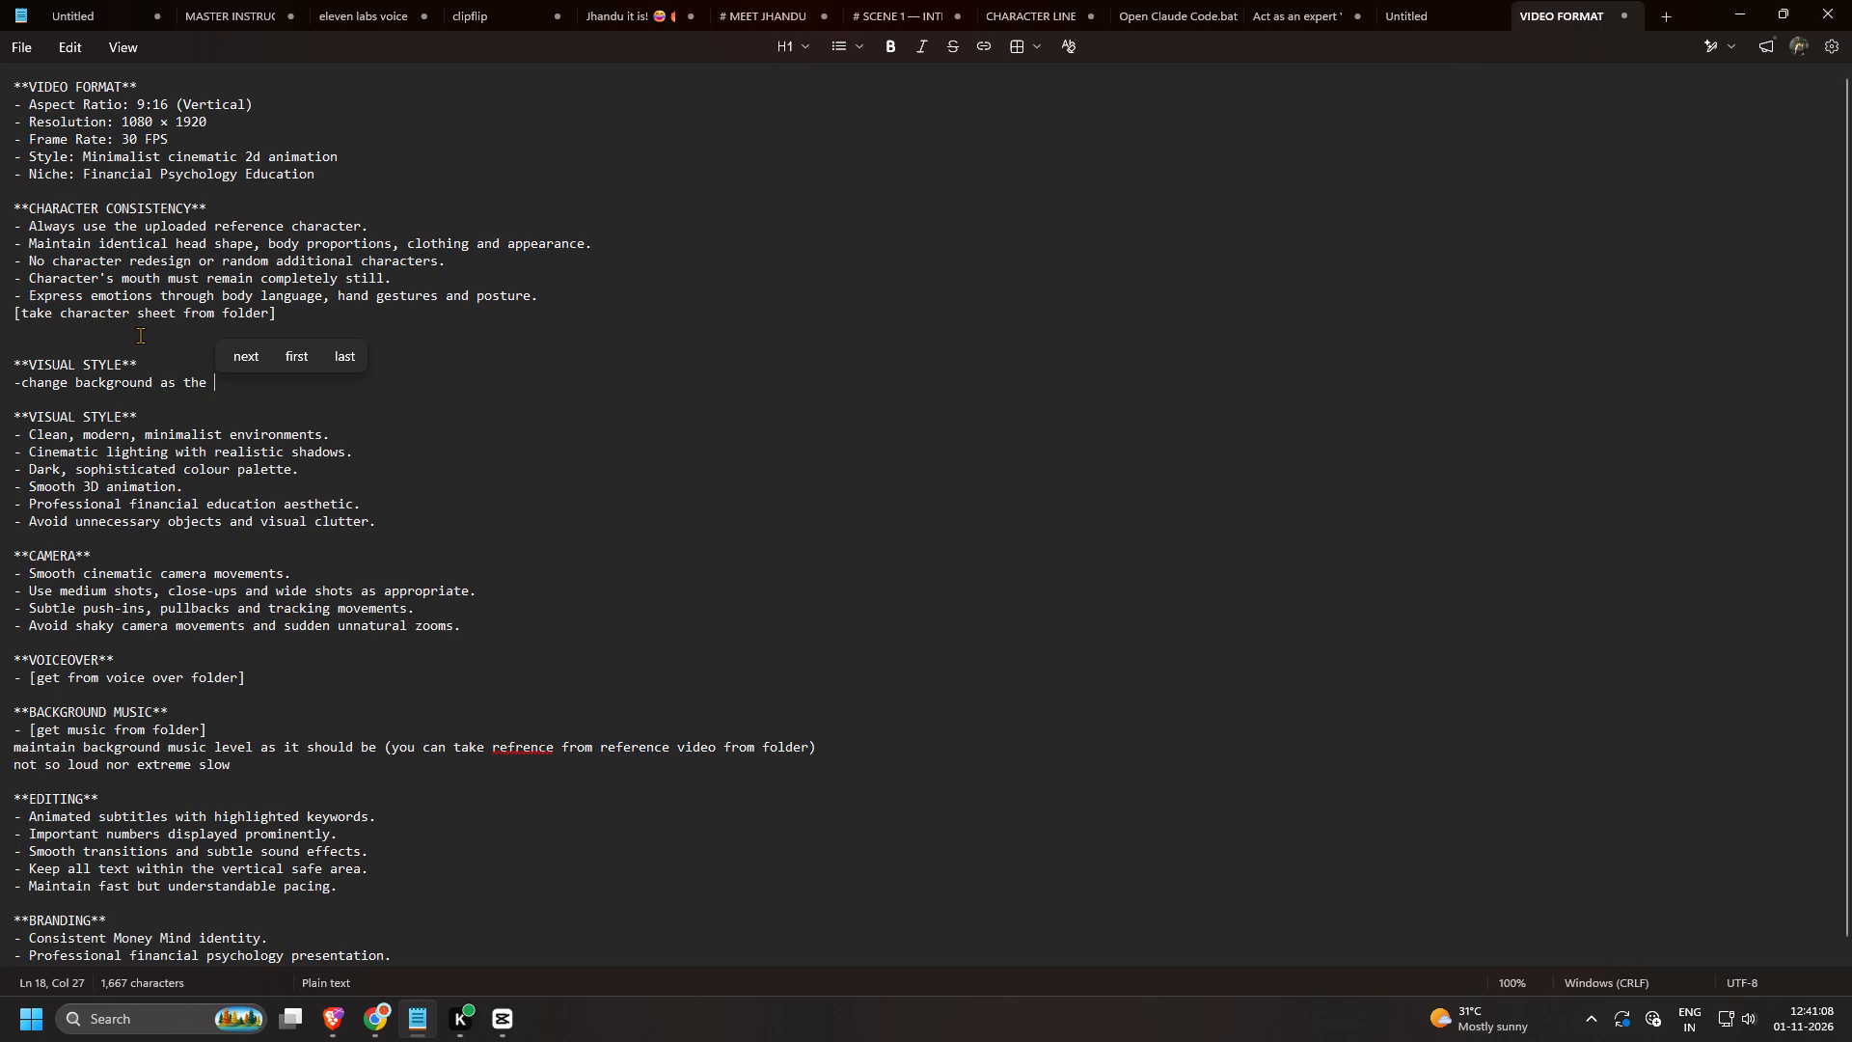
text(scene)
key(space)
text(like)
key(space)
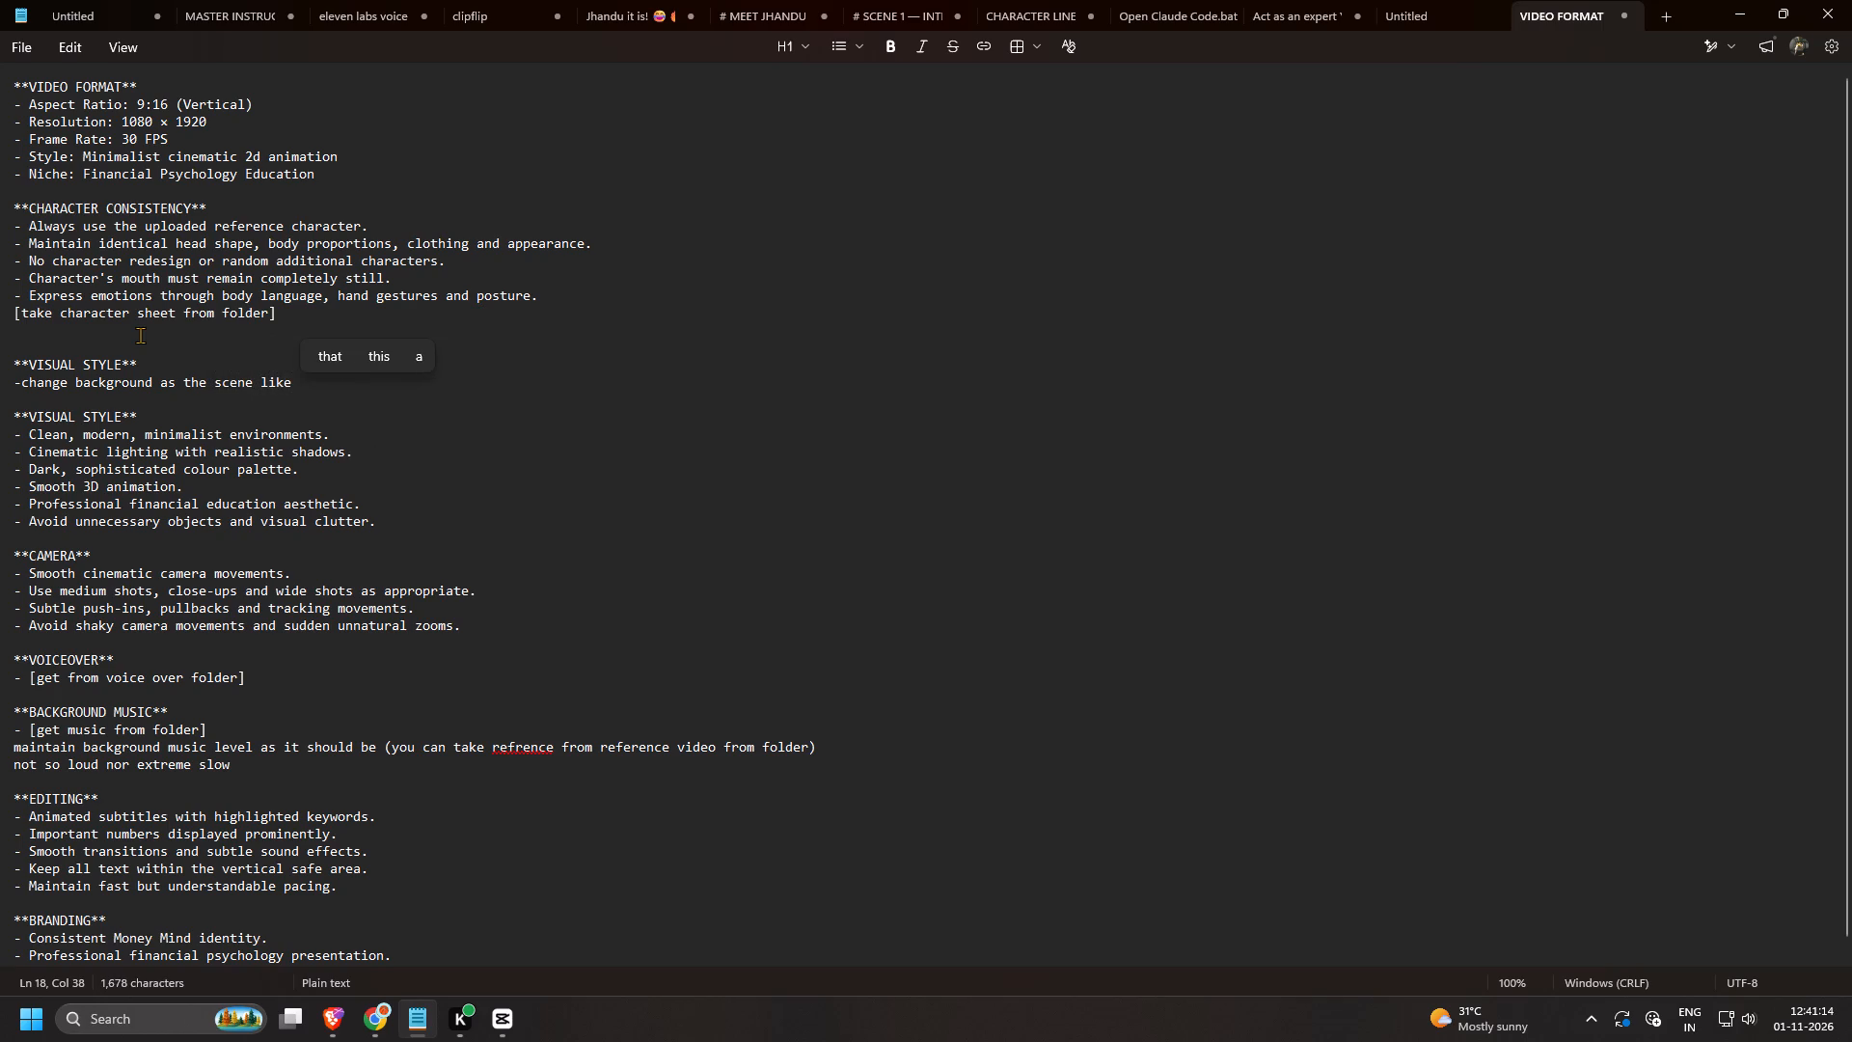
Add the indented line "background should be related to the current scene" below the bullet about changing the background.
key(Return)
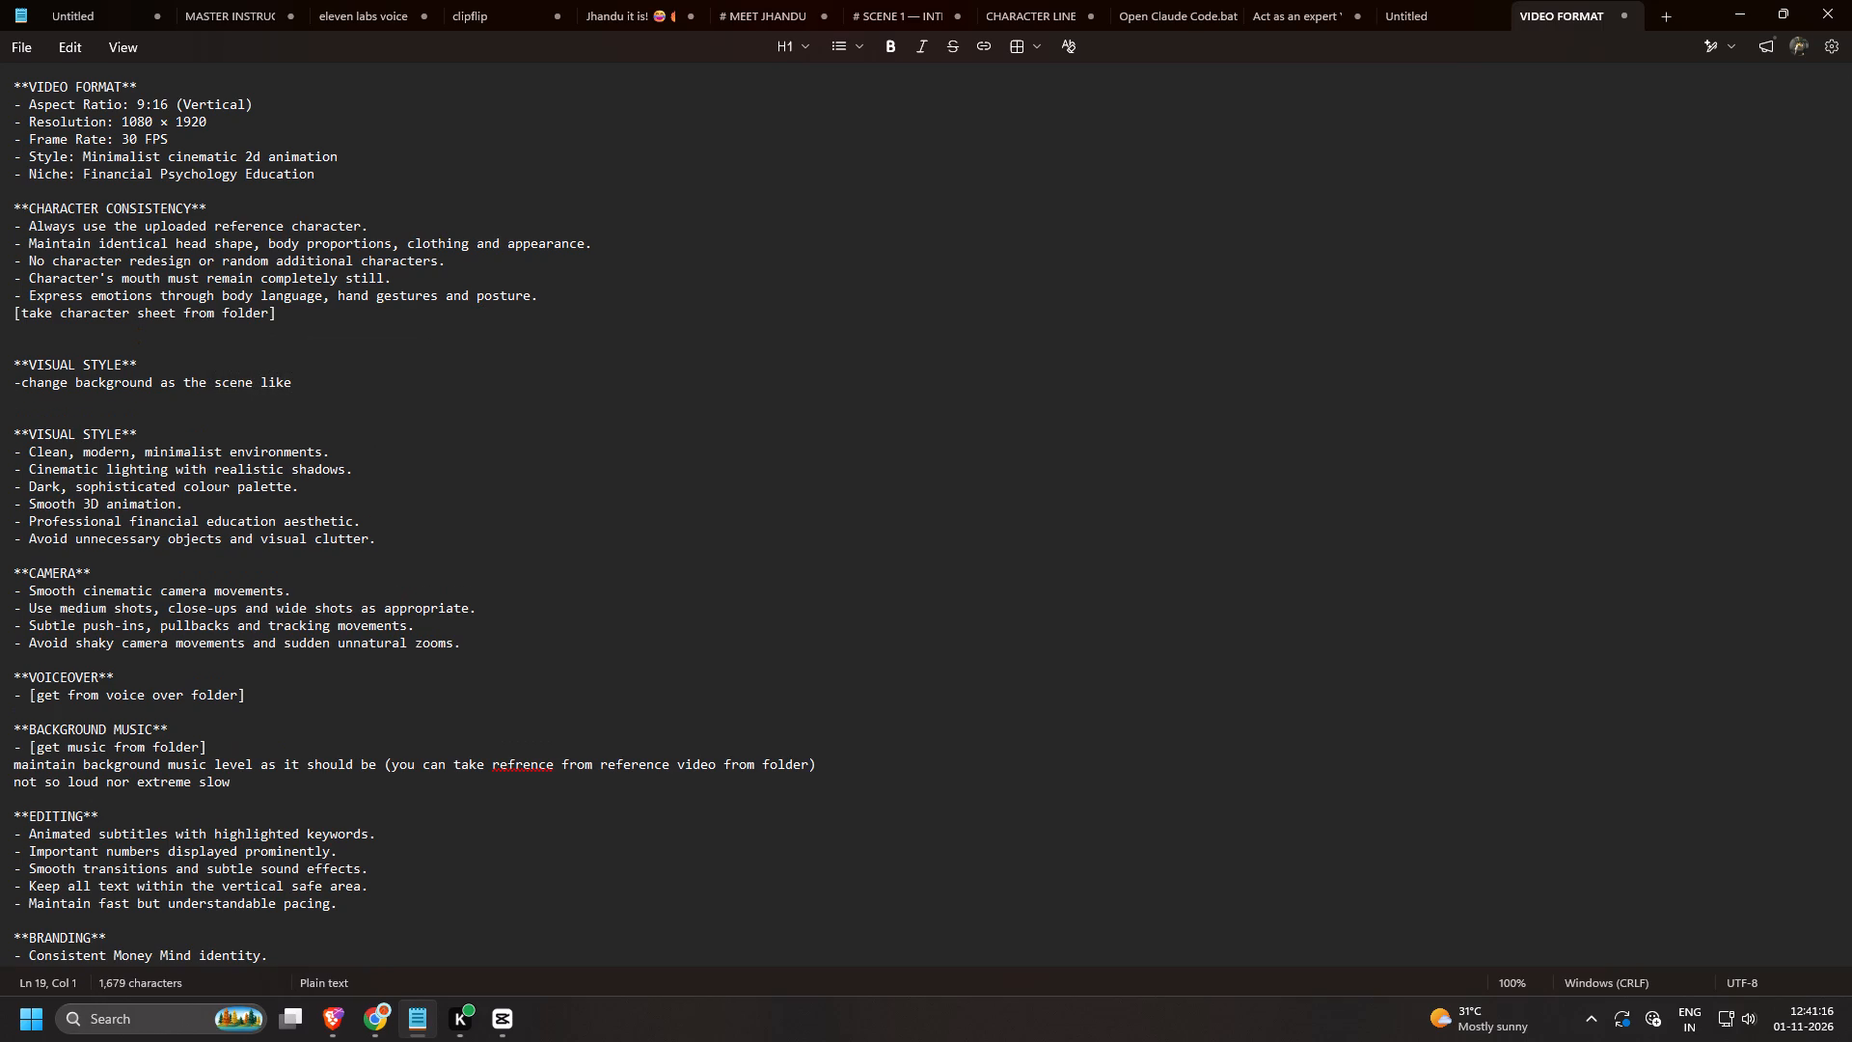
key(b)
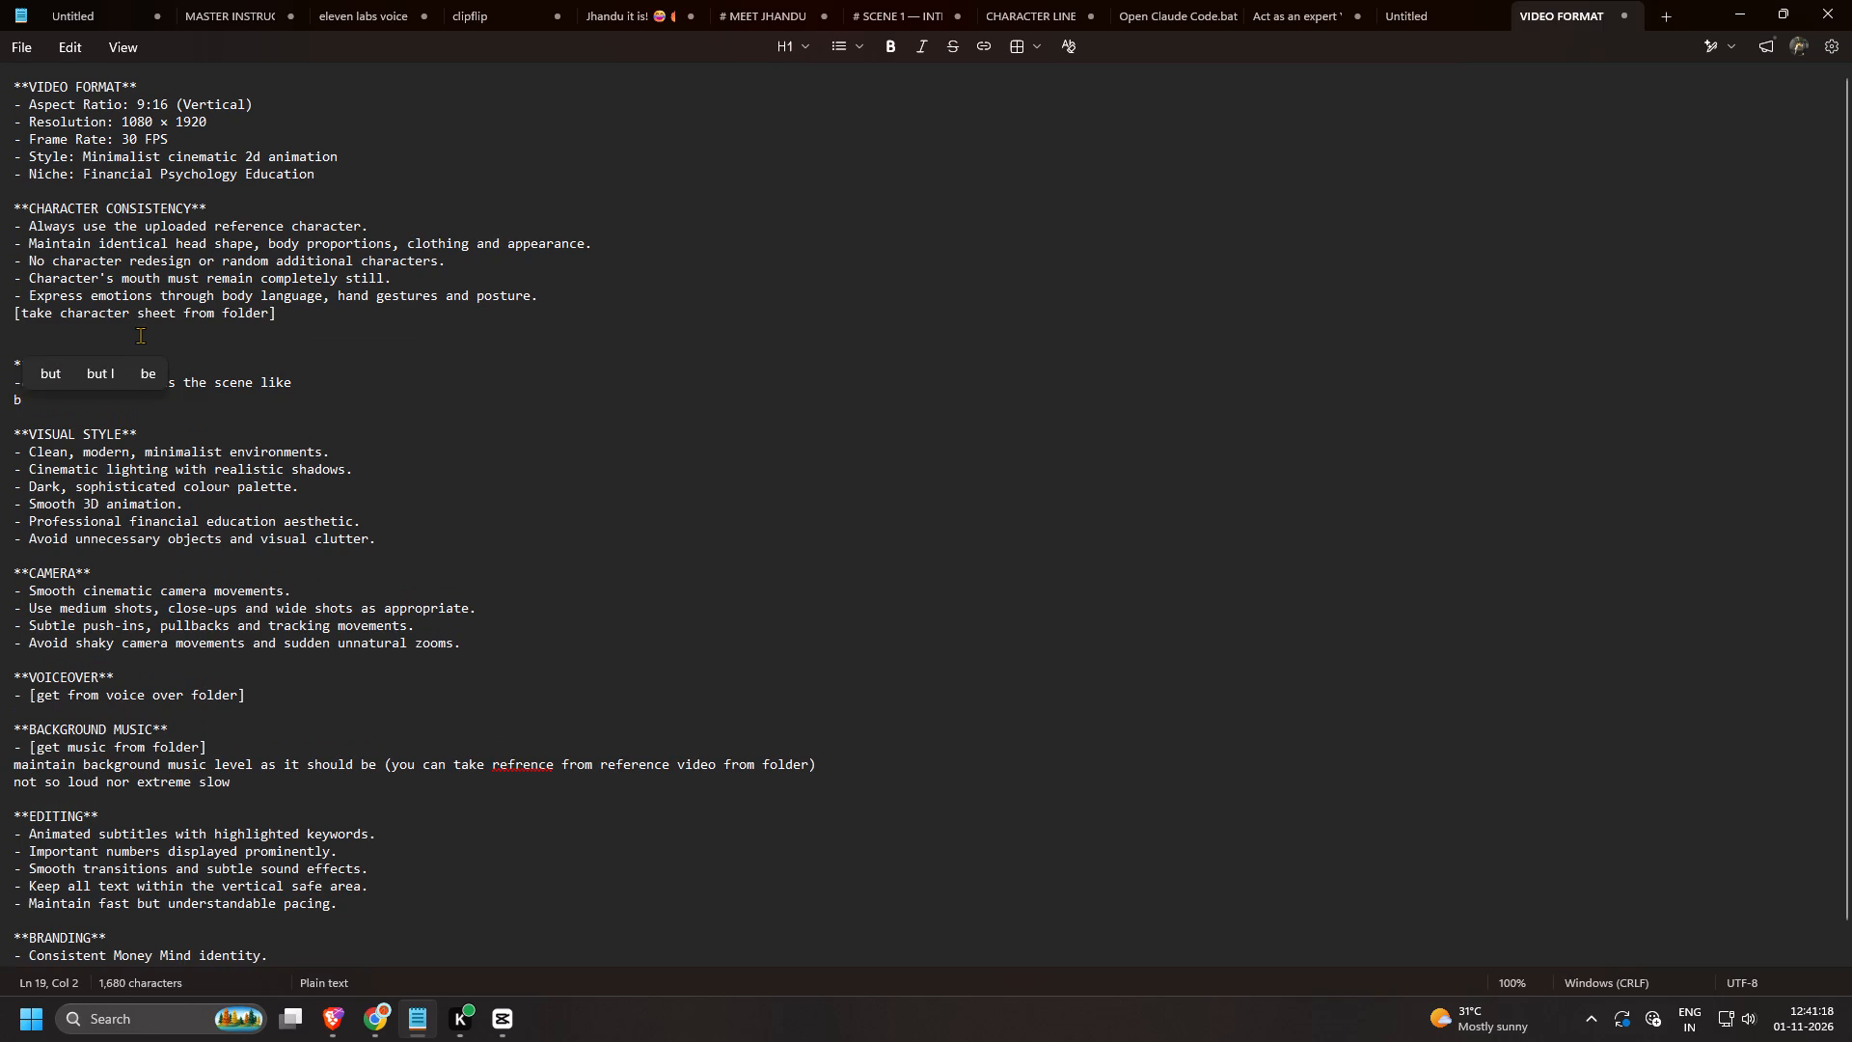
key(BackSpace)
key(space)
key(space)
key(space)
text(backgromn)
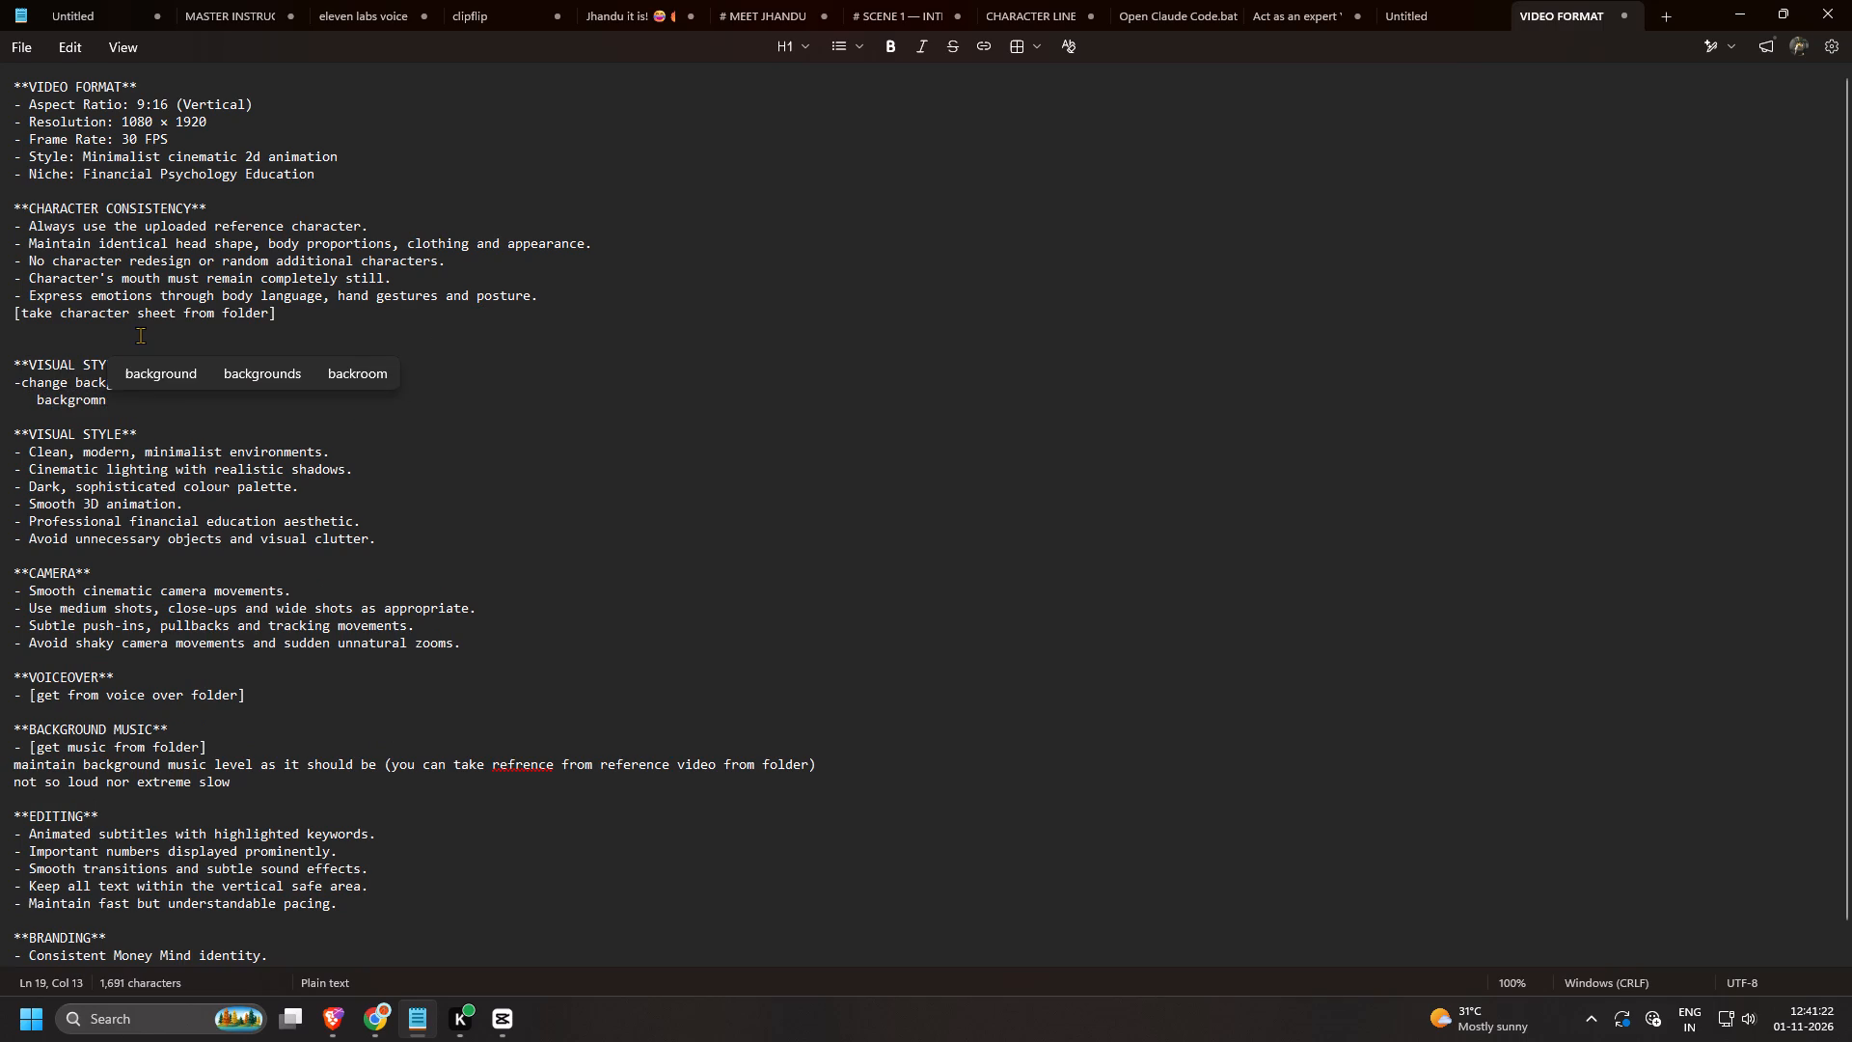
key(BackSpace)
key(BackSpace)
text(nd)
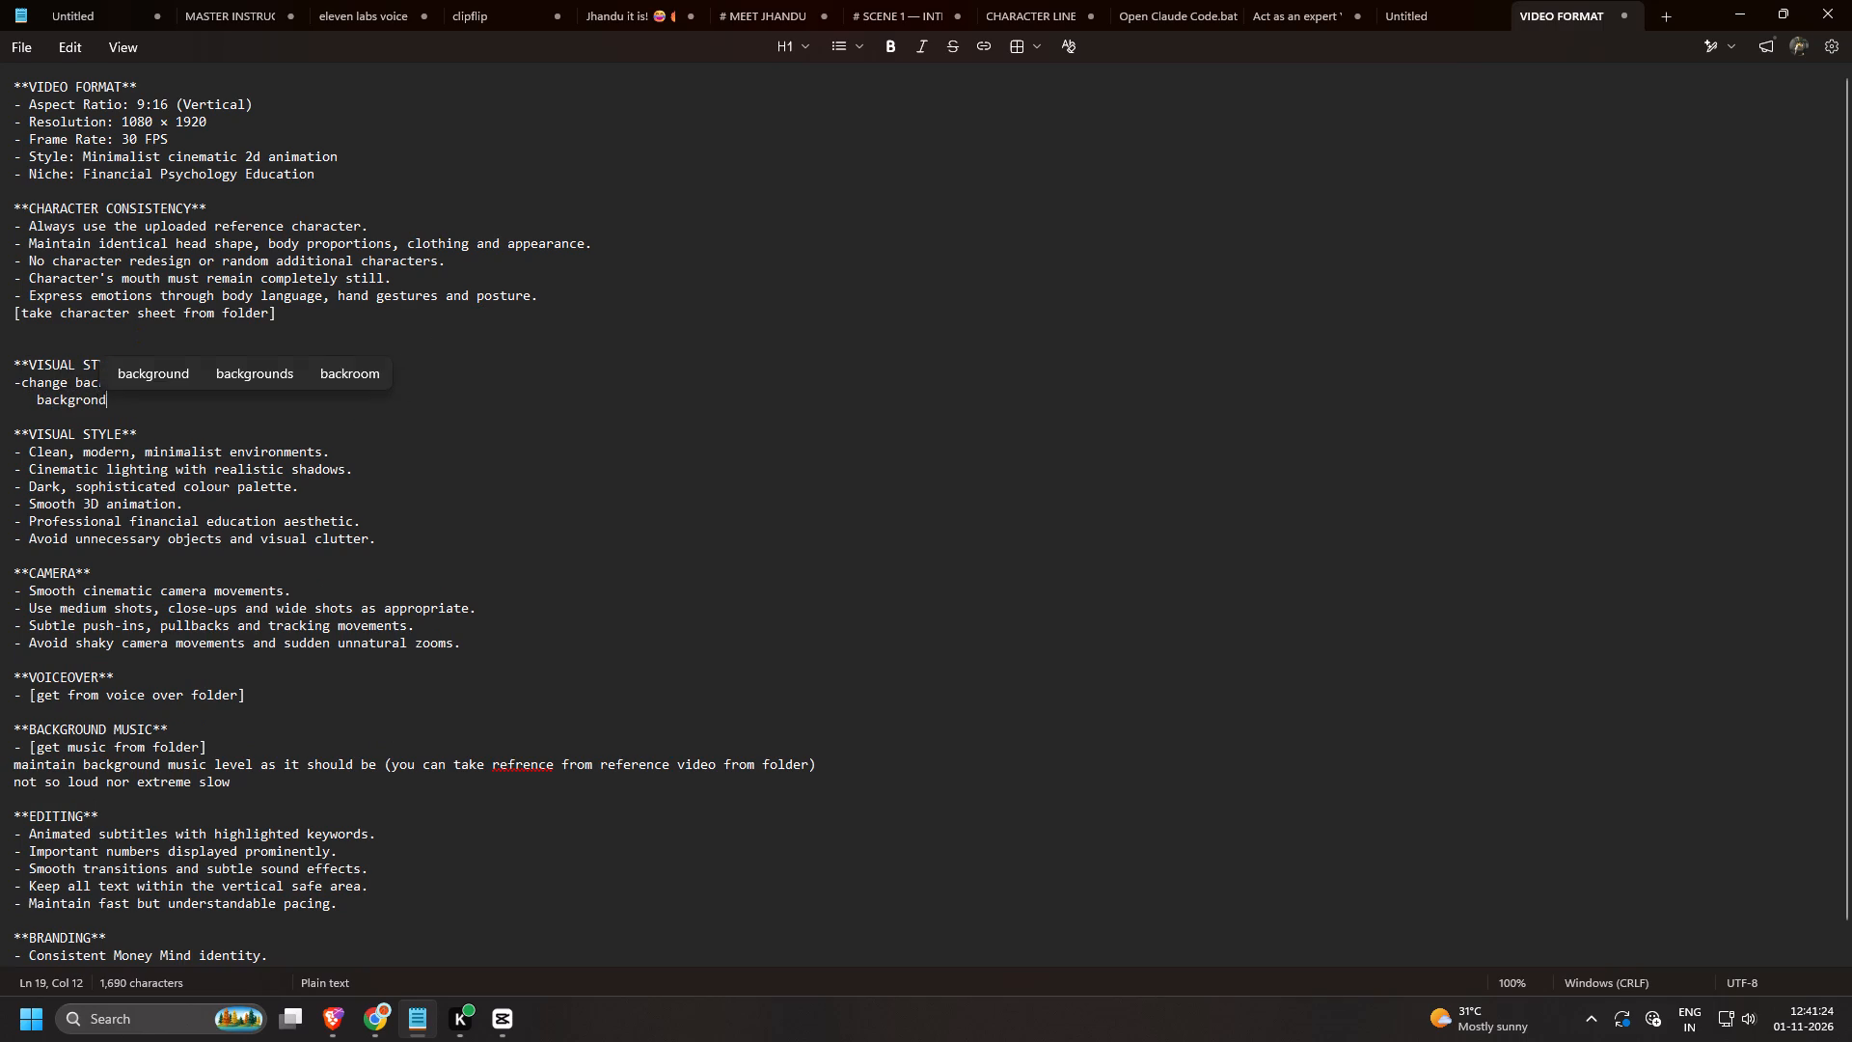
key(space)
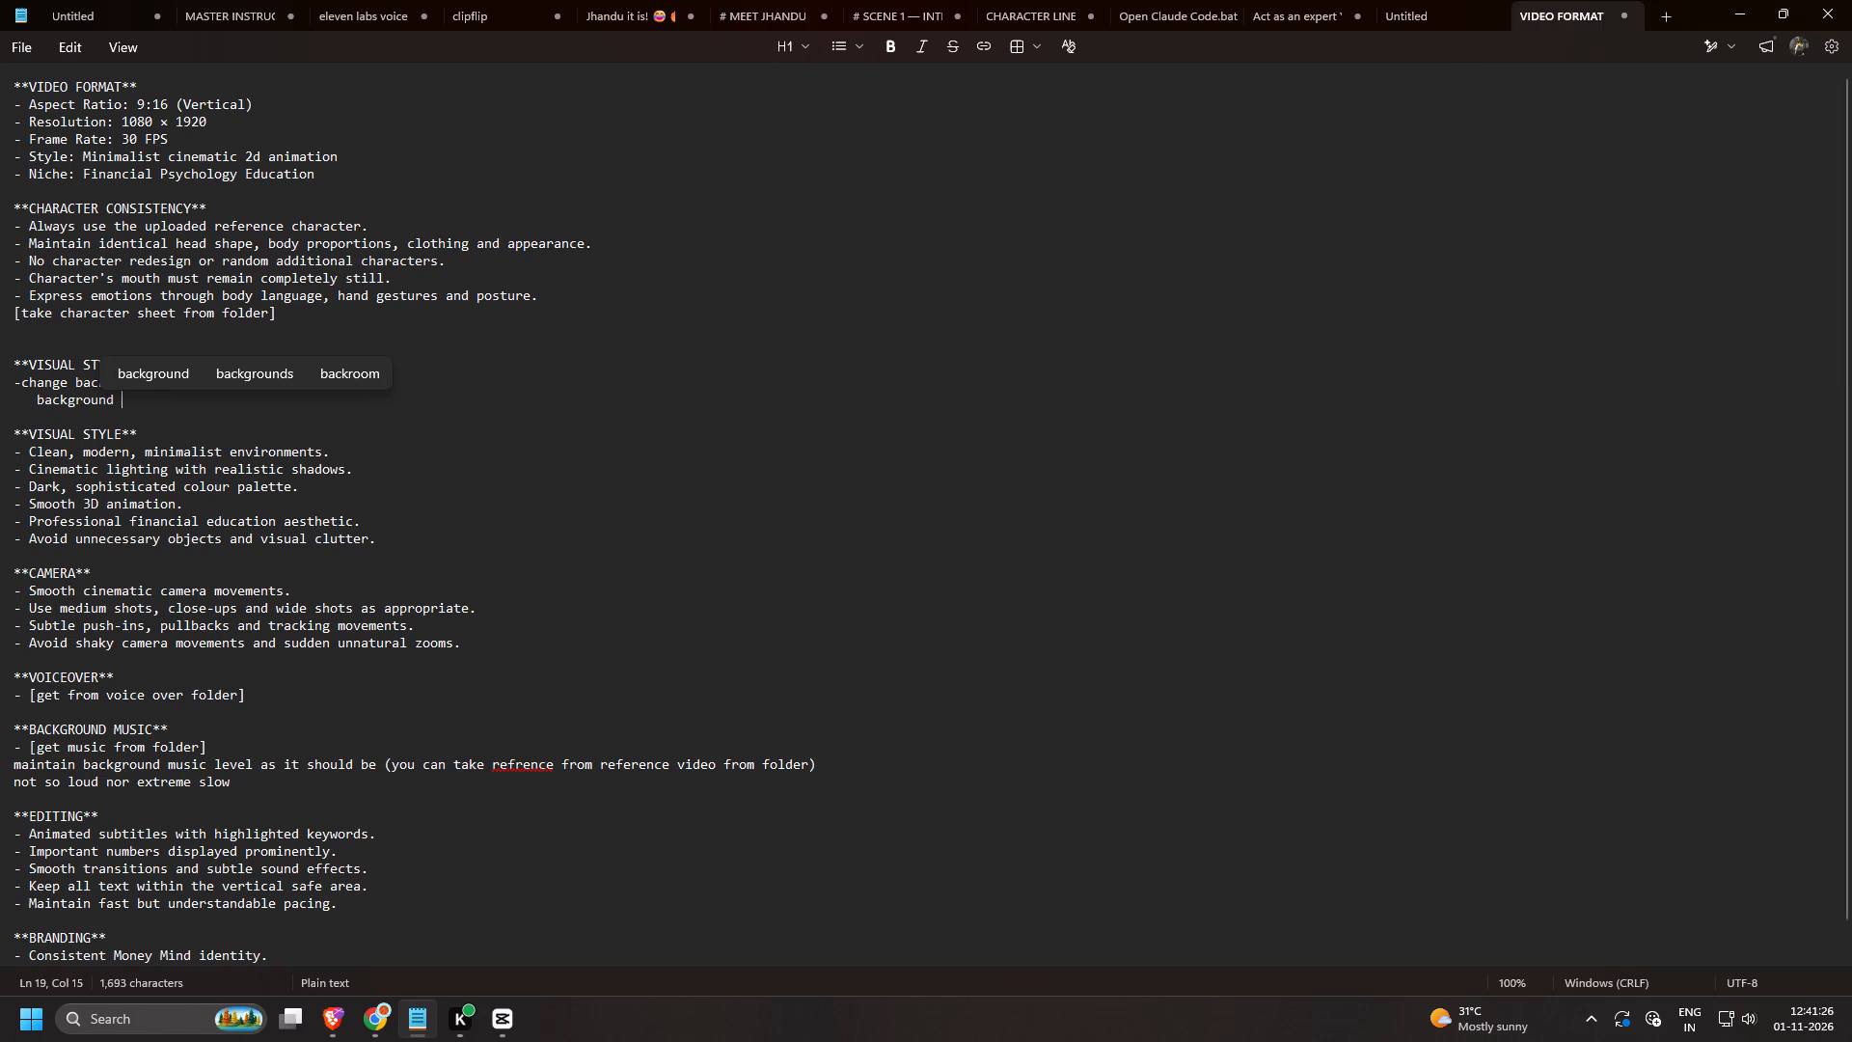
text(should bre re)
key(BackSpace)
key(BackSpace)
key(BackSpace)
key(BackSpace)
key(BackSpace)
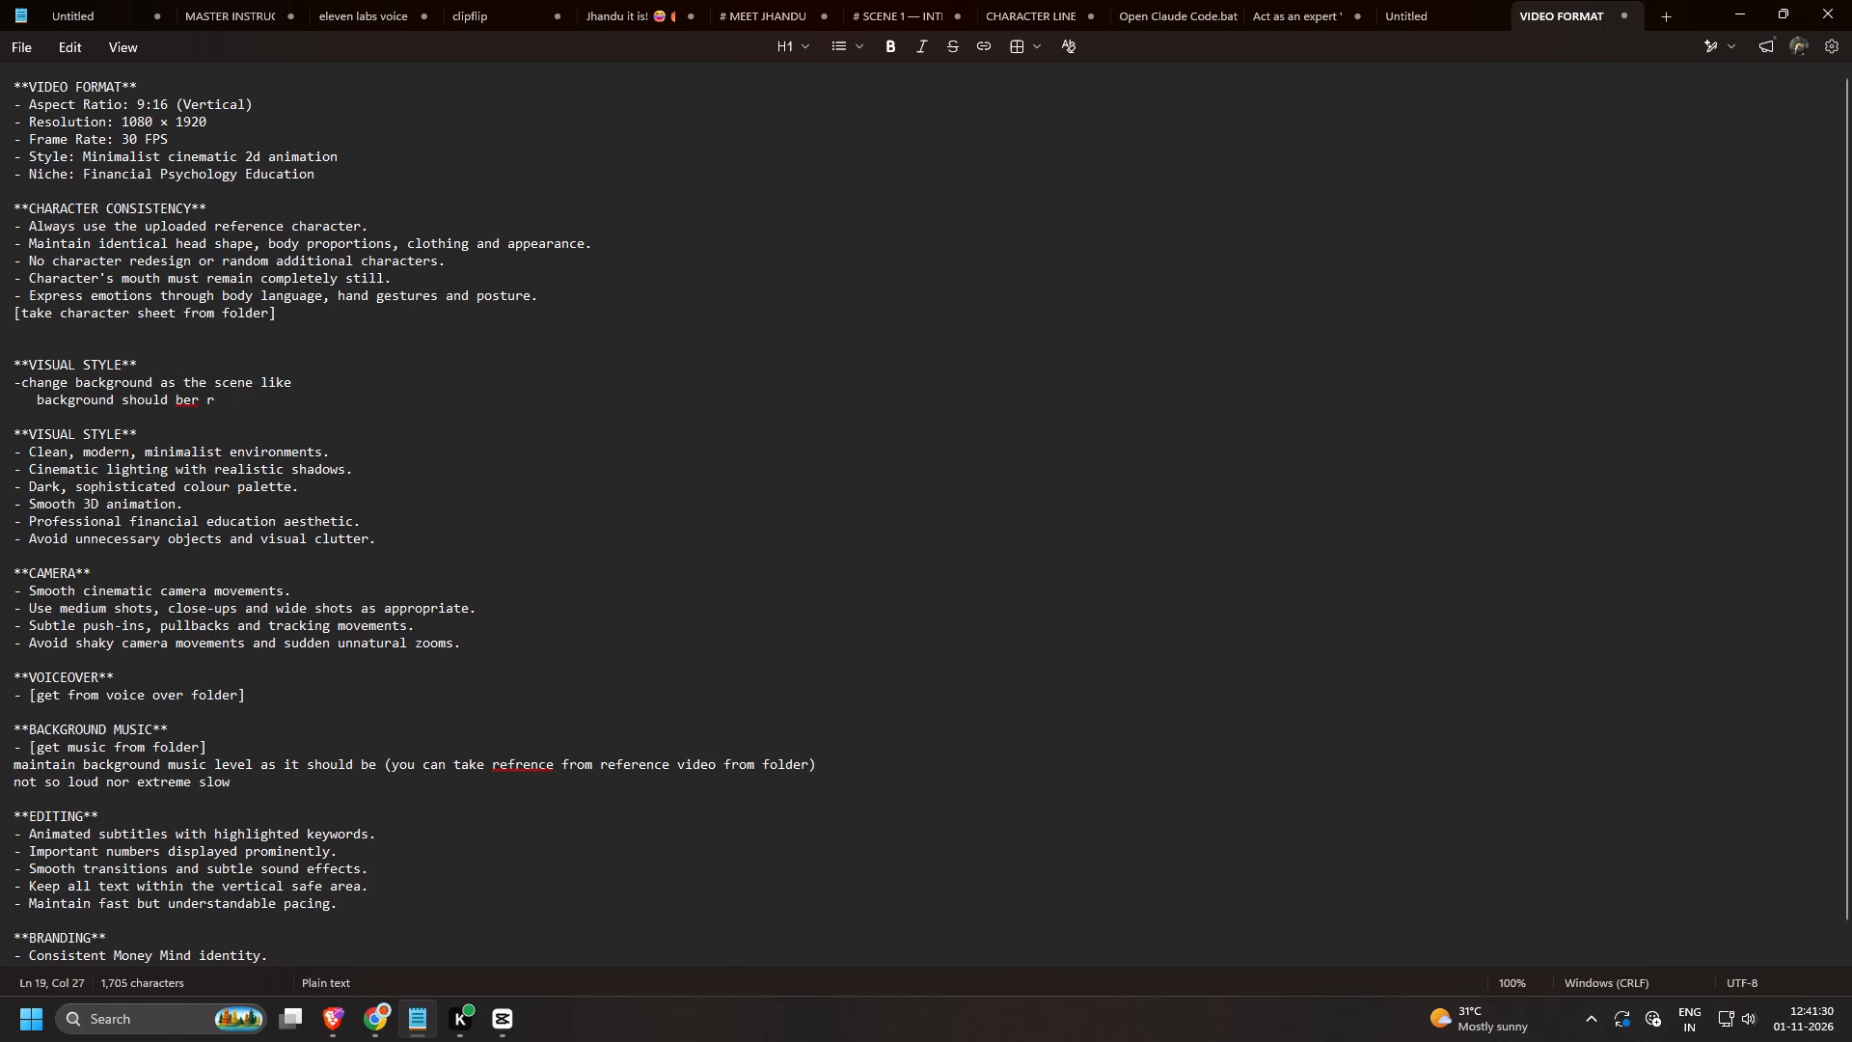
key(BackSpace)
text(be r)
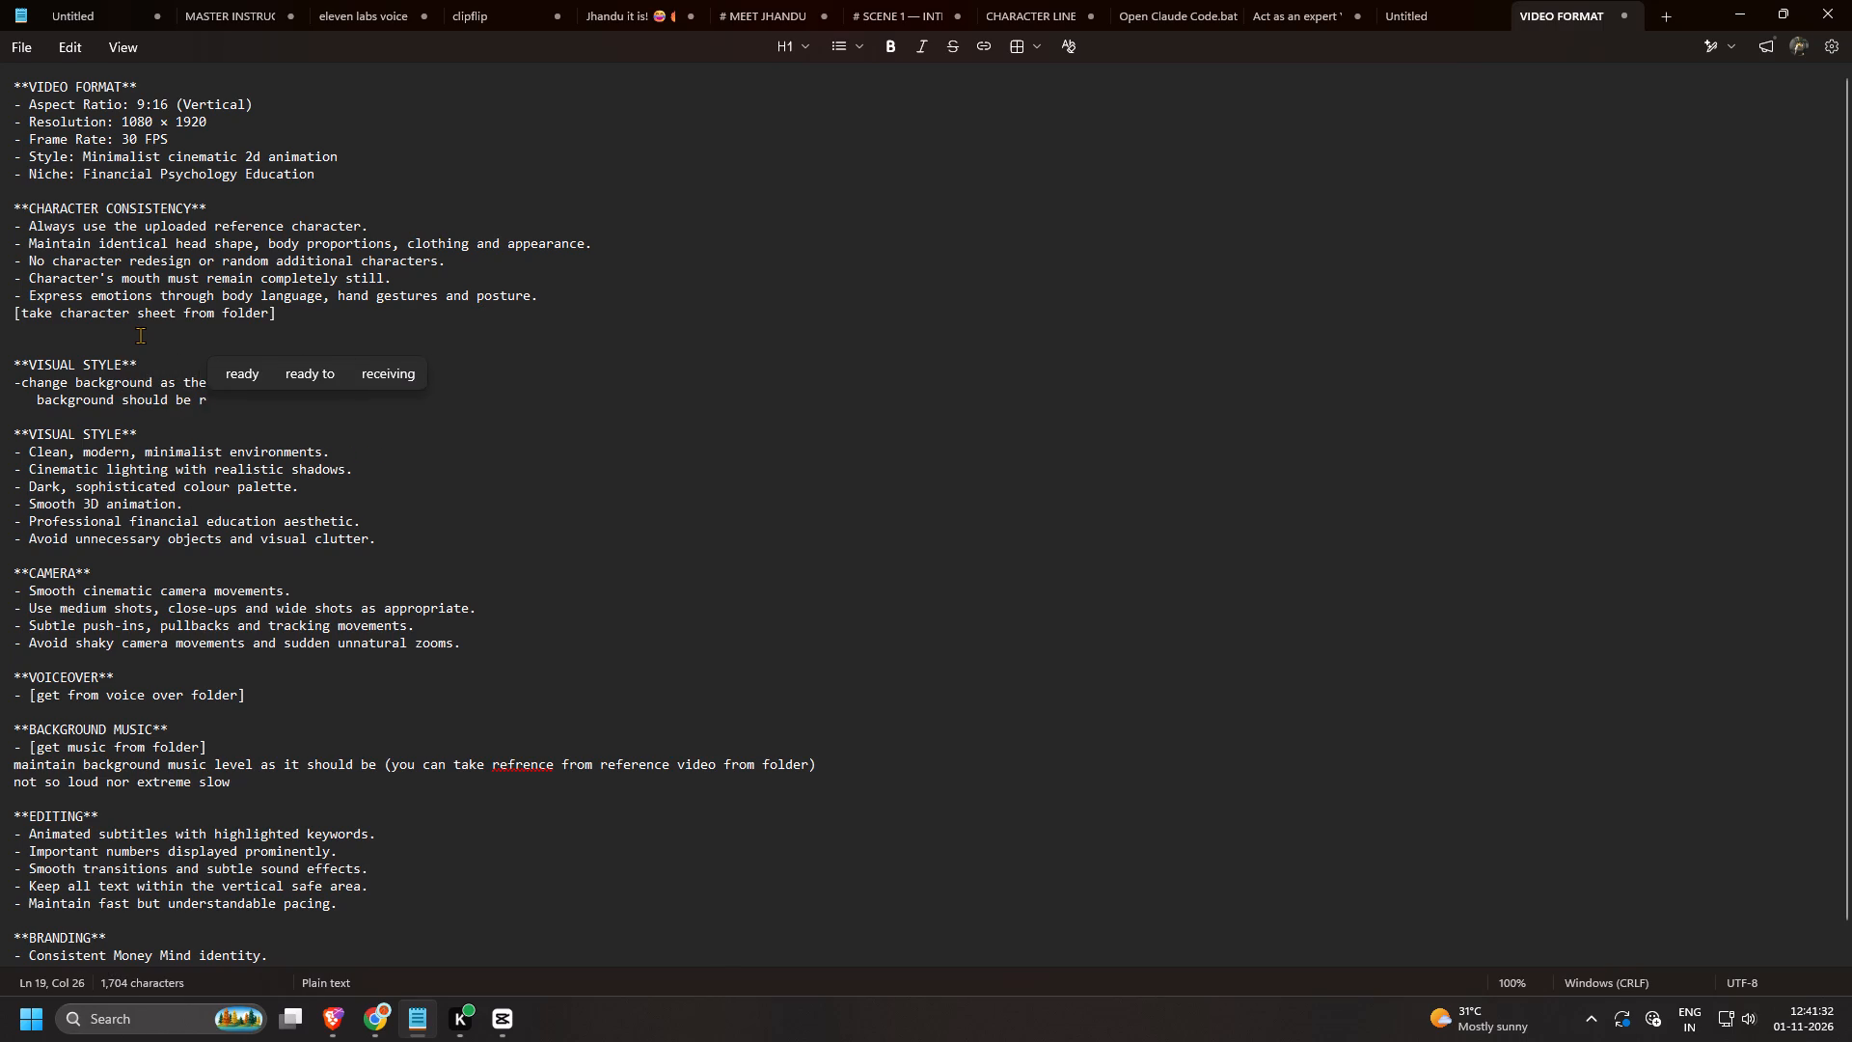
text(ealted)
key(space)
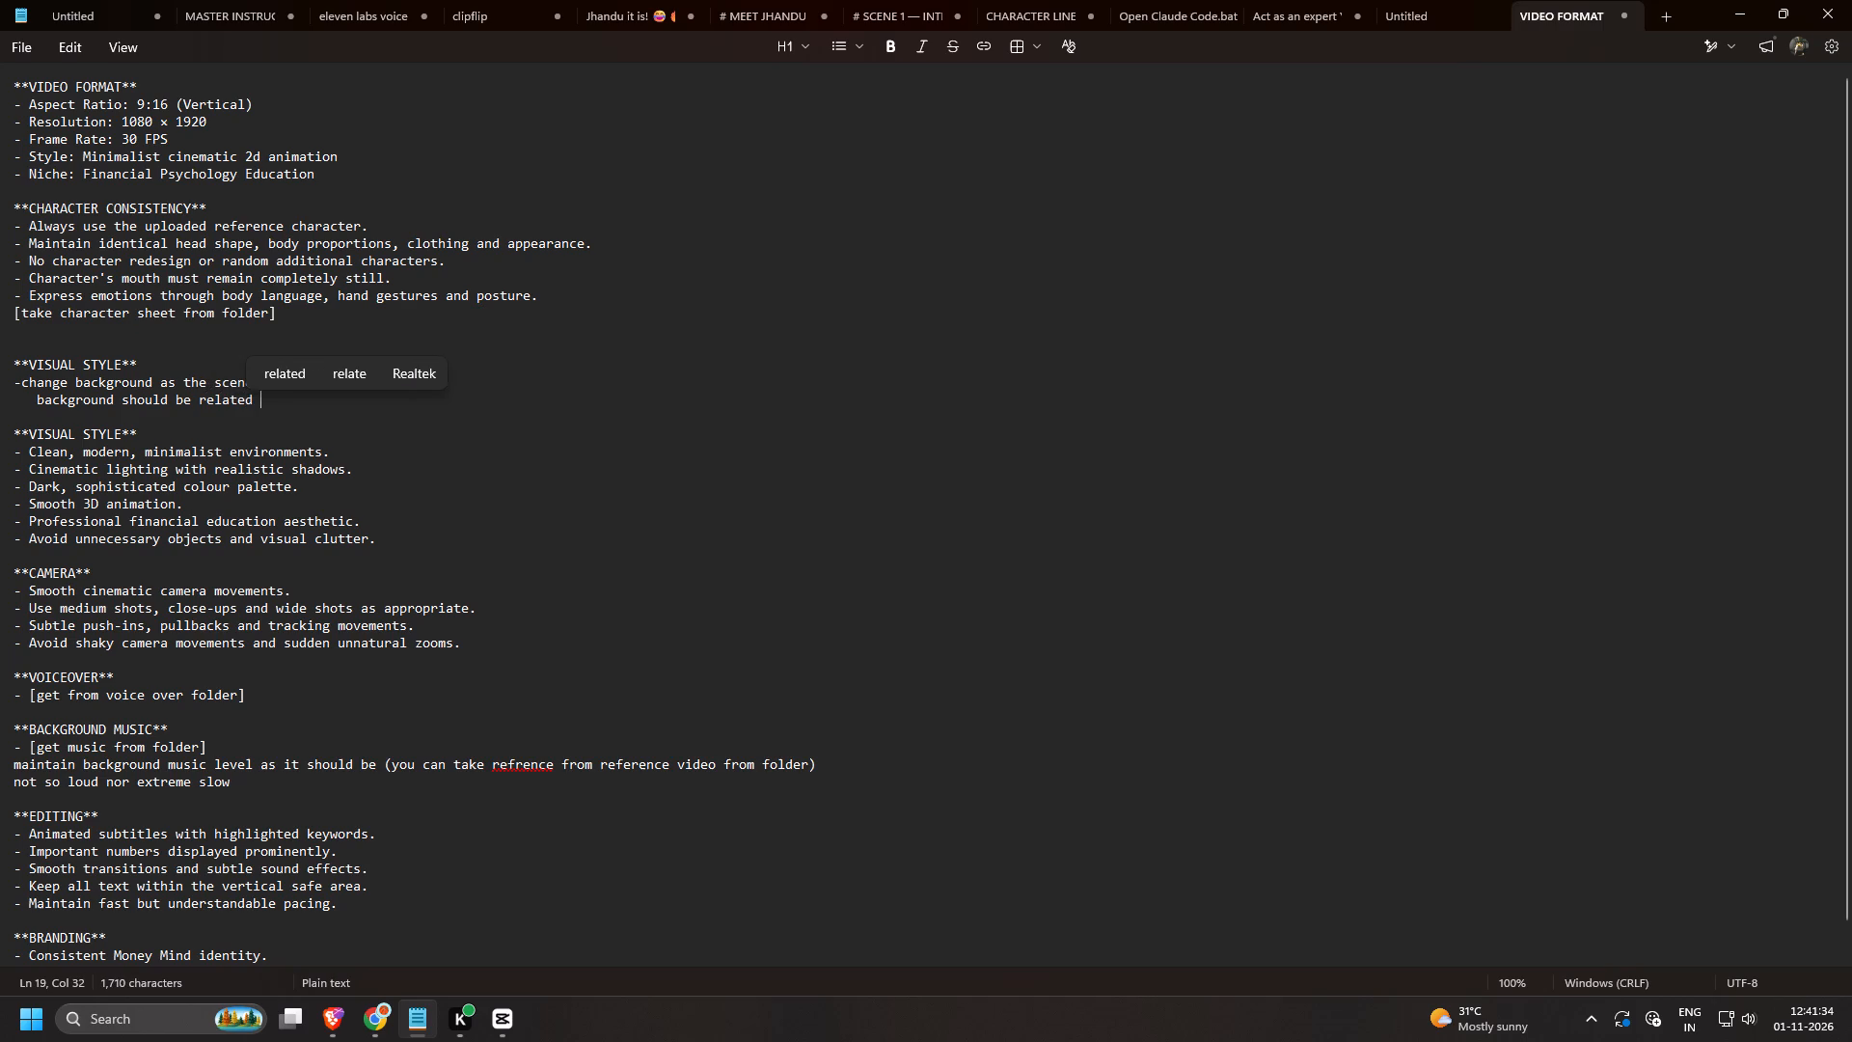
text(to)
key(space)
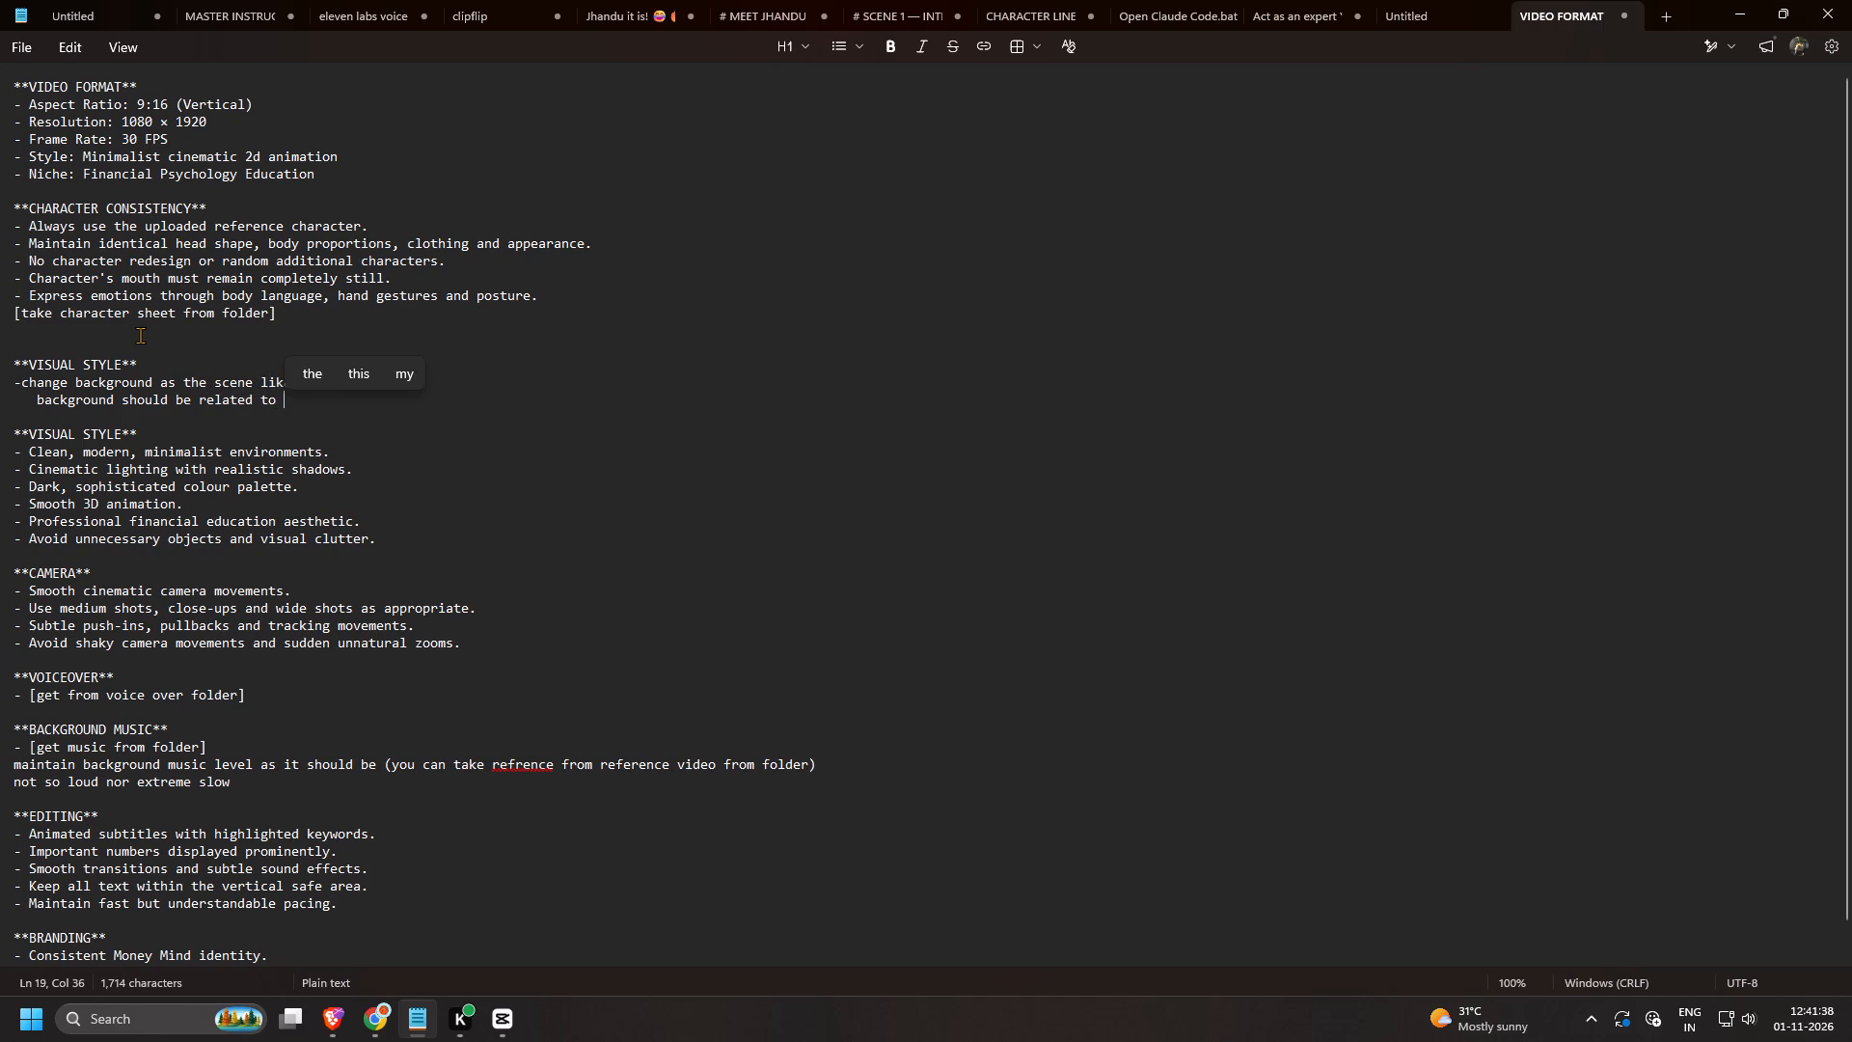
text(te)
key(BackSpace)
text(he)
key(space)
text(current ss)
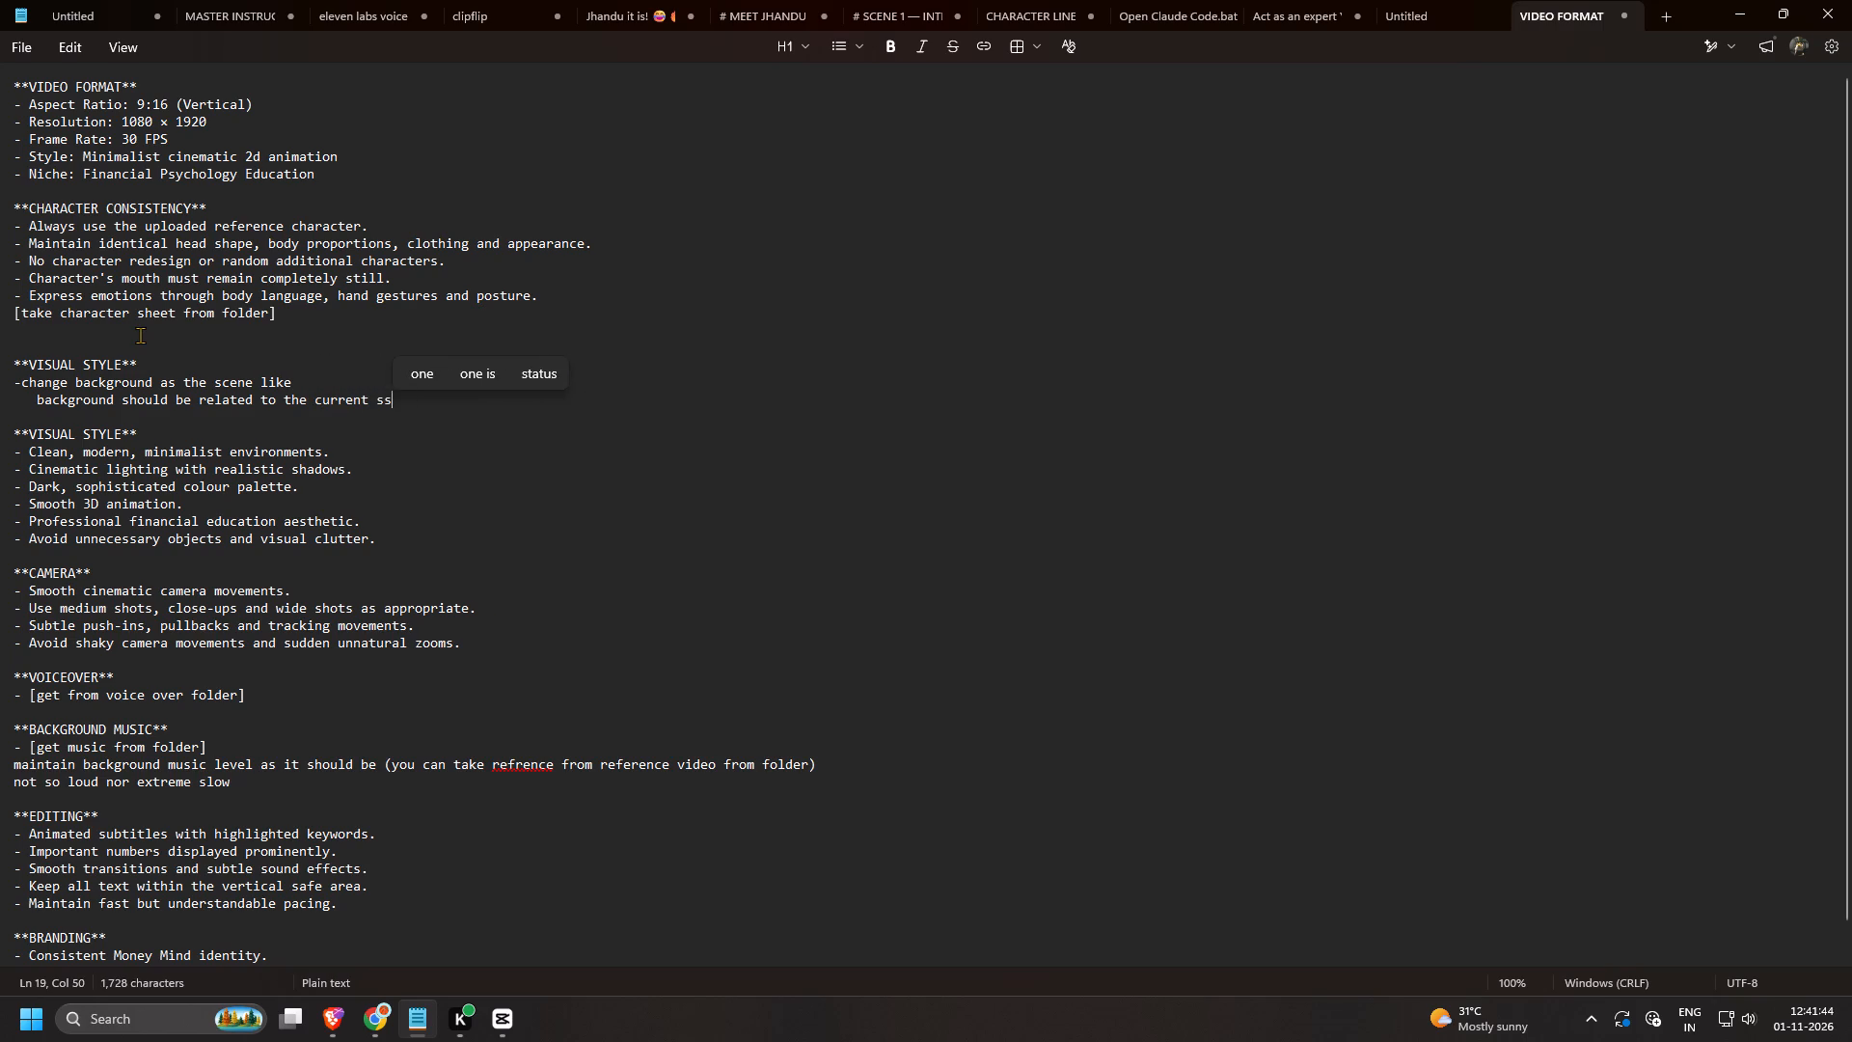
key(BackSpace)
key(BackSpace)
text(scene)
key(space)
Append "{for better make background blur 30 to 40 %}" to the line about the background matching the current scene.
key(shift+braceleft)
key(shift+braceright)
key(Left)
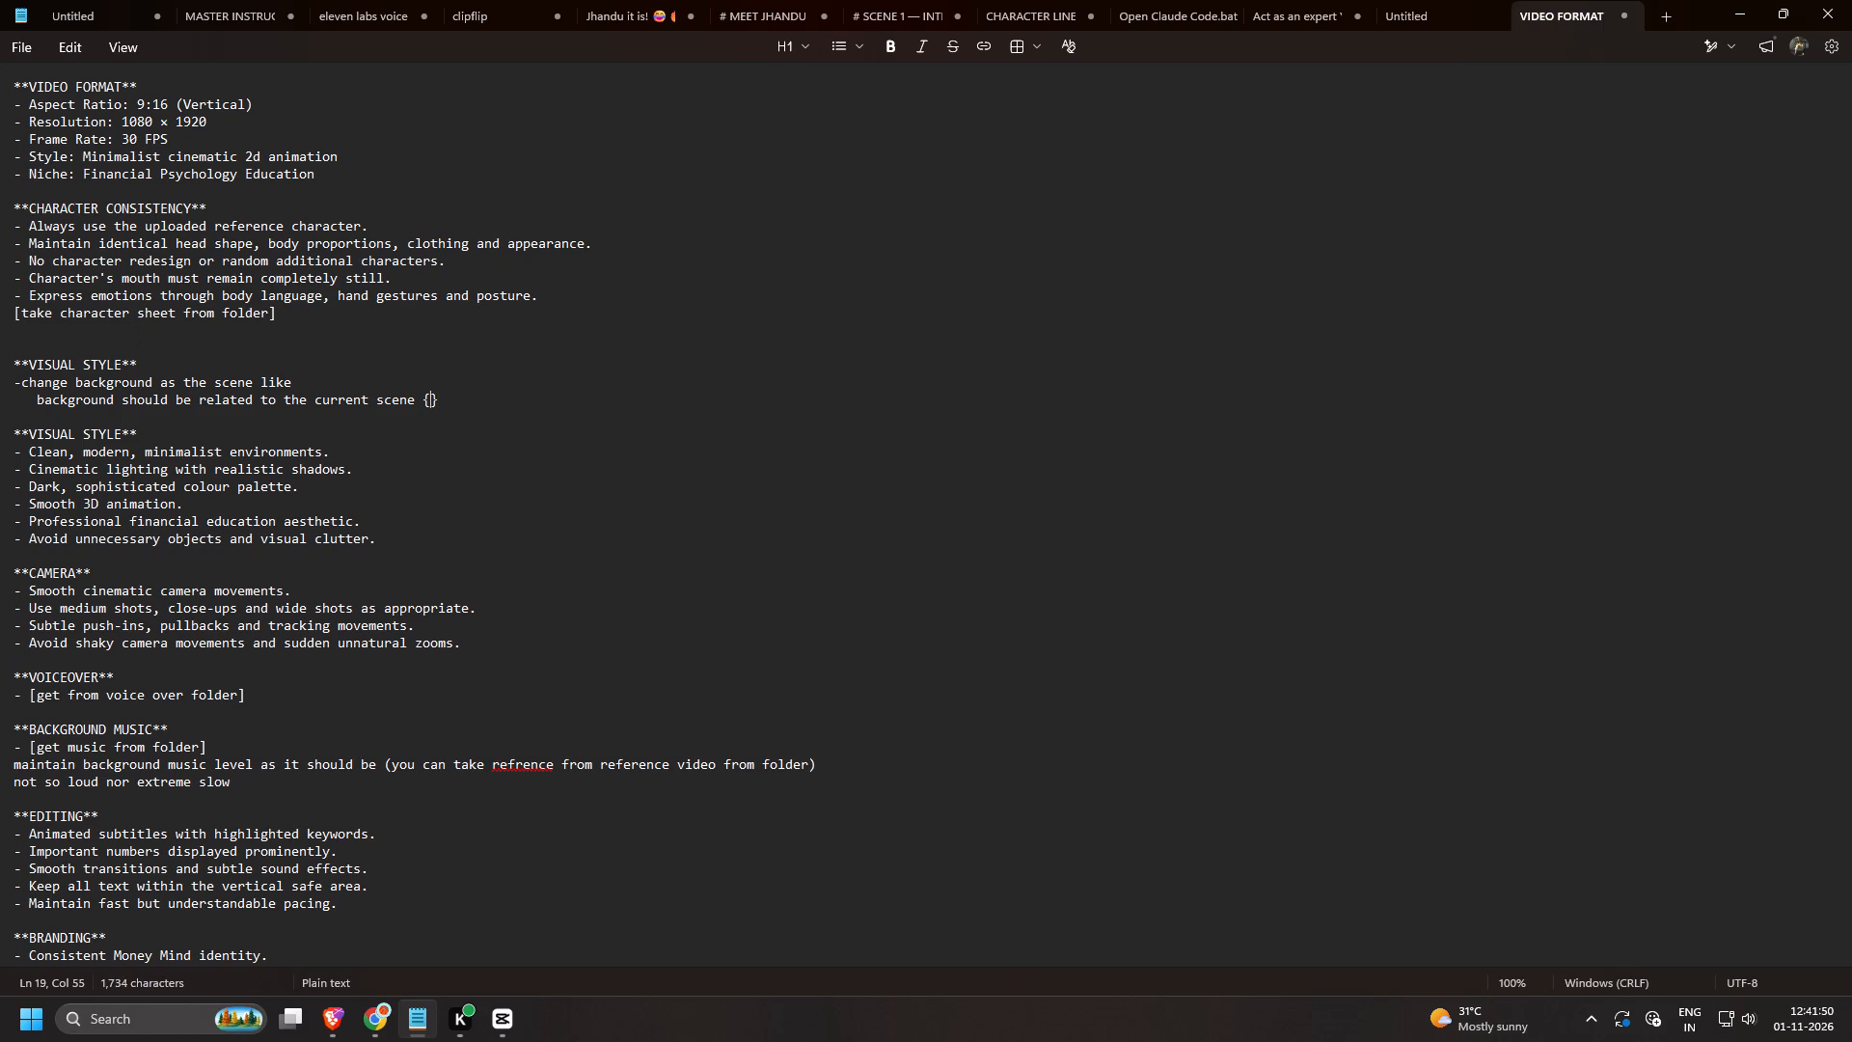
text(for better make background)
key(space)
text(blur)
key(space)
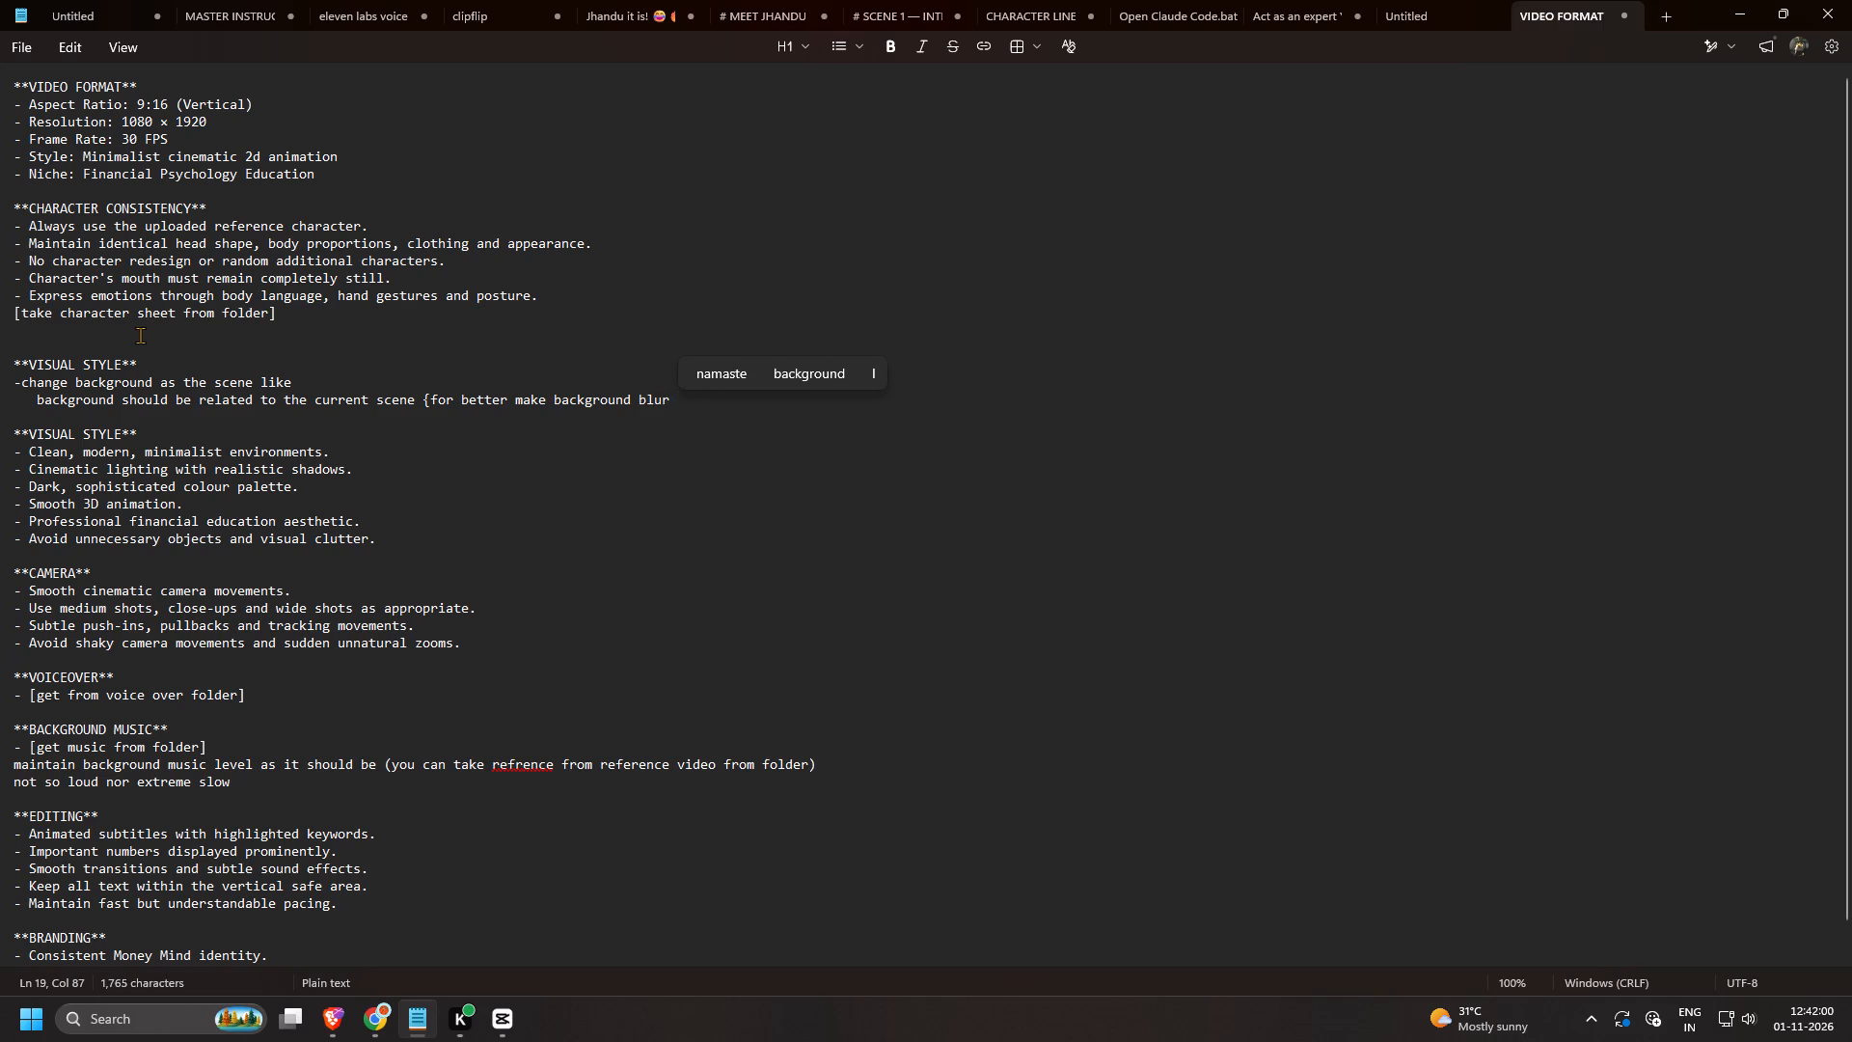
text(30 to 40 %)
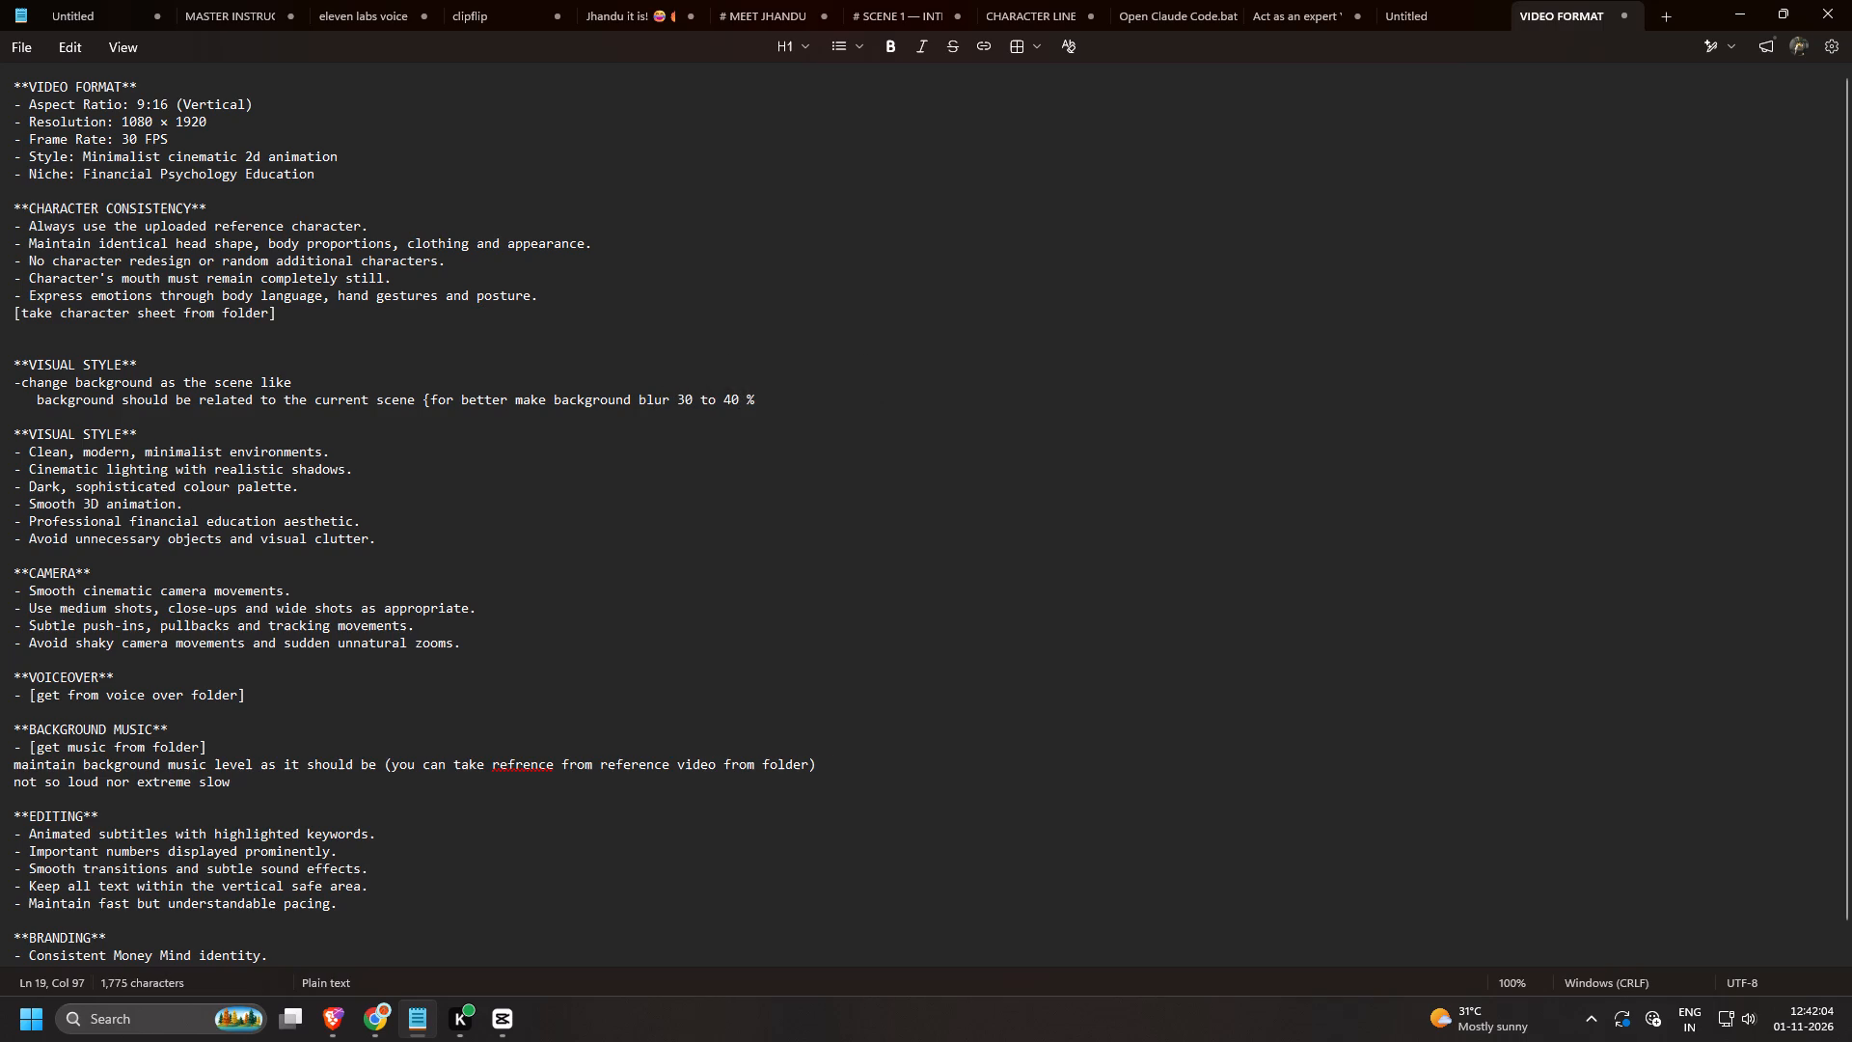
key(shift+braceright)
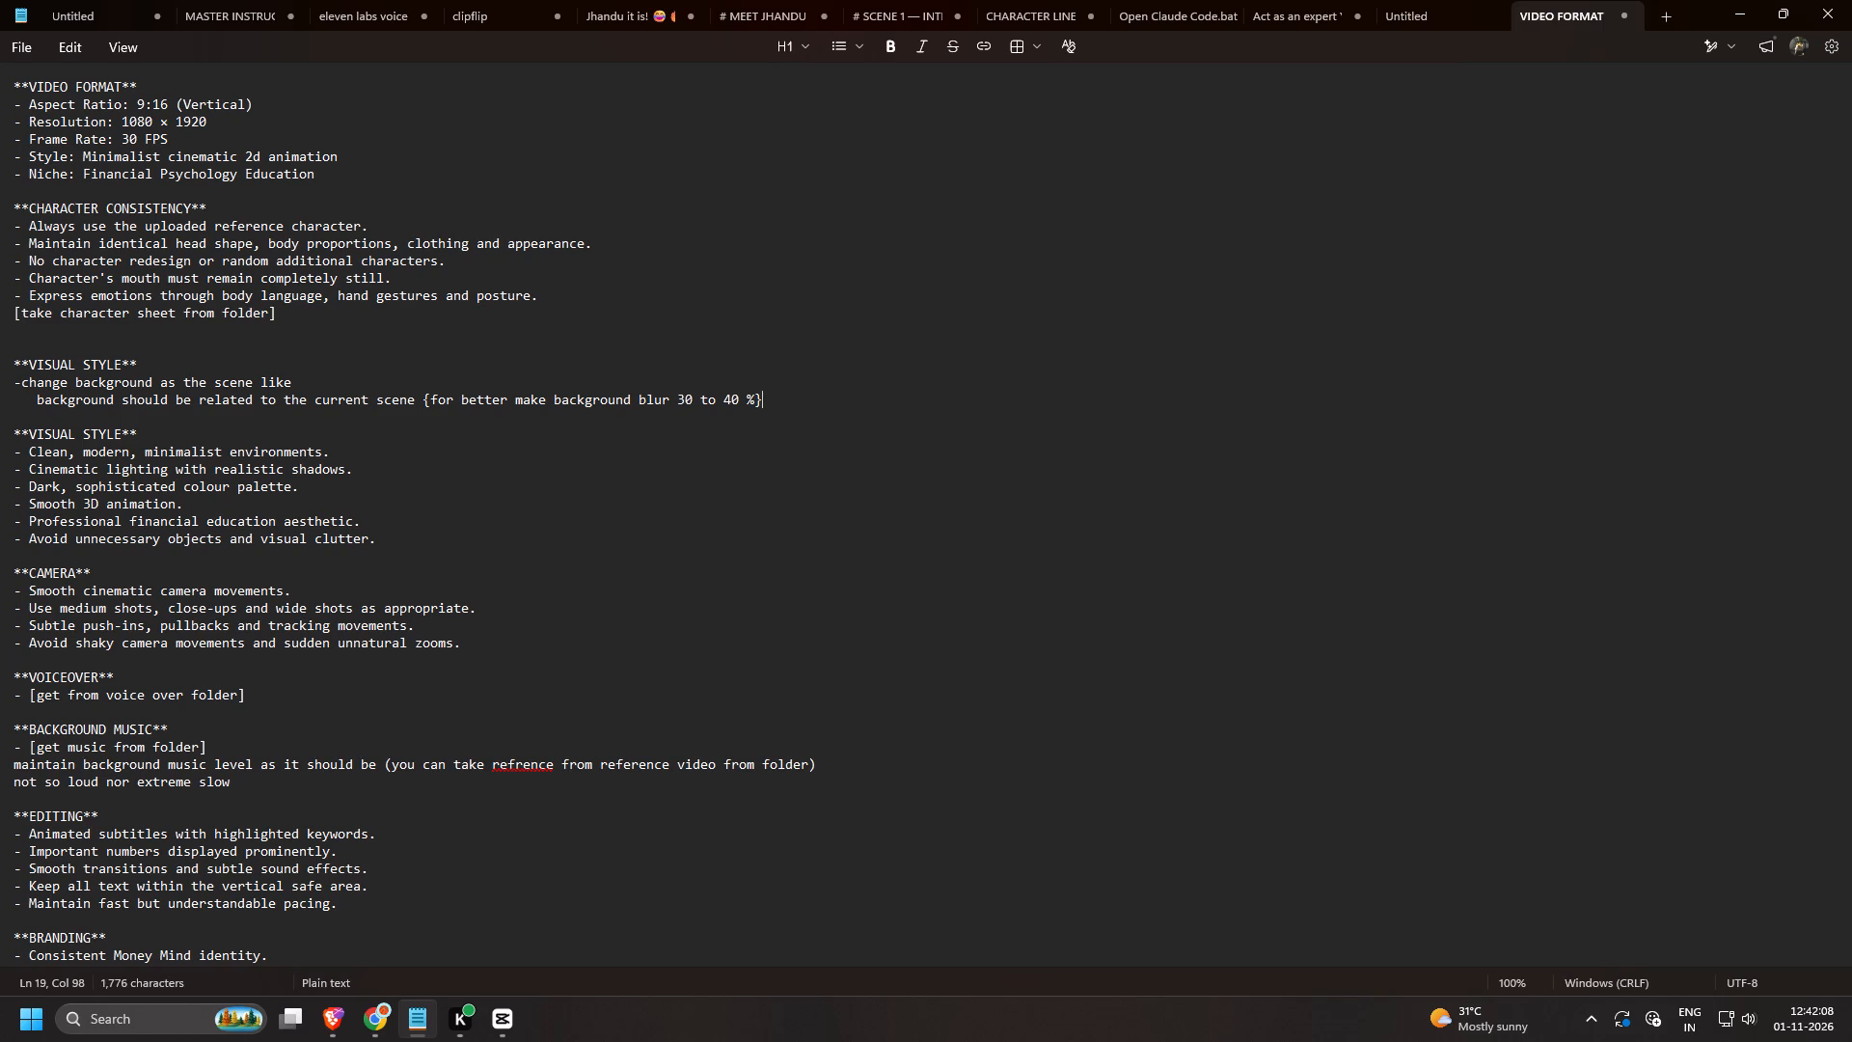
Clear all the bullet text under EDITING, leaving one empty dash and a blank line before the BRANDING heading.
scroll(290, 660, down, 2)
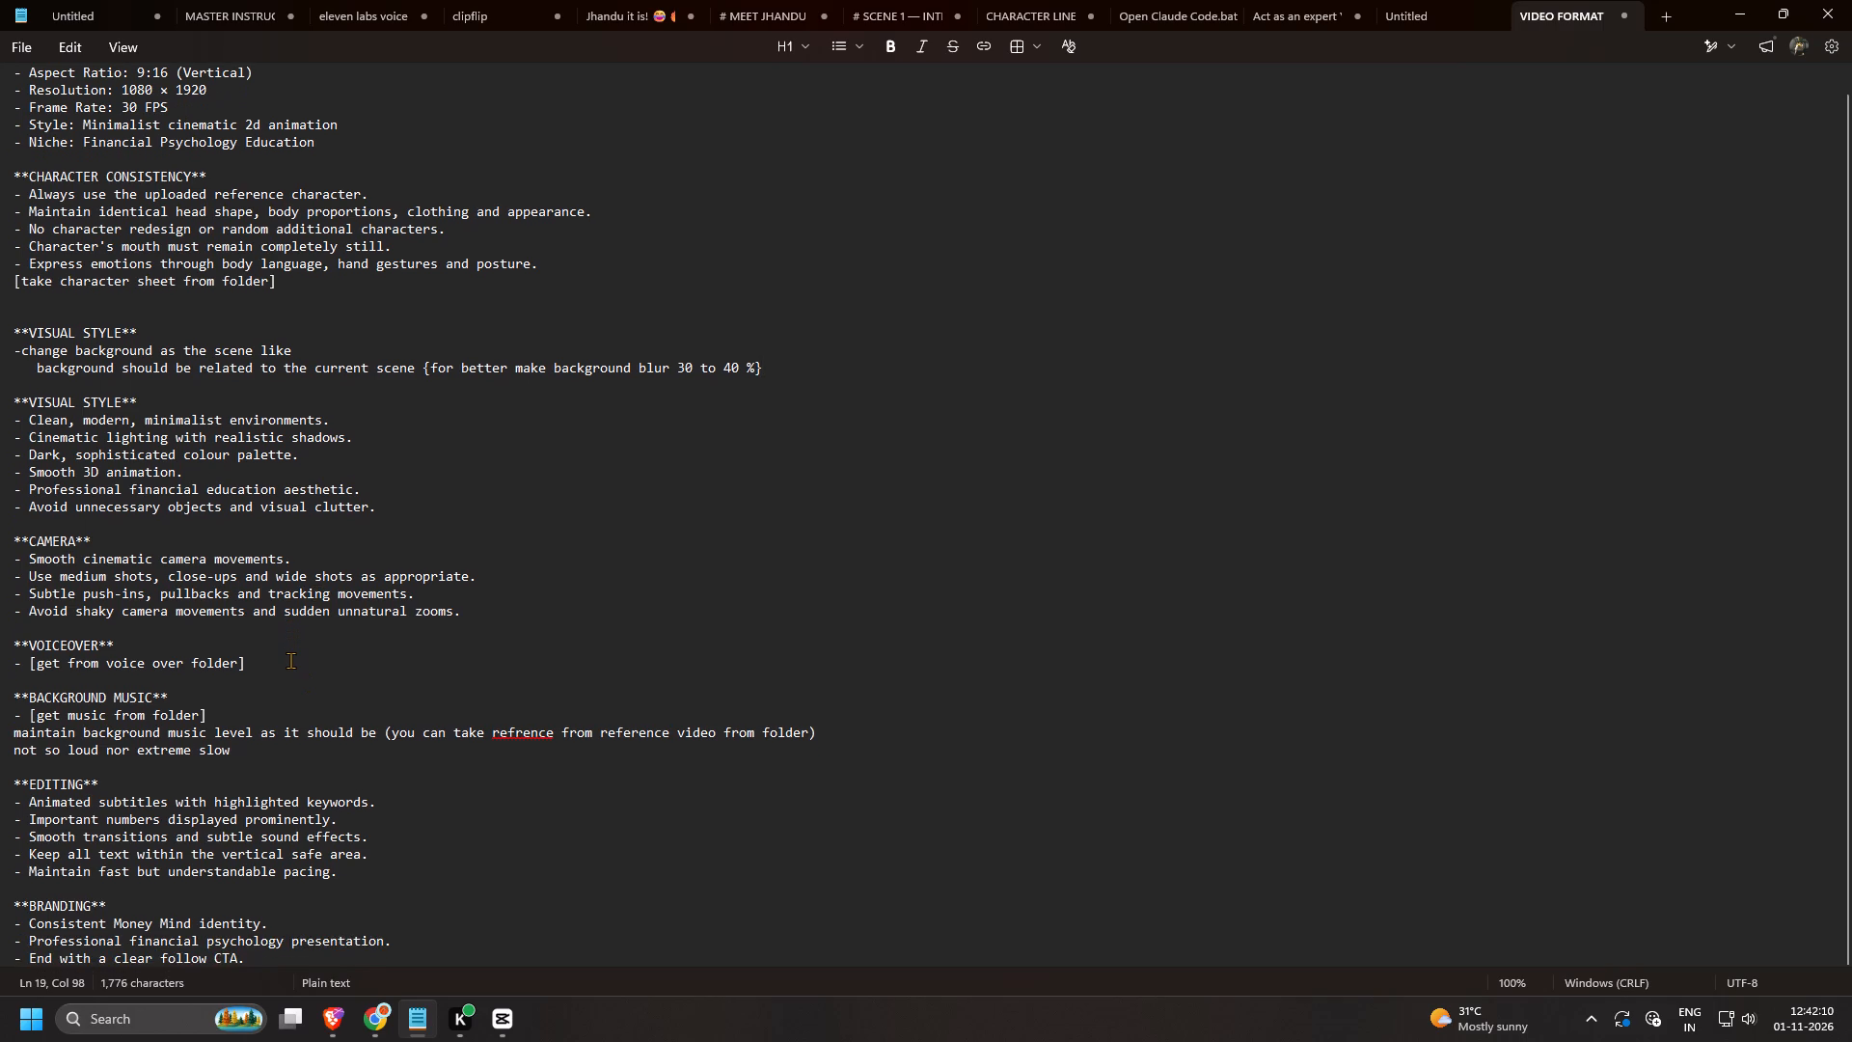
scroll(290, 660, down, 2)
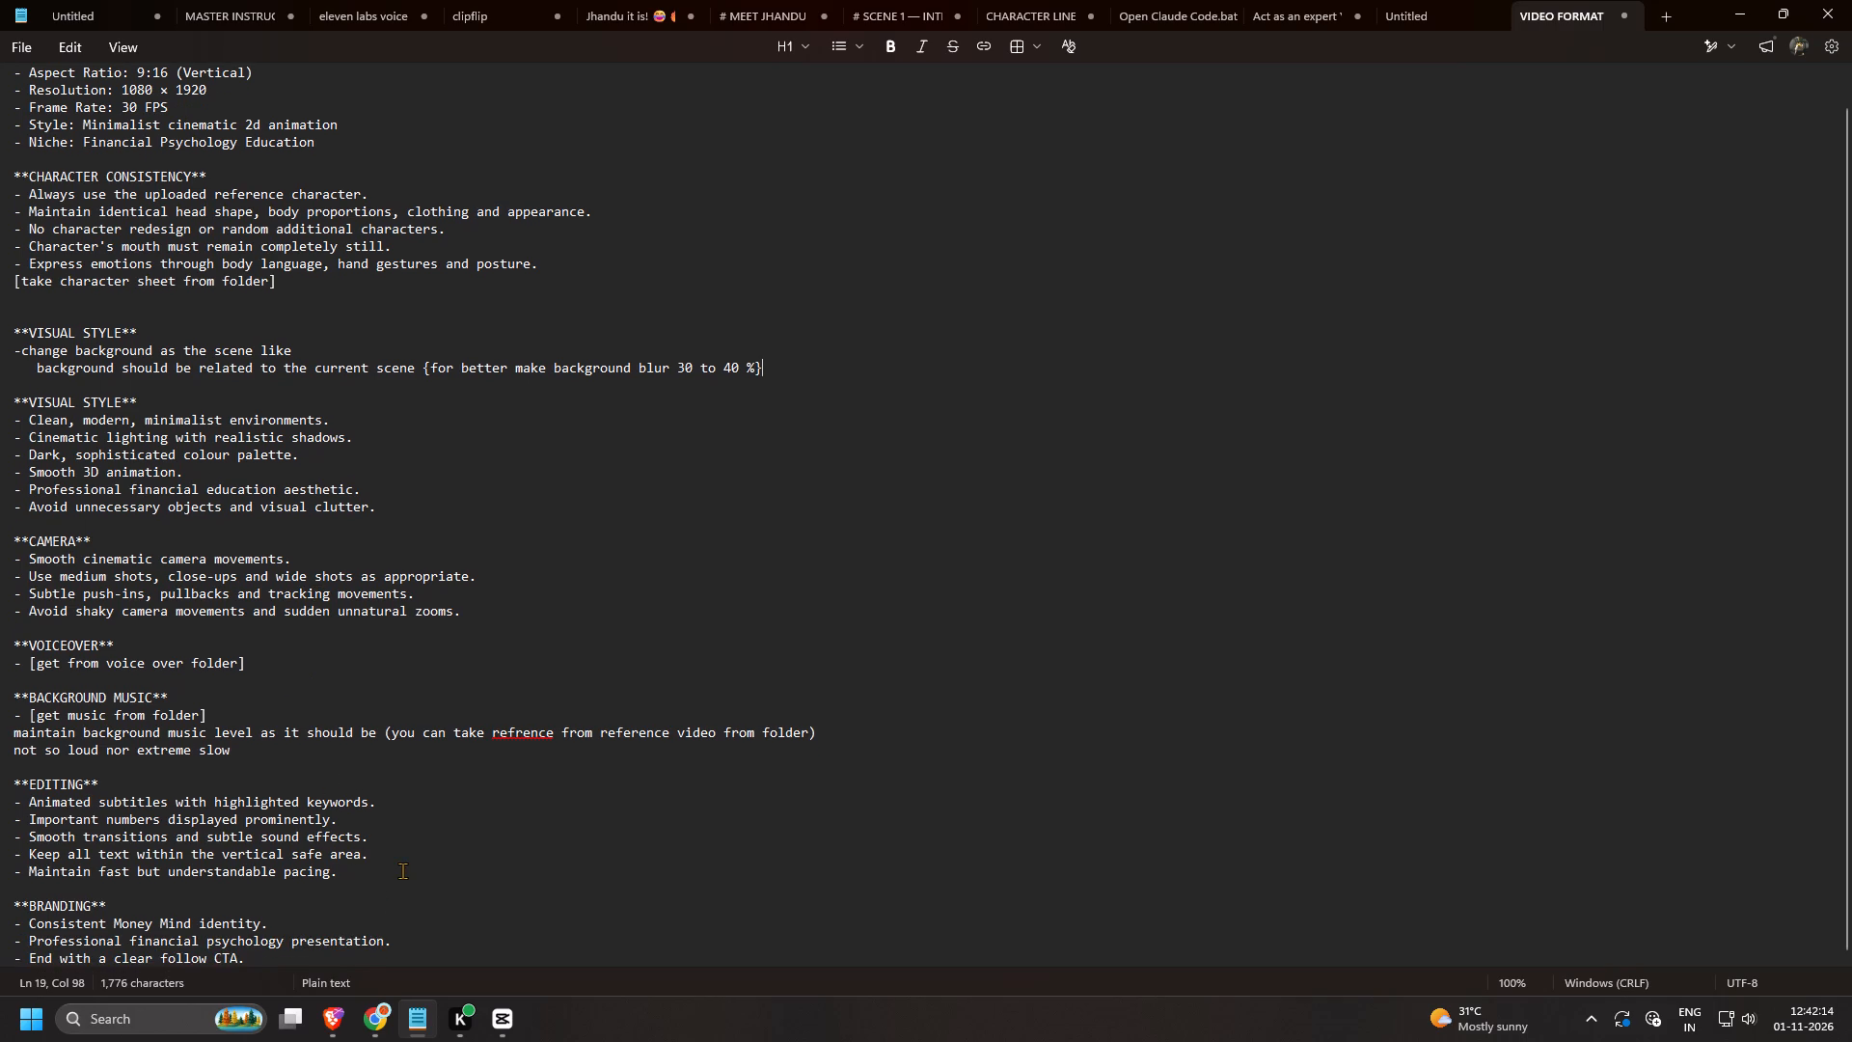
click(34, 807)
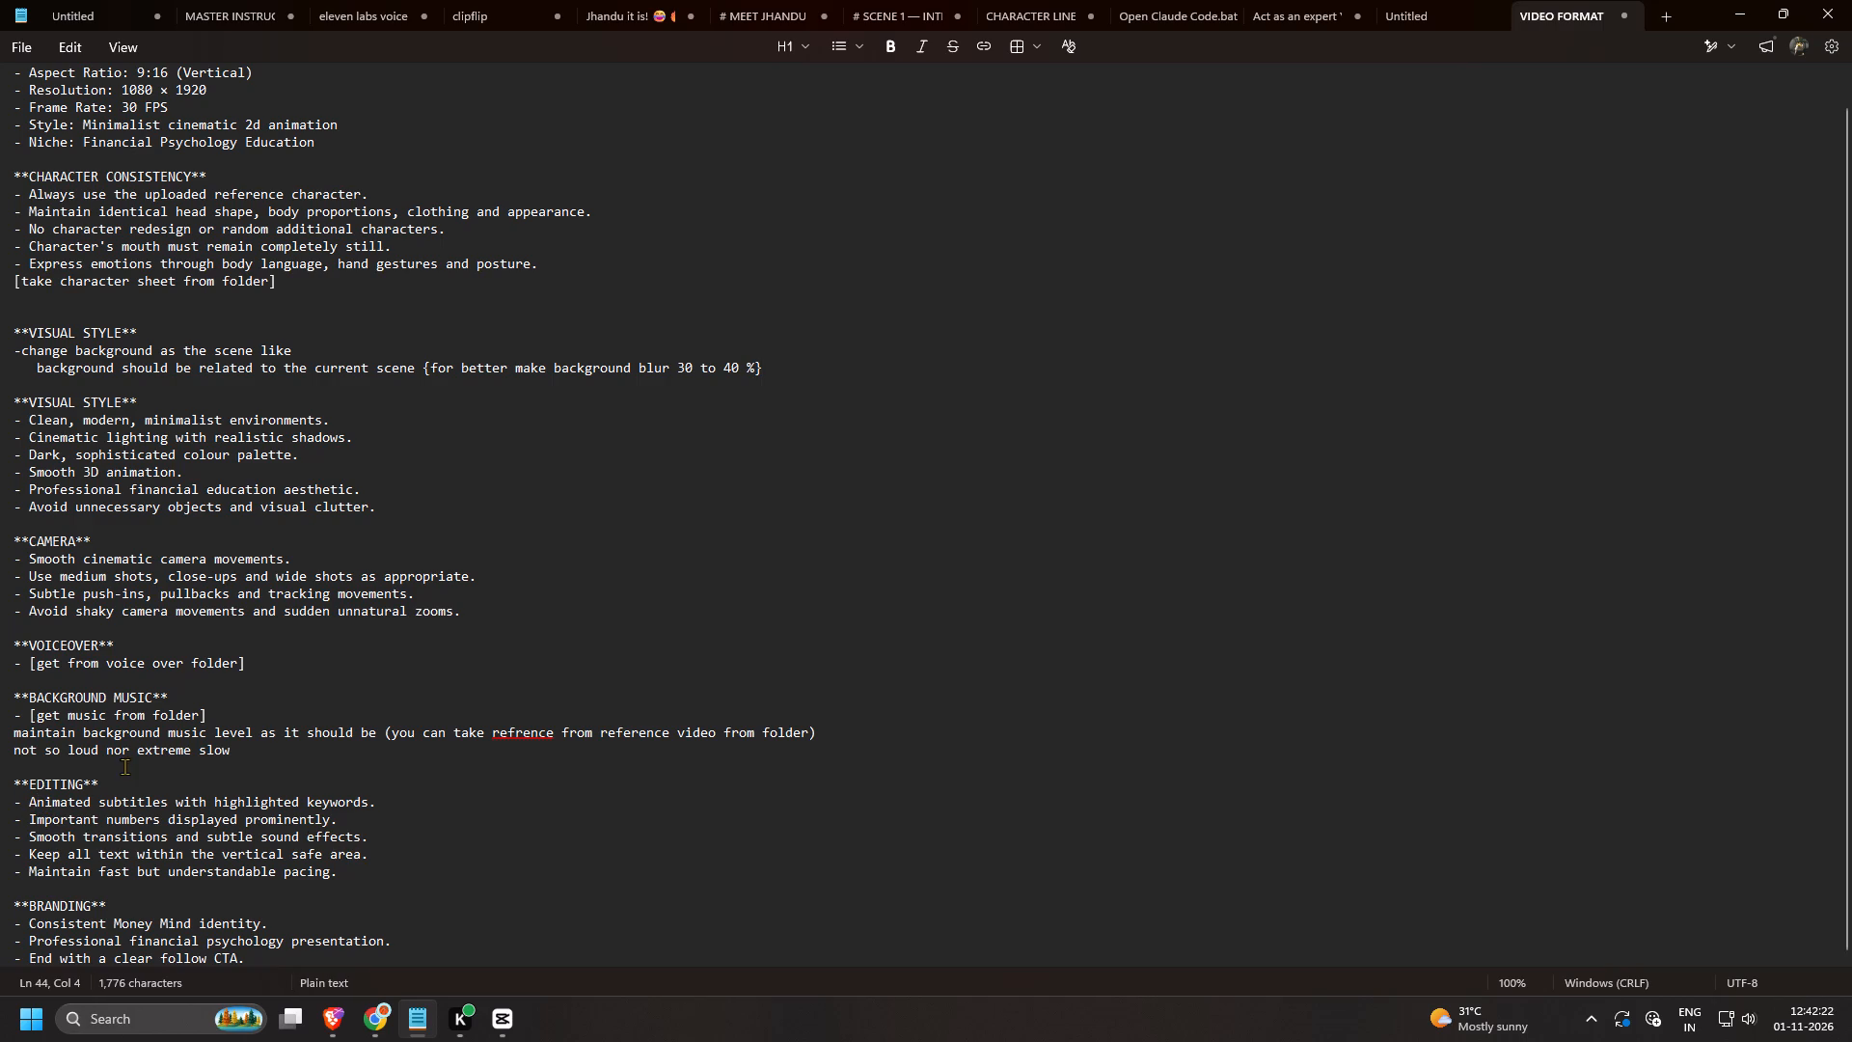
scroll(289, 686, down, 2)
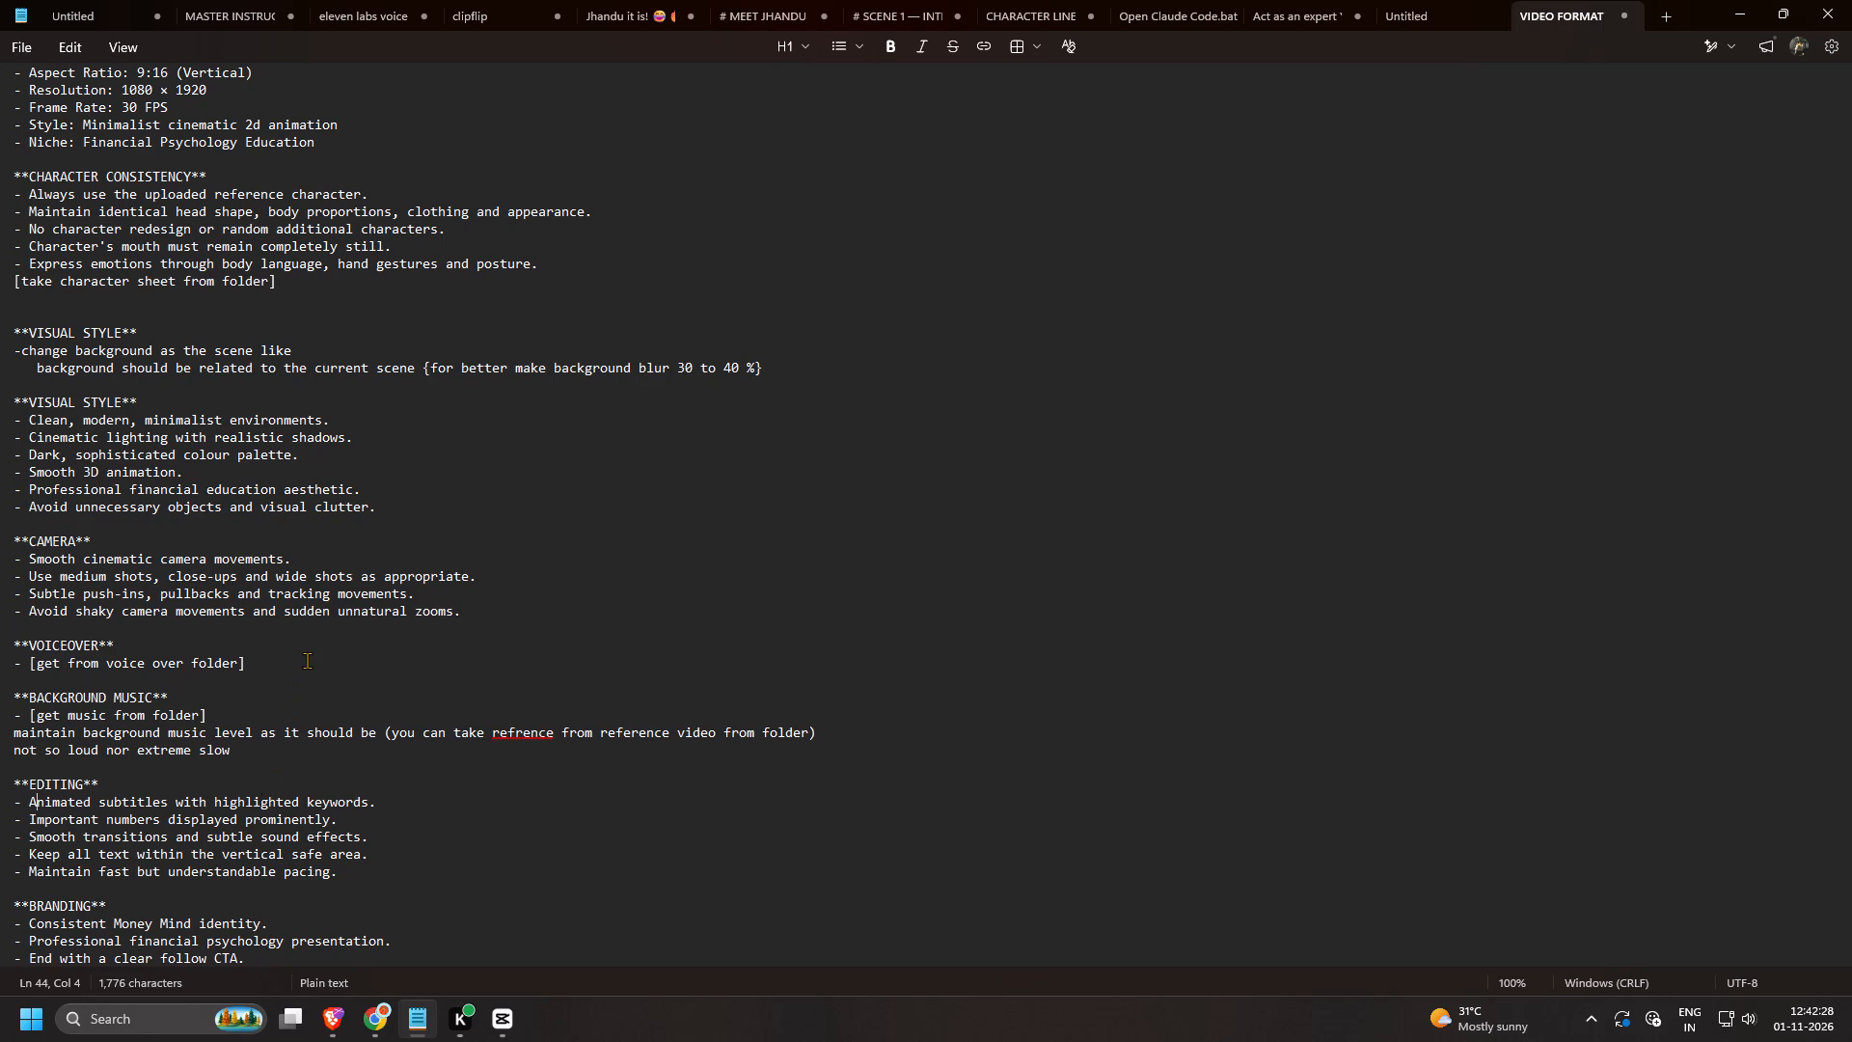
scroll(307, 660, down, 4)
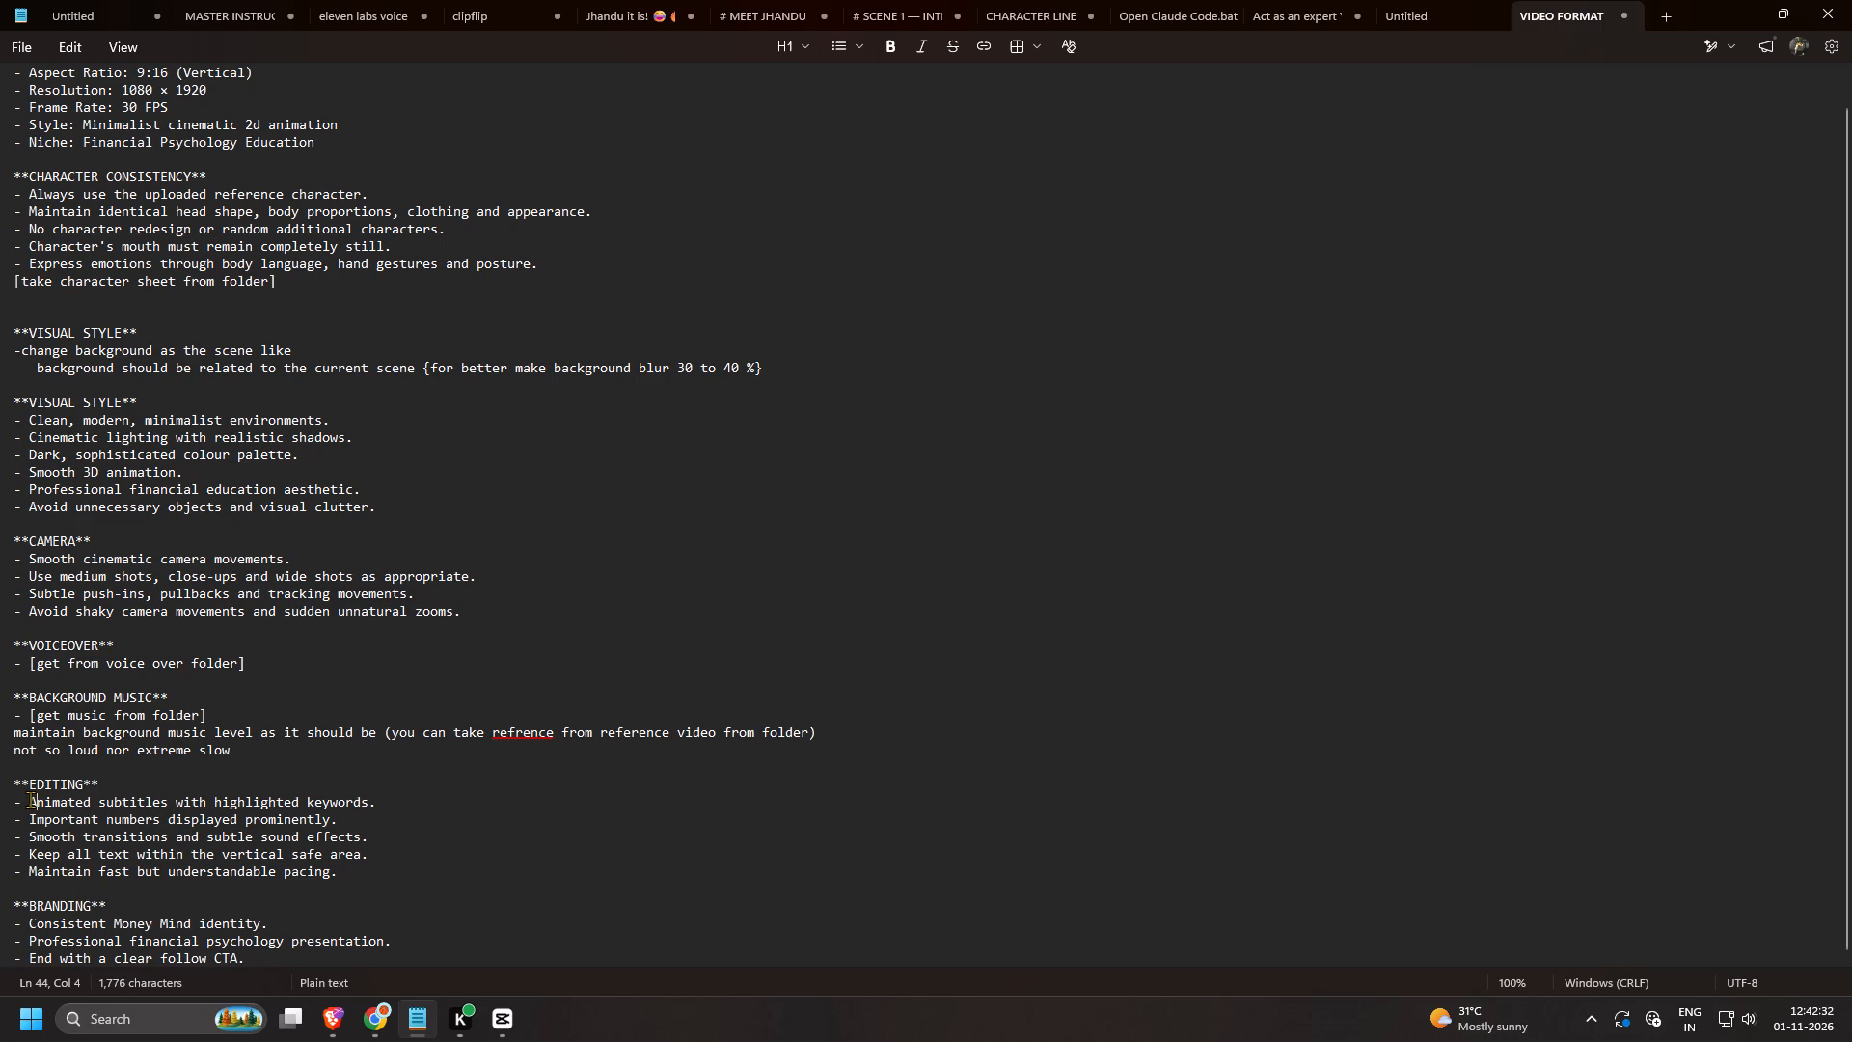
drag(30, 799, 405, 883)
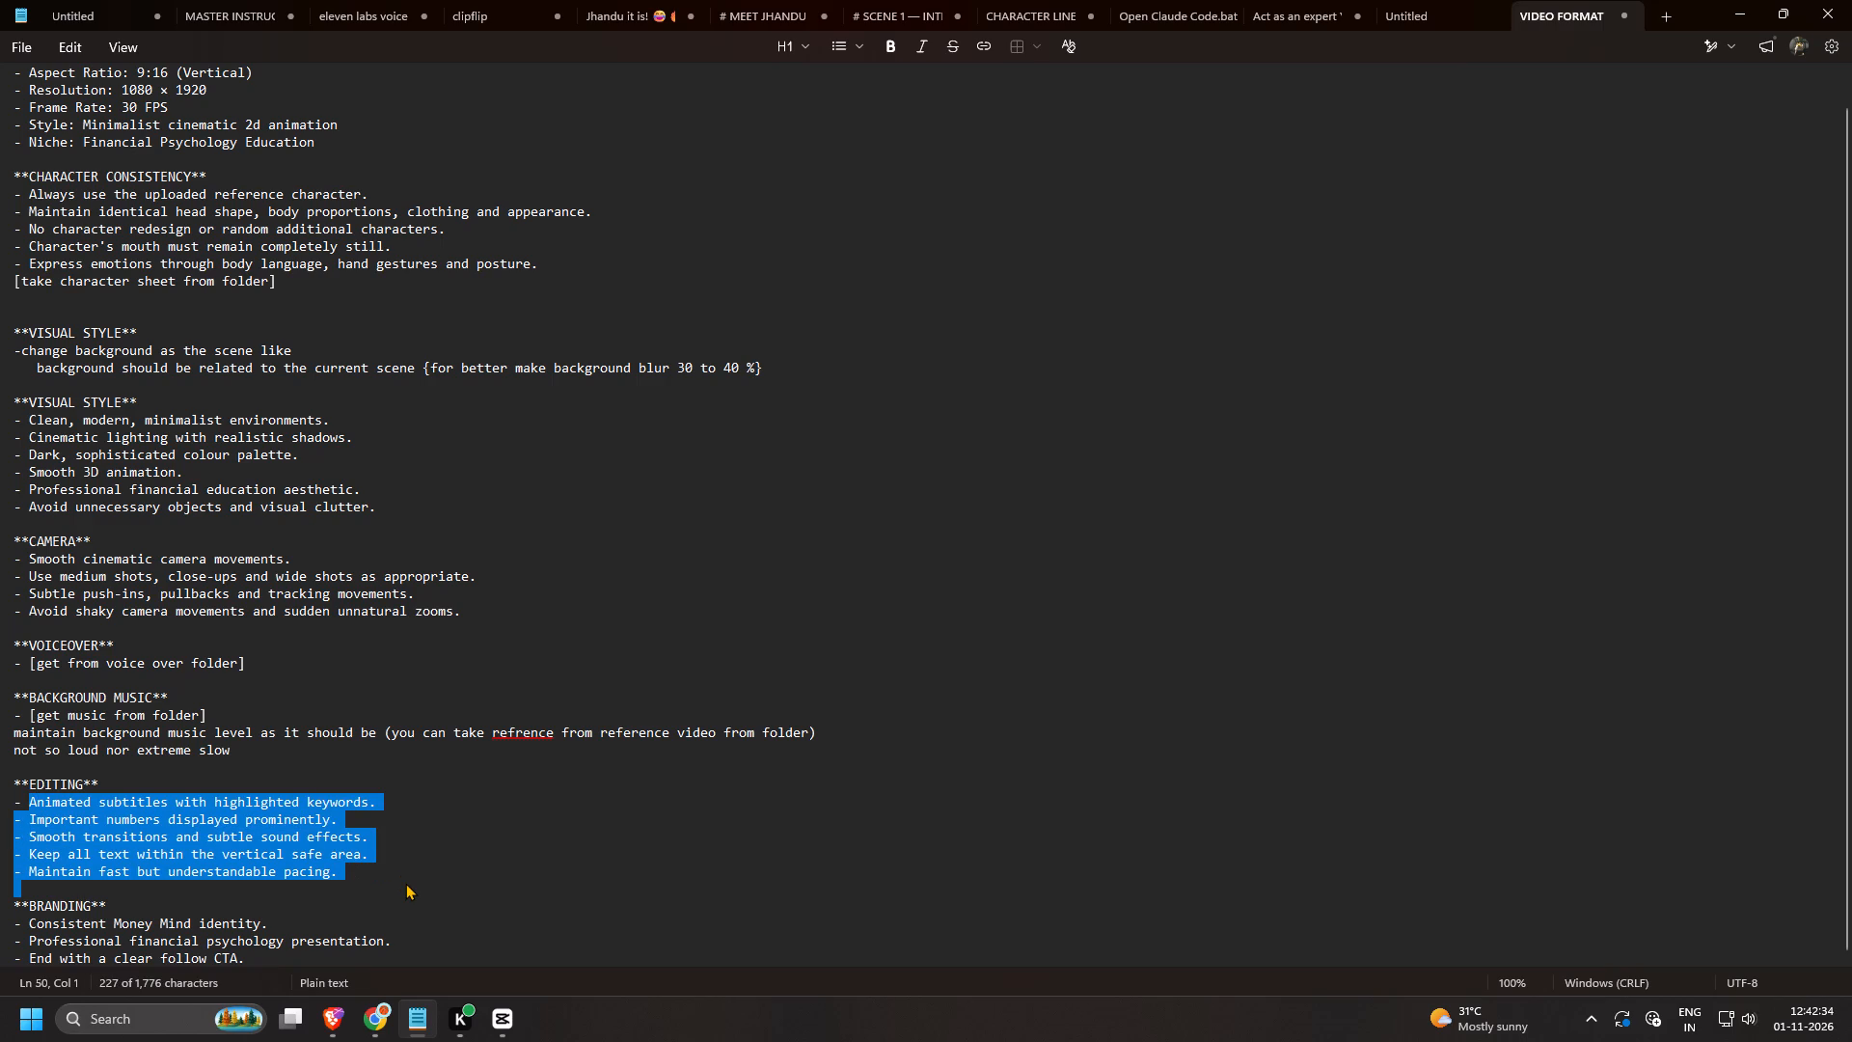
key(BackSpace)
key(Return)
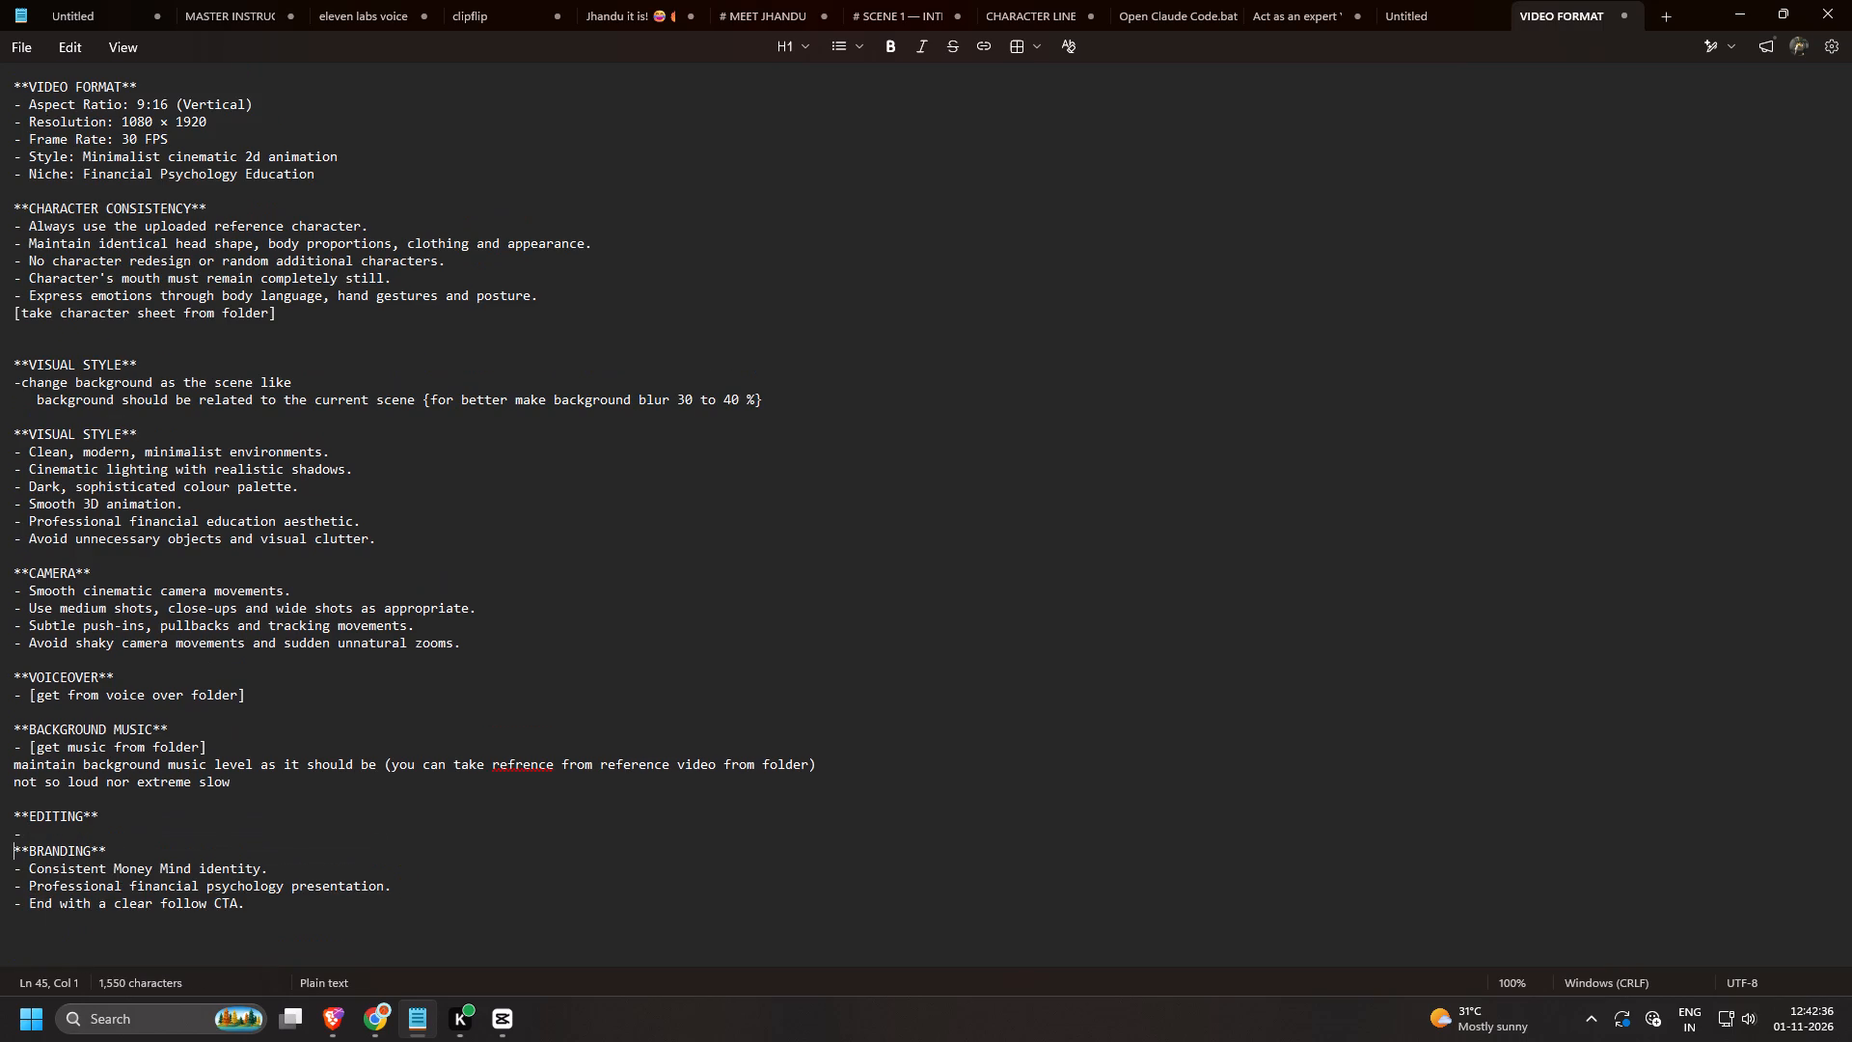
key(Return)
scroll(388, 691, down, 3)
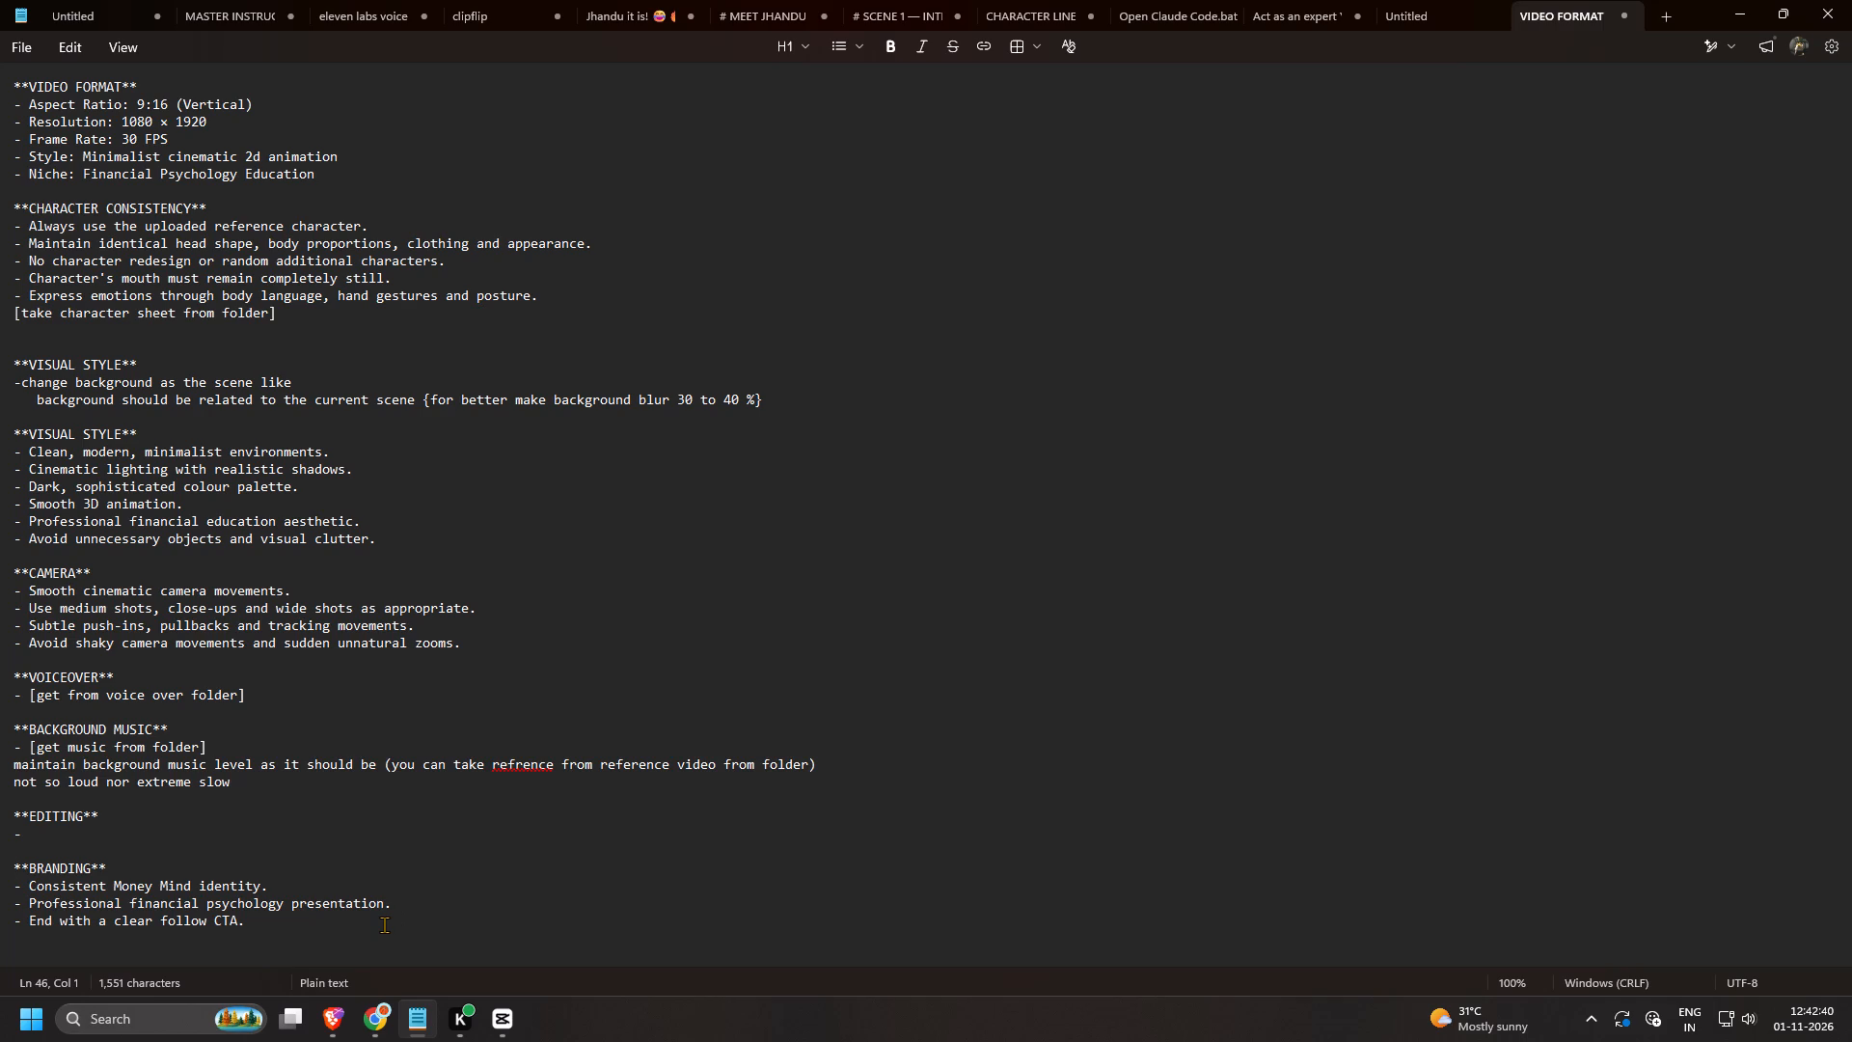
Add the bullet "- add logo as I add (to know how I added see the reference video)" at the end of BRANDING.
click(282, 926)
key(Return)
text(- add logo as i add)
key(space)
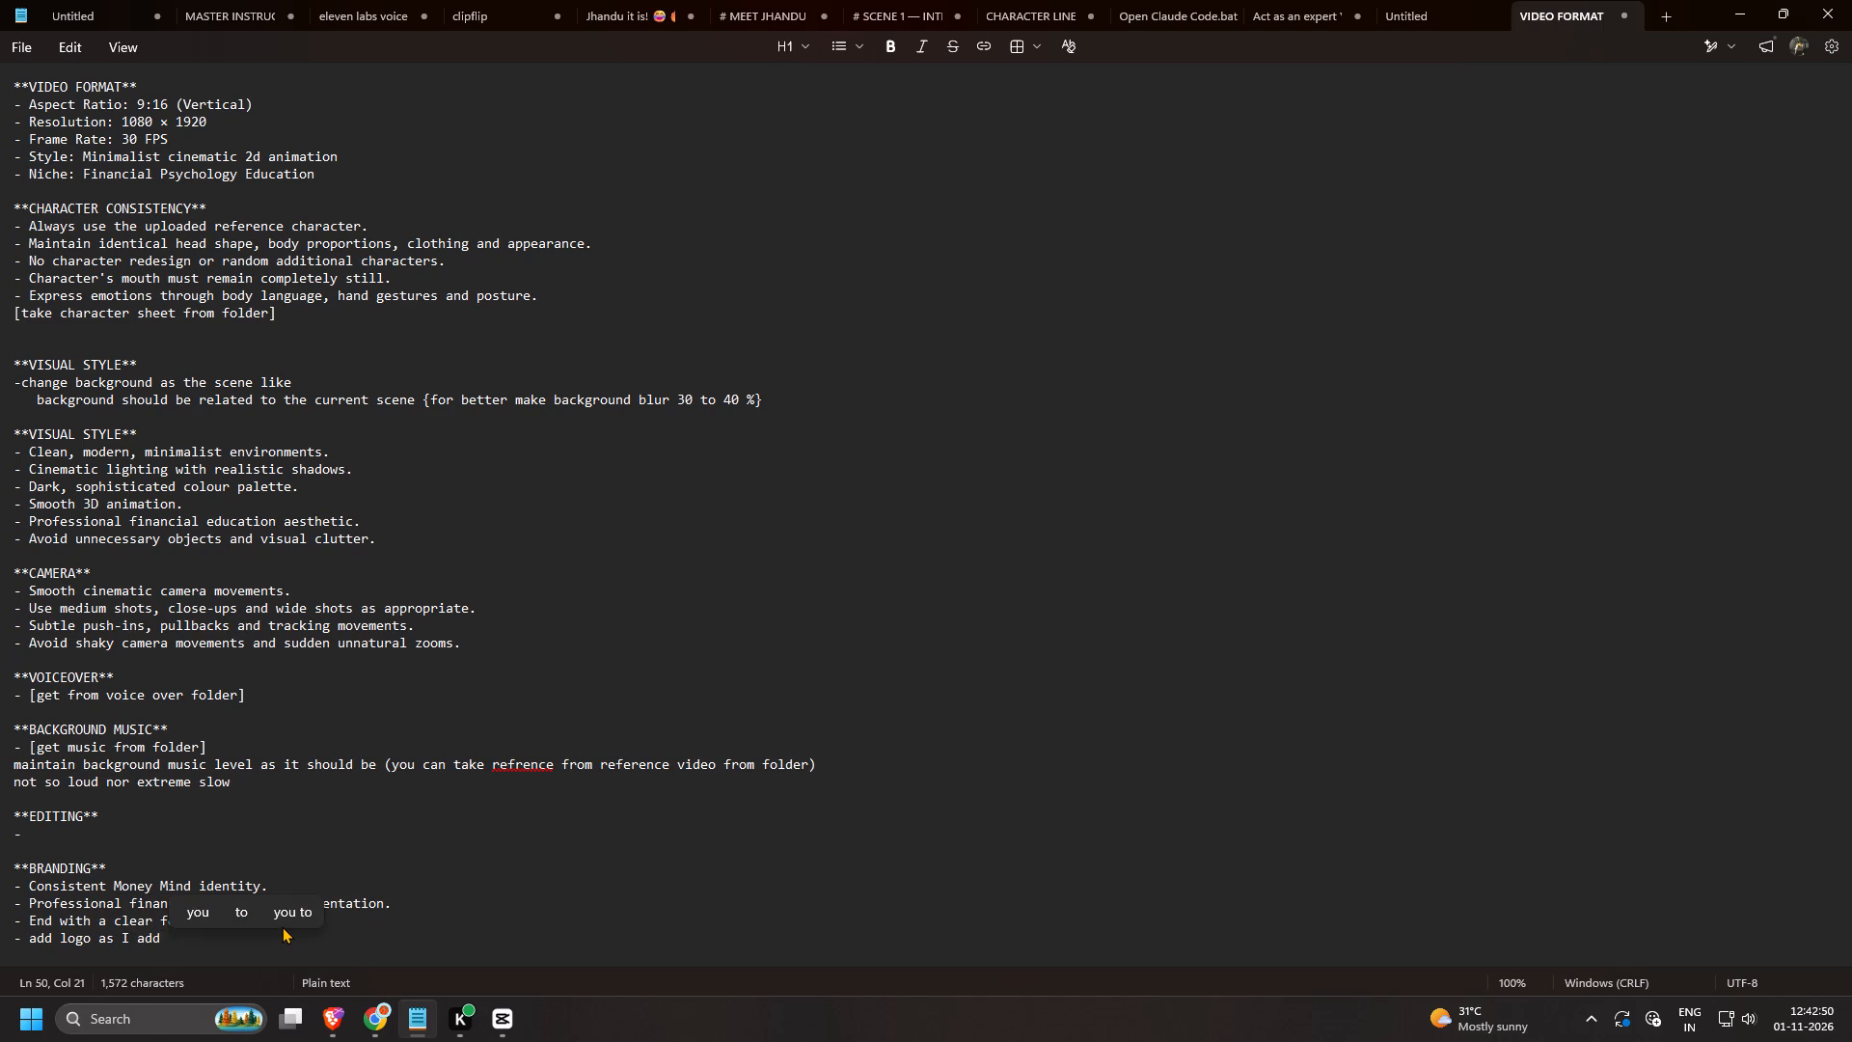
key(shift+parenright)
key(BackSpace)
text(())
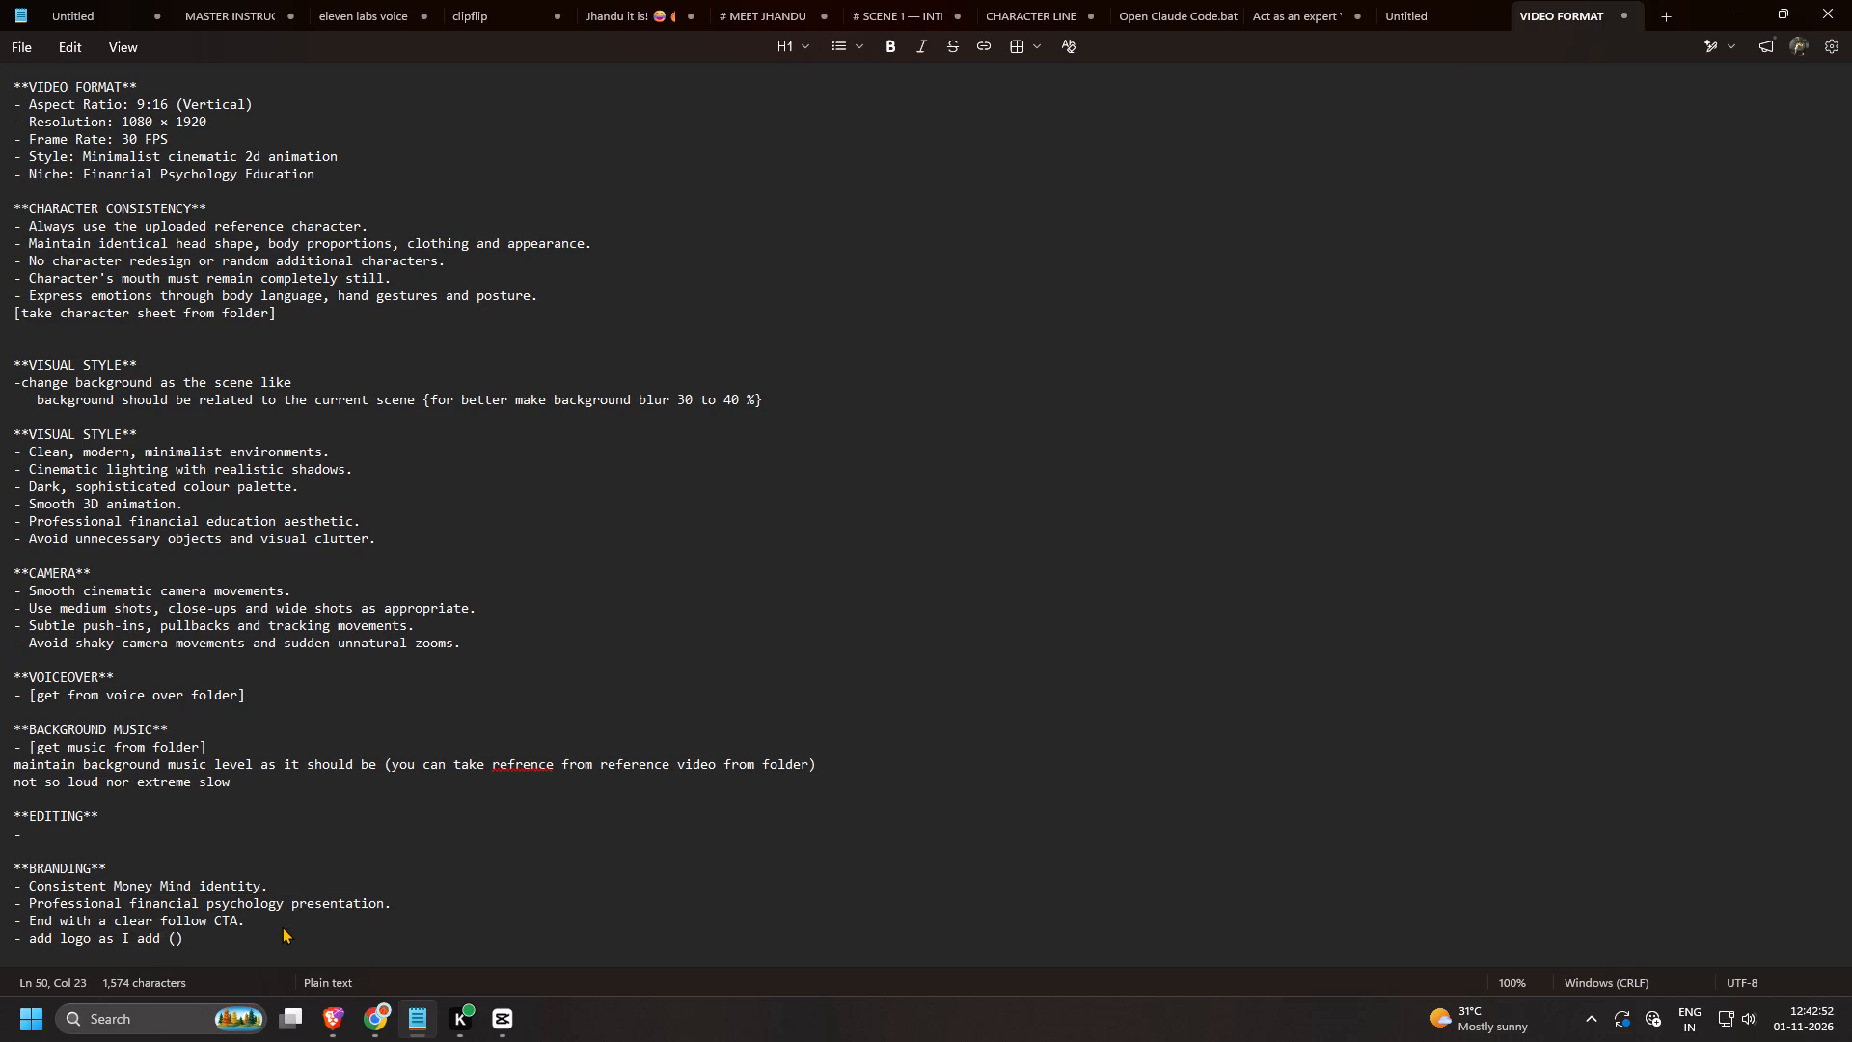
key(Left)
text(to know how i add)
key(space)
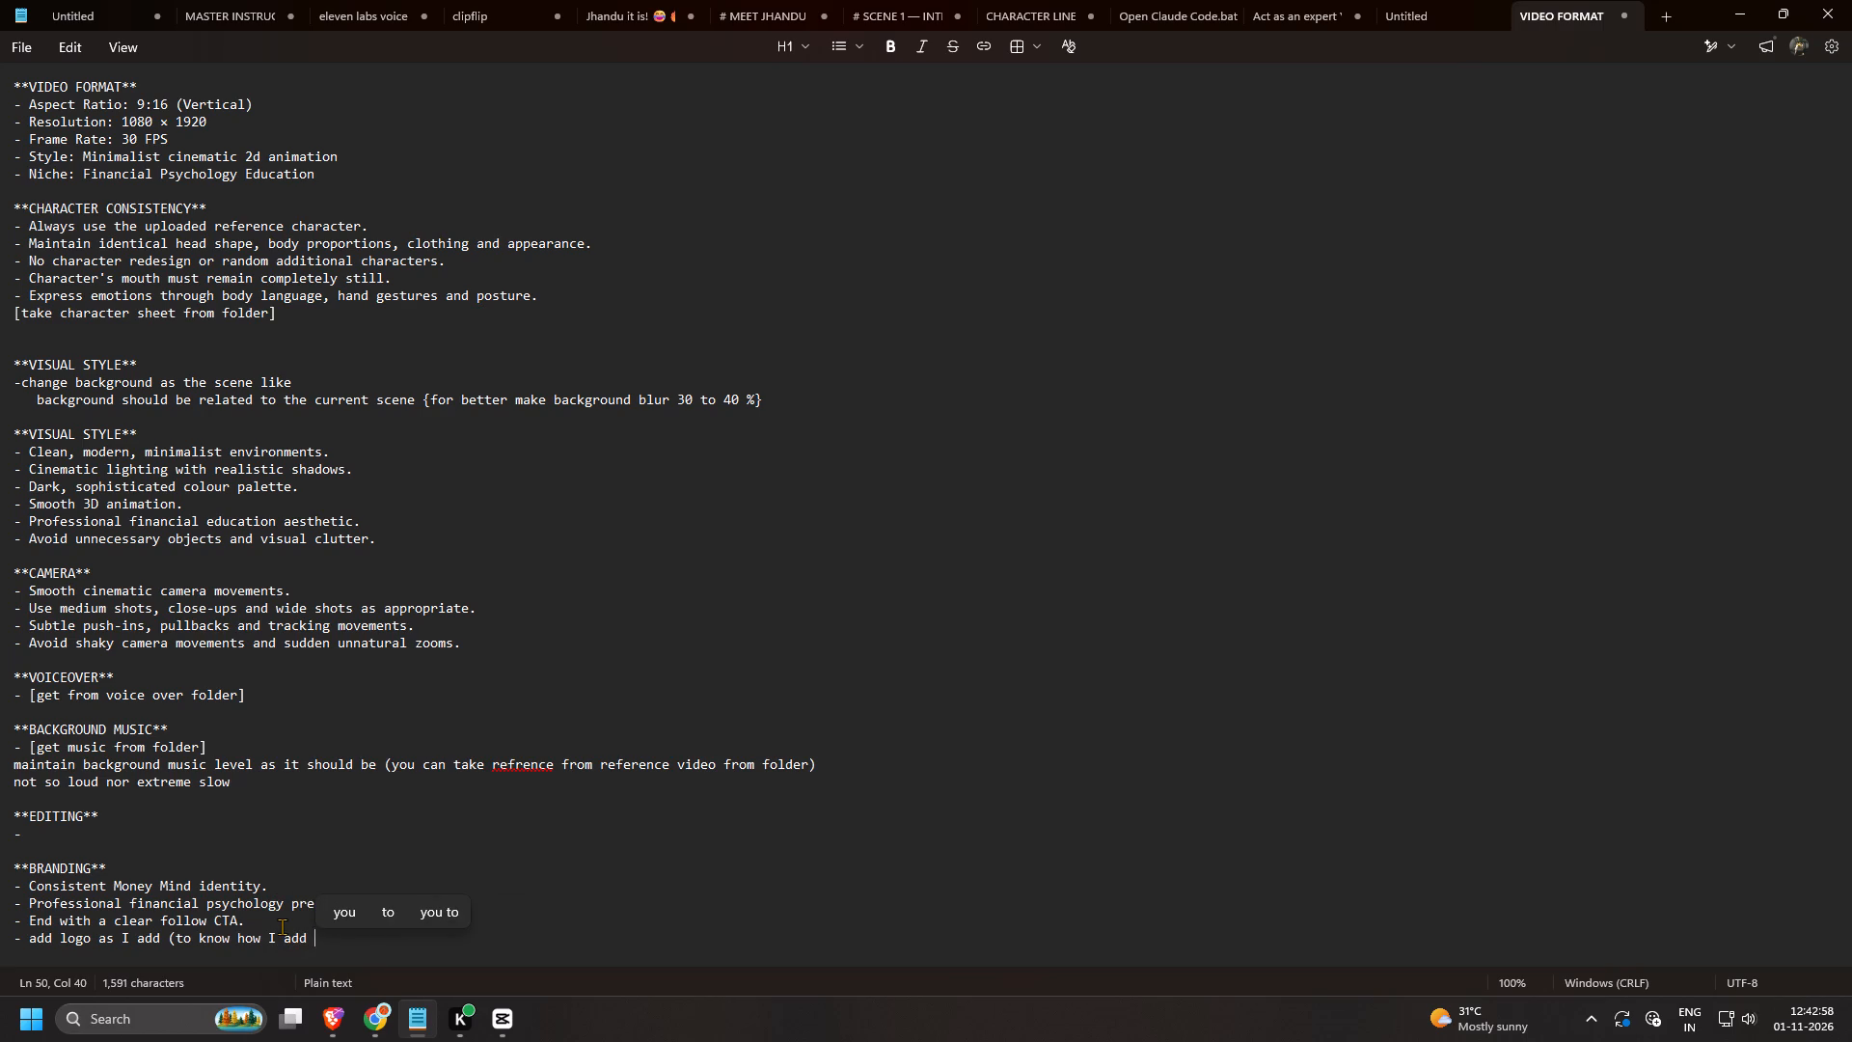
key(BackSpace)
text(ed)
key(space)
text(see the reference video)
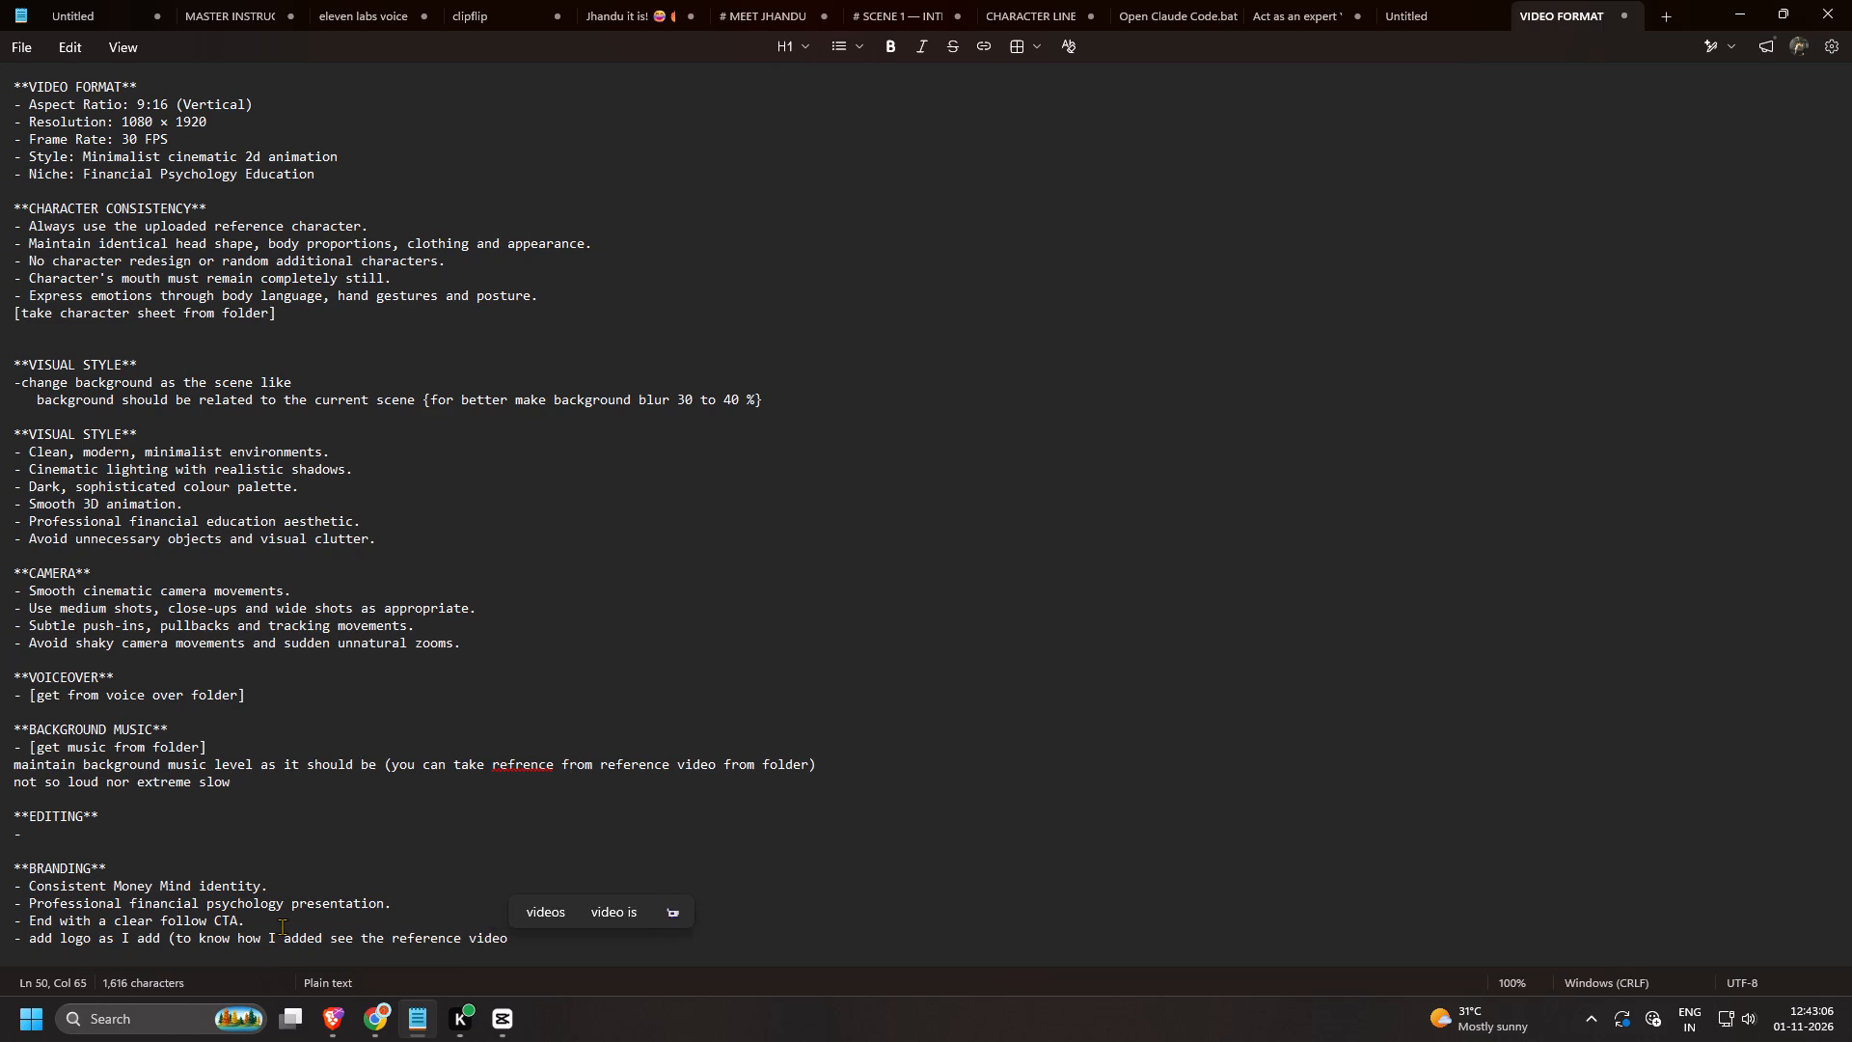
key(shift+parenright)
Append "logo size and position should be as the refernce video" to the logo bullet under BRANDING.
key(space)
text(logo size and)
key(space)
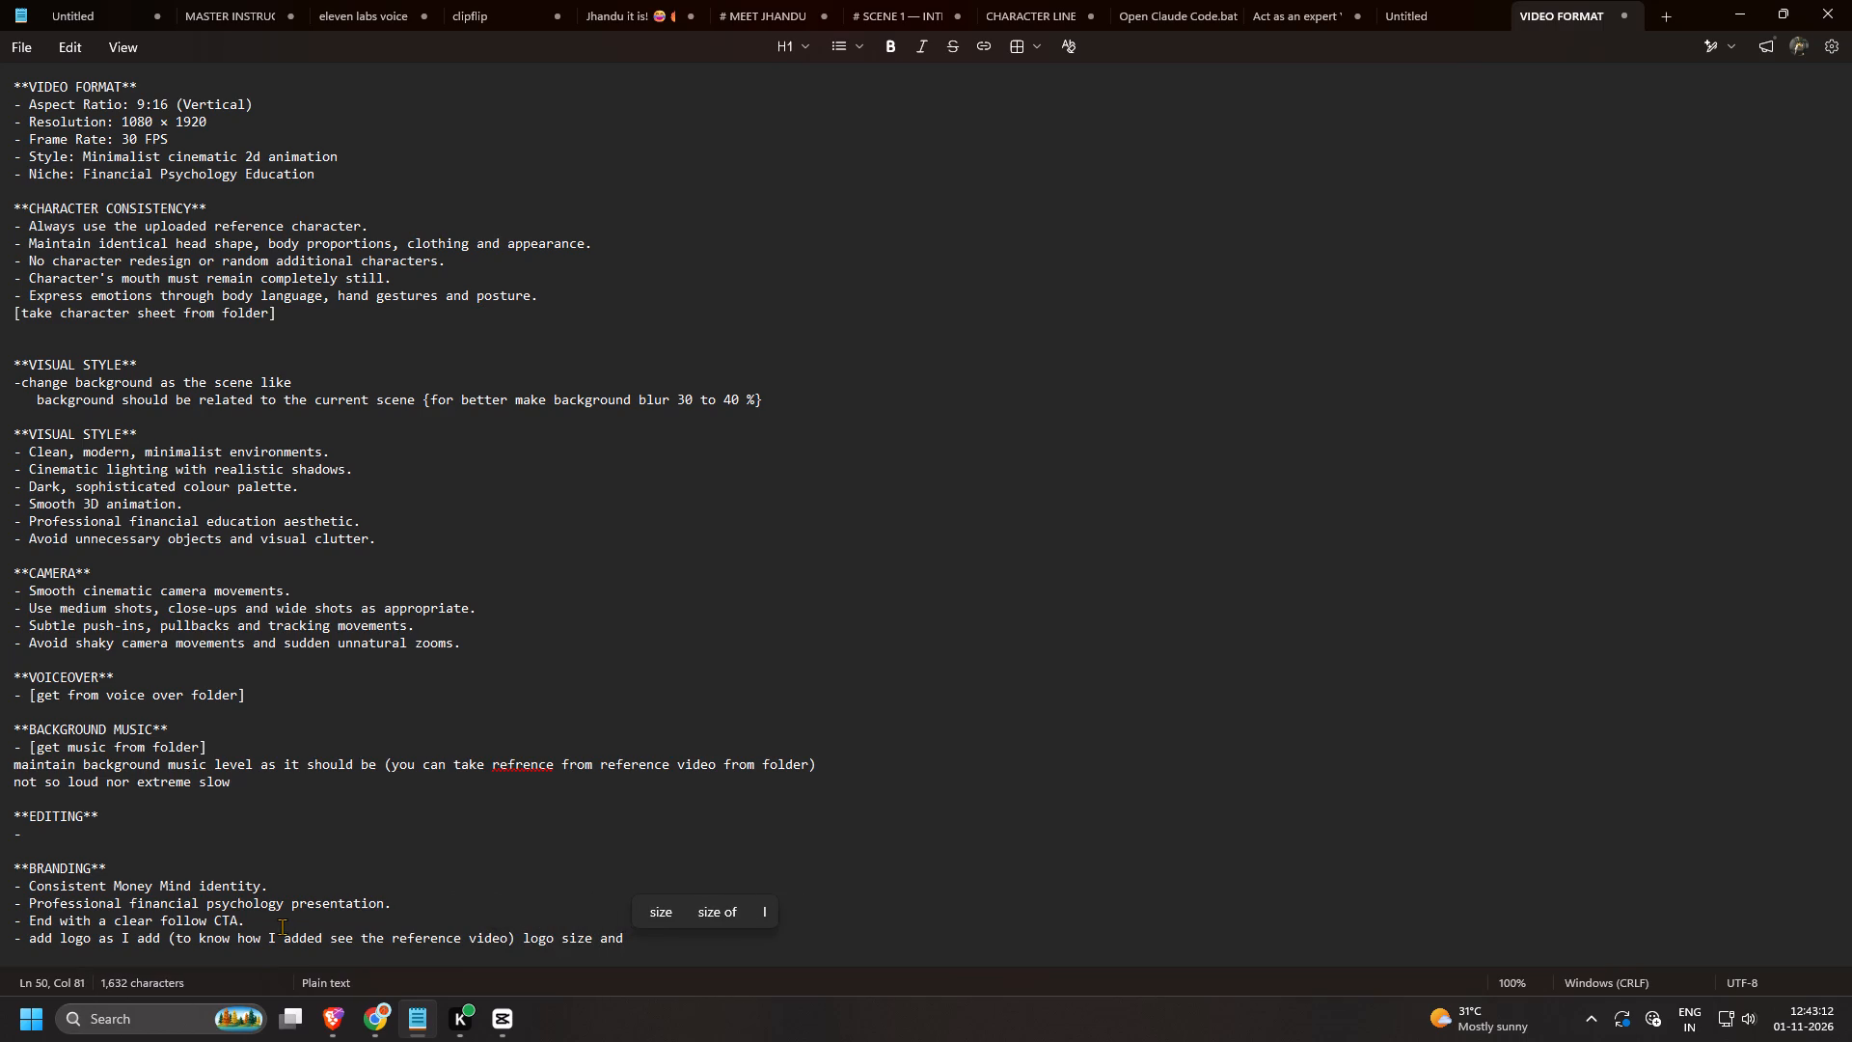
text(position should)
key(space)
text(be)
key(space)
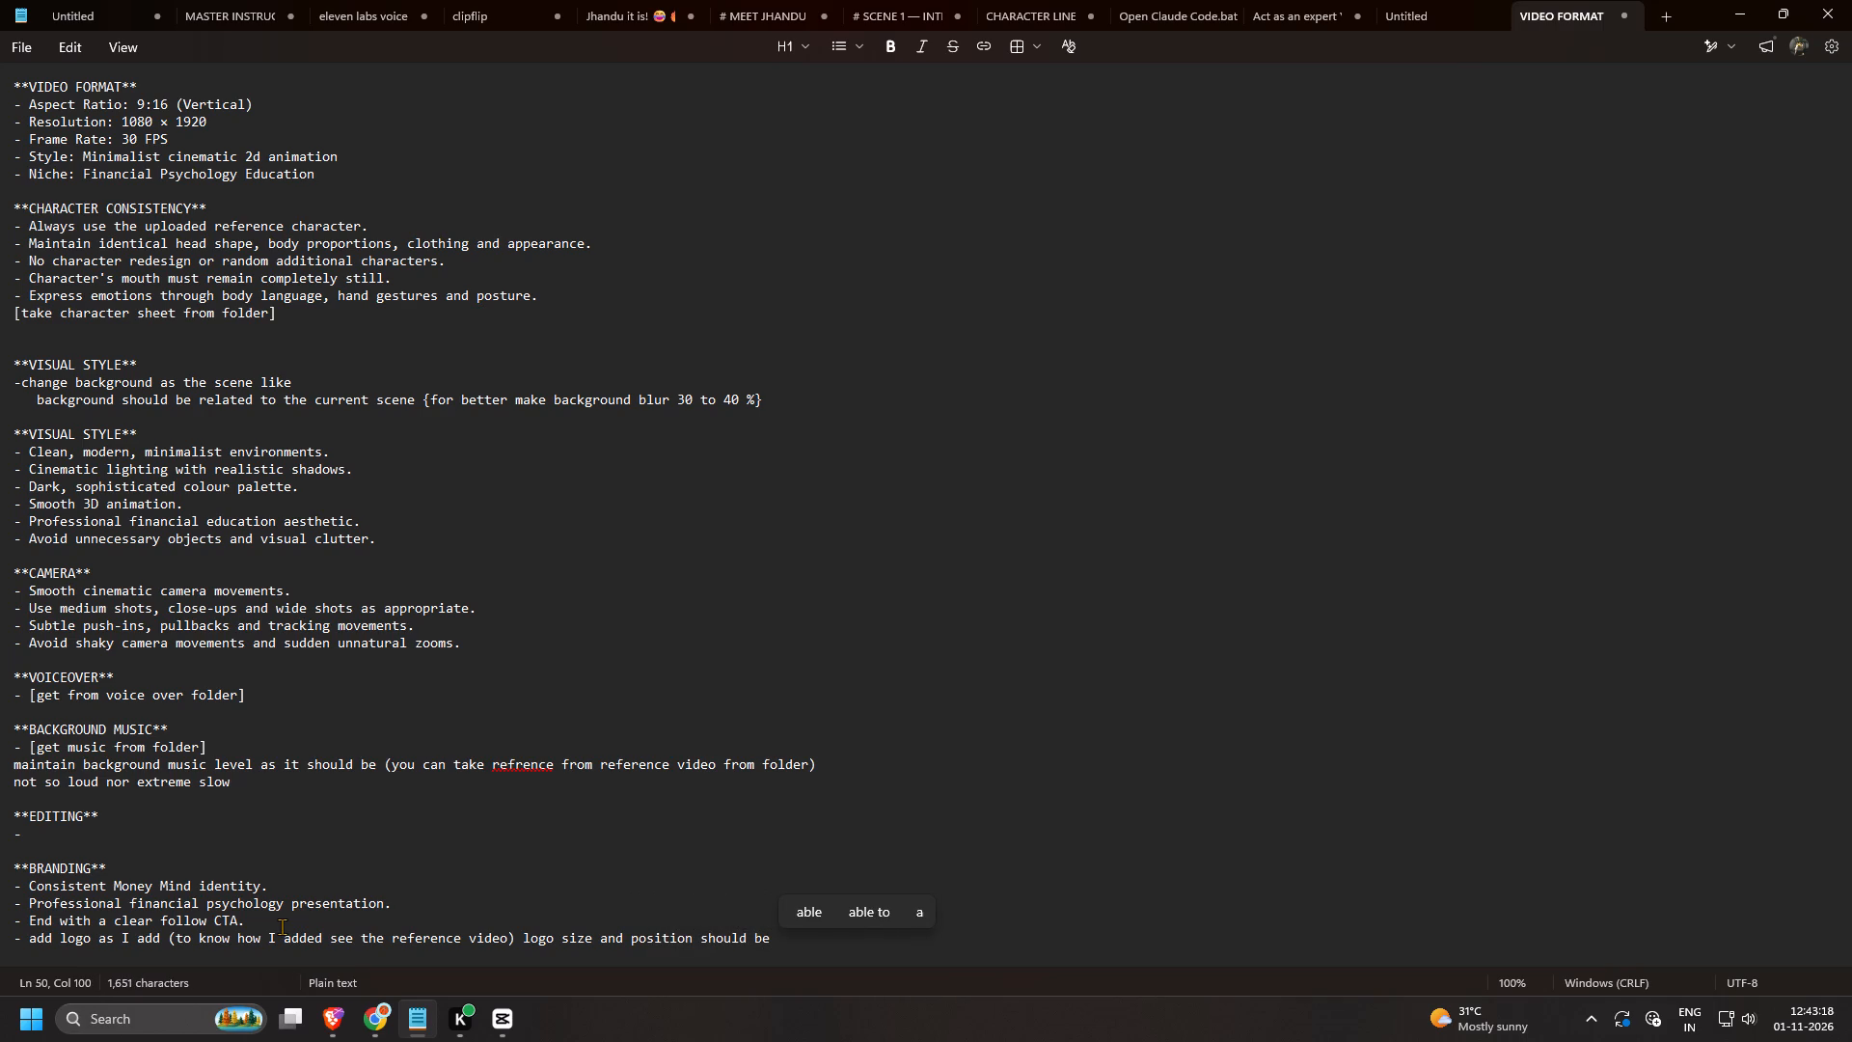
text(as the refernce video)
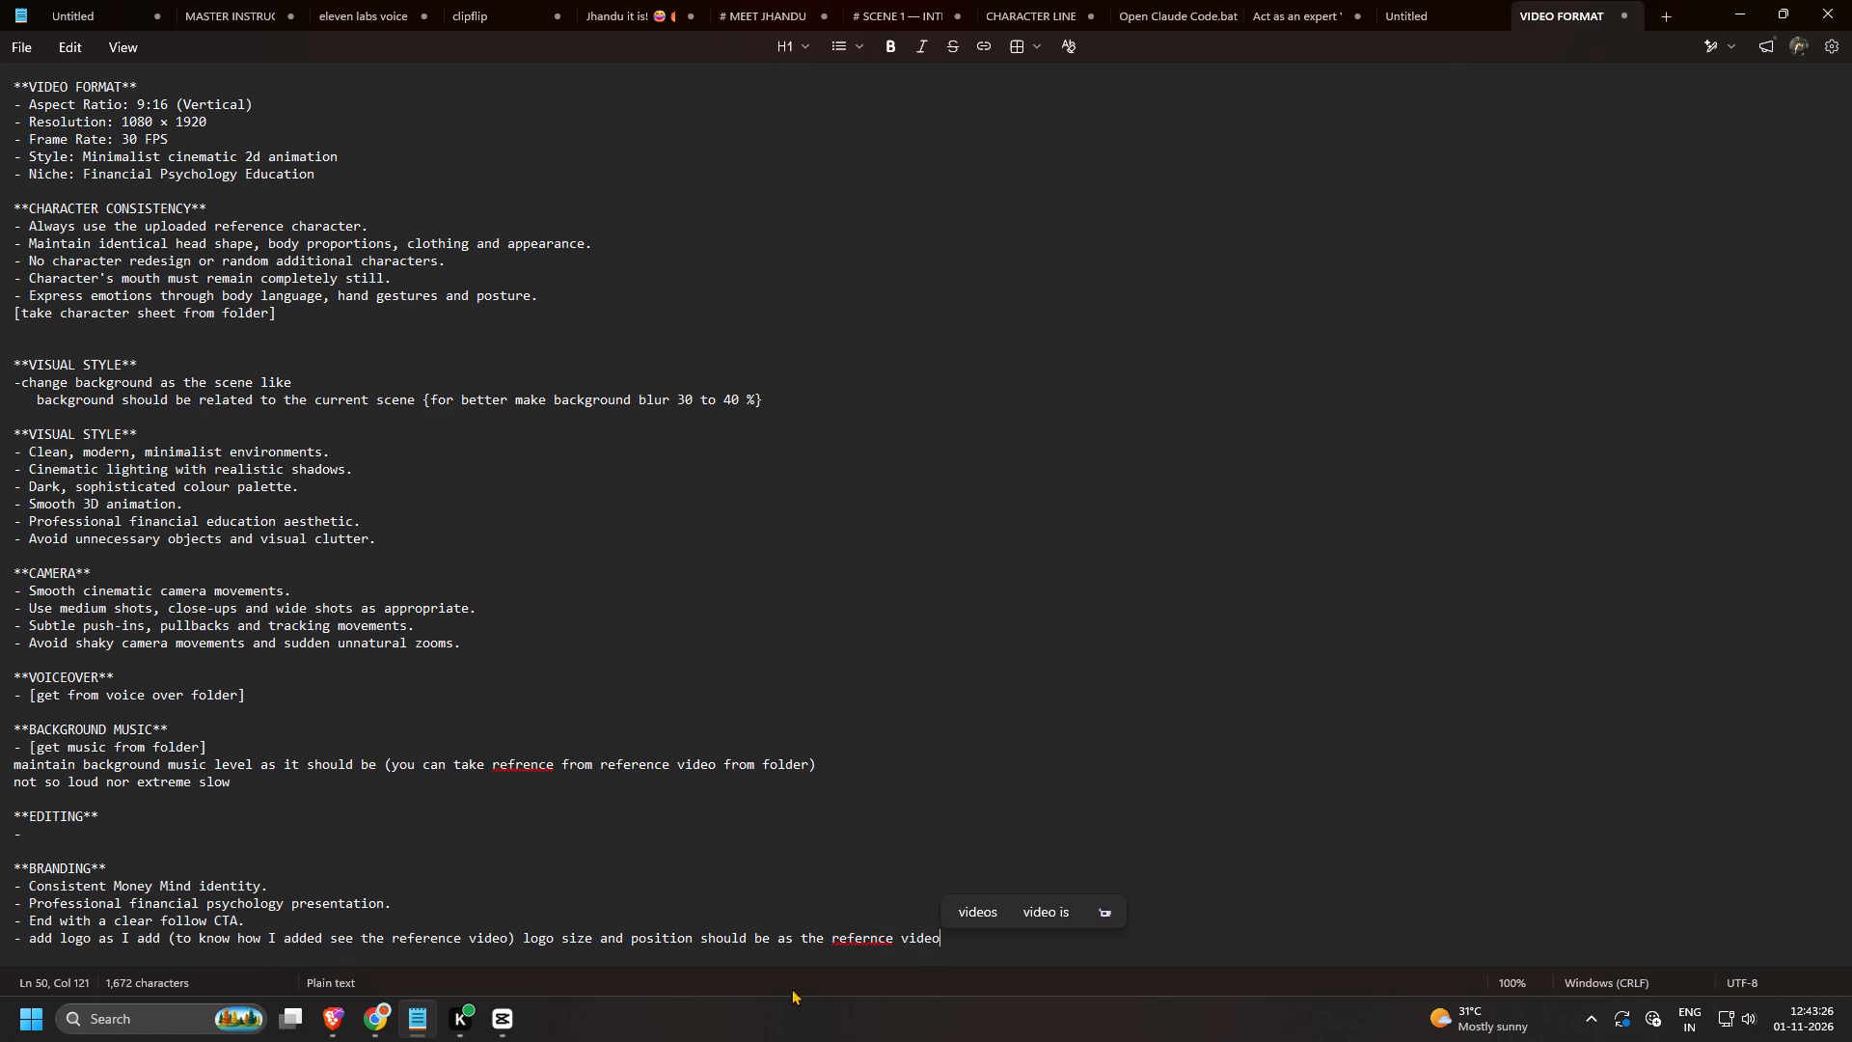
Correct "refernce" to "reference" in the logo bullet under BRANDING and end the line with a period after "video".
click(862, 929)
key(Right)
key(e)
key(n)
click(900, 935)
key(Left)
key(Left)
key(Left)
key(Left)
key(c)
key(s)
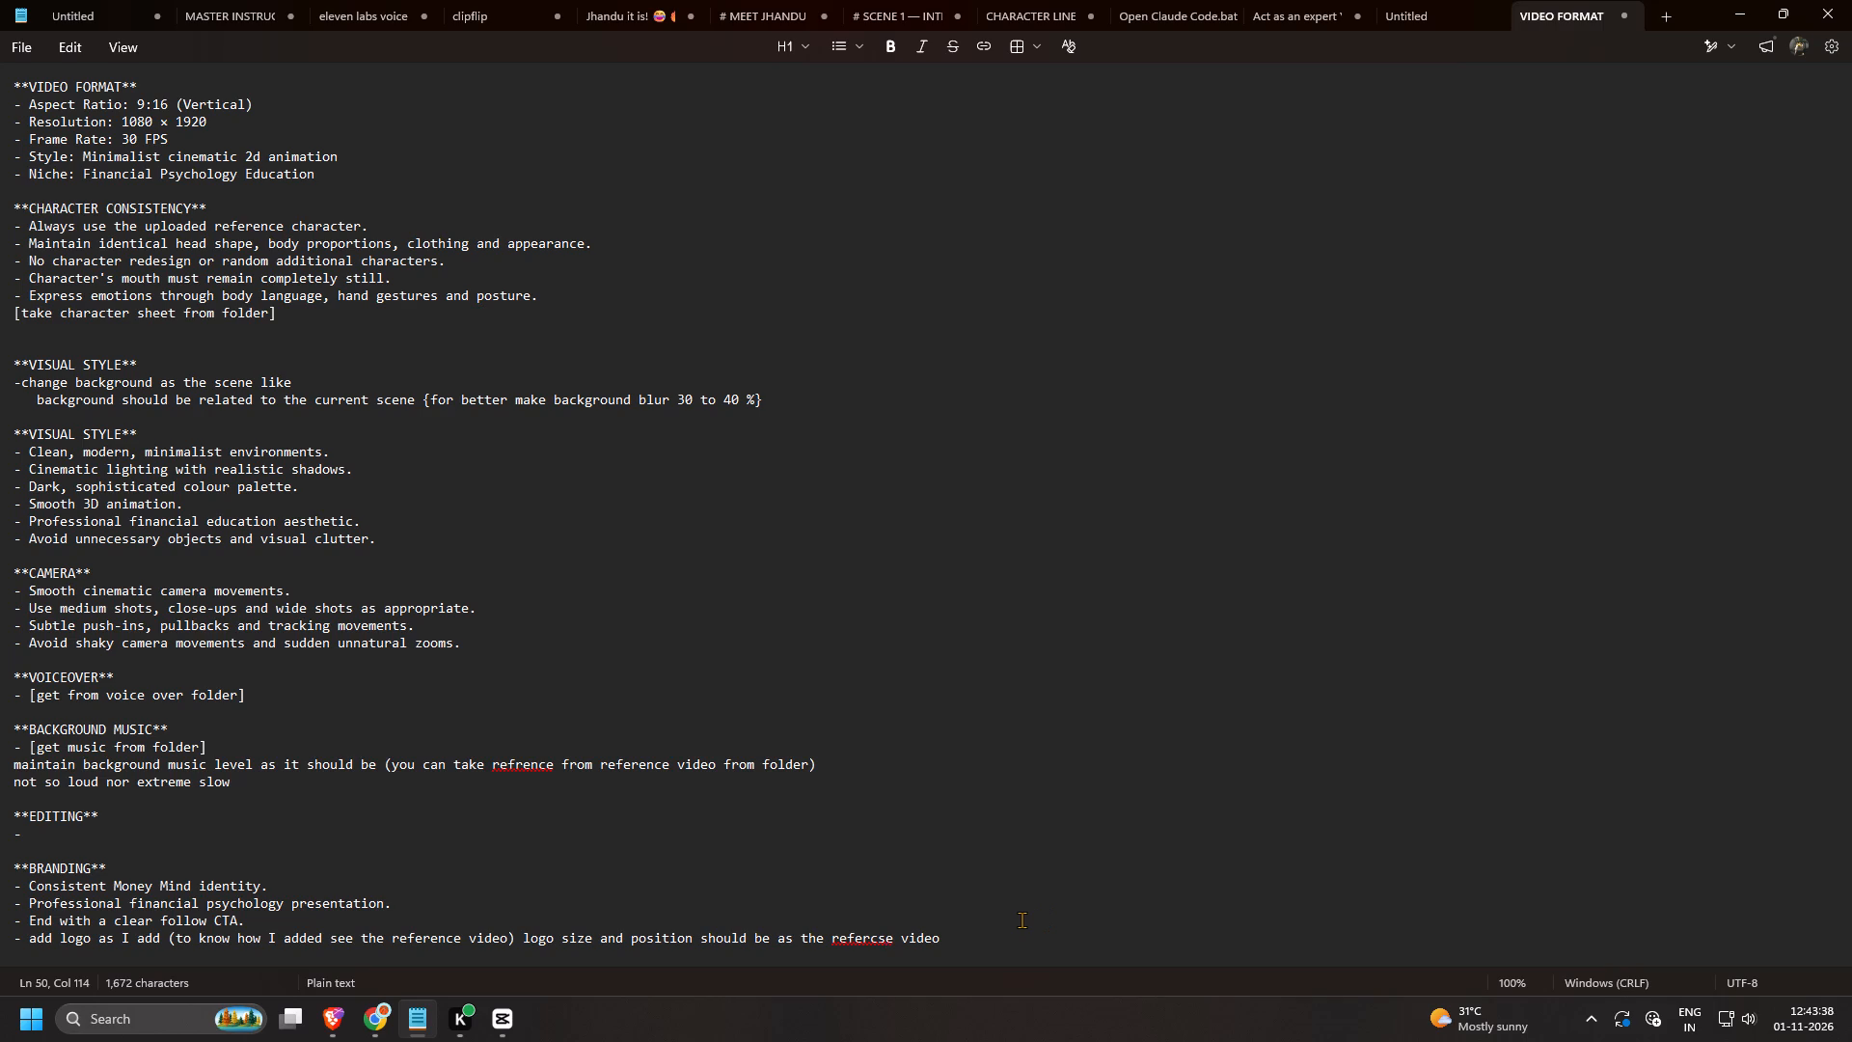
key(BackSpace)
click(887, 936)
key(BackSpace)
key(BackSpace)
key(BackSpace)
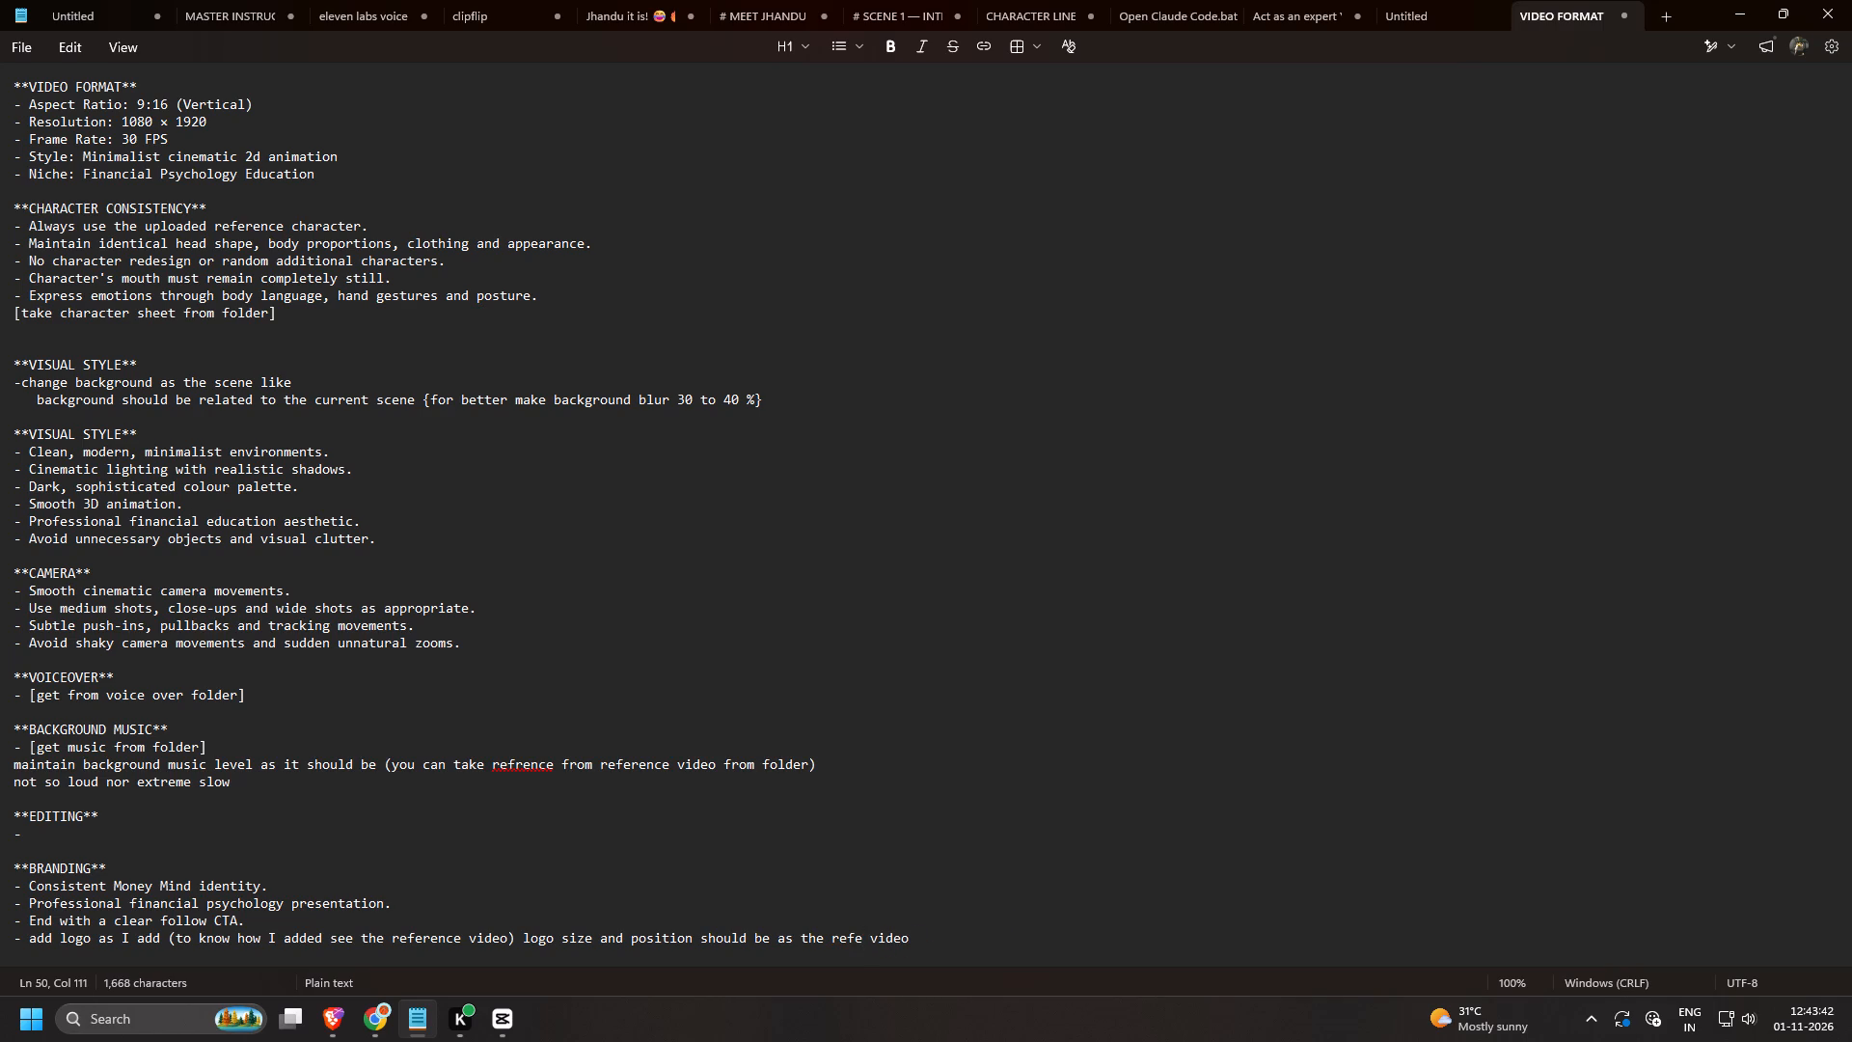
text(rence)
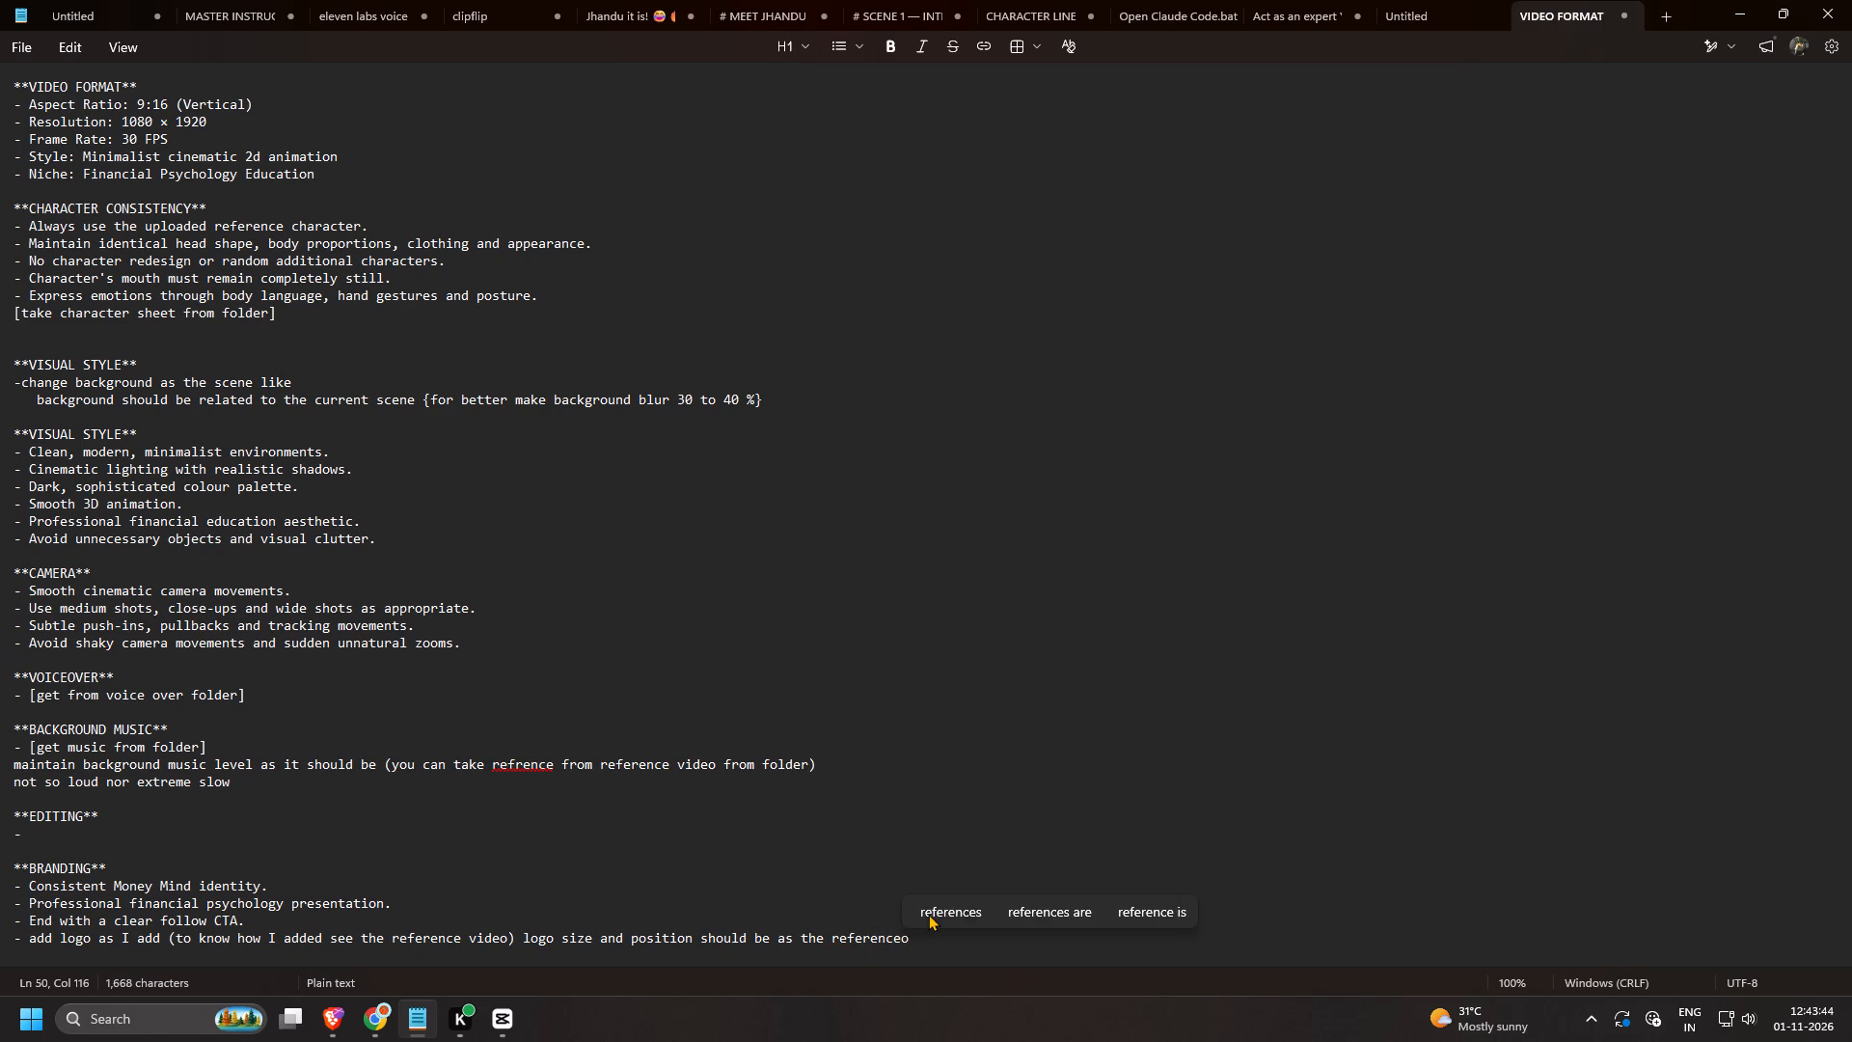
key(space)
scroll(883, 771, down, 3)
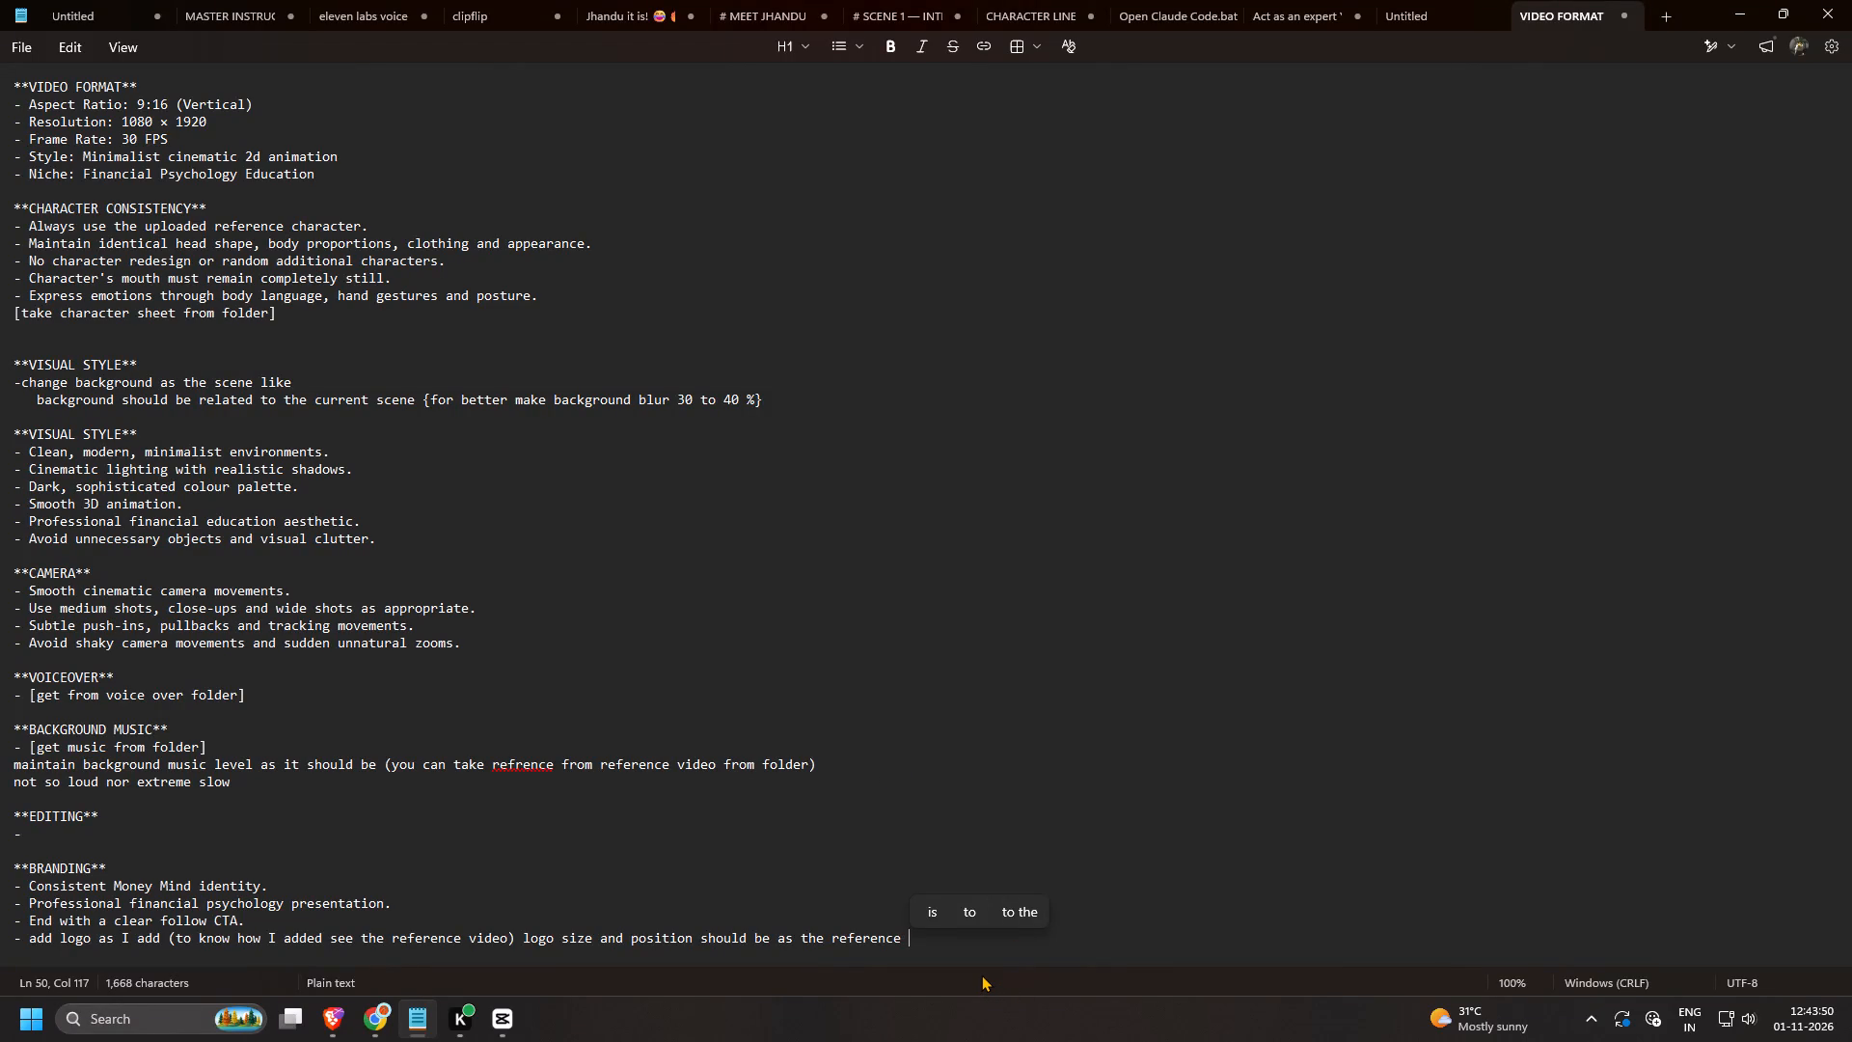
key(v)
text(ideo)
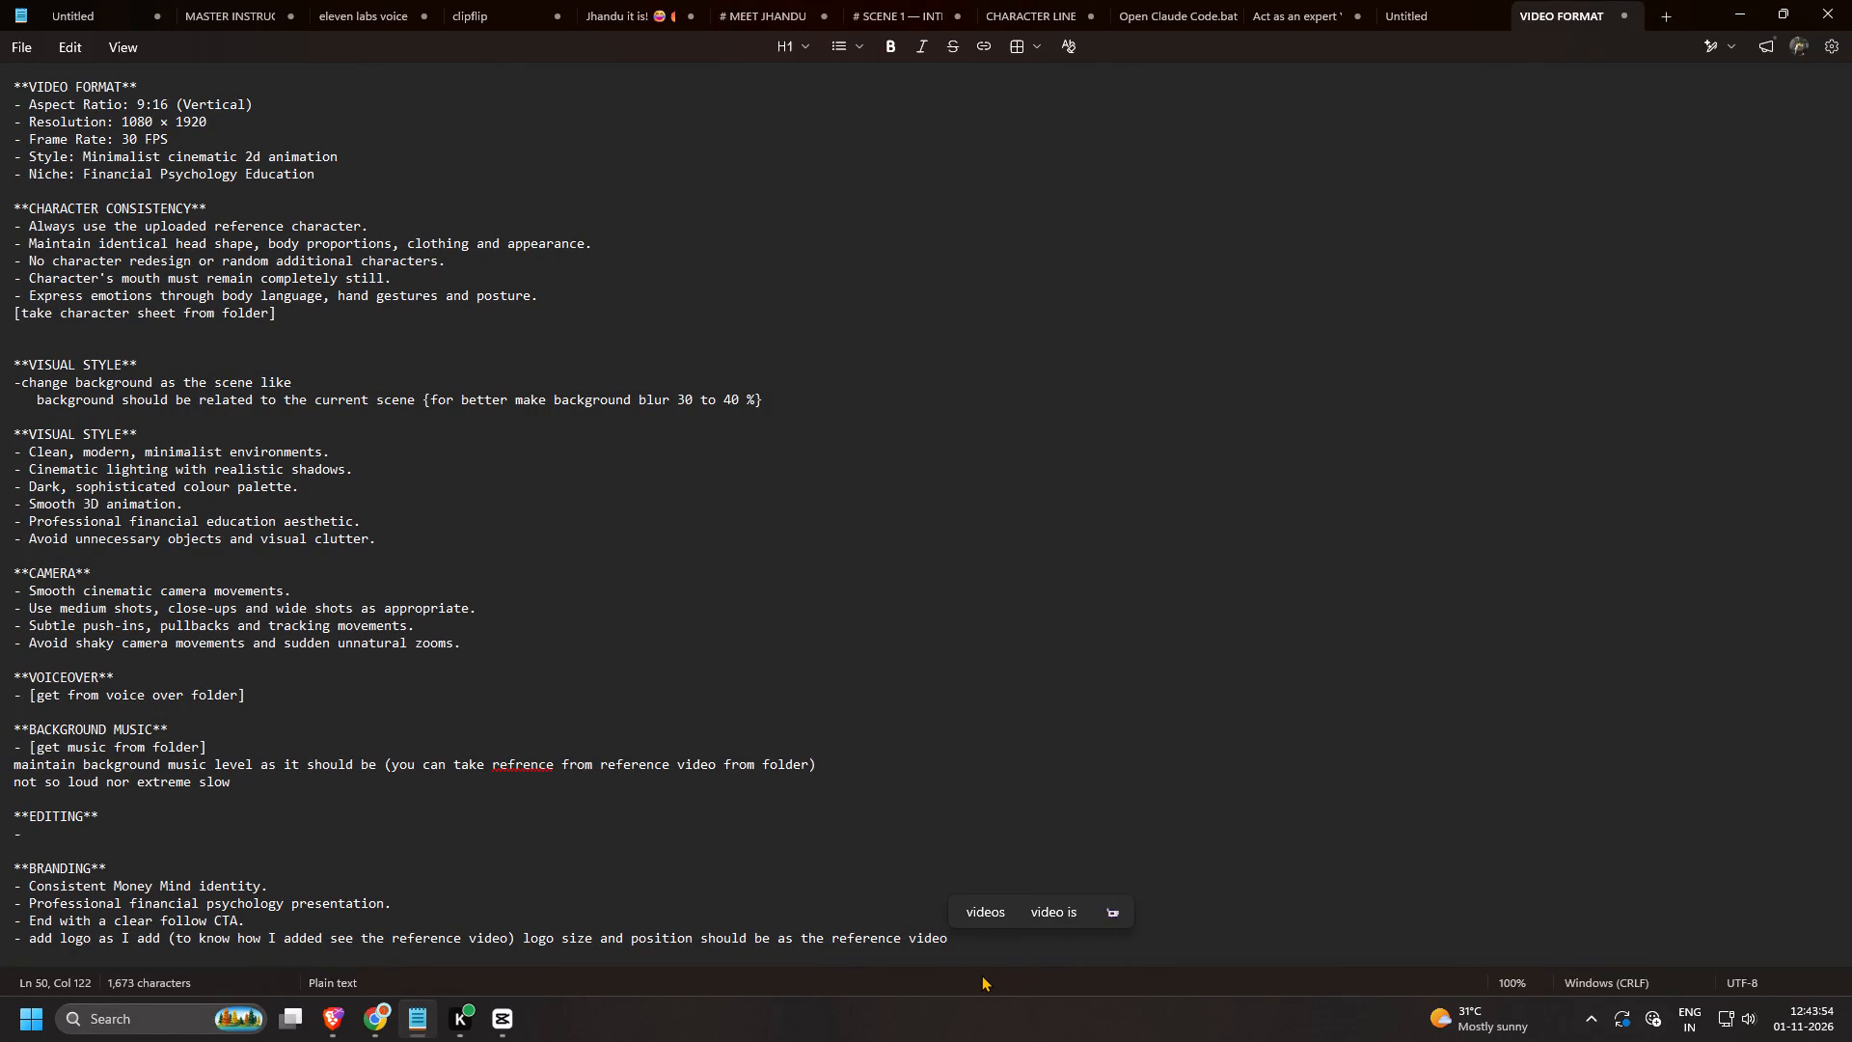
key(period)
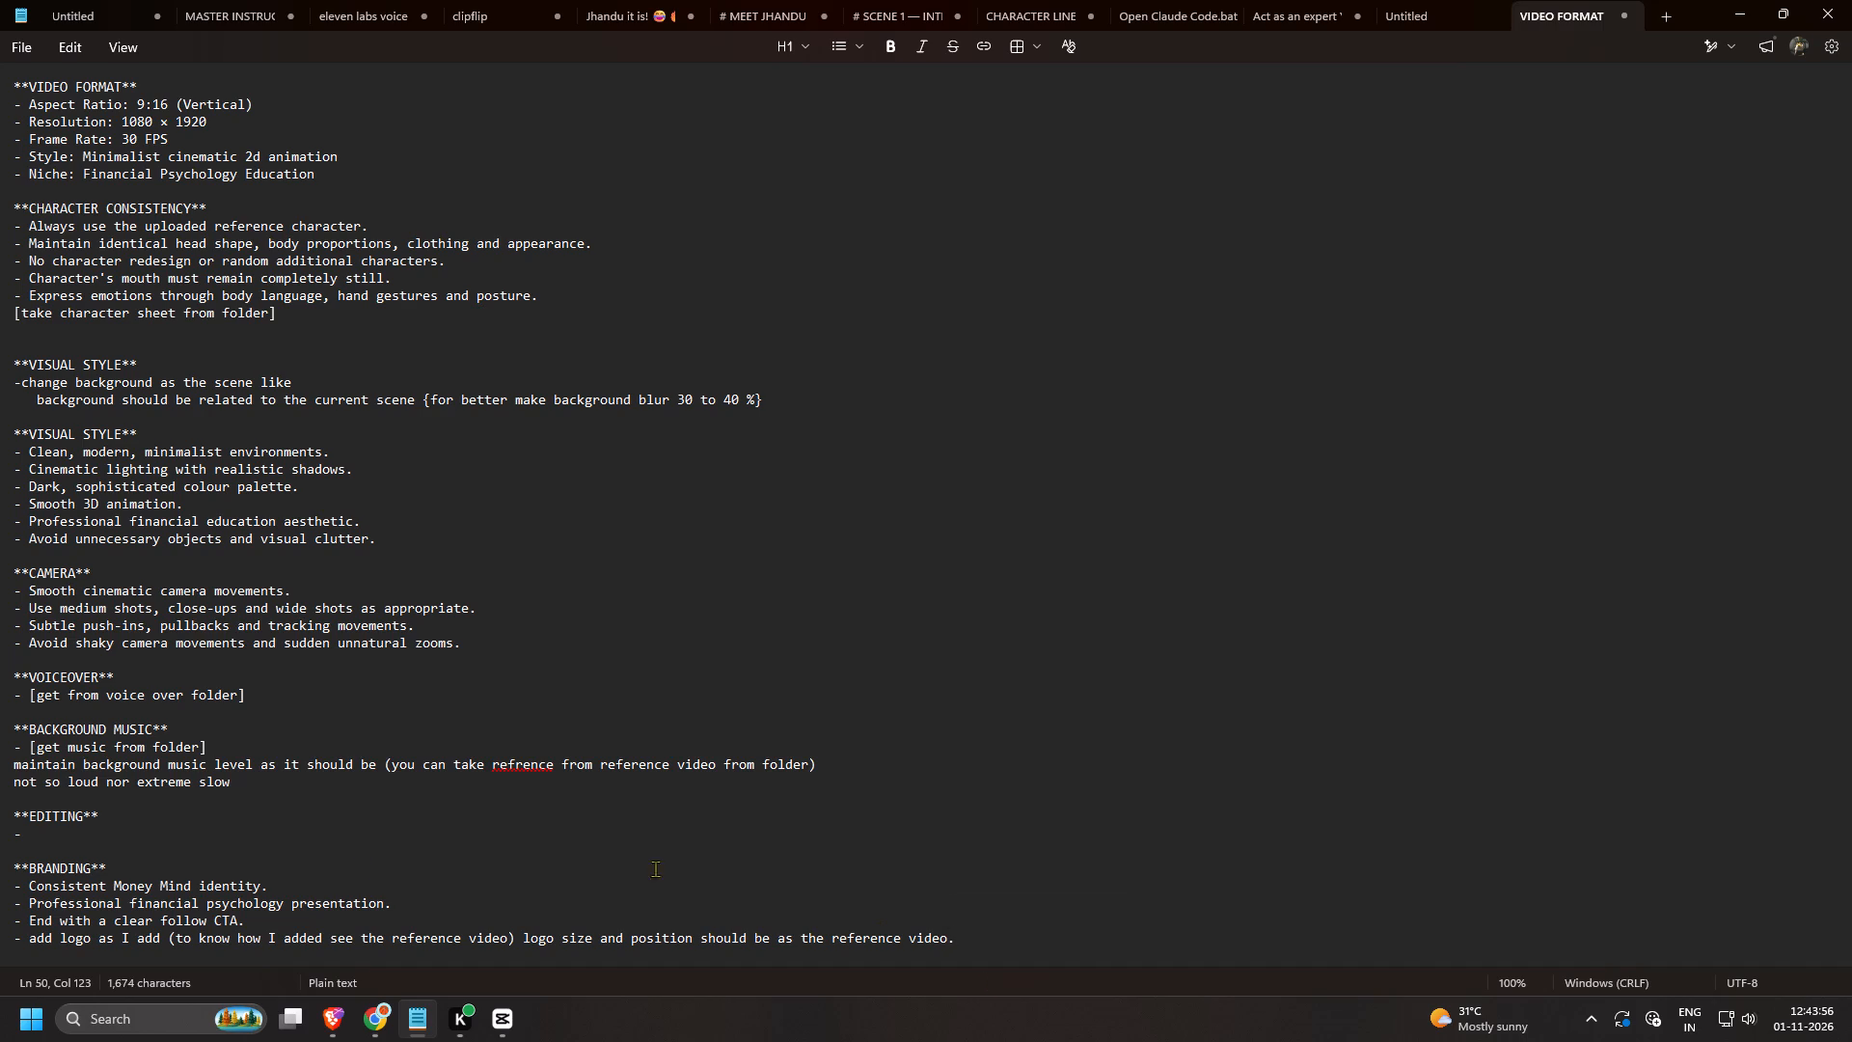
Add an "ANIMATION" subheading on the empty bullet under EDITING, removing its leading dash and leaving a blank line below.
click(156, 847)
click(95, 838)
text(NAI)
key(shift+BackSpace)
key(BackSpace)
key(BackSpace)
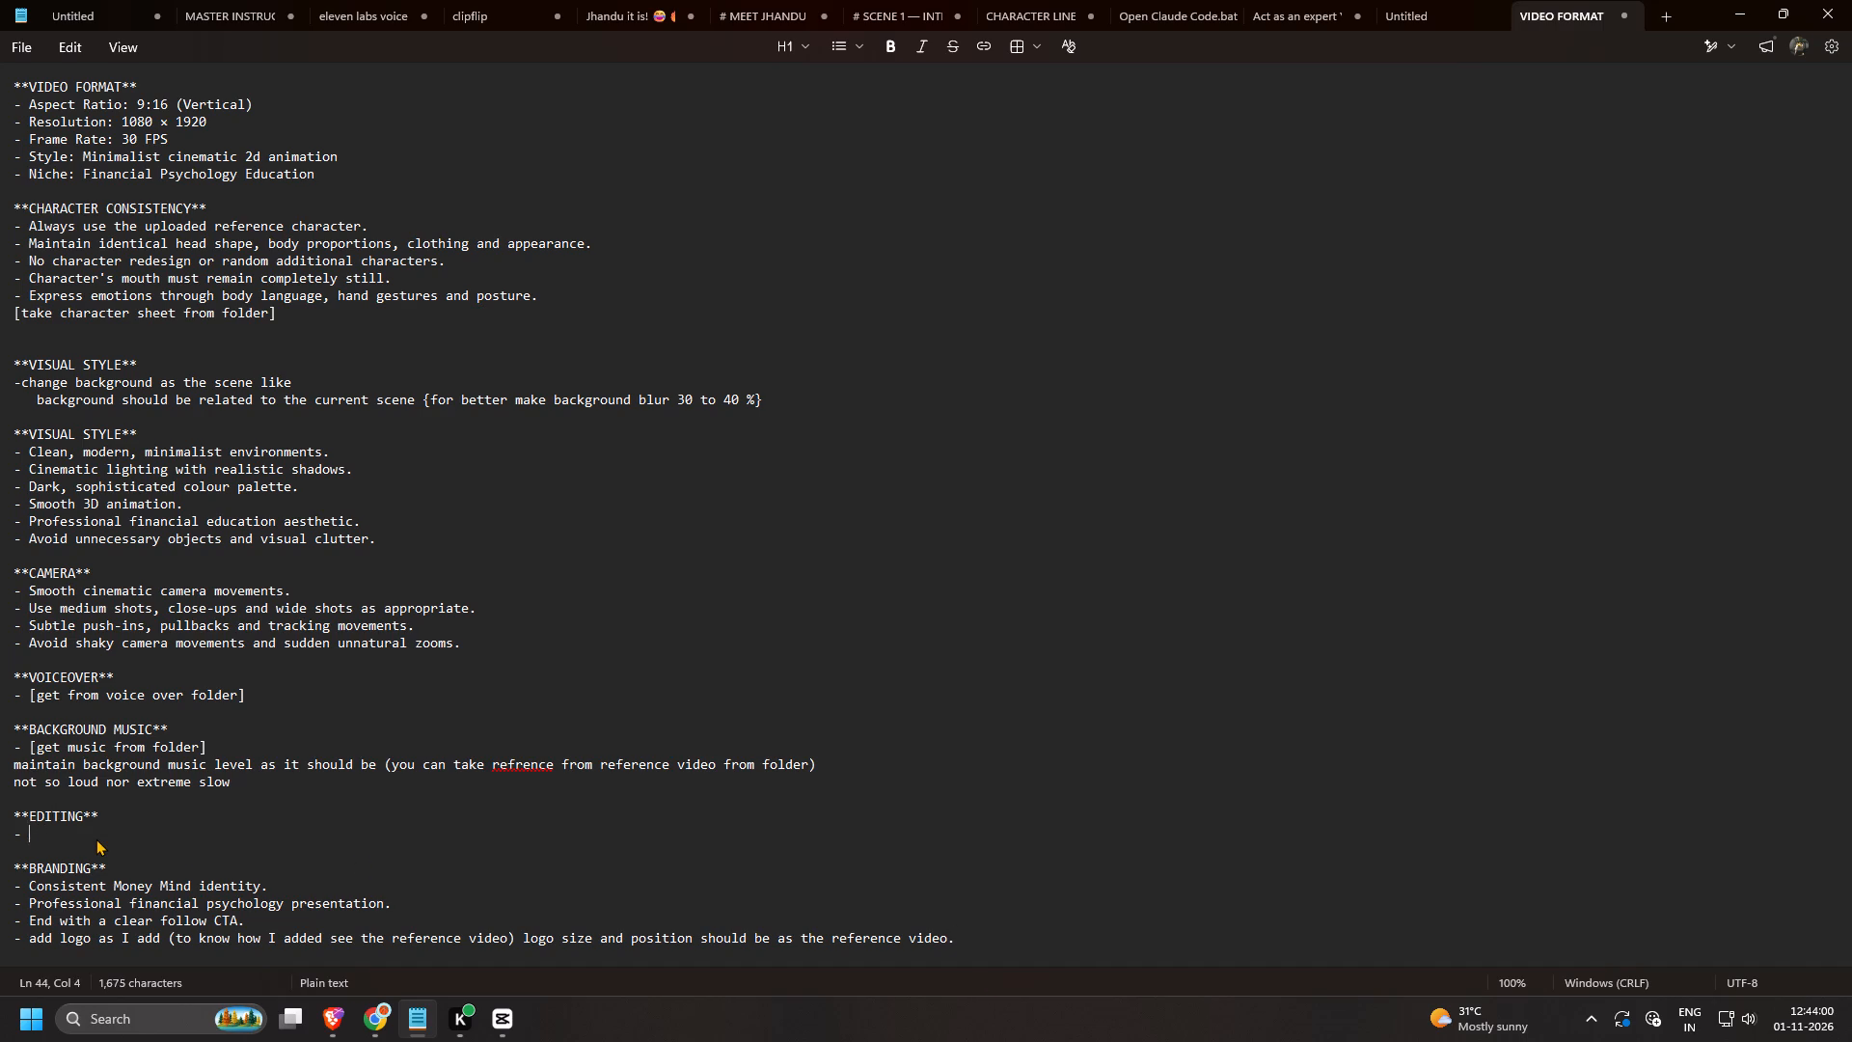
key(BackSpace)
key(space)
text(ANIME)
key(shift+BackSpace)
text(AT)
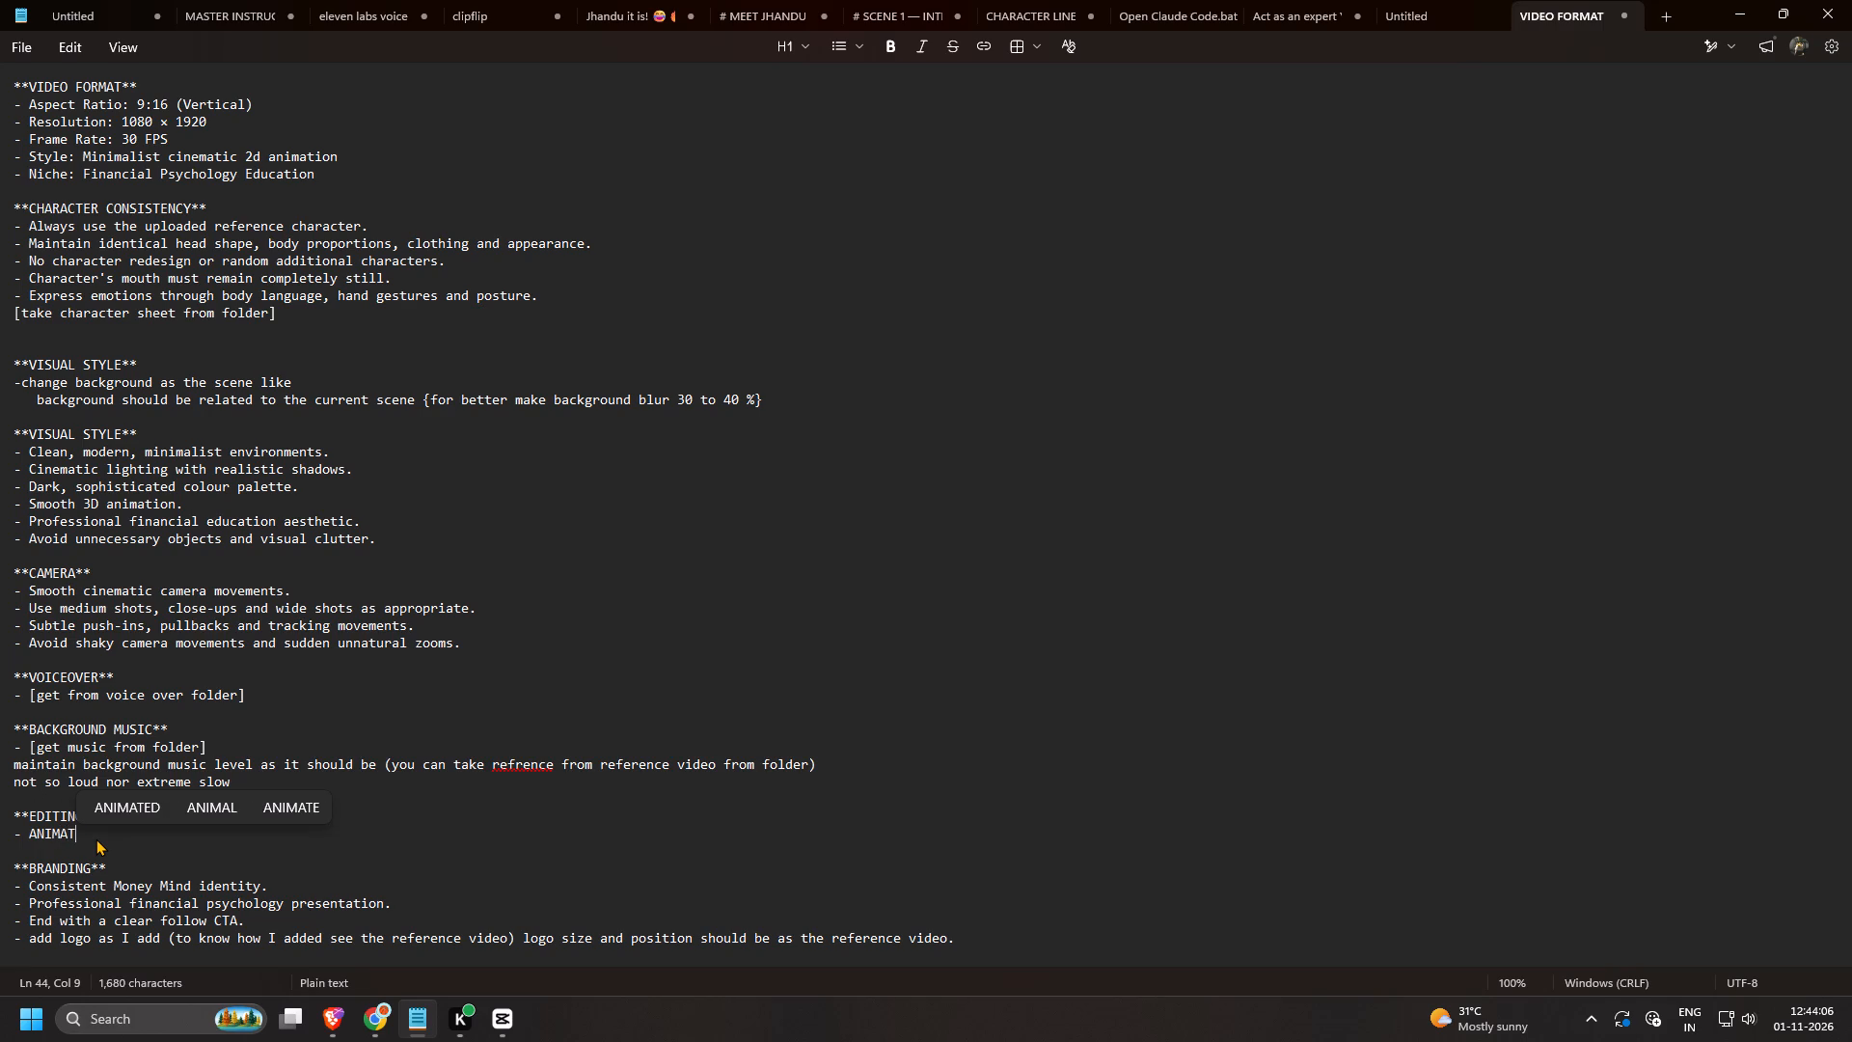
text(ION)
key(Return)
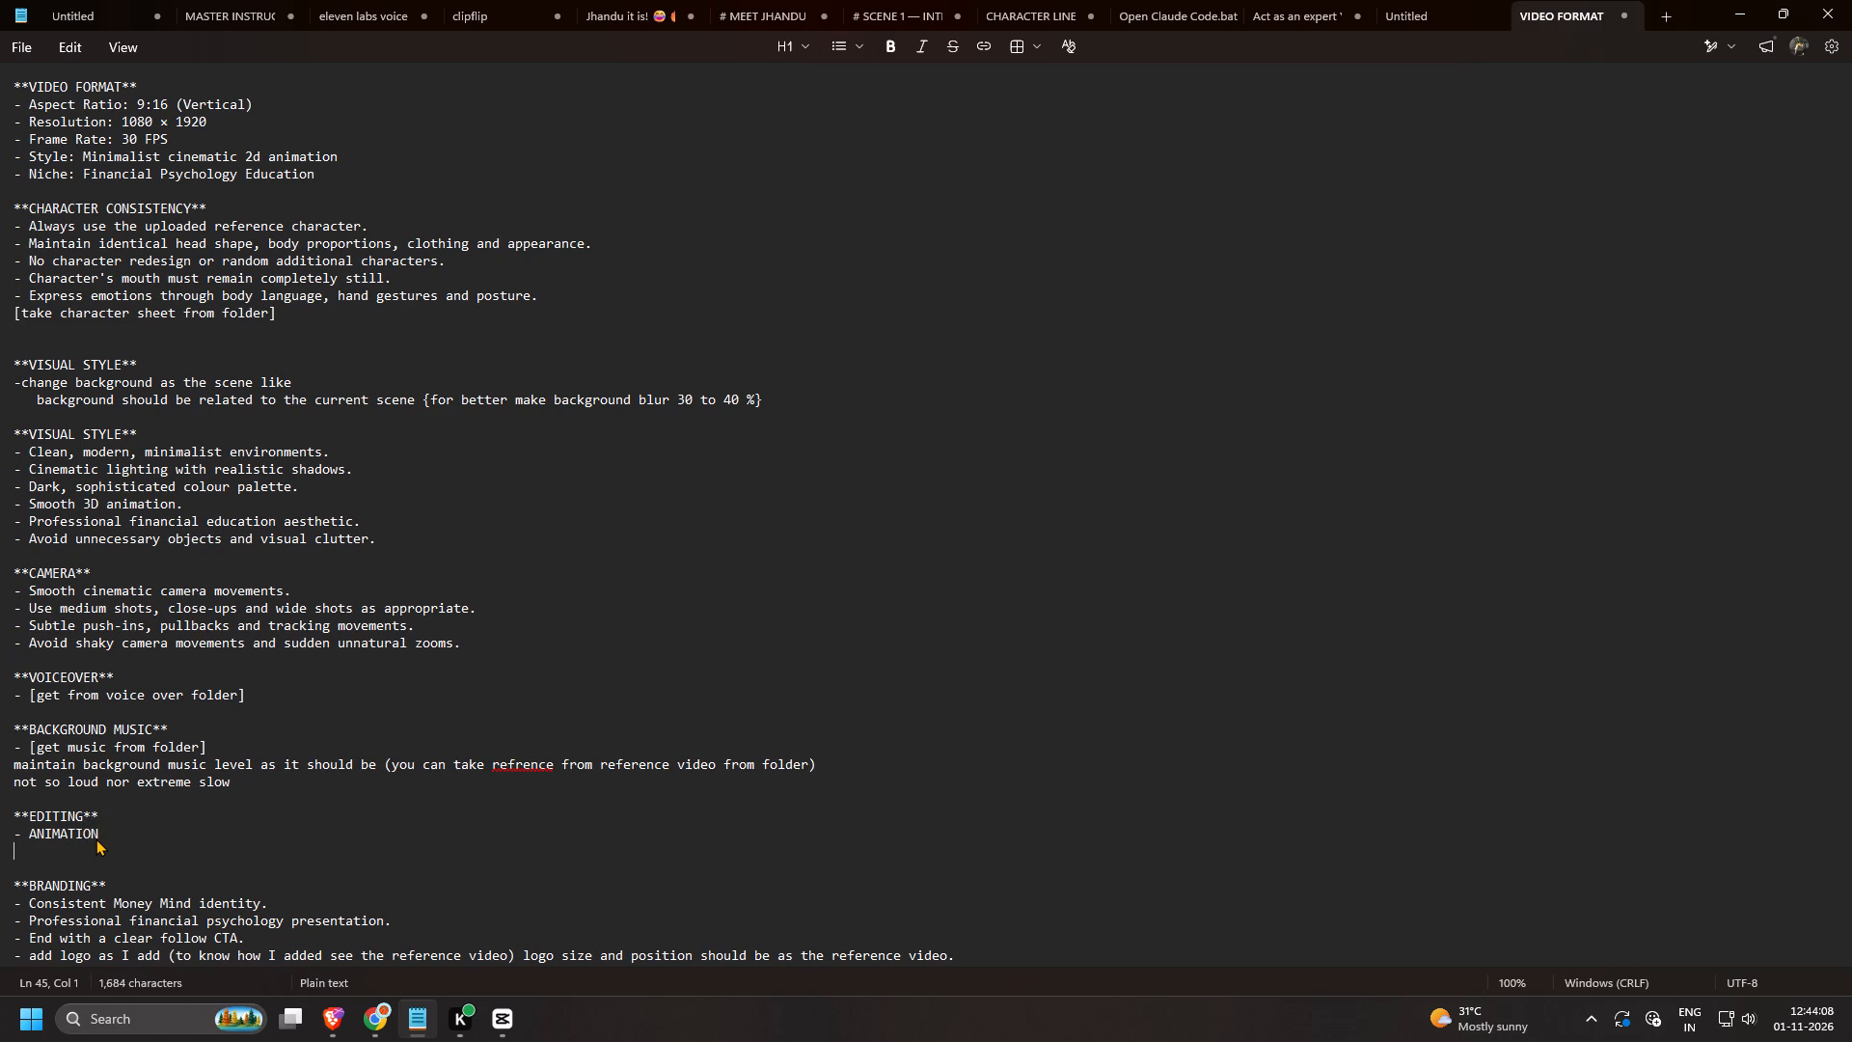
key(Up)
key(Right)
key(BackSpace)
Add a "transition" line below the ANIMATION subheading, separated from it by two blank lines.
key(Down)
key(Return)
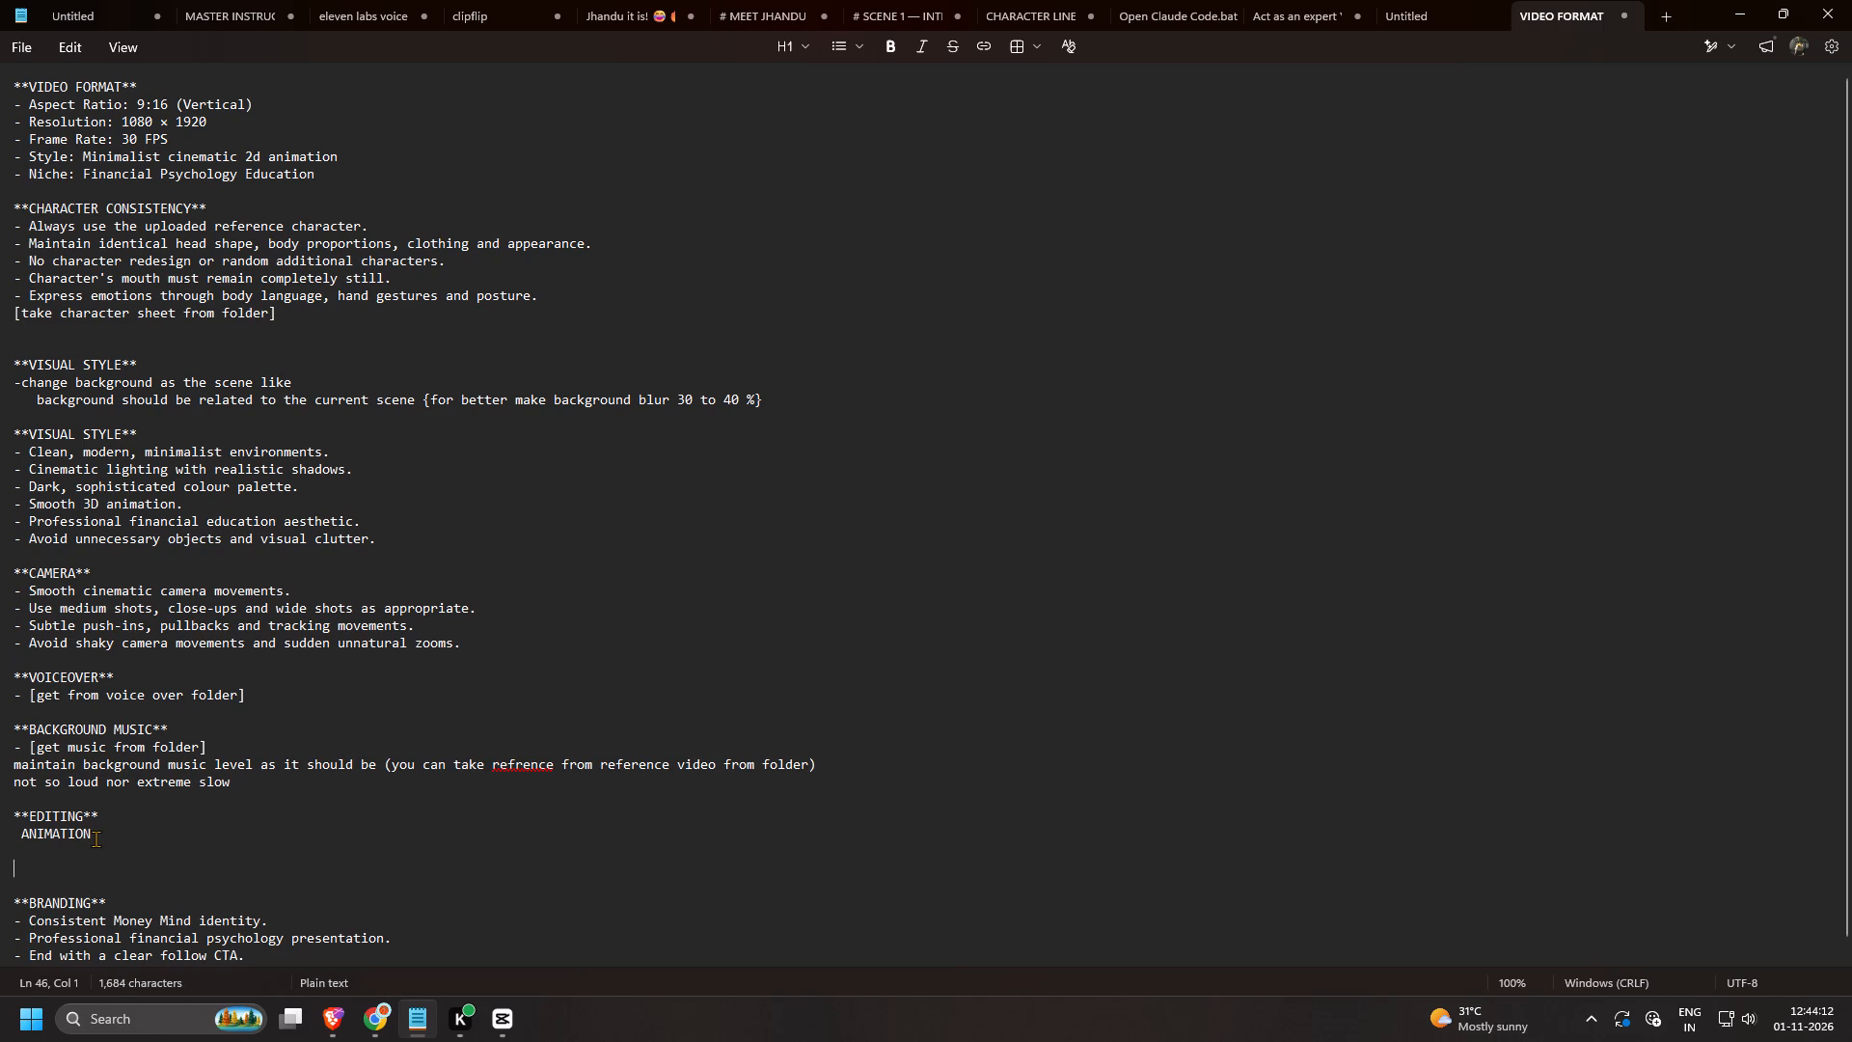
key(Return)
text(mn)
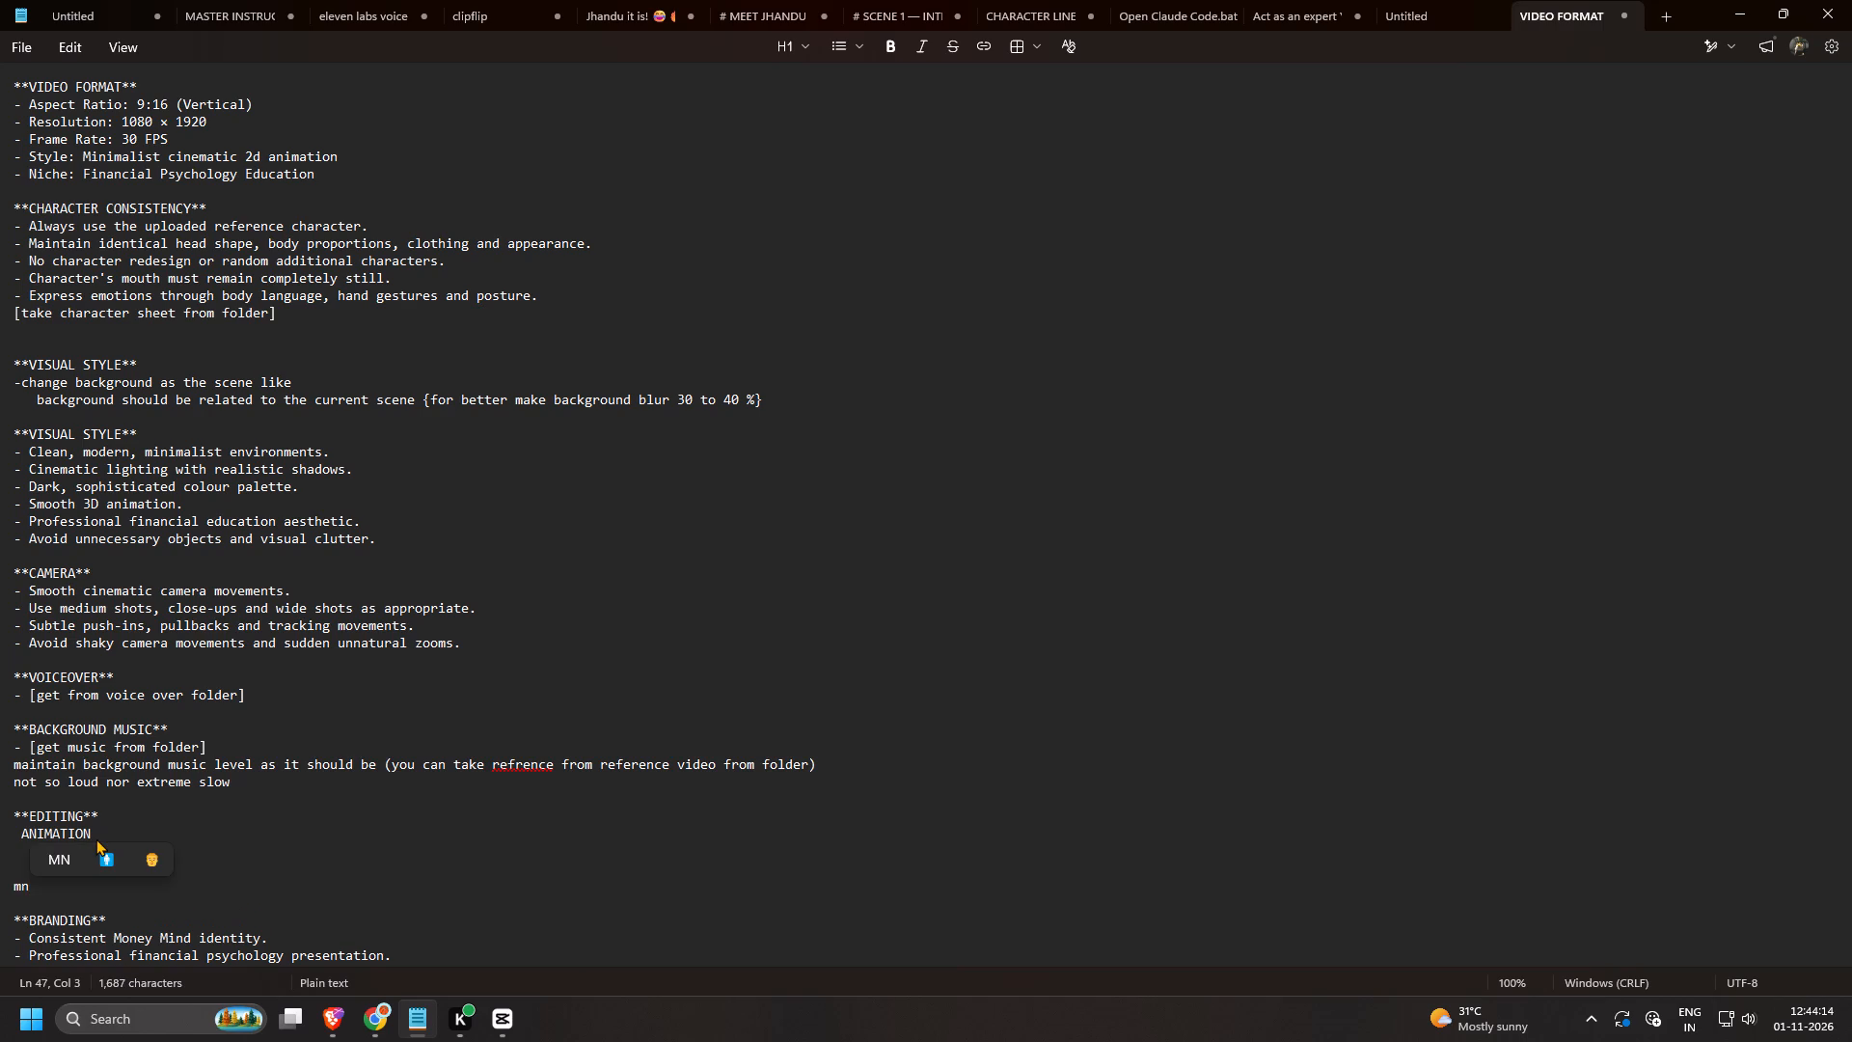
key(BackSpace)
key(BackSpace)
key(t)
key(BackSpace)
text(tra)
text(snis)
text(ion)
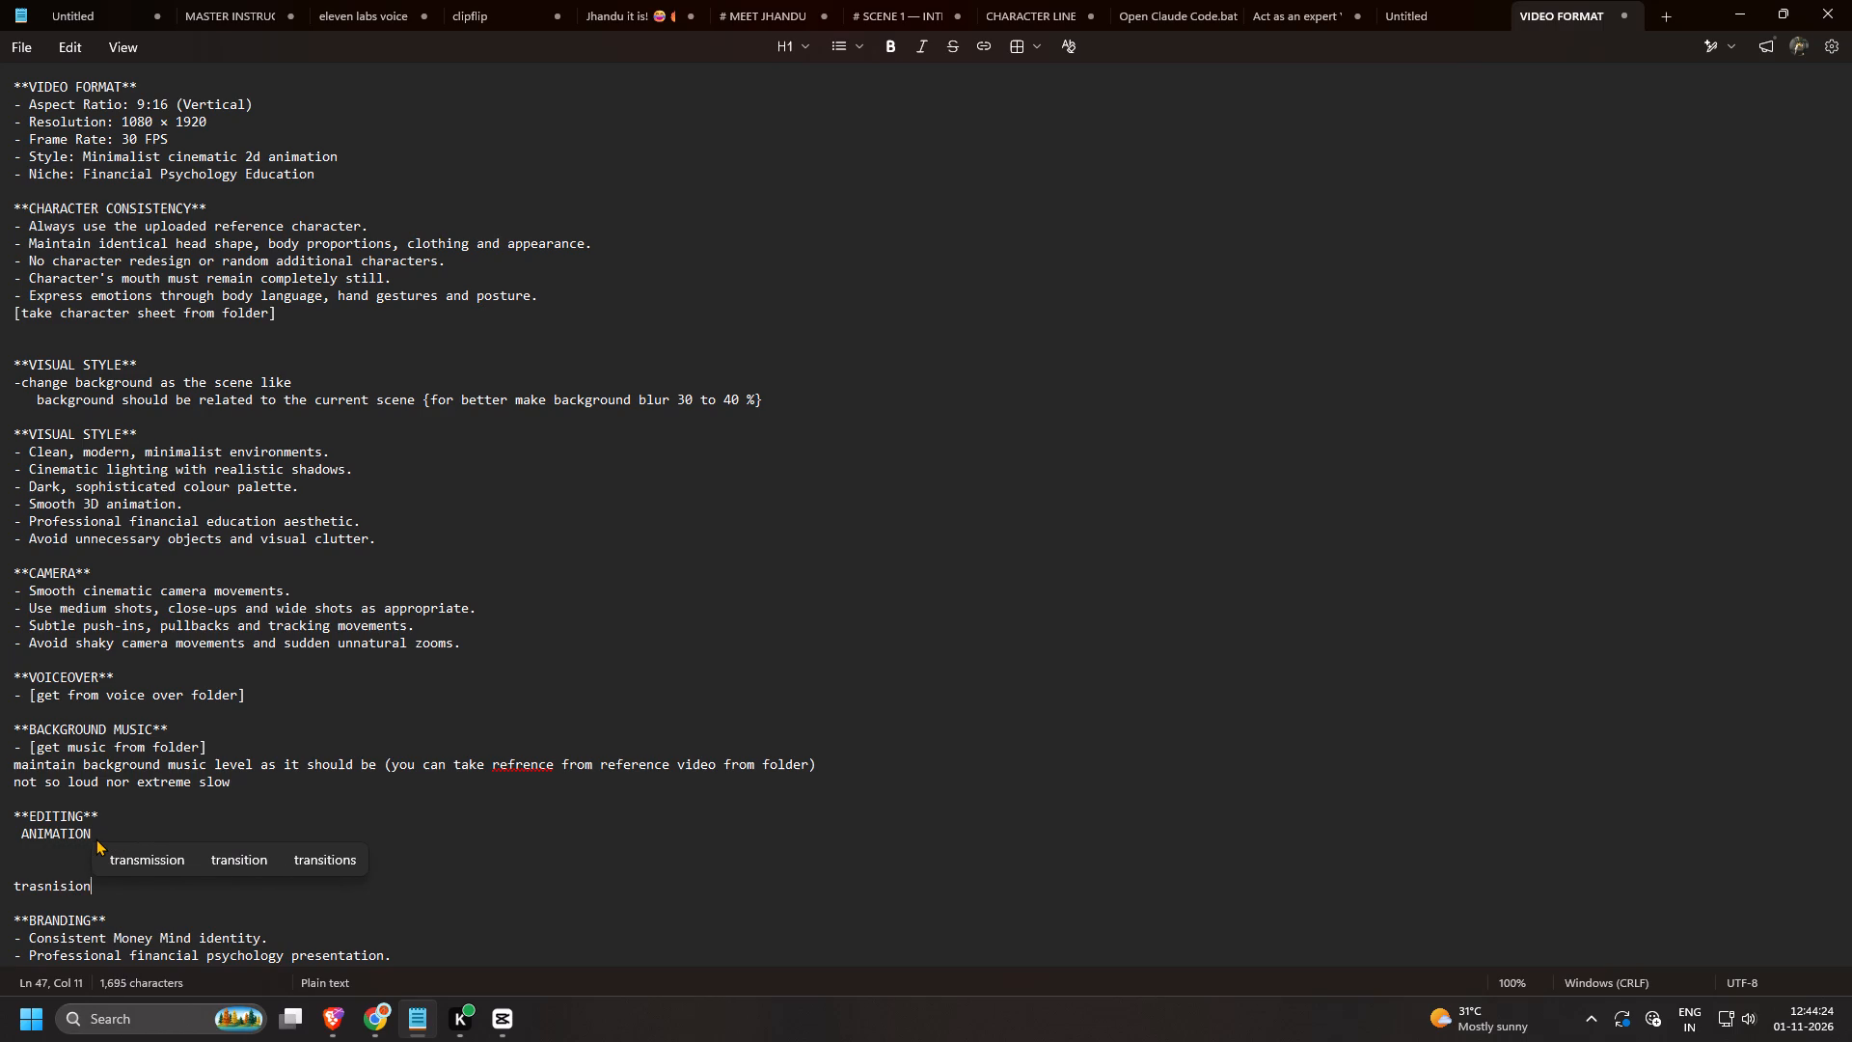
click(262, 868)
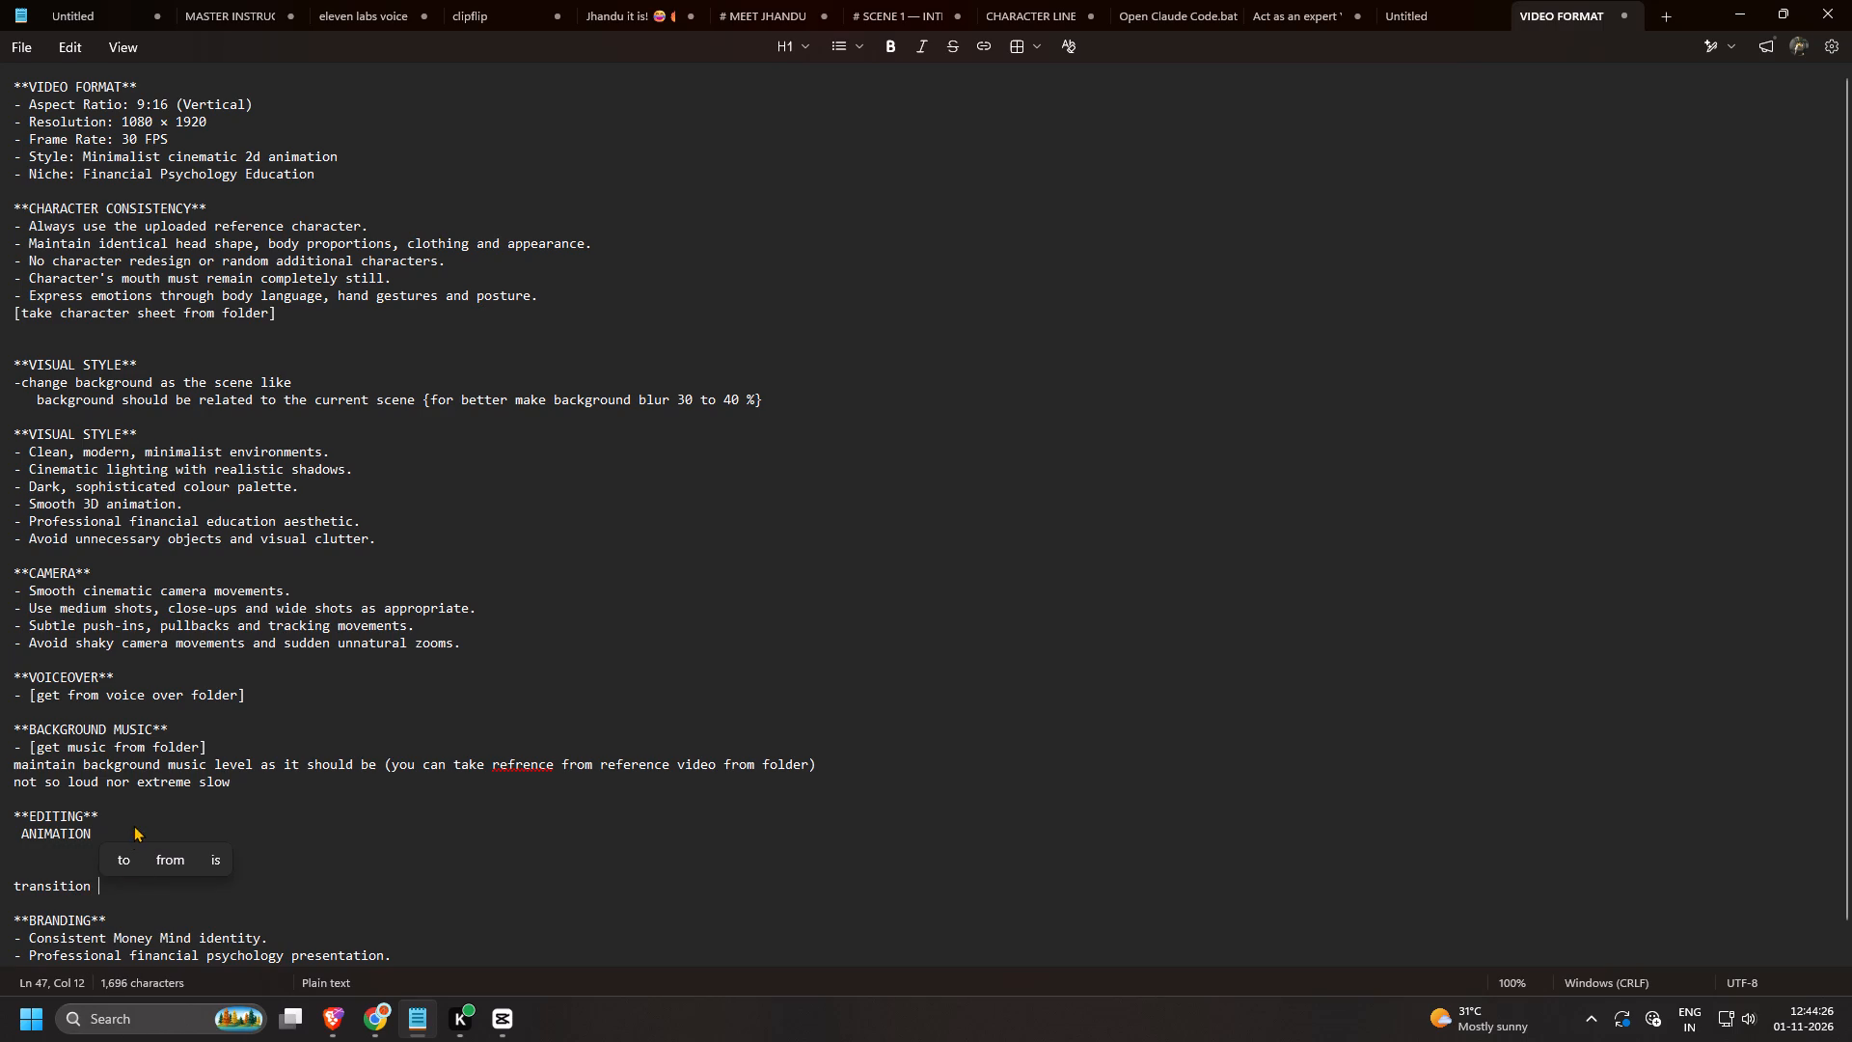
Replace the lowercase "transition" line with "TRANSITION" in capitals.
drag(103, 894, 0, 892)
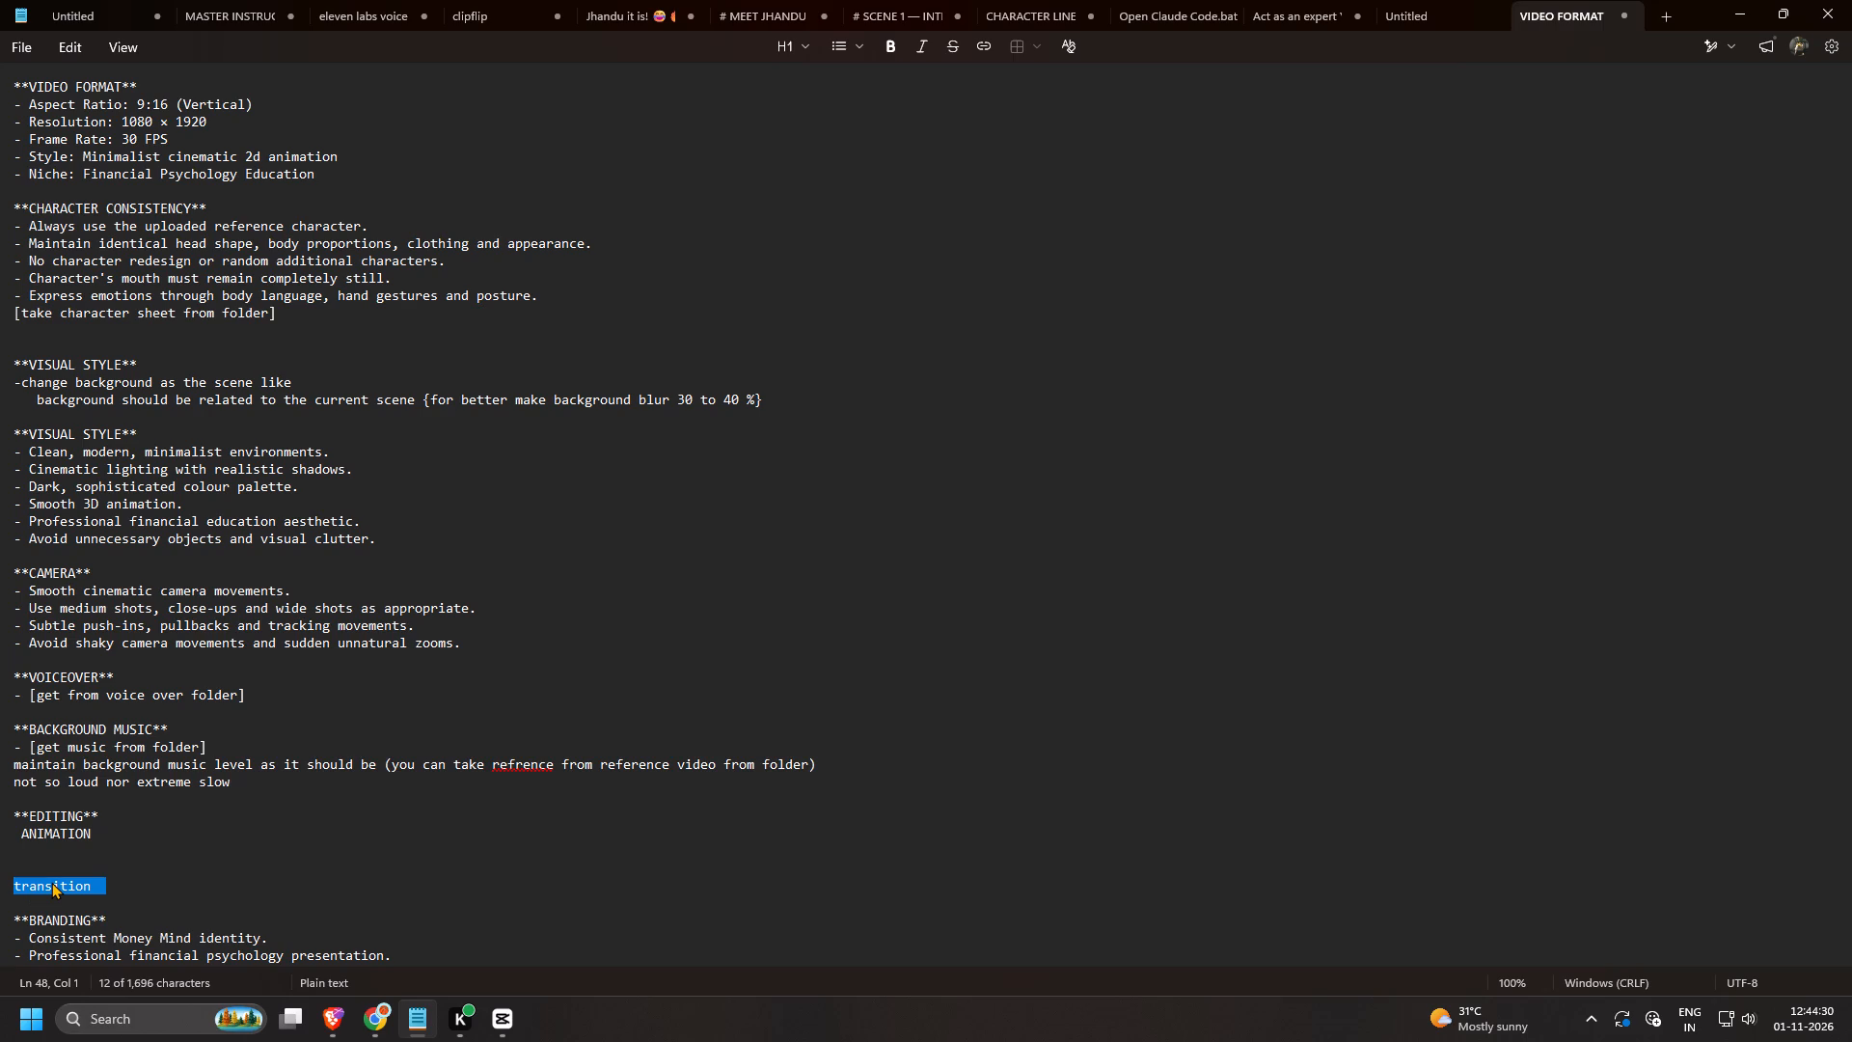
click(117, 888)
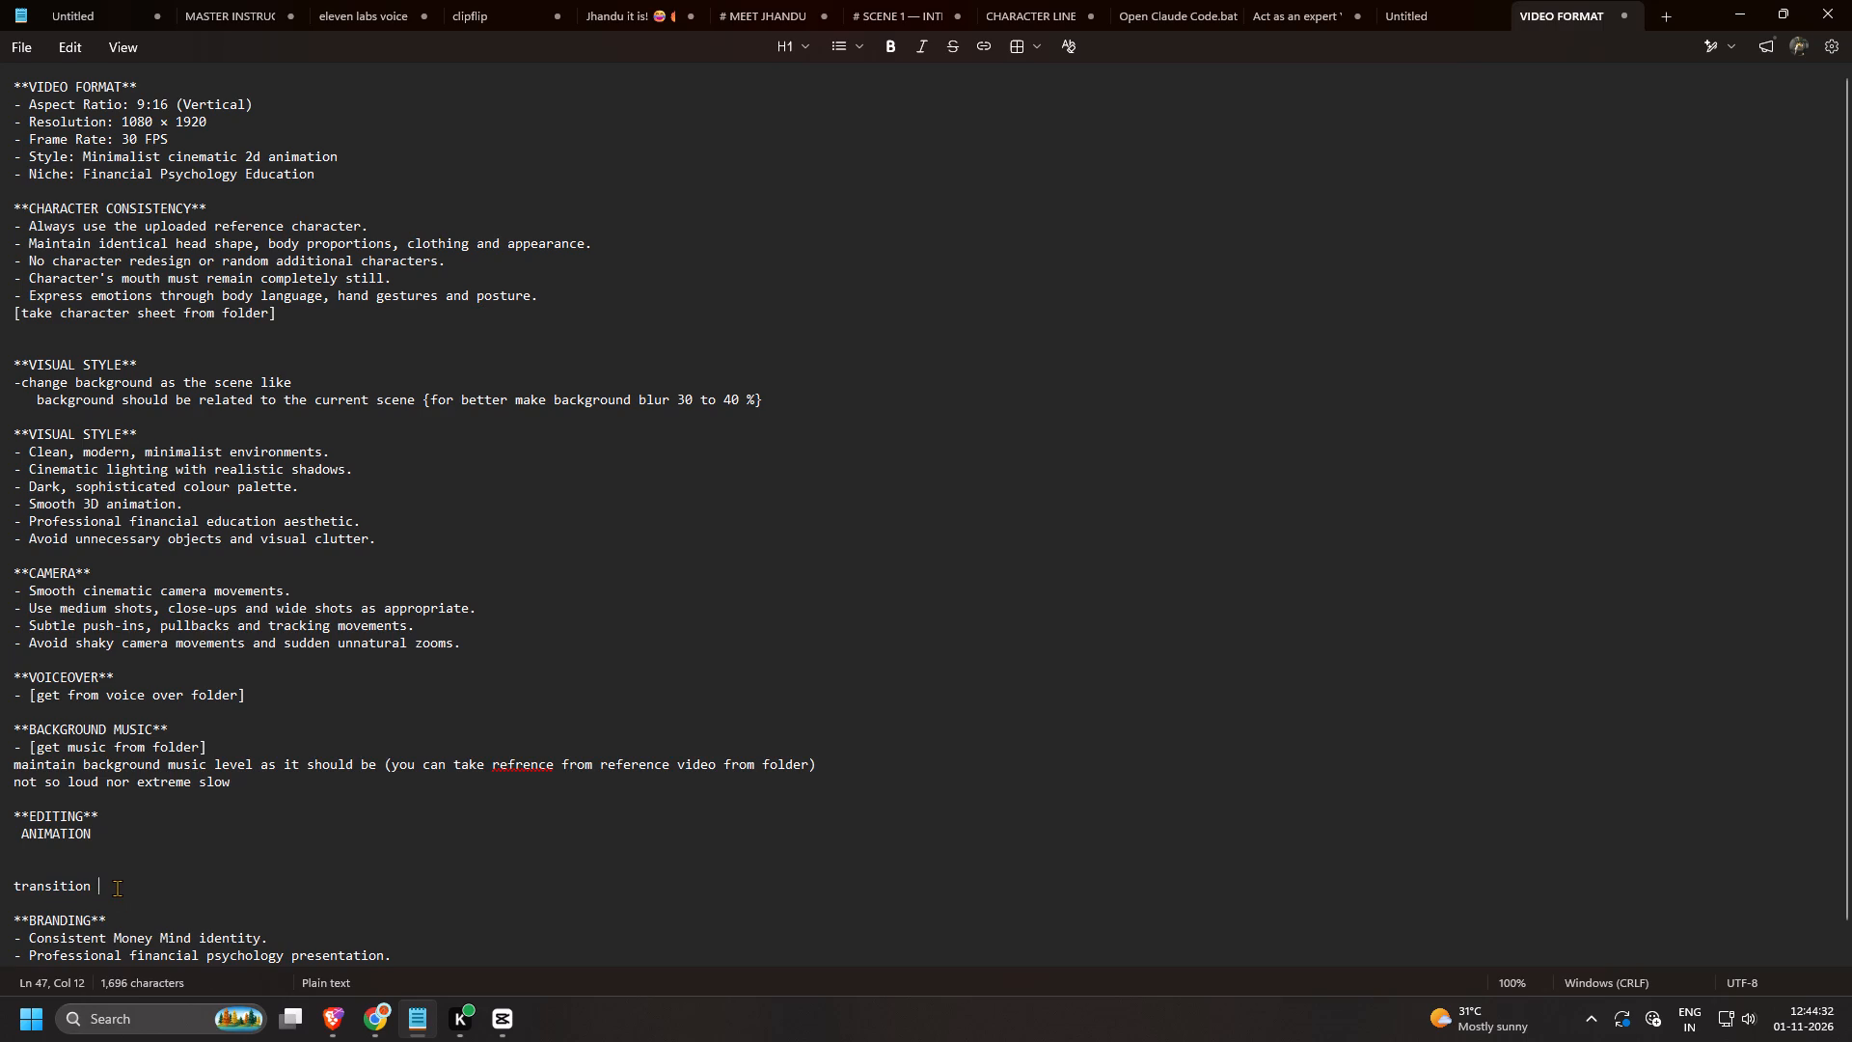
key(BackSpace)
key(BackSpace)
key(BackSpace)
key(BackSpace)
key(BackSpace)
key(BackSpace)
key(BackSpace)
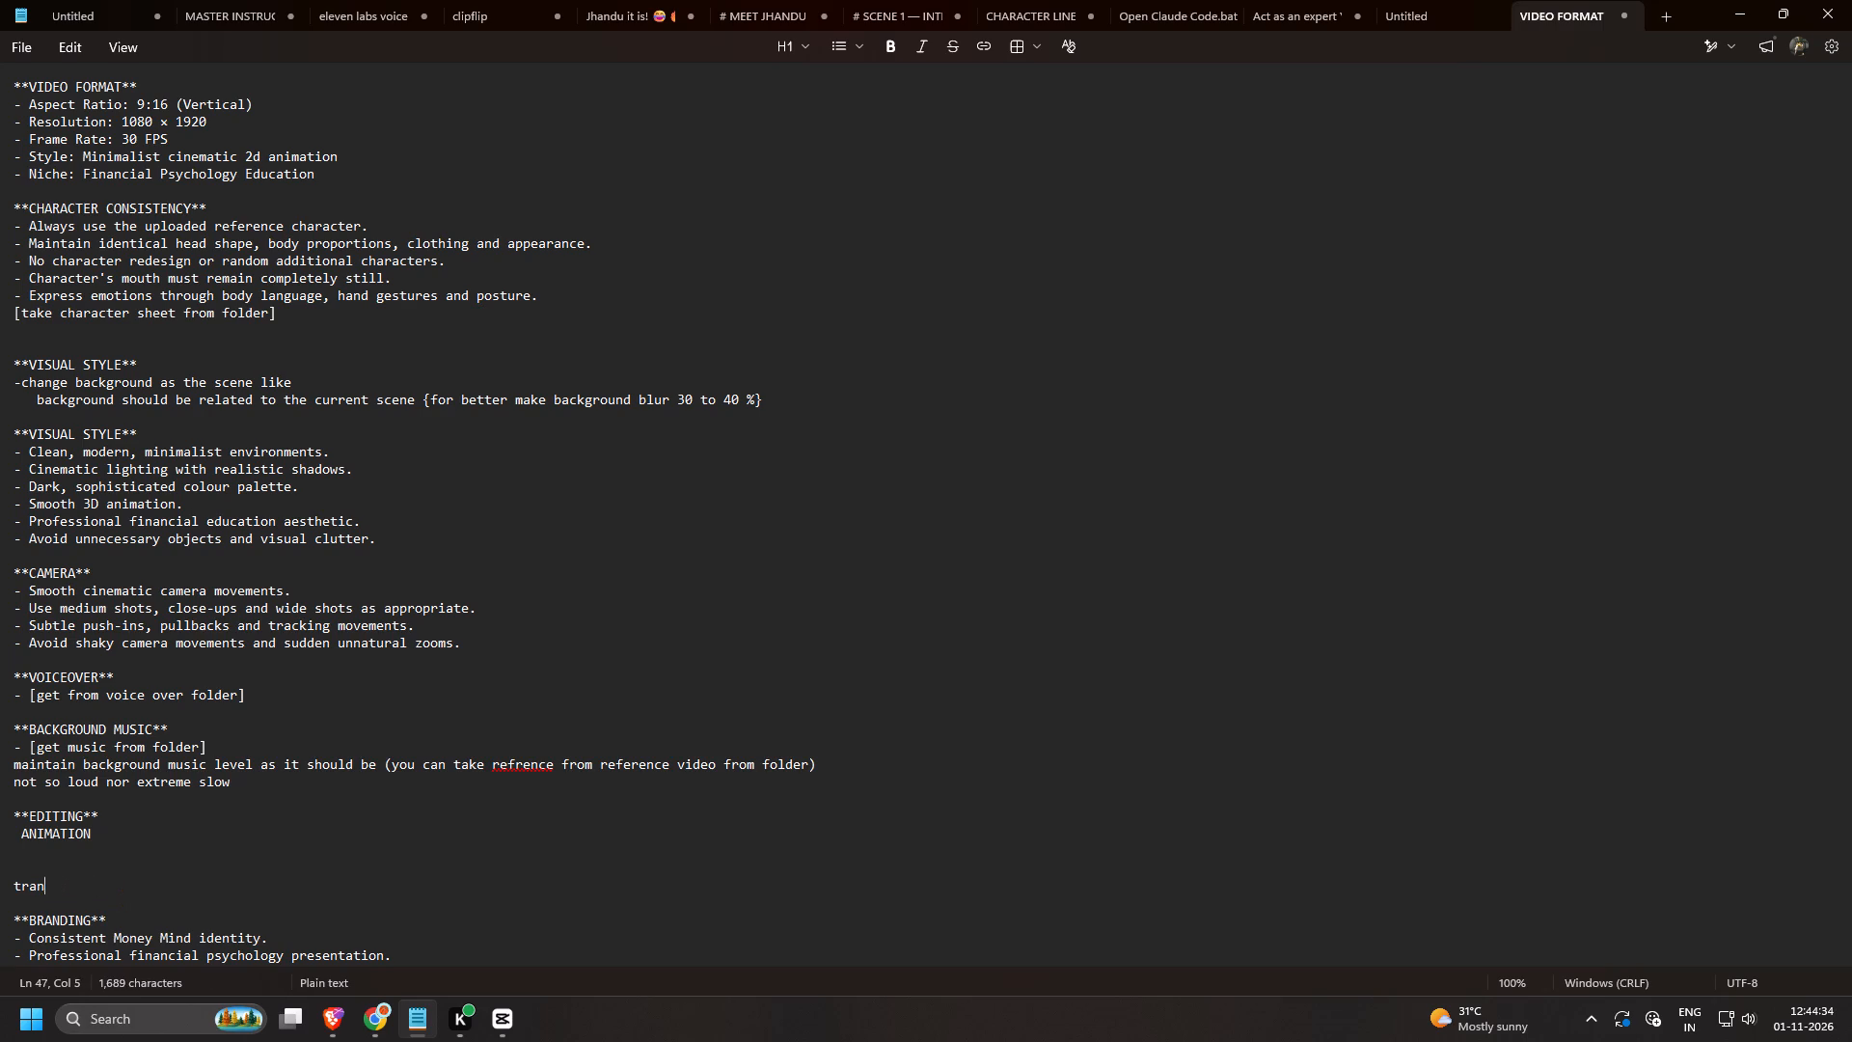
key(BackSpace)
key(BackSpace)
key(BackSpace)
key(BackSpace)
text(TRANSITION)
Write "as you how and where add animation" on the line directly under the ANIMATION subheading.
key(Up)
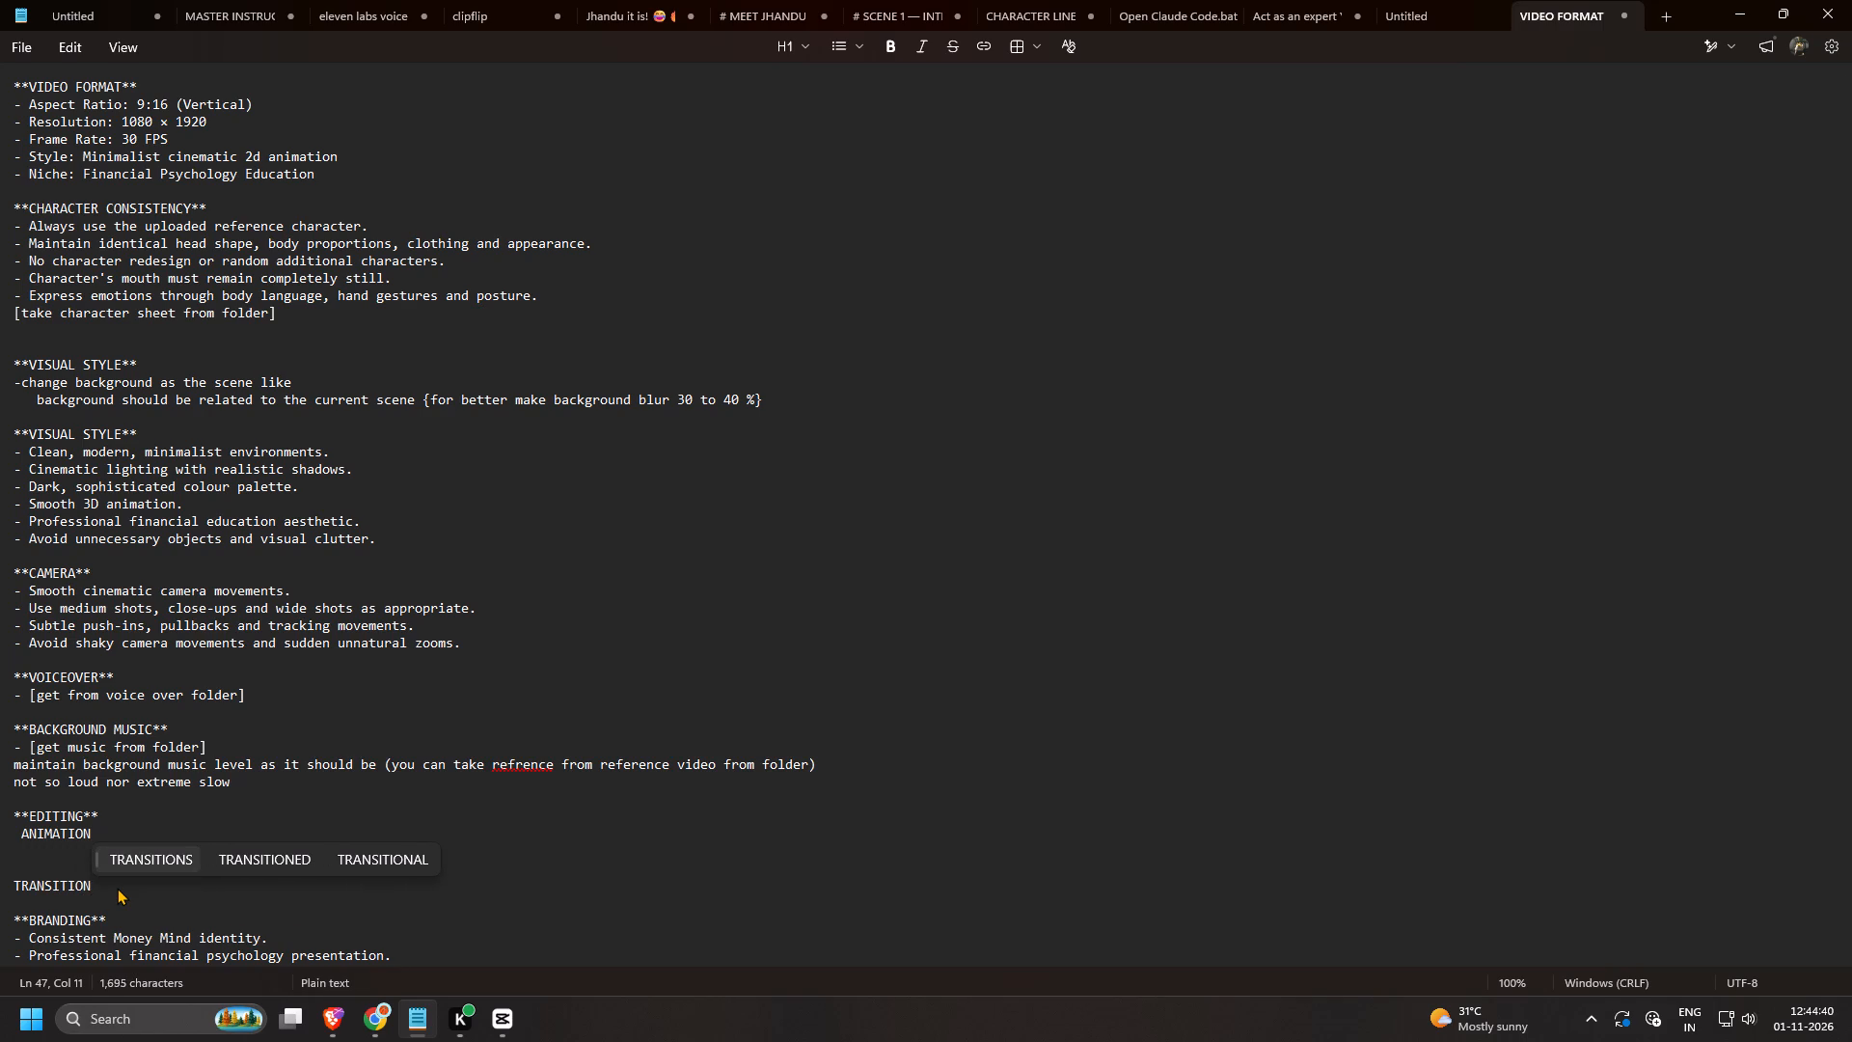
click(19, 856)
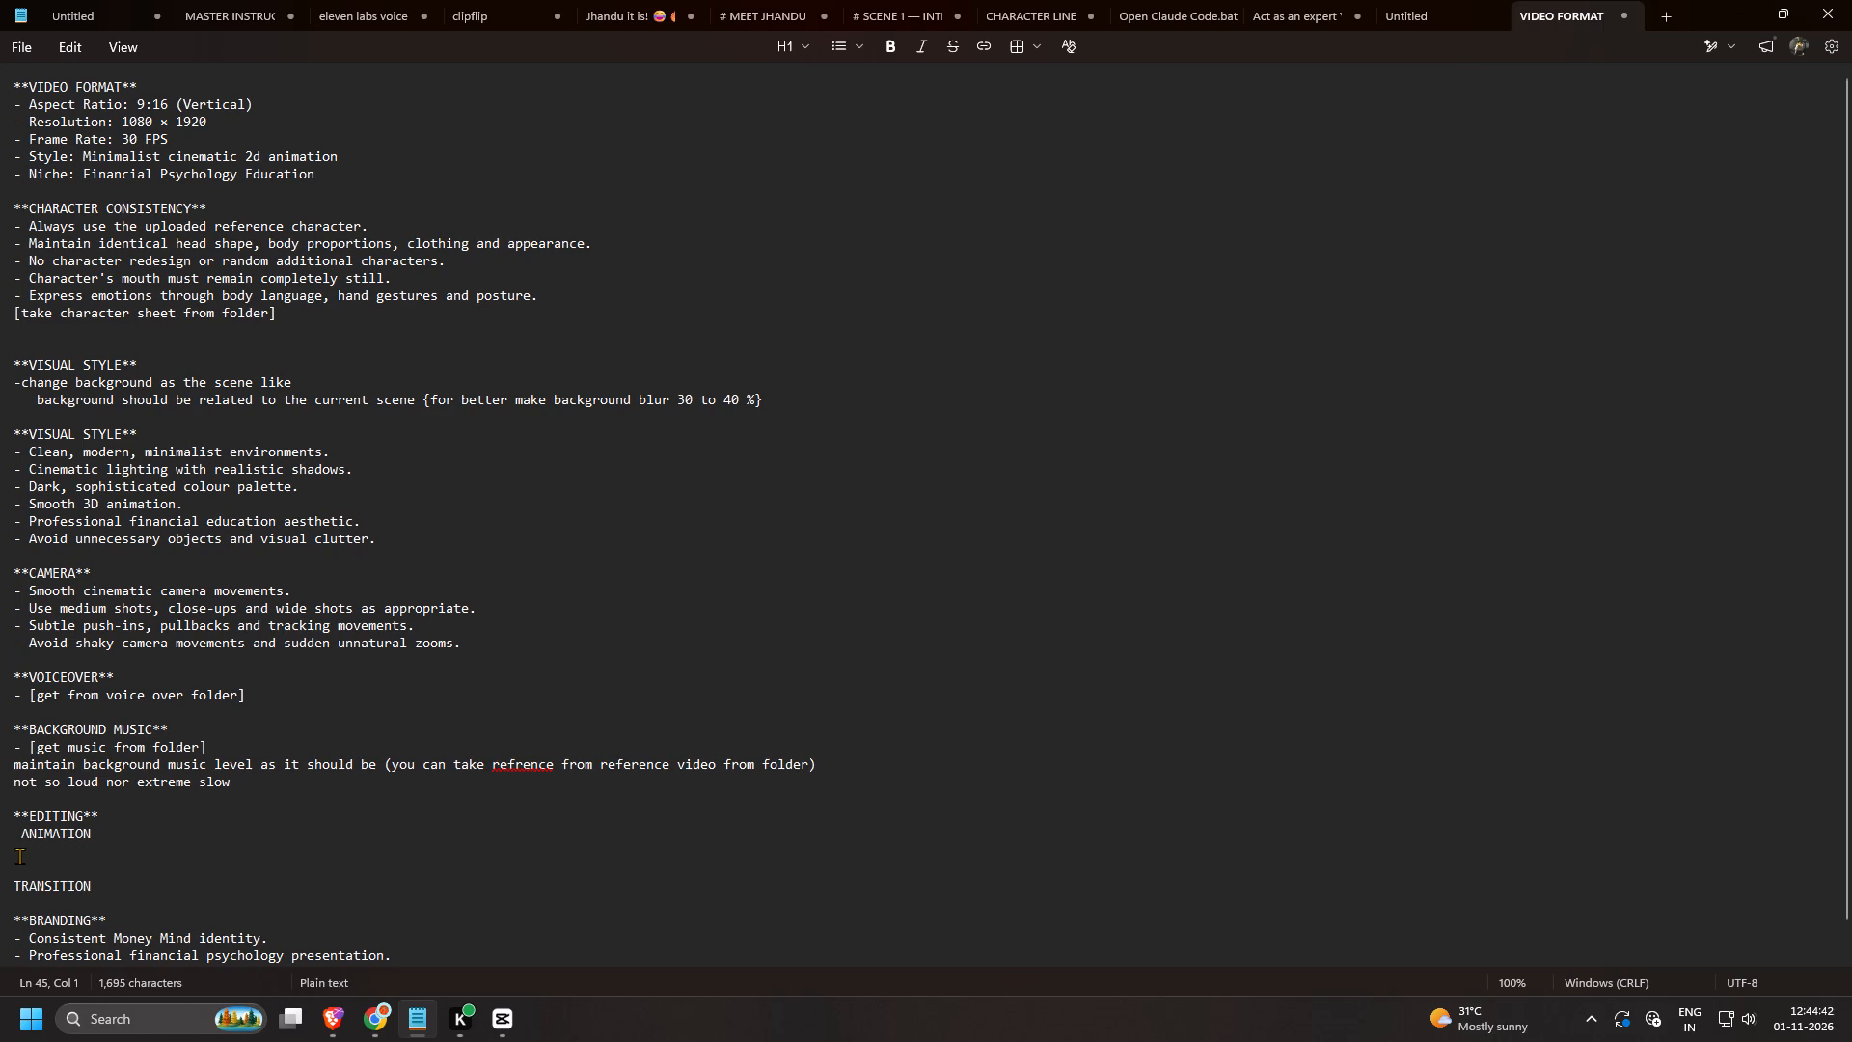
text(as you how)
key(space)
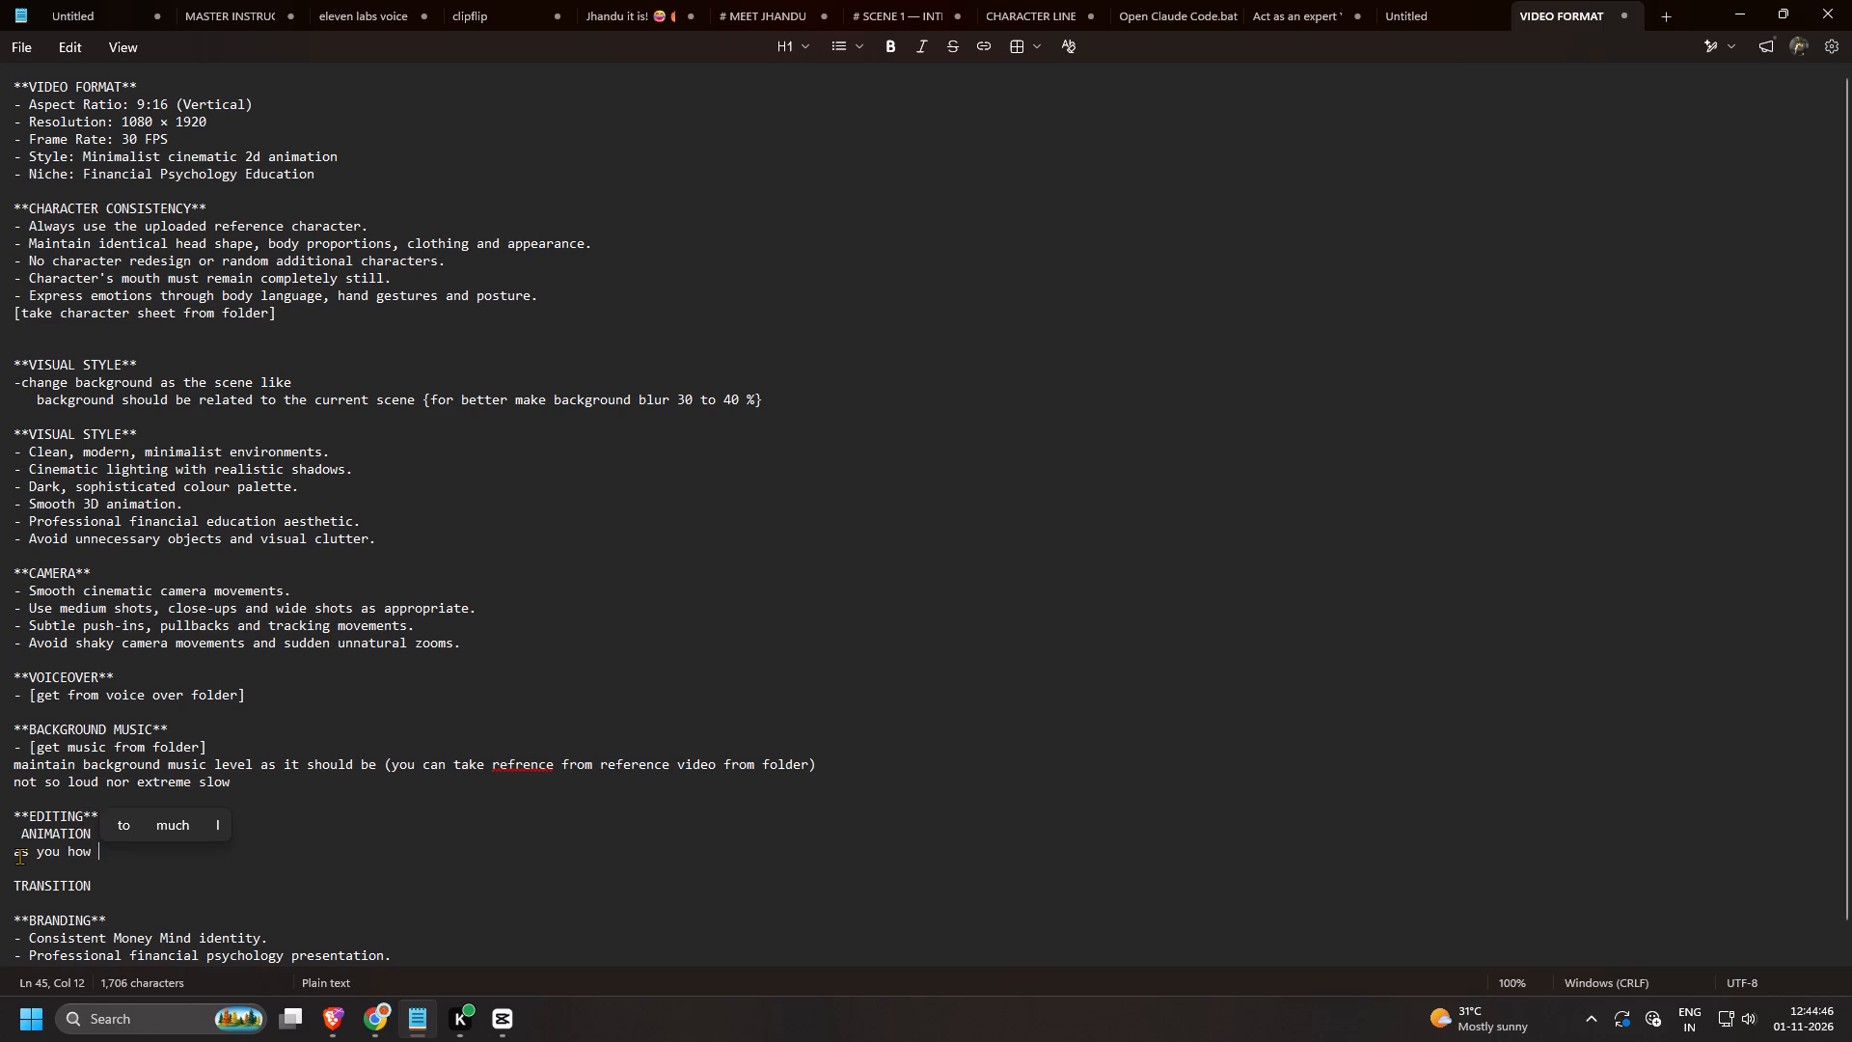
text(and where add anijmatio)
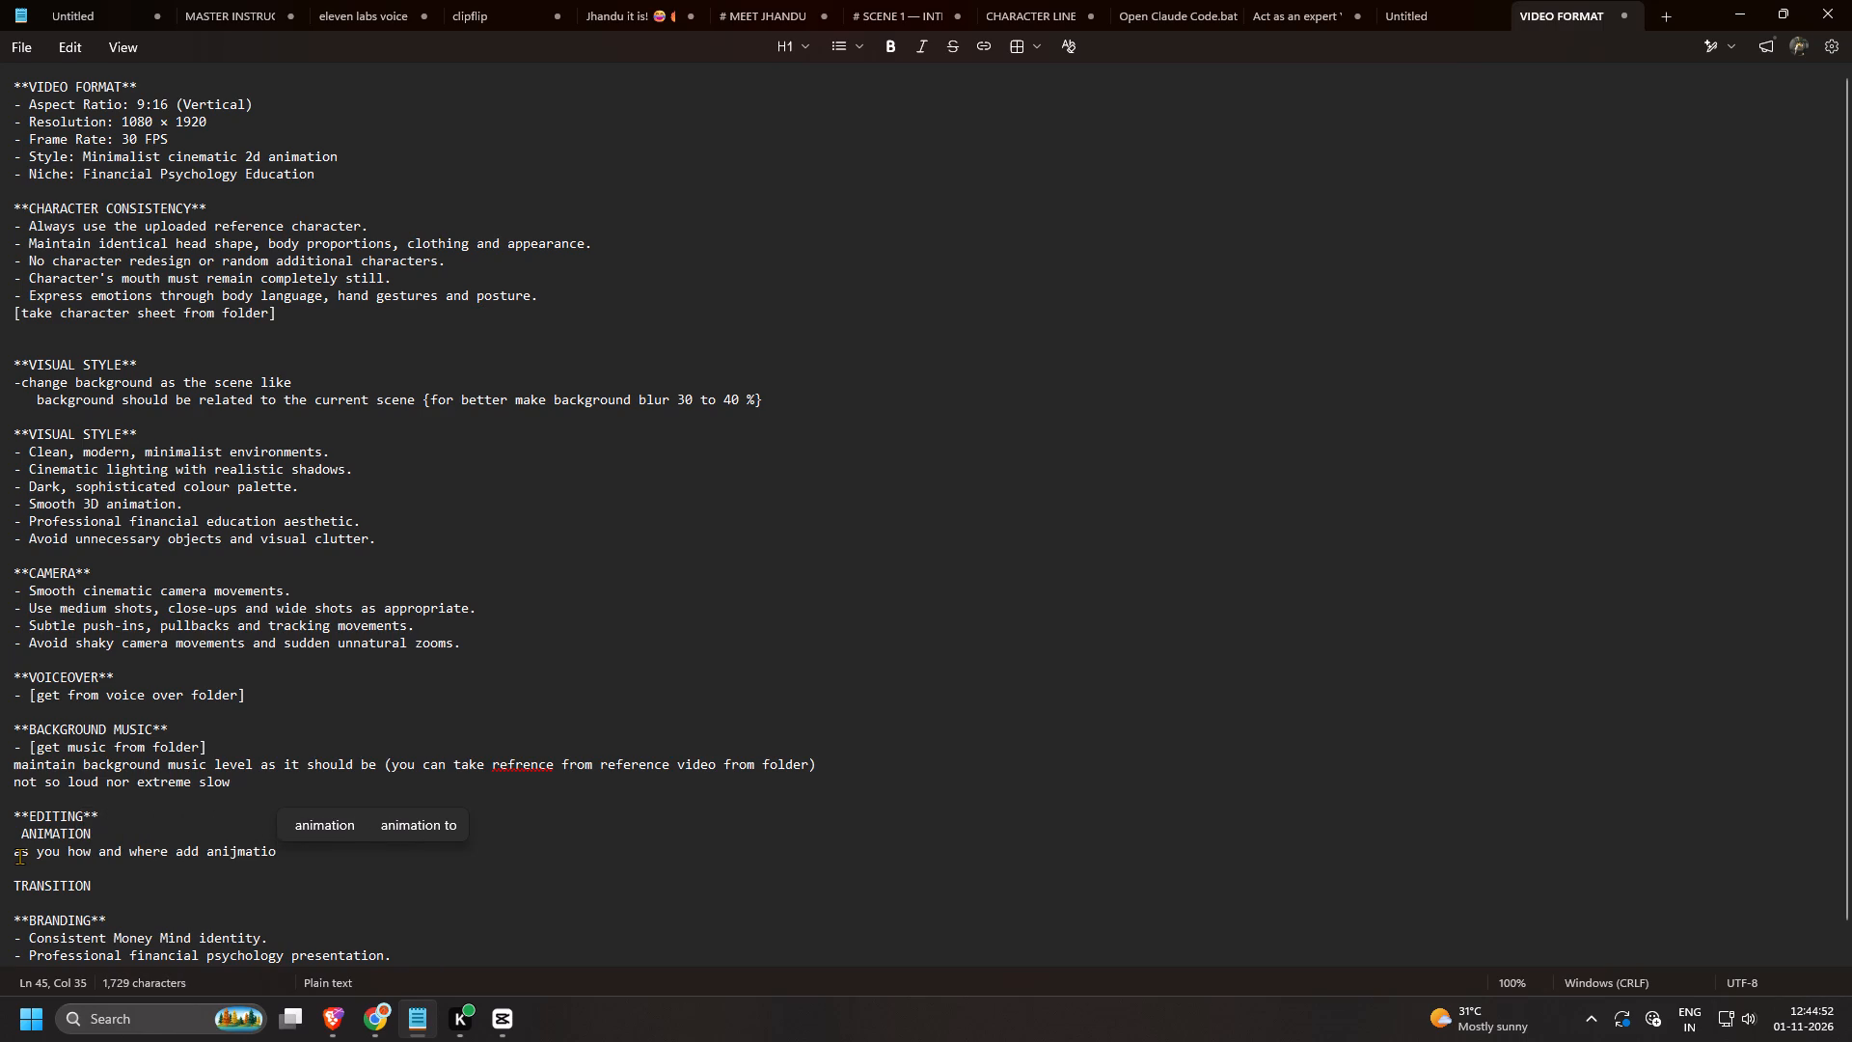
key(BackSpace)
key(BackSpace)
key(BackSpace)
key(BackSpace)
key(BackSpace)
key(BackSpace)
key(BackSpace)
text(imation)
key(space)
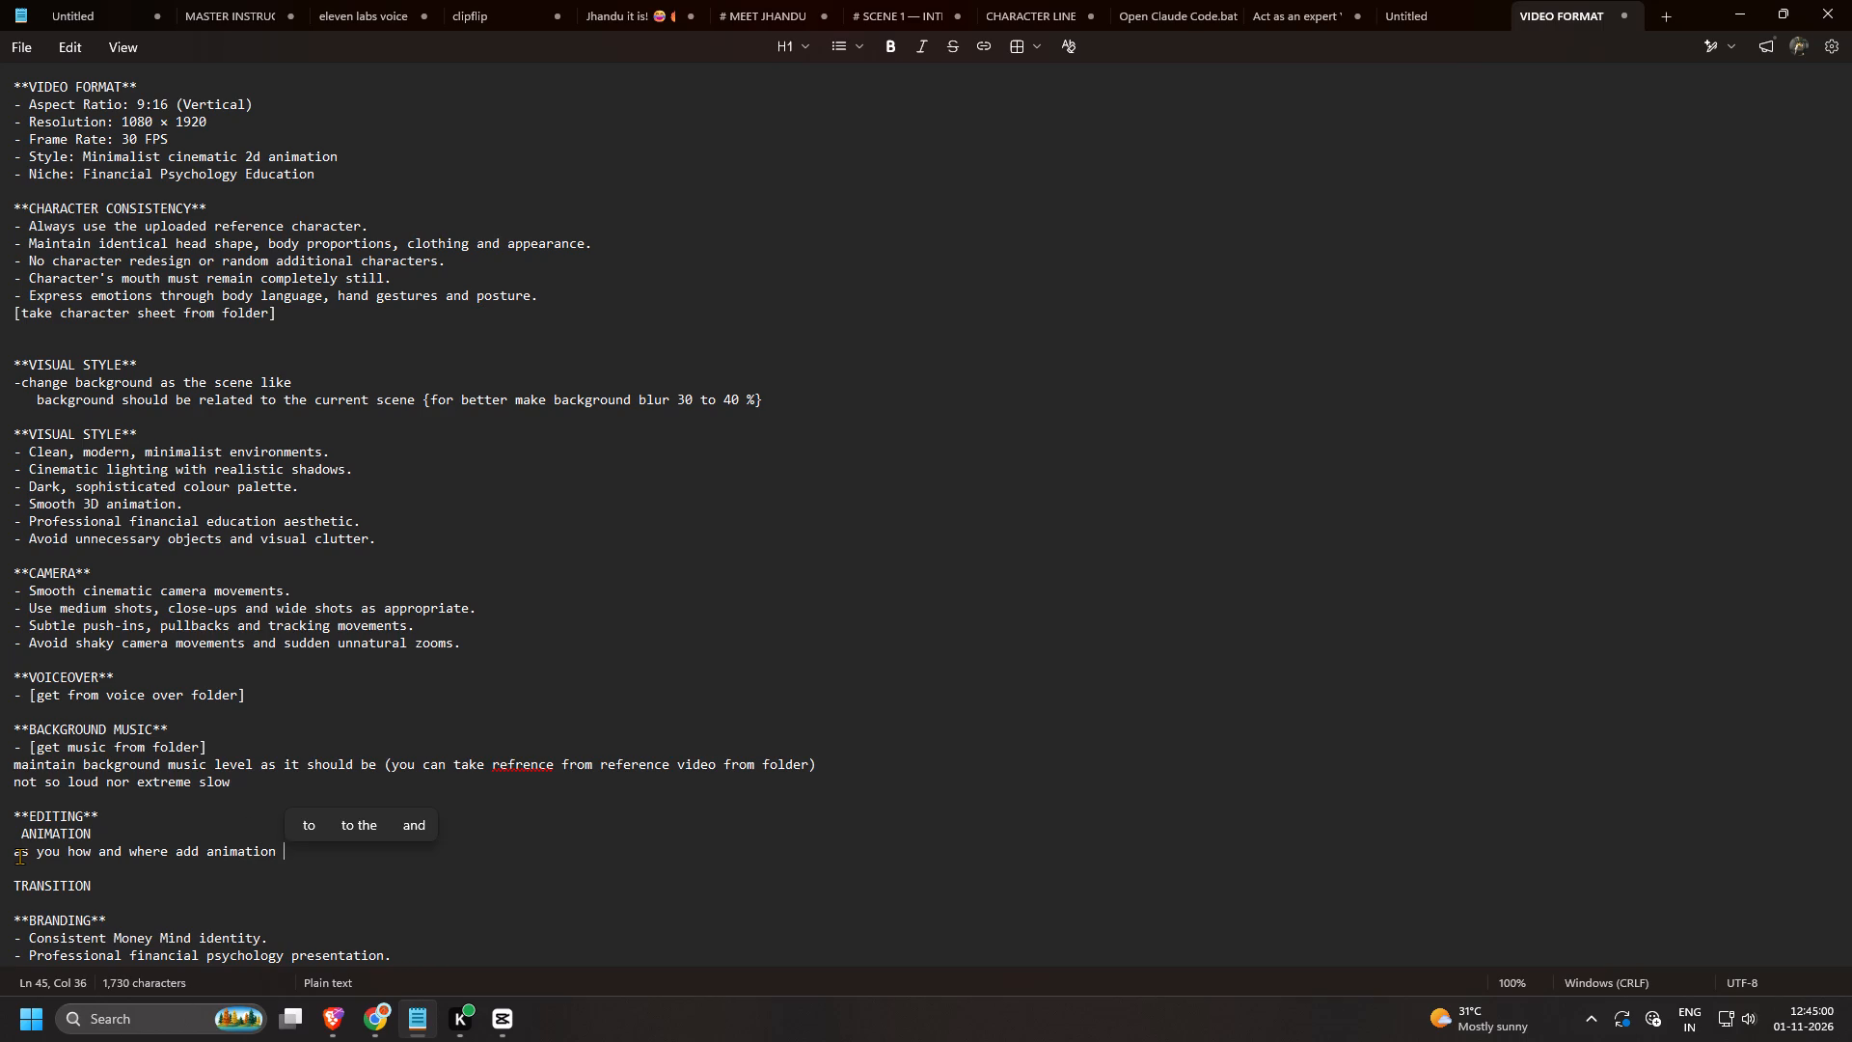
Complete the animation line with "for character and for scenes".
text(for character and for)
key(space)
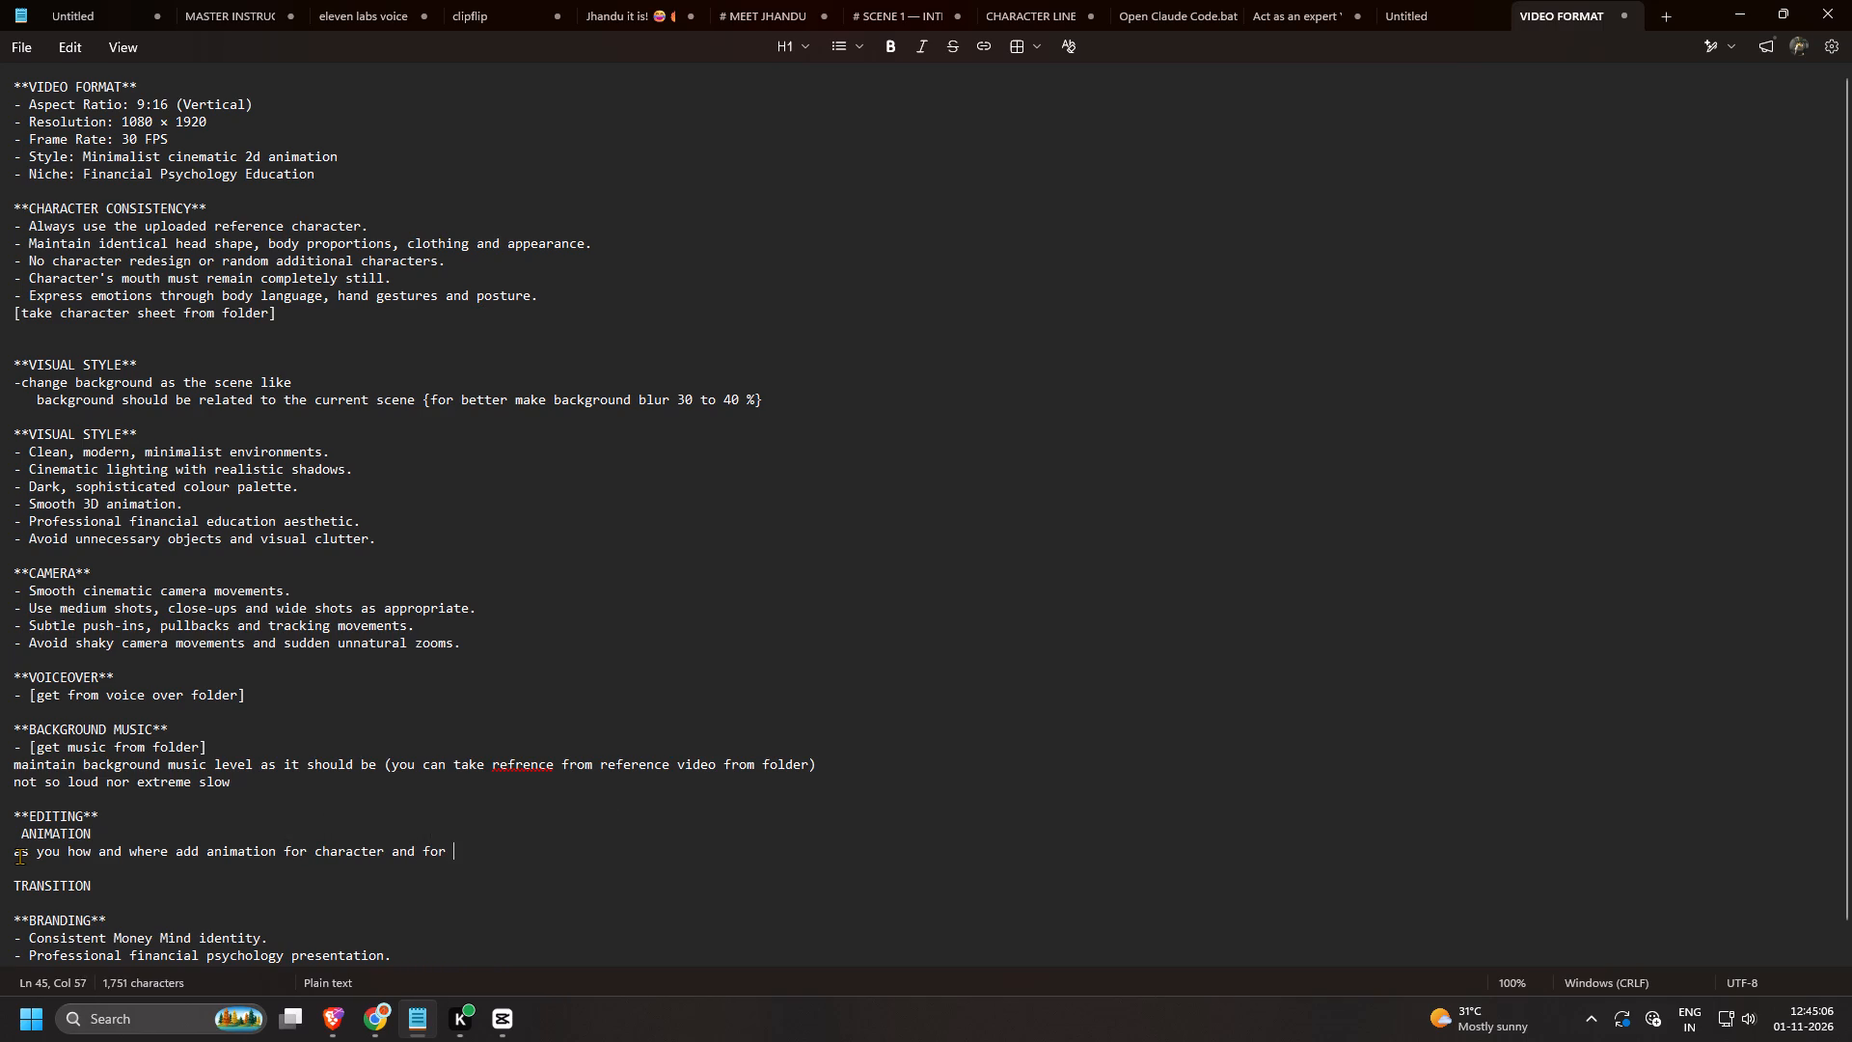
text(all)
key(space)
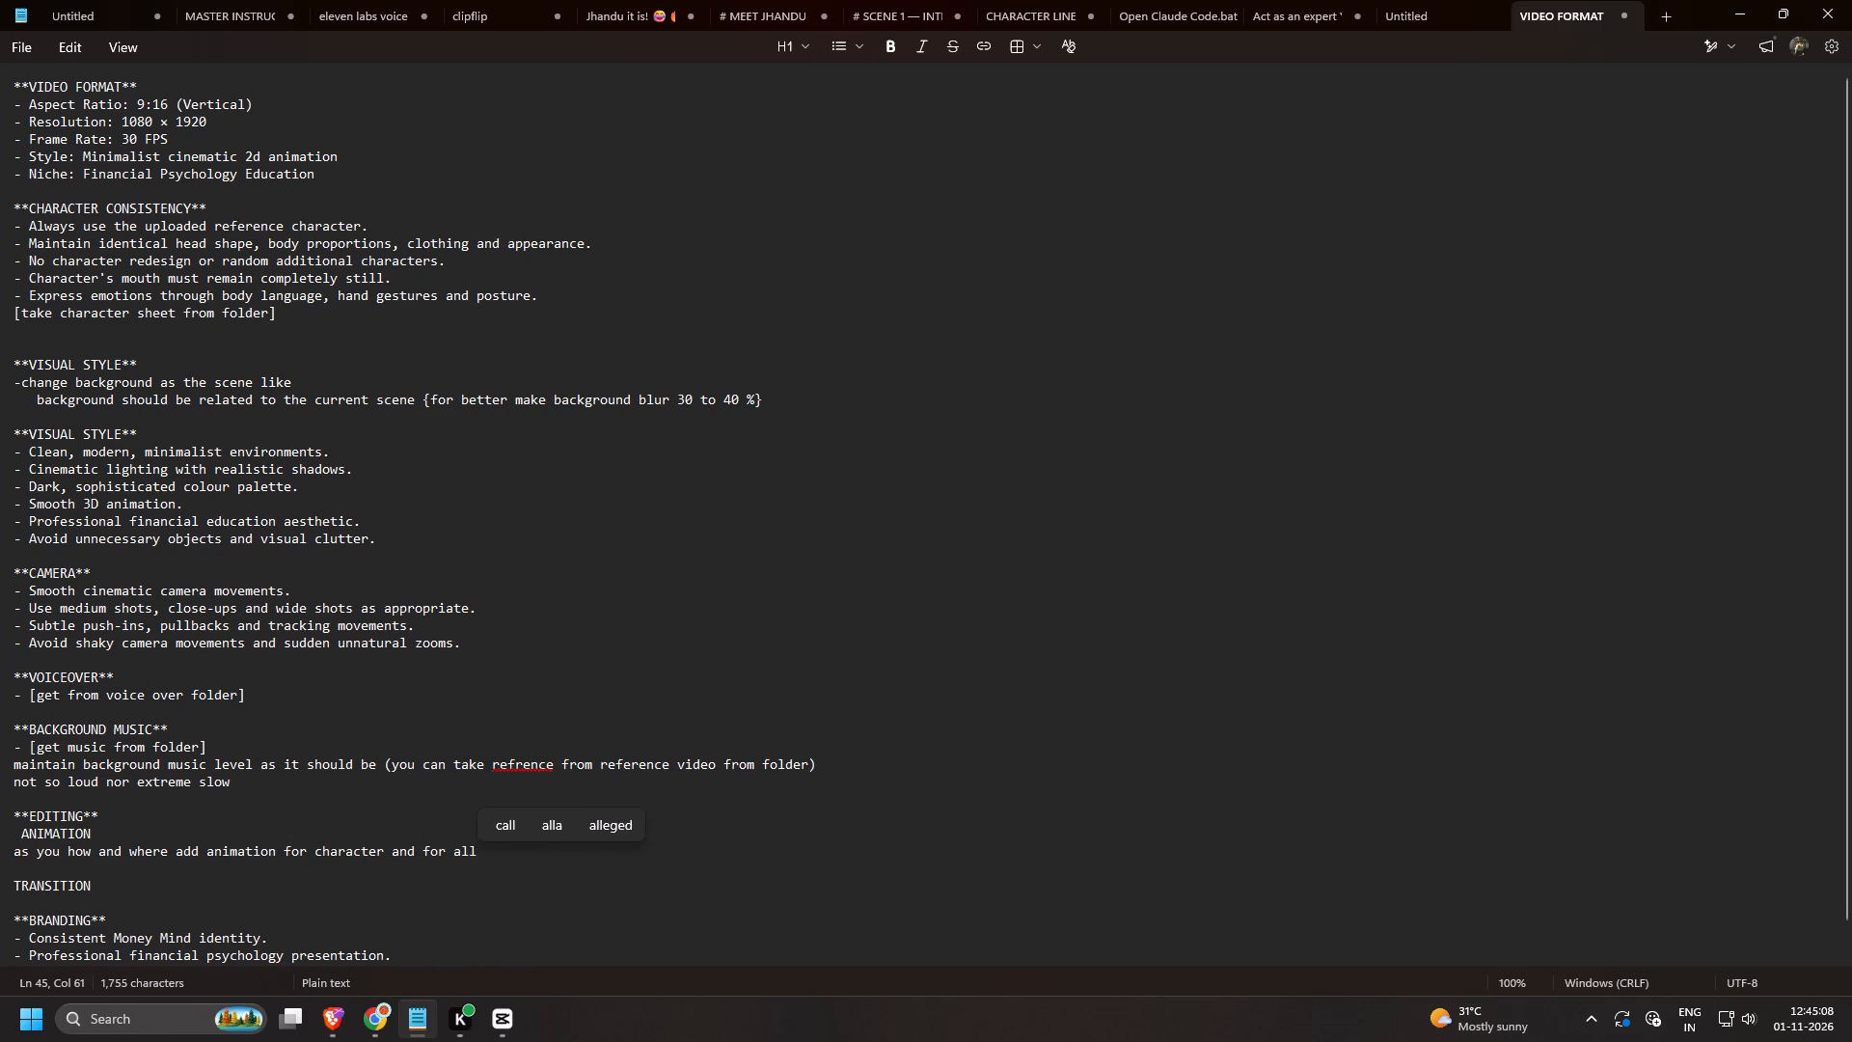
key(BackSpace)
key(BackSpace)
key(BackSpace)
key(BackSpace)
text(scenes)
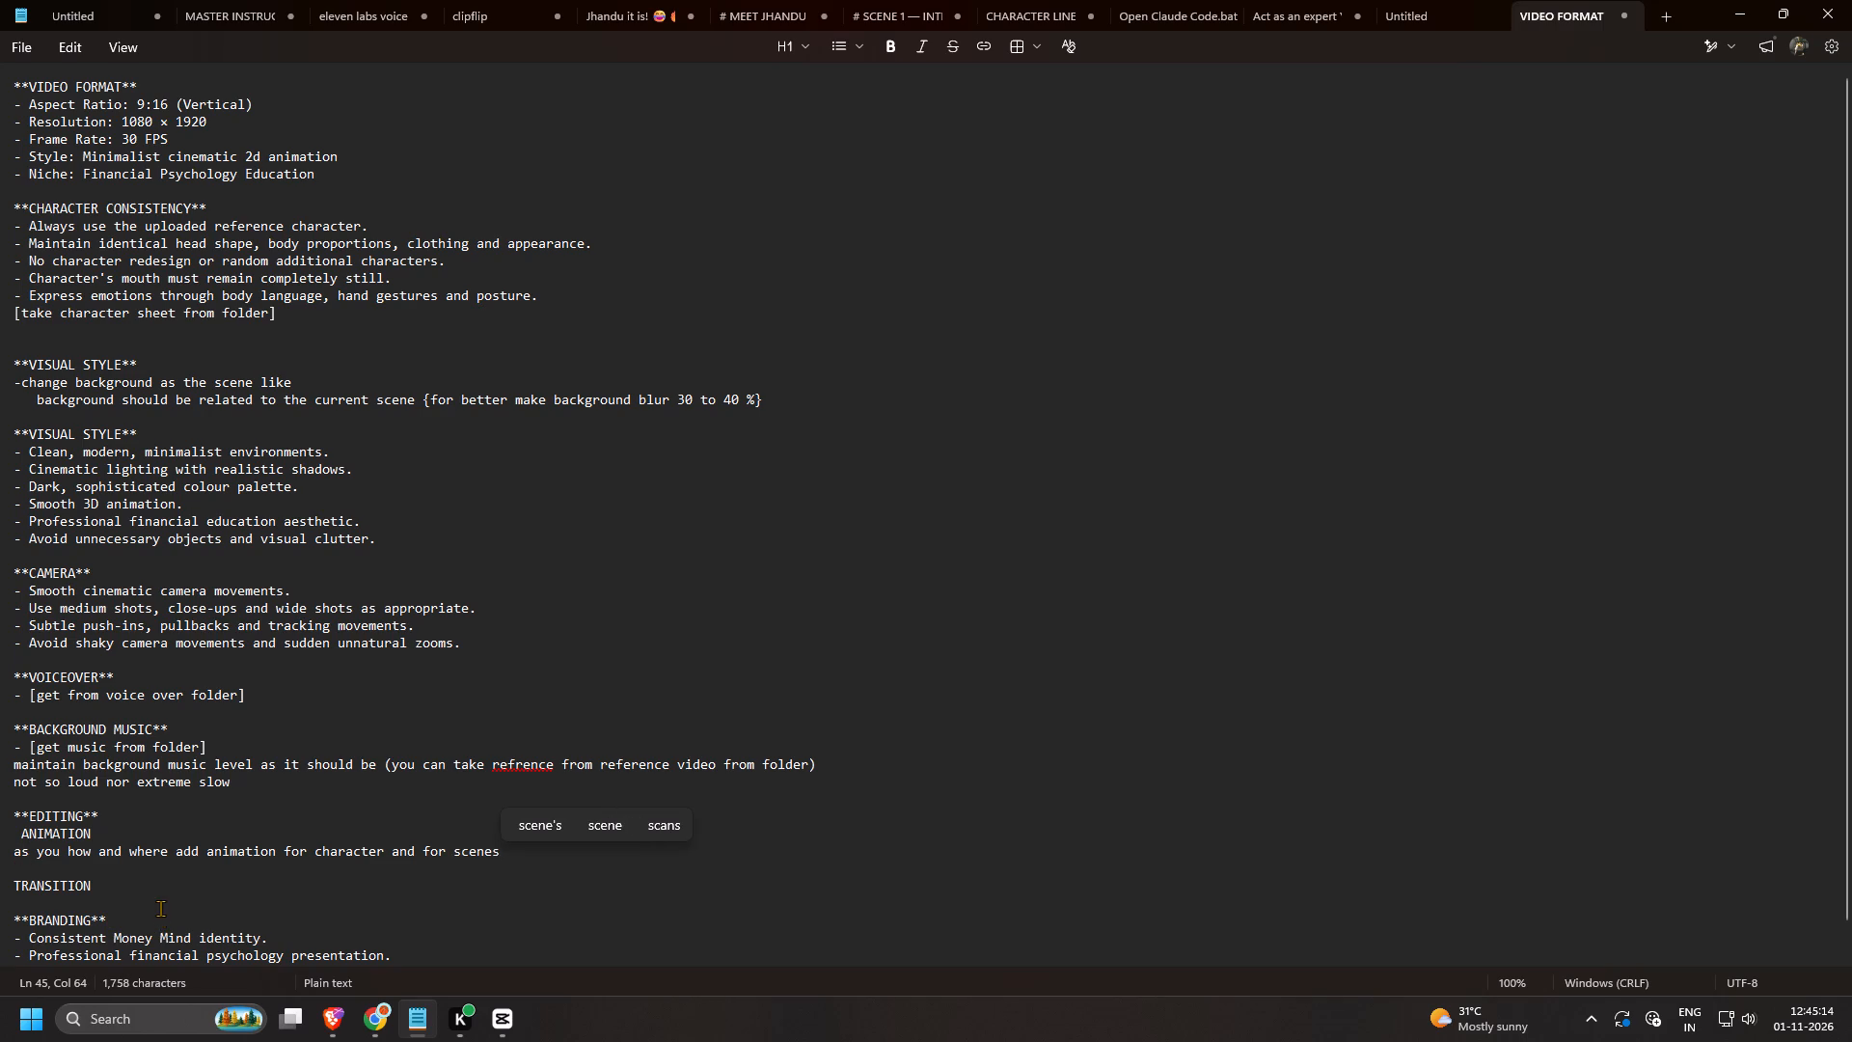
Open blank lines below the TRANSITION subheading and begin its rule, one blank line down, with "add amooth".
scroll(162, 905, down, 1)
click(83, 864)
key(Return)
key(Return)
key(Return)
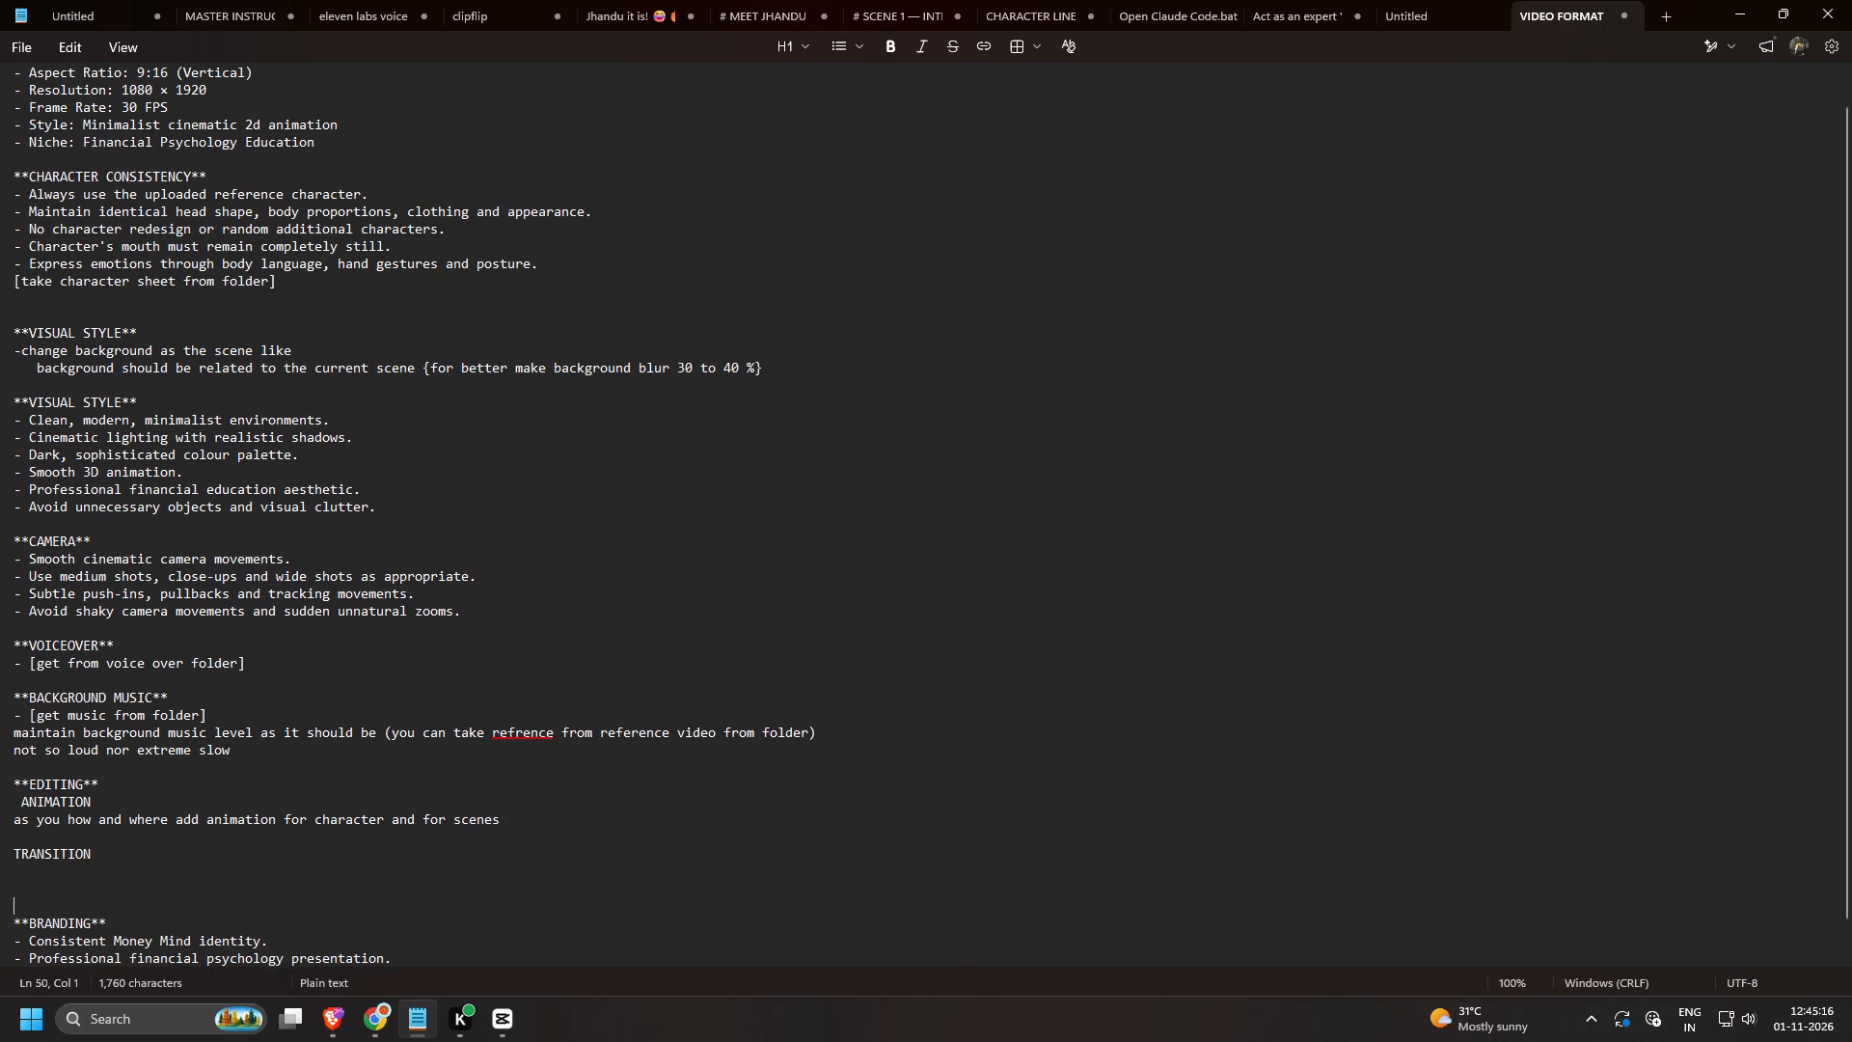
key(Up)
key(Up)
key(Up)
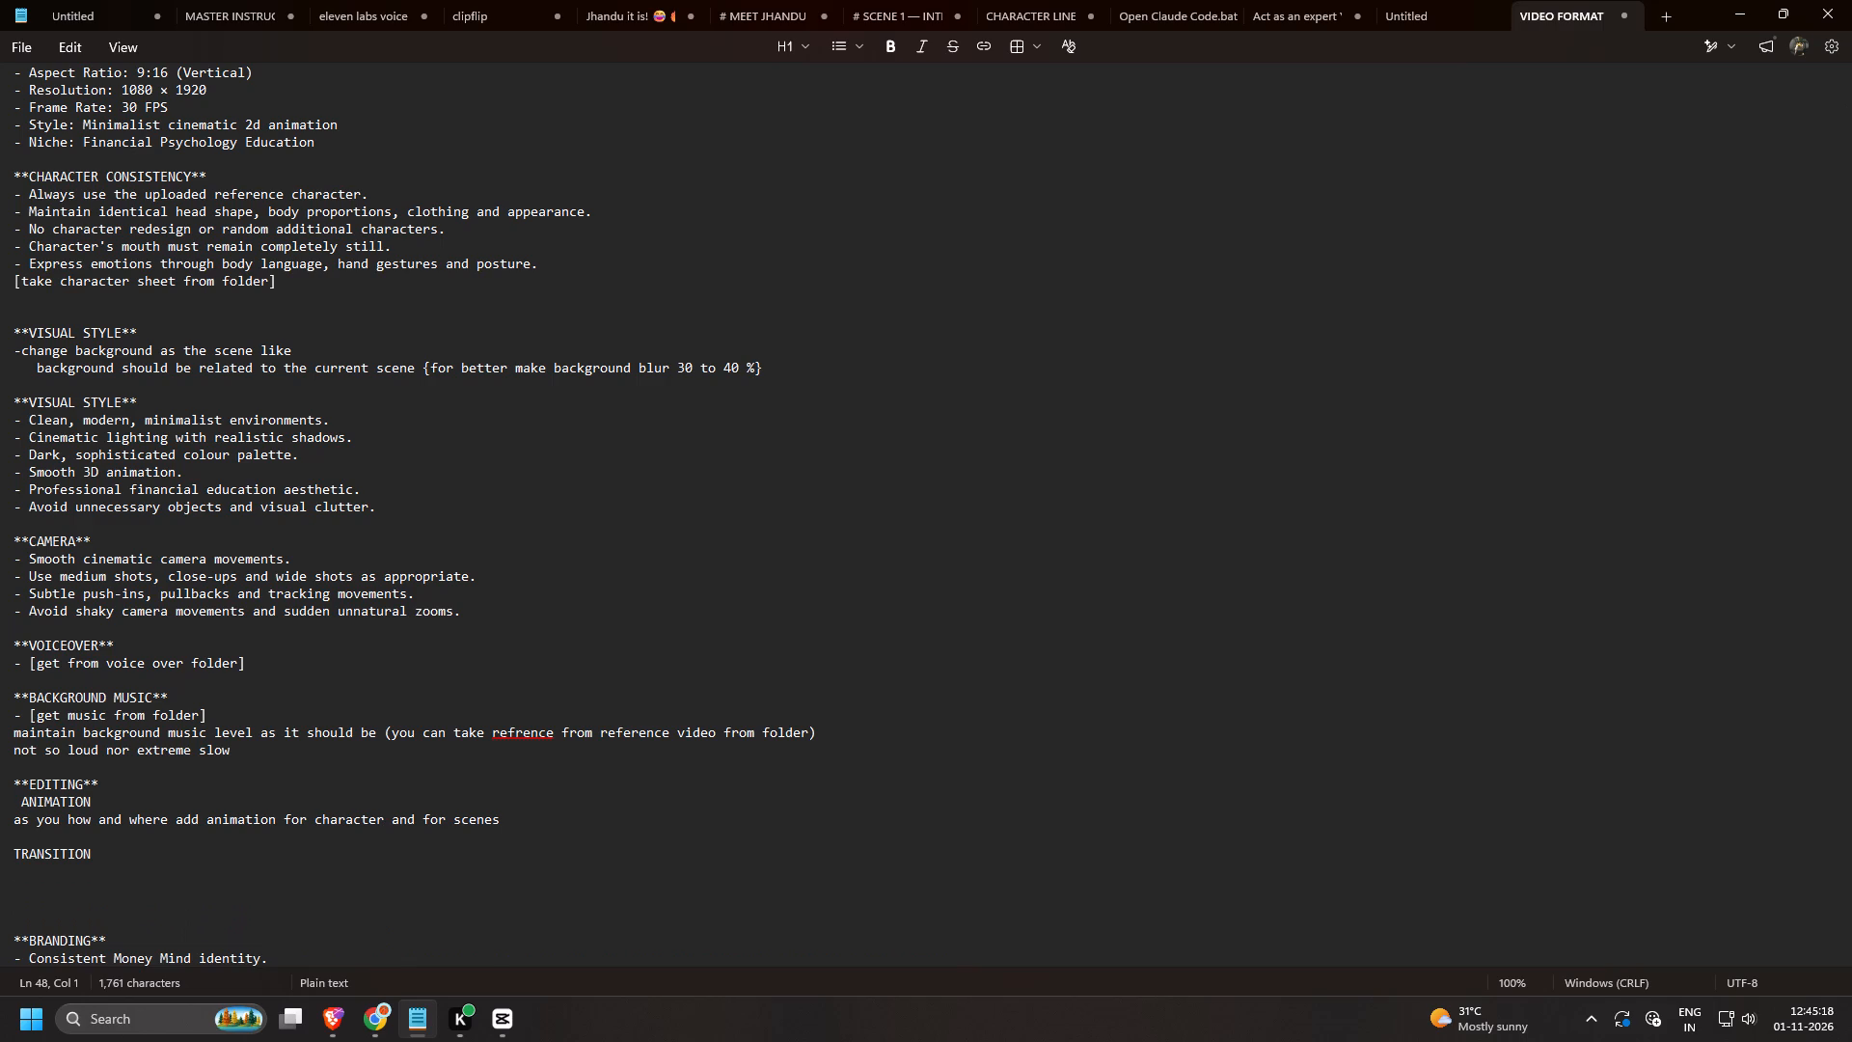
key(Down)
text(add amooth)
key(space)
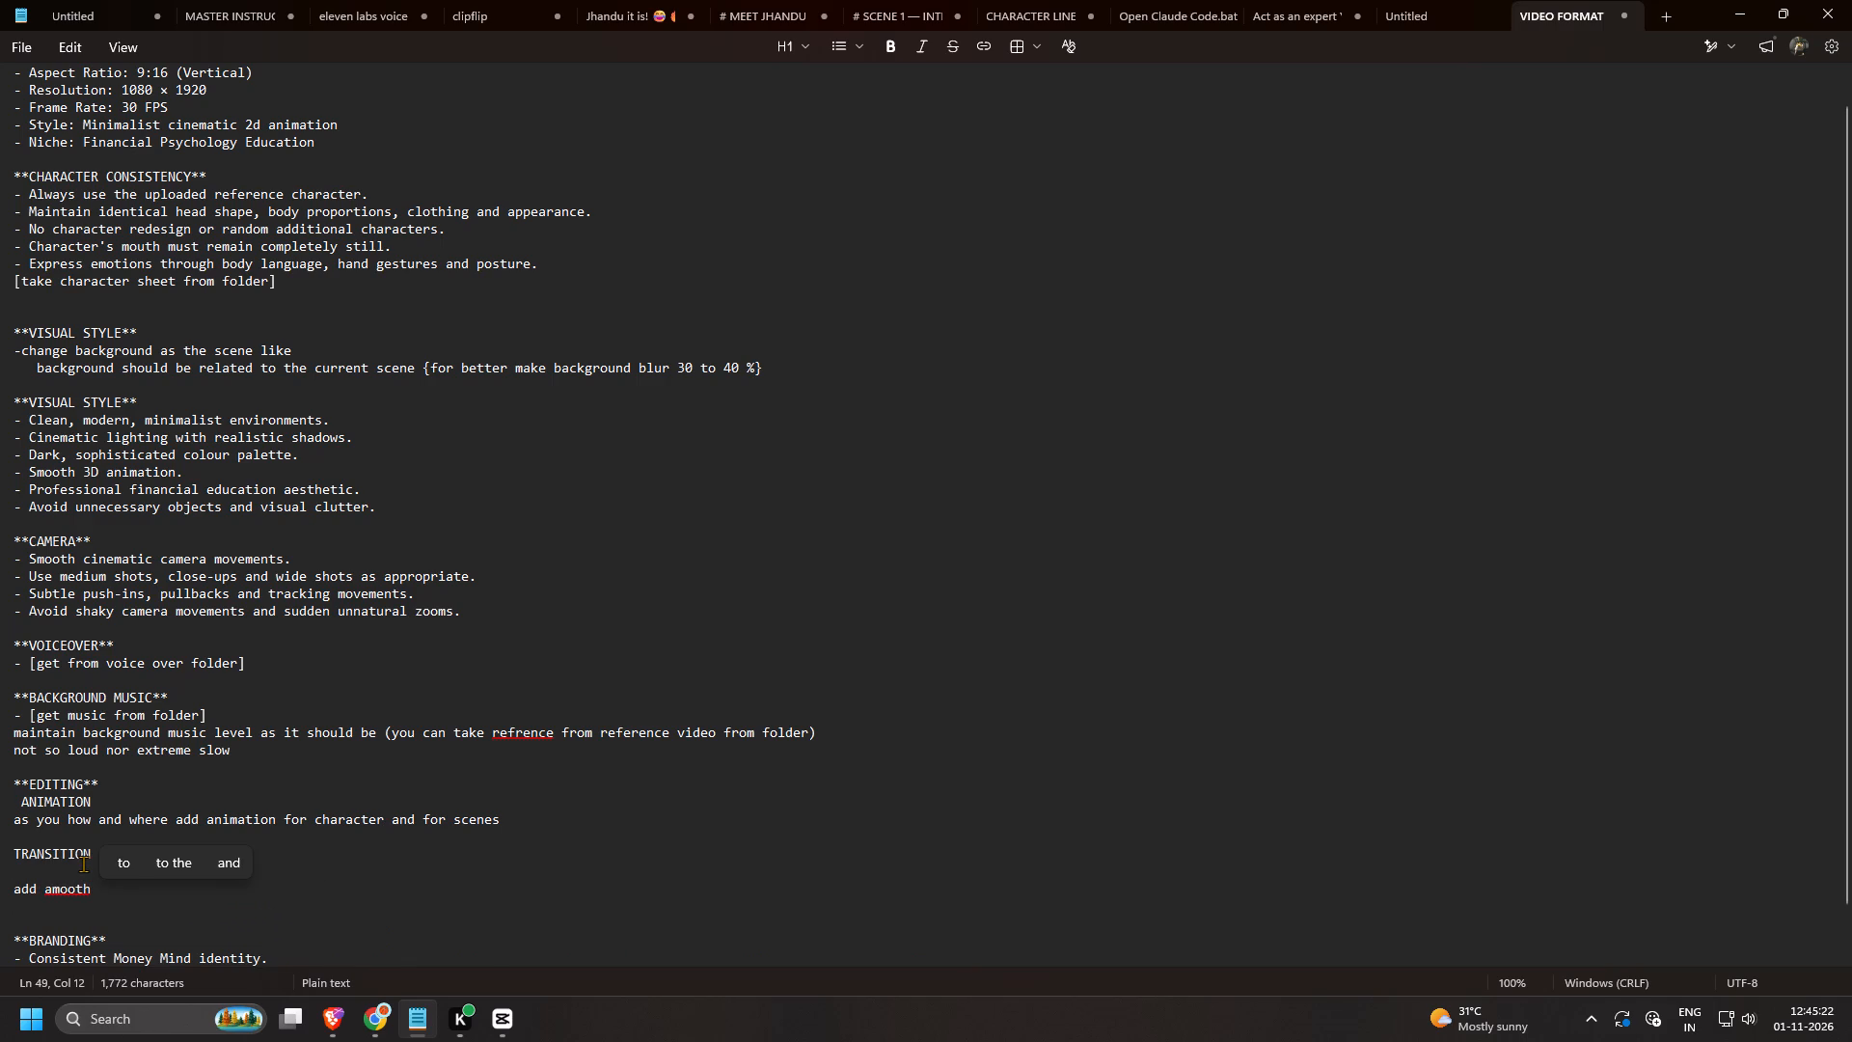
Correct the misspelled word "amooth" in the transition rule to "smooth".
key(Left)
key(Left)
key(Left)
key(Left)
key(Left)
key(Left)
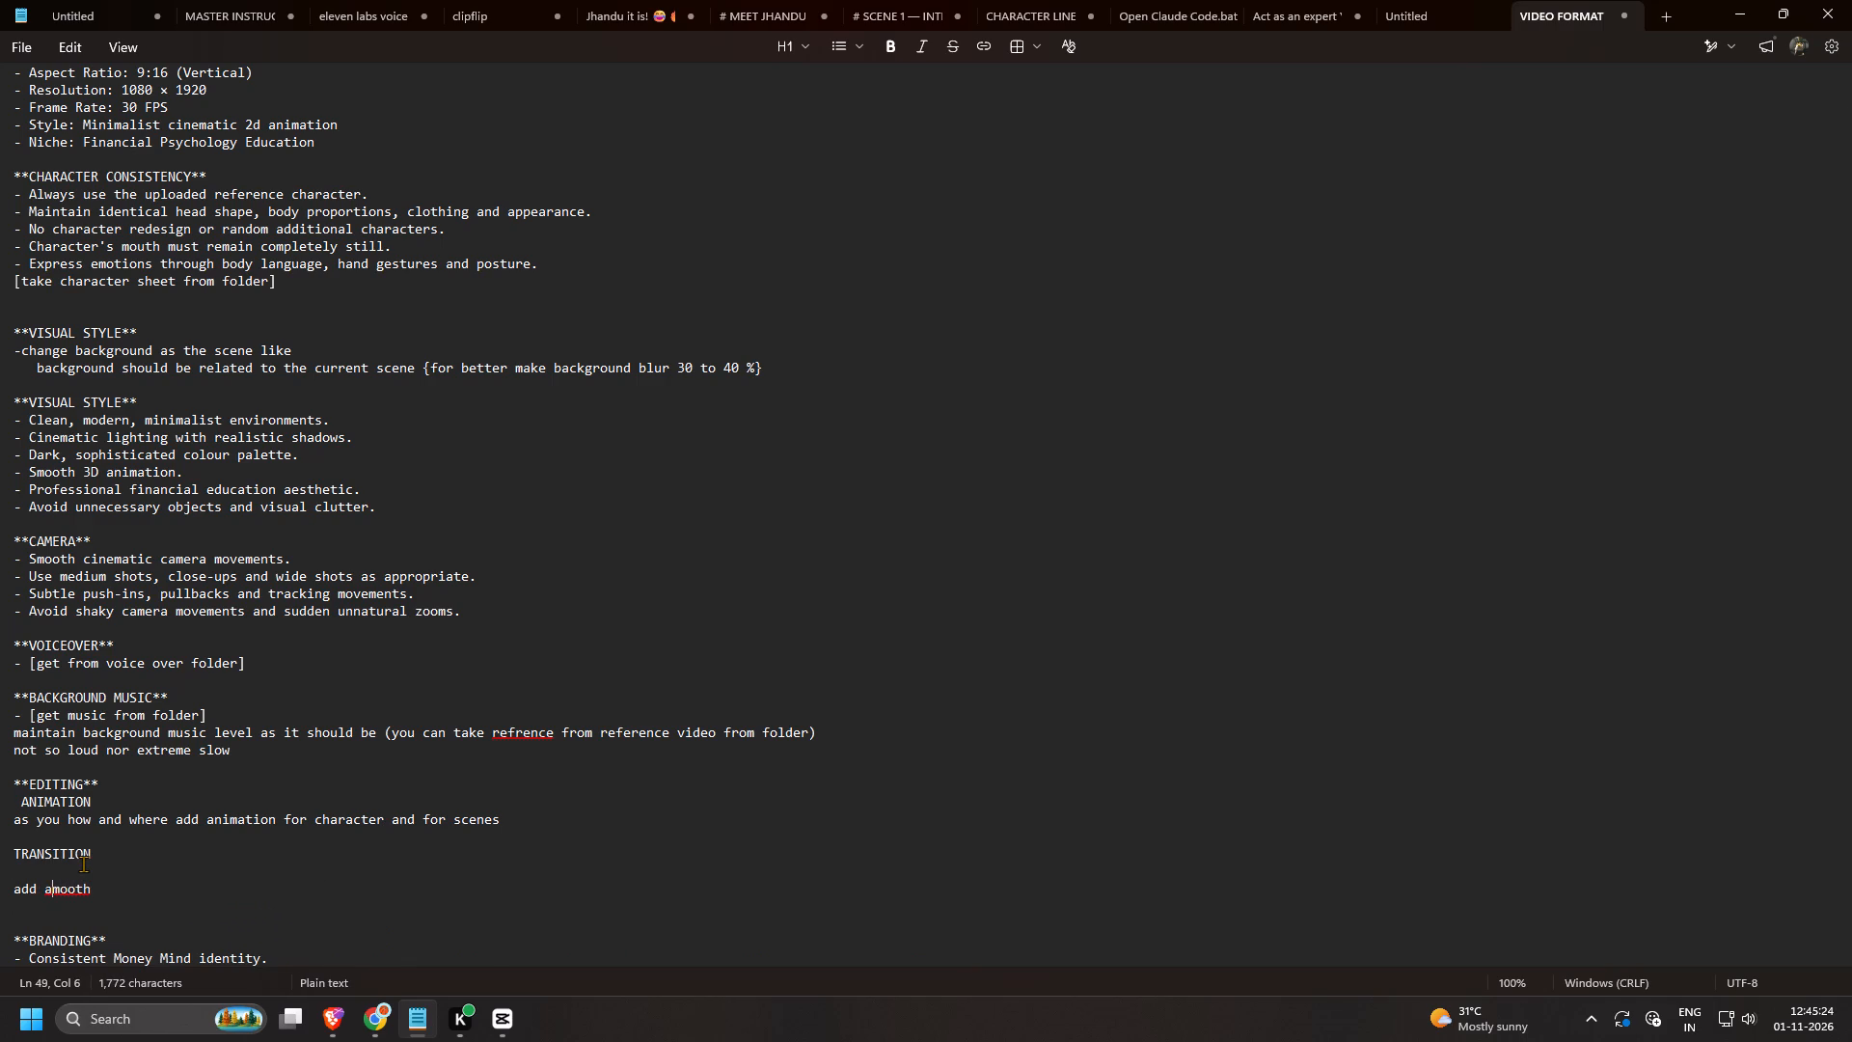
key(BackSpace)
key(s)
key(End)
key(Left)
key(Left)
key(Left)
key(Left)
key(Left)
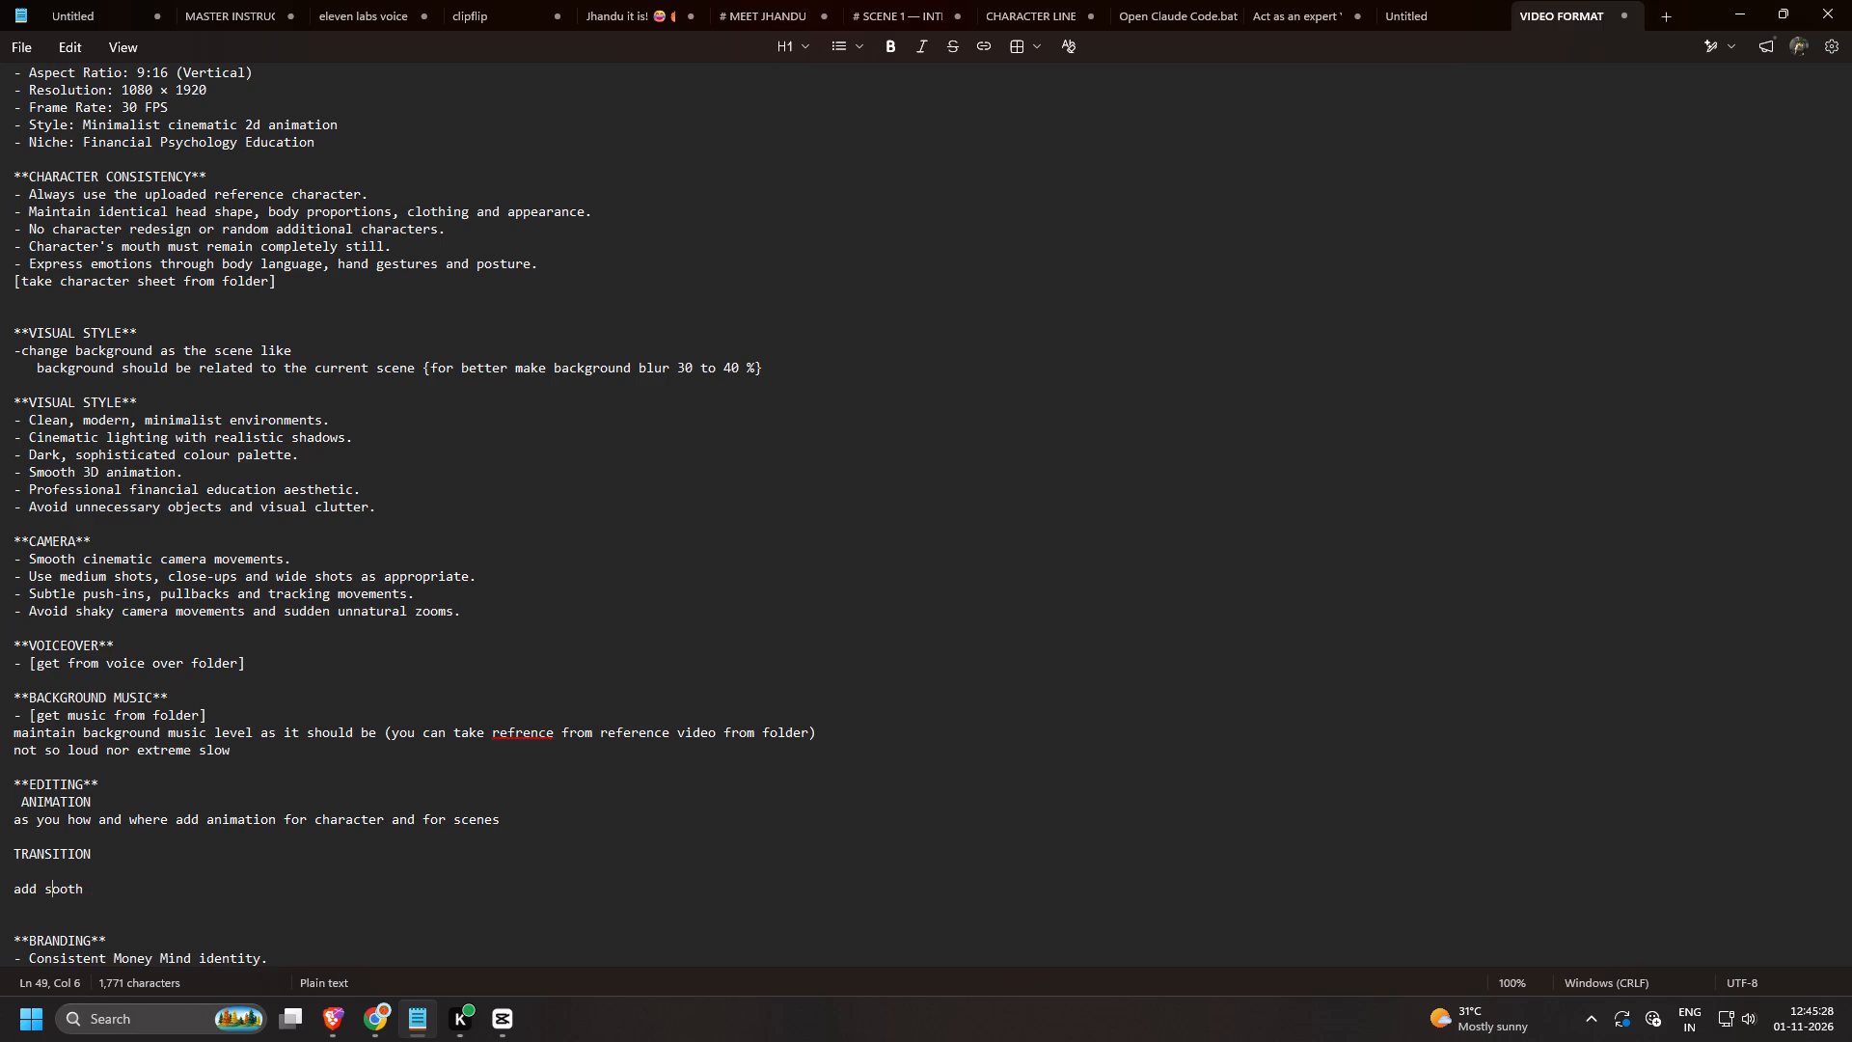
key(m)
key(End)
key(BackSpace)
key(BackSpace)
key(BackSpace)
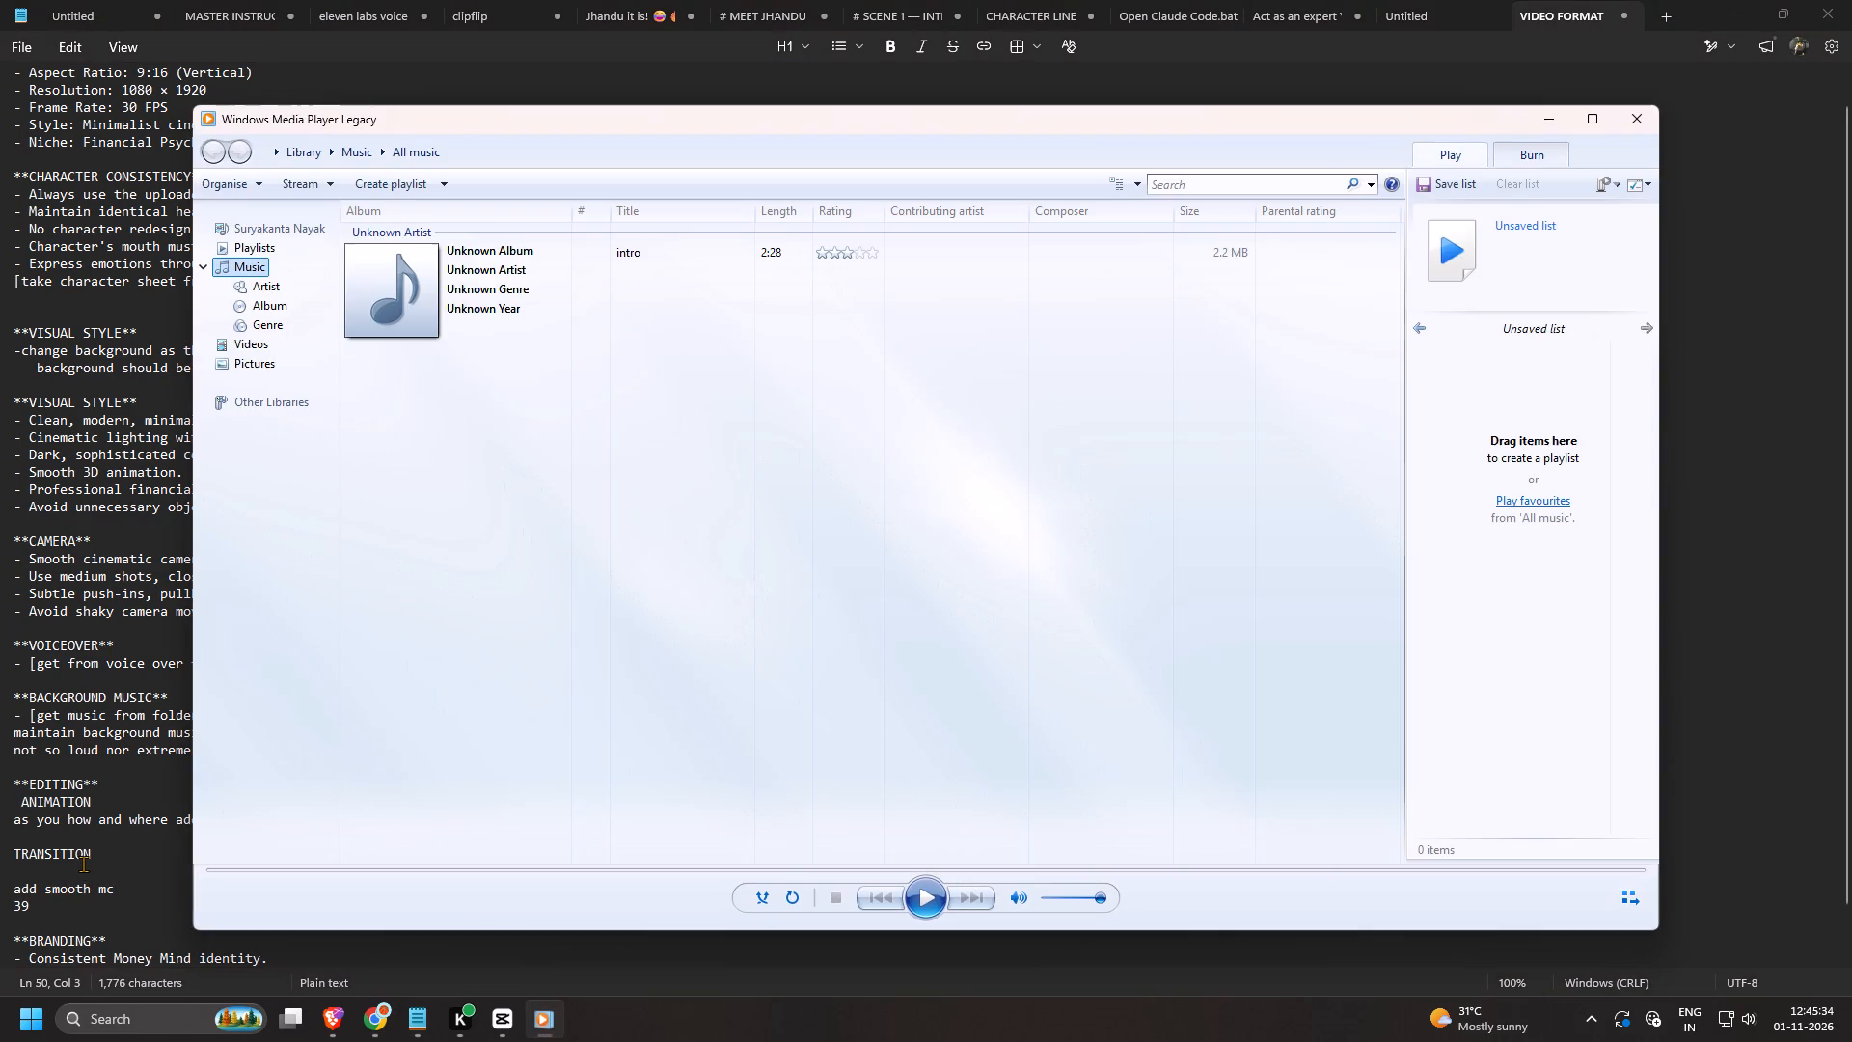
Close the media player window and delete the stray "mc" and "39" after "add smooth" in the note.
click(1620, 120)
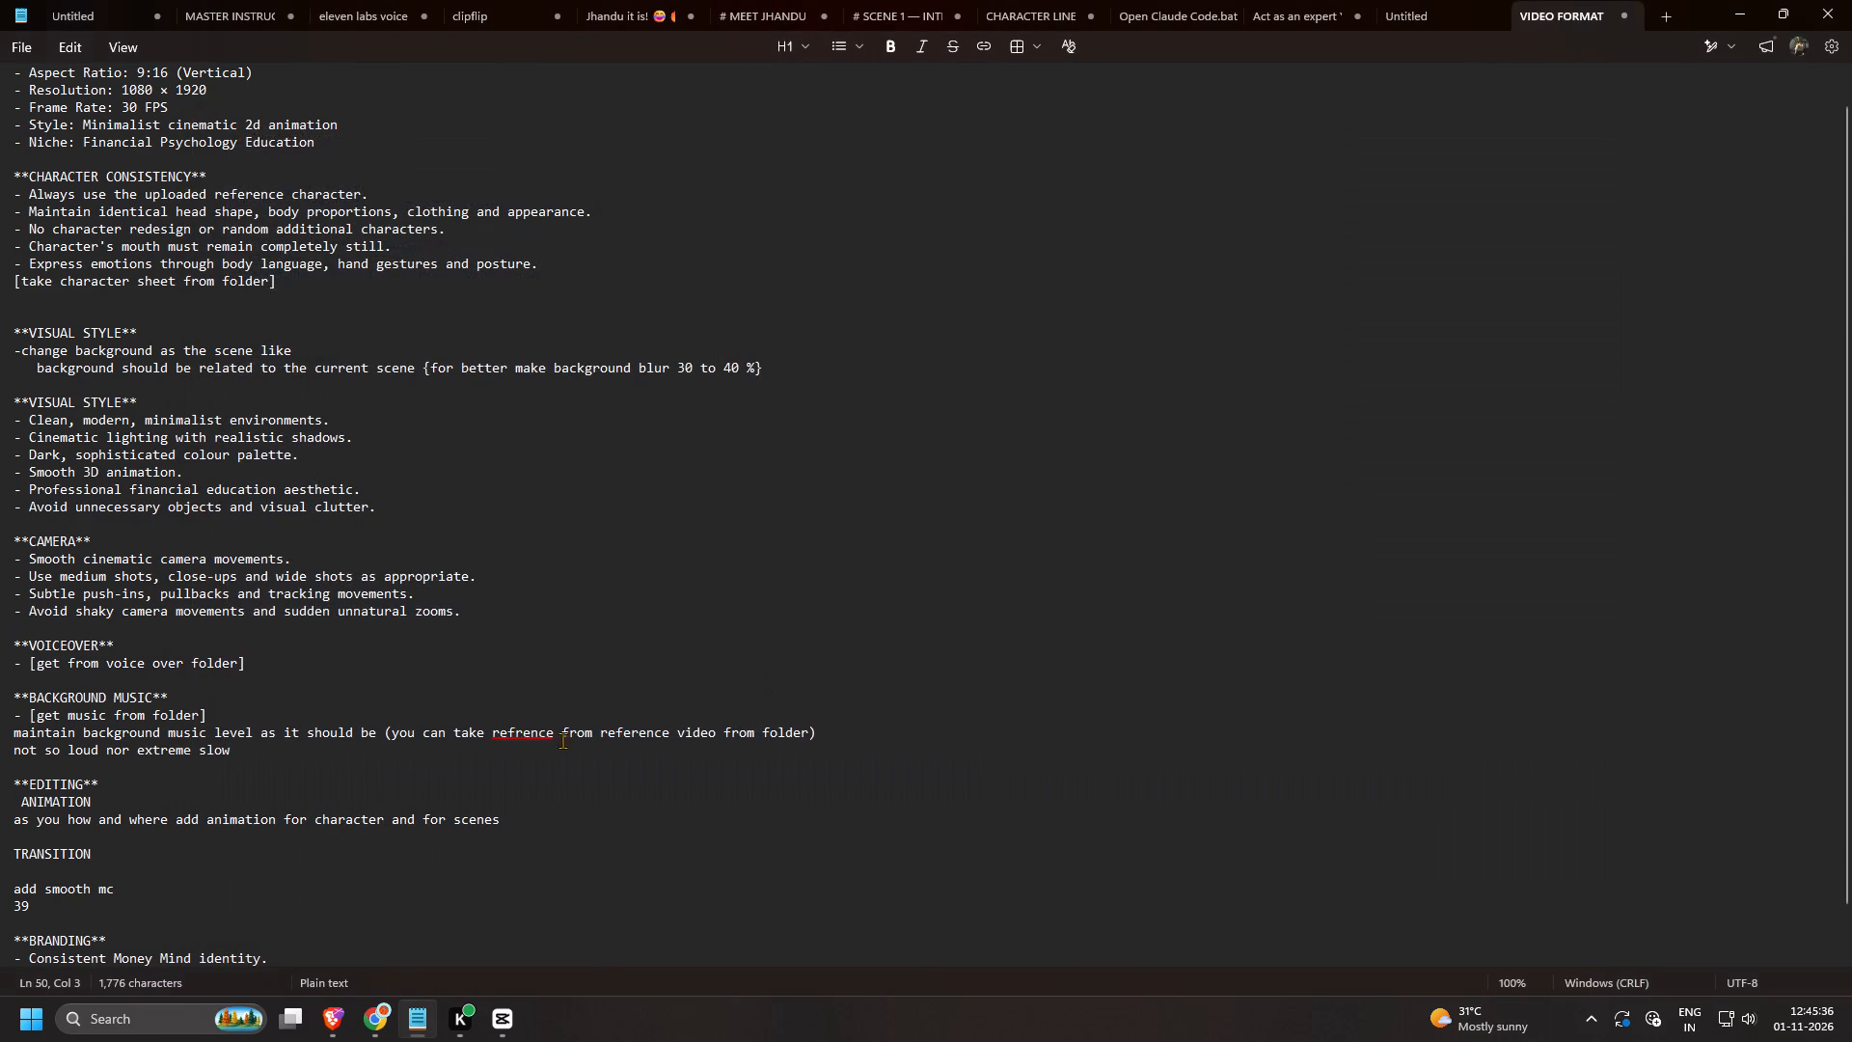
click(139, 892)
key(Down)
key(BackSpace)
key(BackSpace)
key(BackSpace)
key(BackSpace)
key(BackSpace)
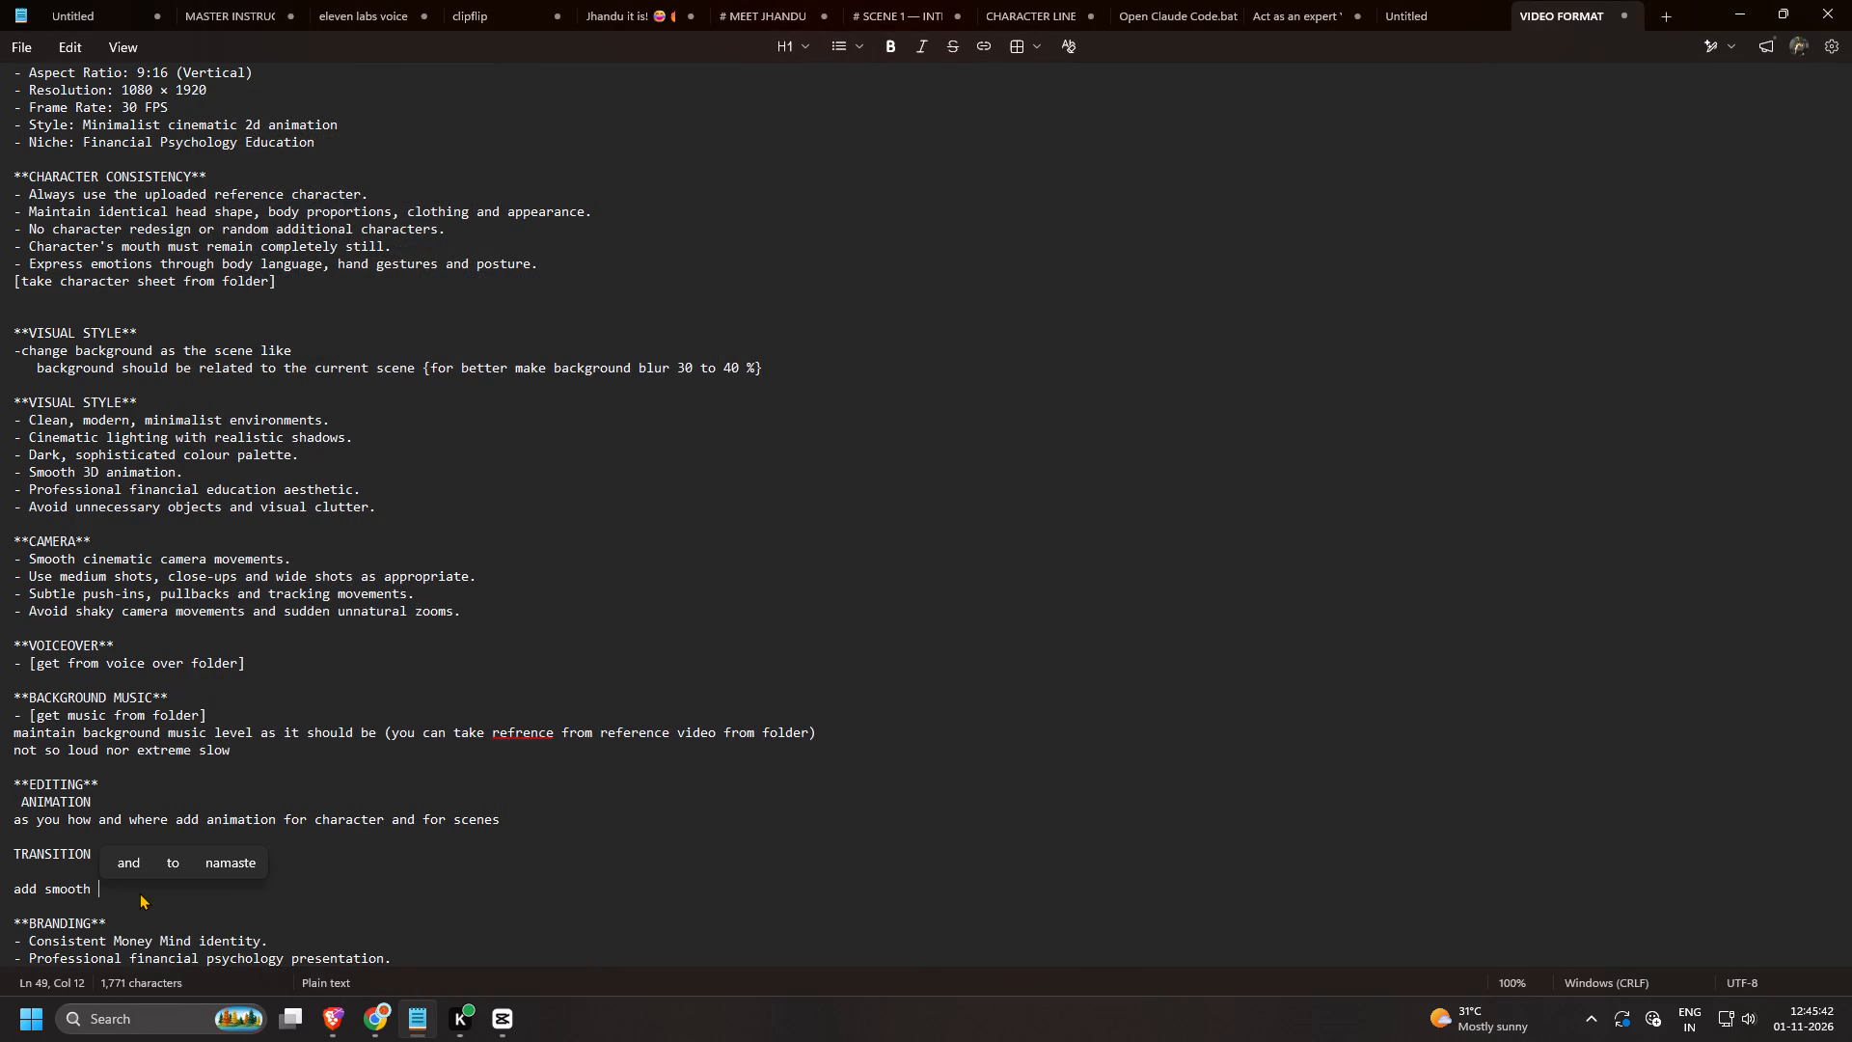
Complete the transition rule with ",simple,professional transition for better fell" and start a new line after it.
text(,simple)
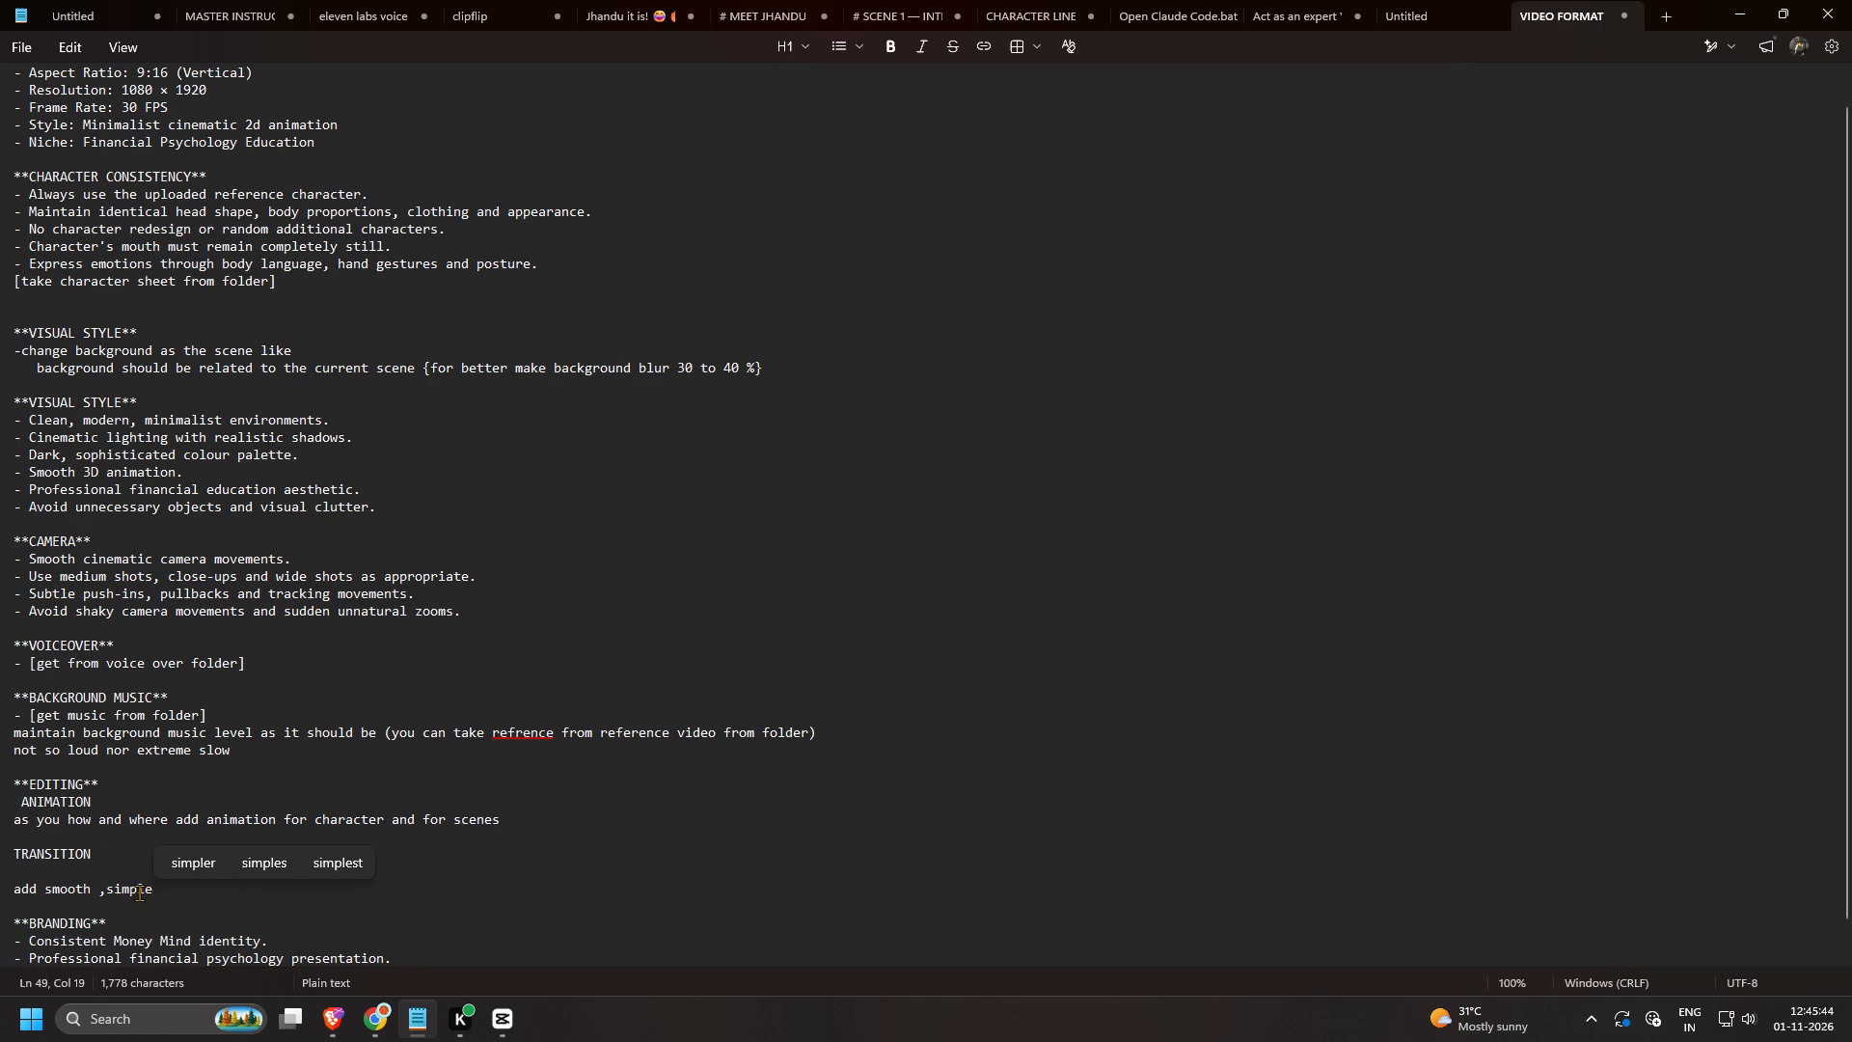
key(comma)
text(profes)
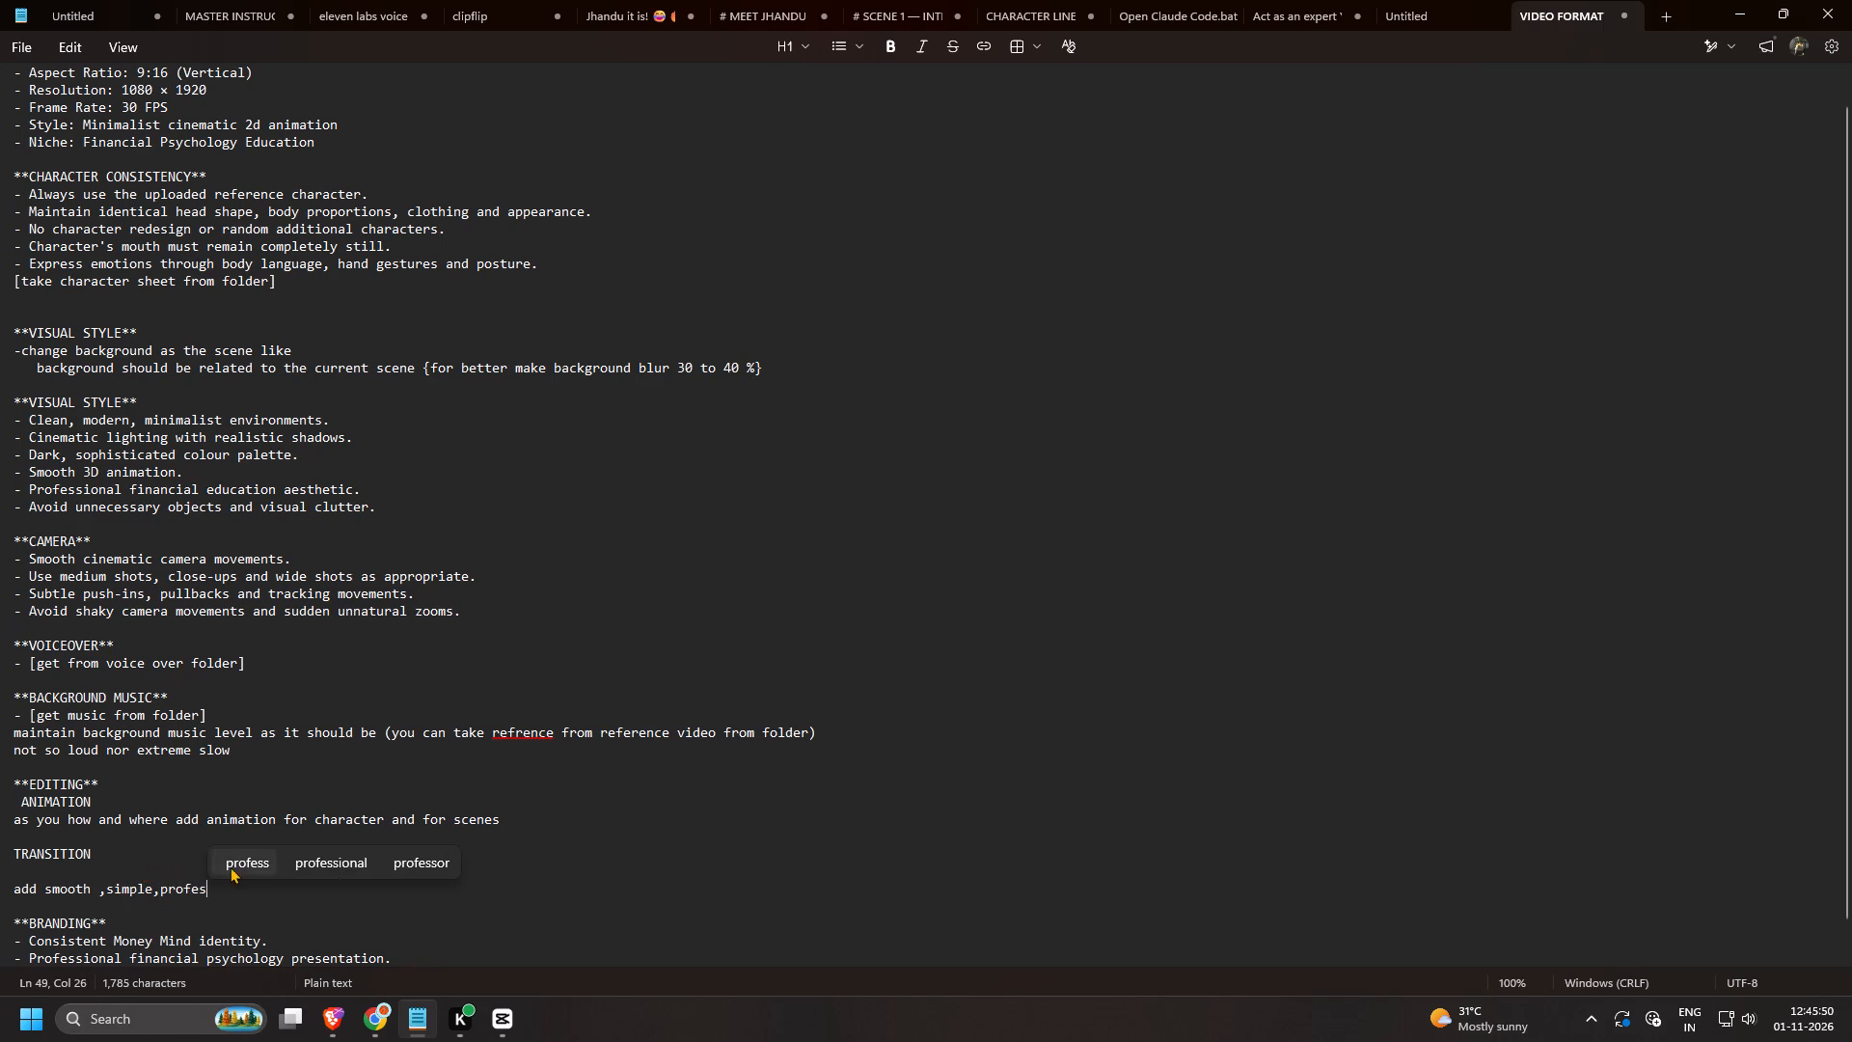
click(360, 866)
text(tra)
text(nsition for better fell)
key(shift+Return)
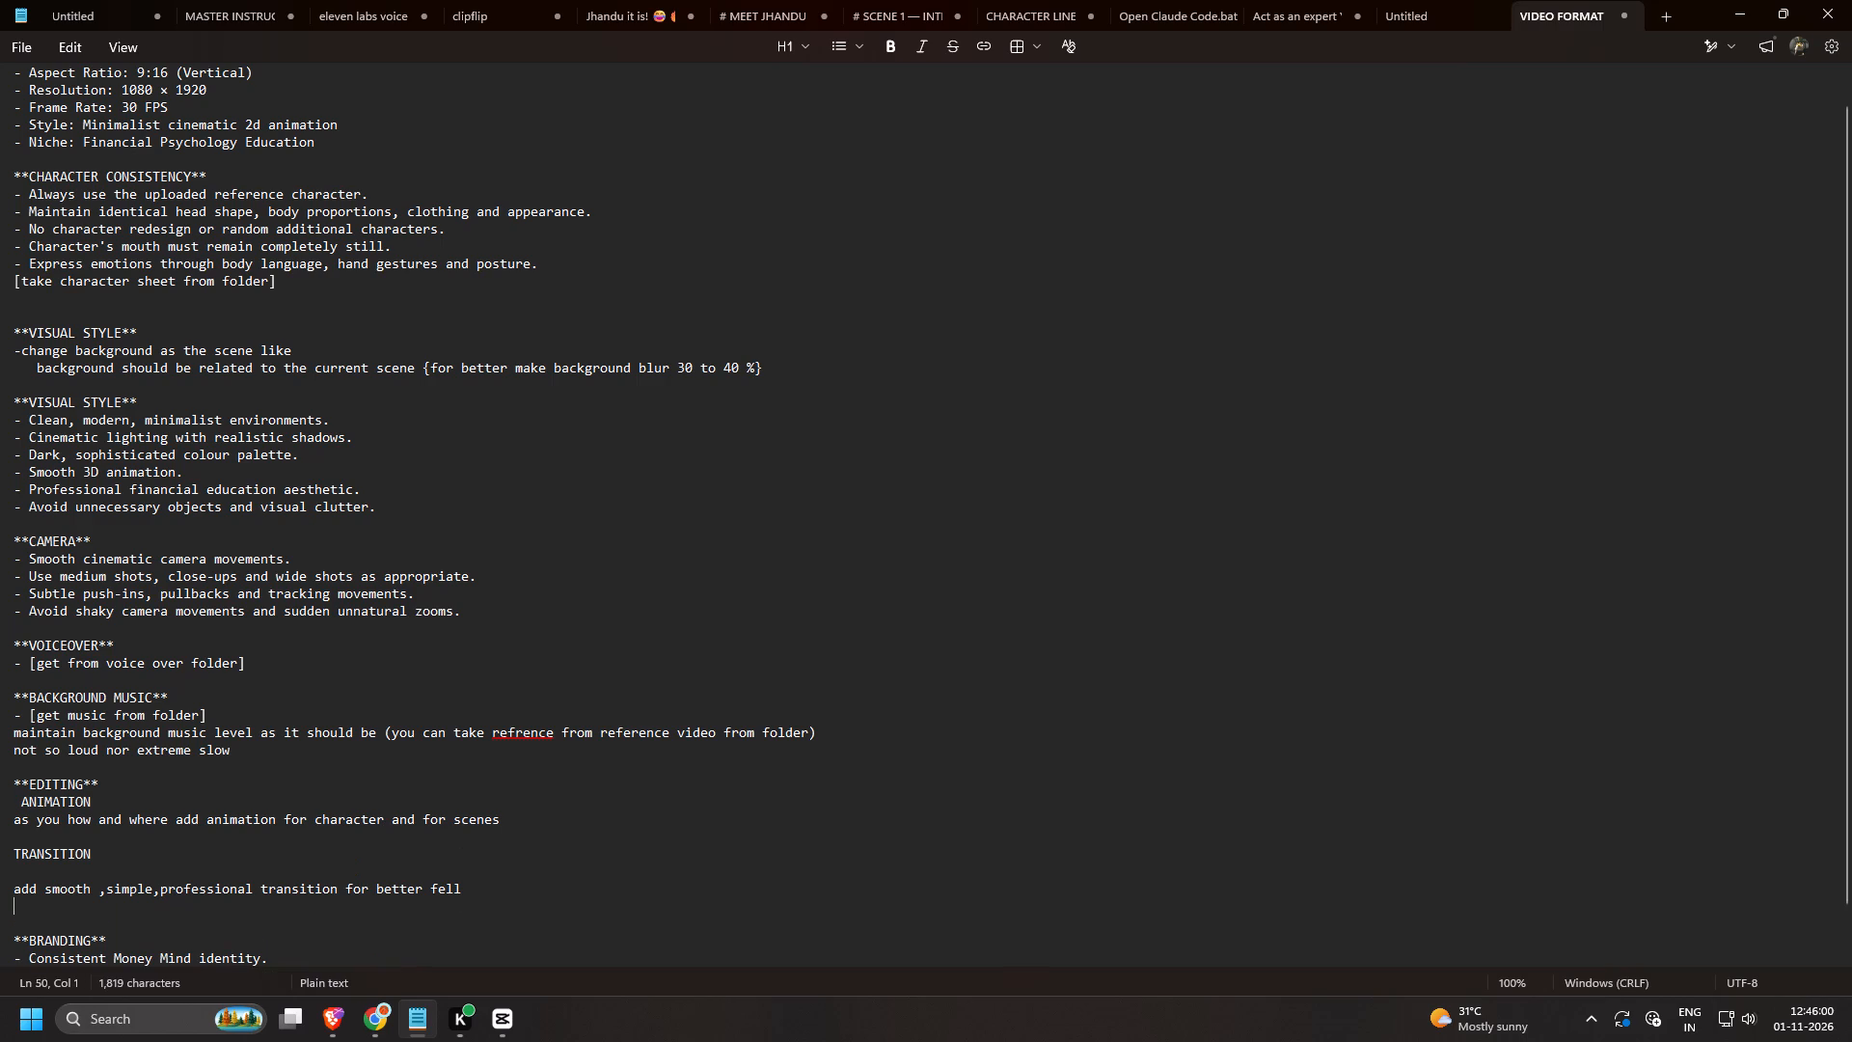
Remove the blank line between the TRANSITION subheading and its rule.
key(Up)
key(BackSpace)
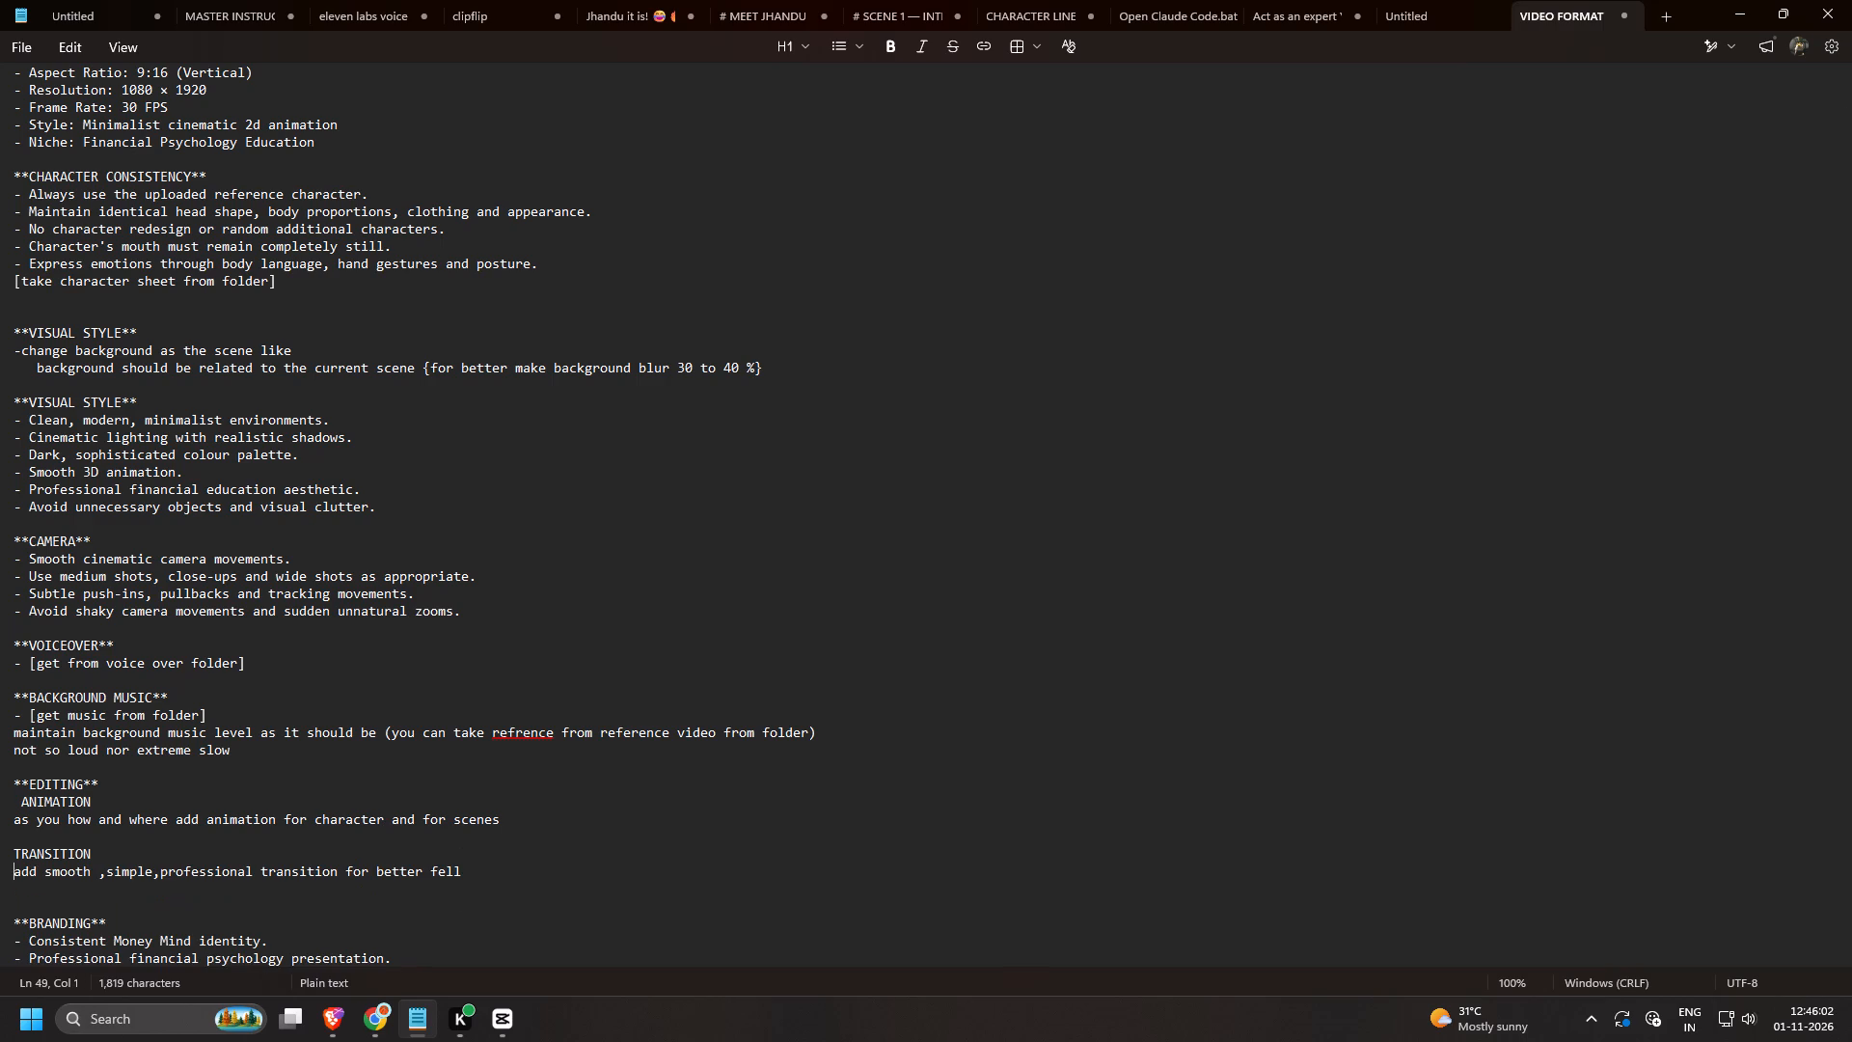
Add a "MOTION GRAPHICS" subheading below the transition rule, separated by one blank line.
key(End)
key(Return)
key(Return)
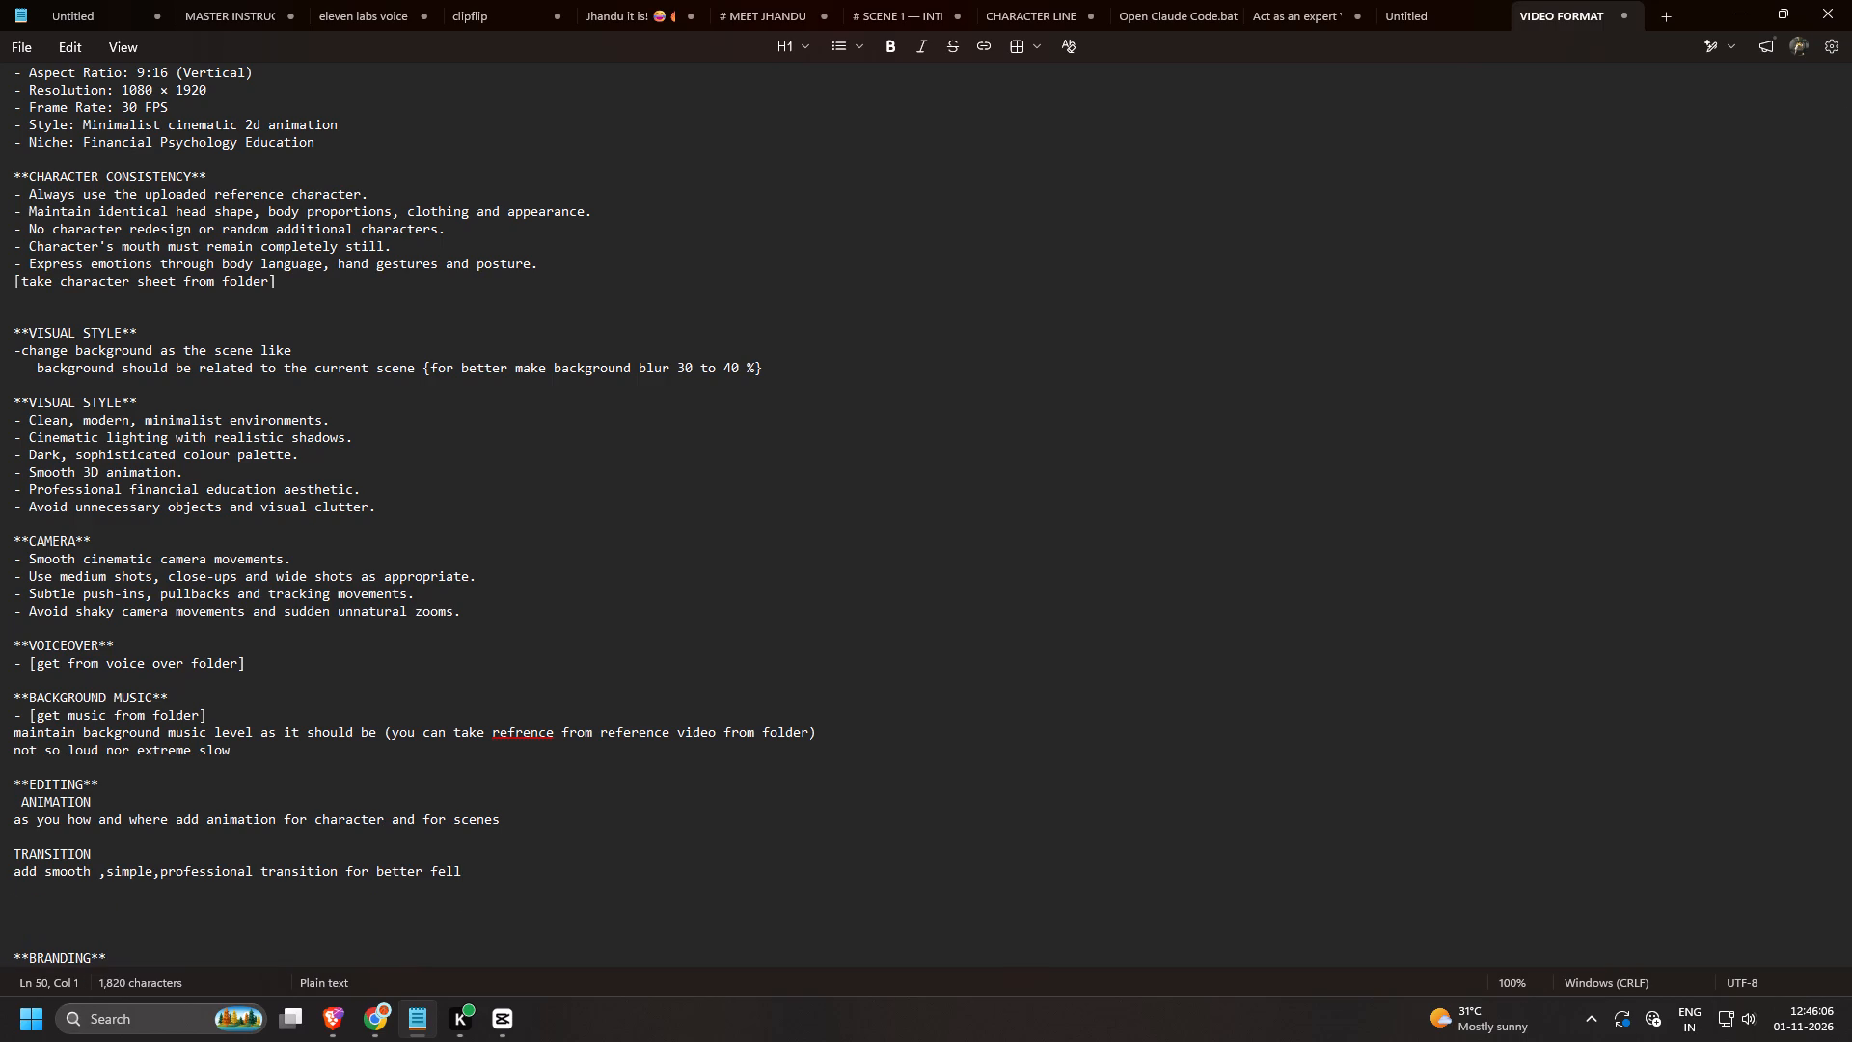
text(MOT)
text(IOM)
key(shift+BackSpace)
text(N GRAPHICS)
key(Return)
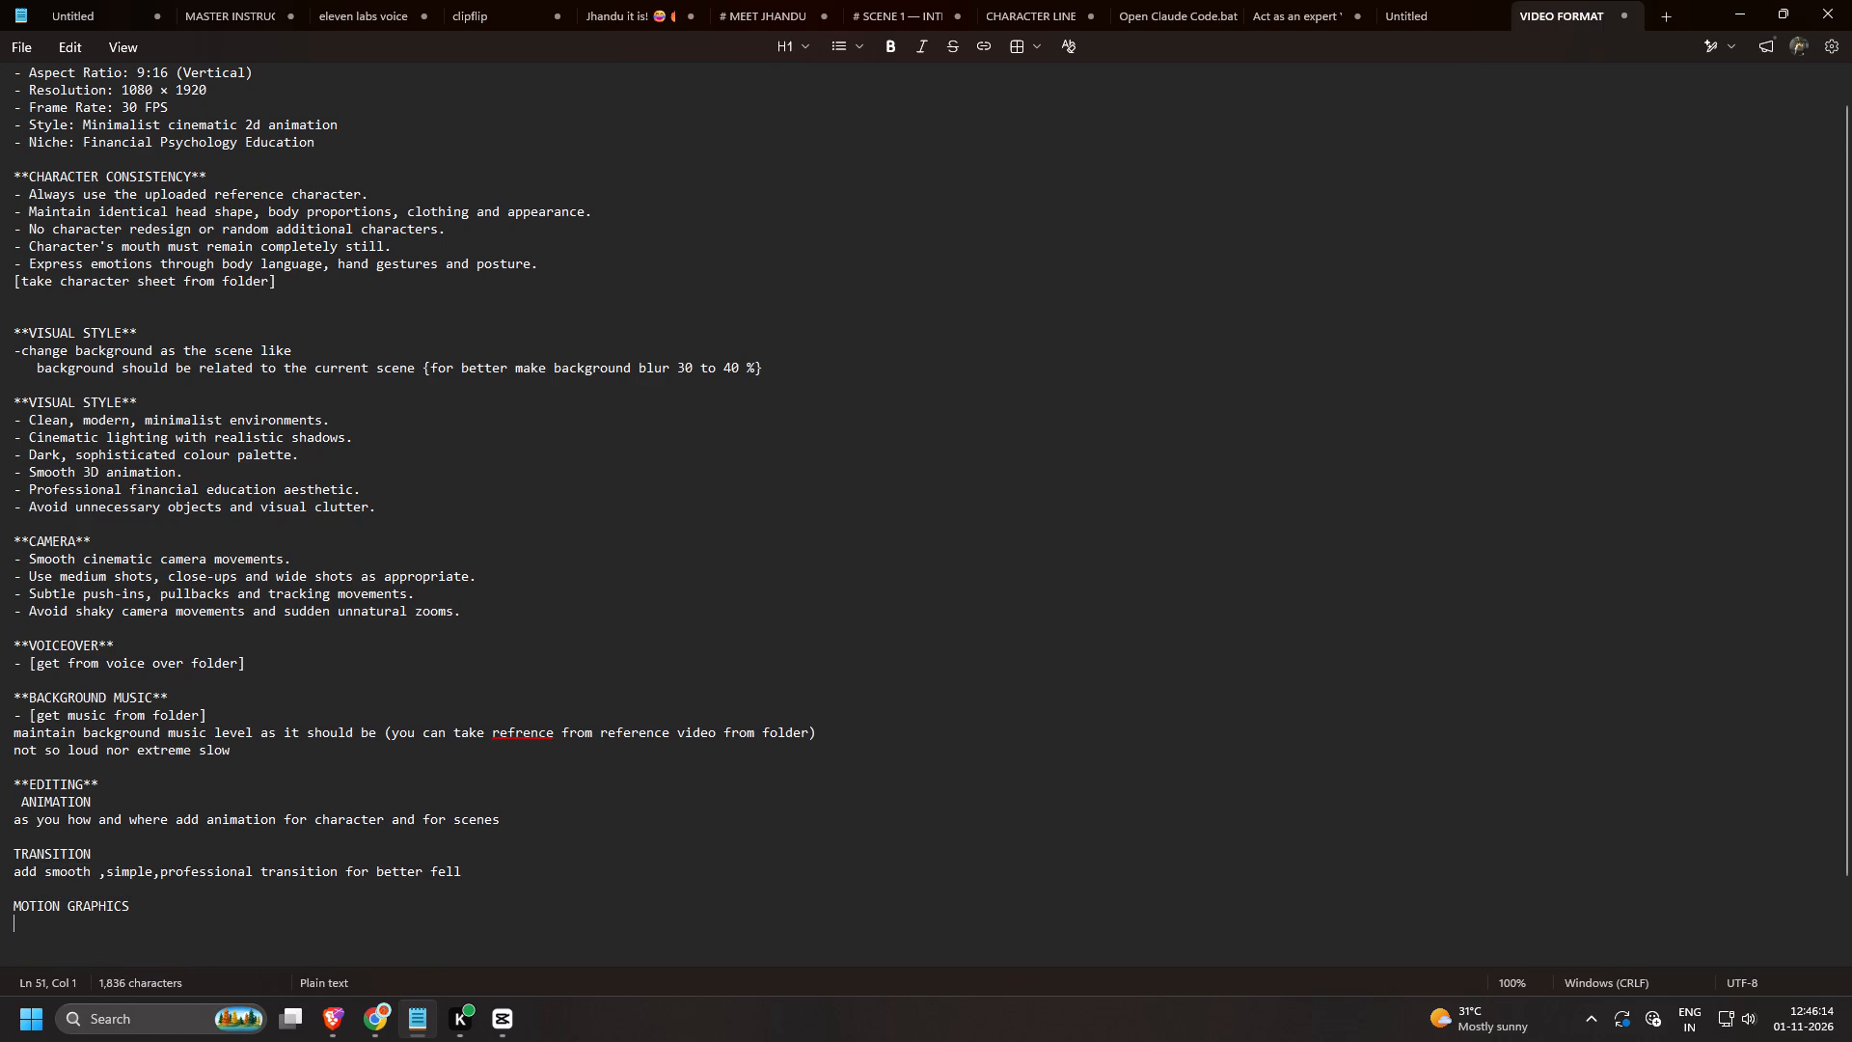
Begin the line under MOTION GRAPHICS with "for visuals attraction make sure".
text(for)
key(space)
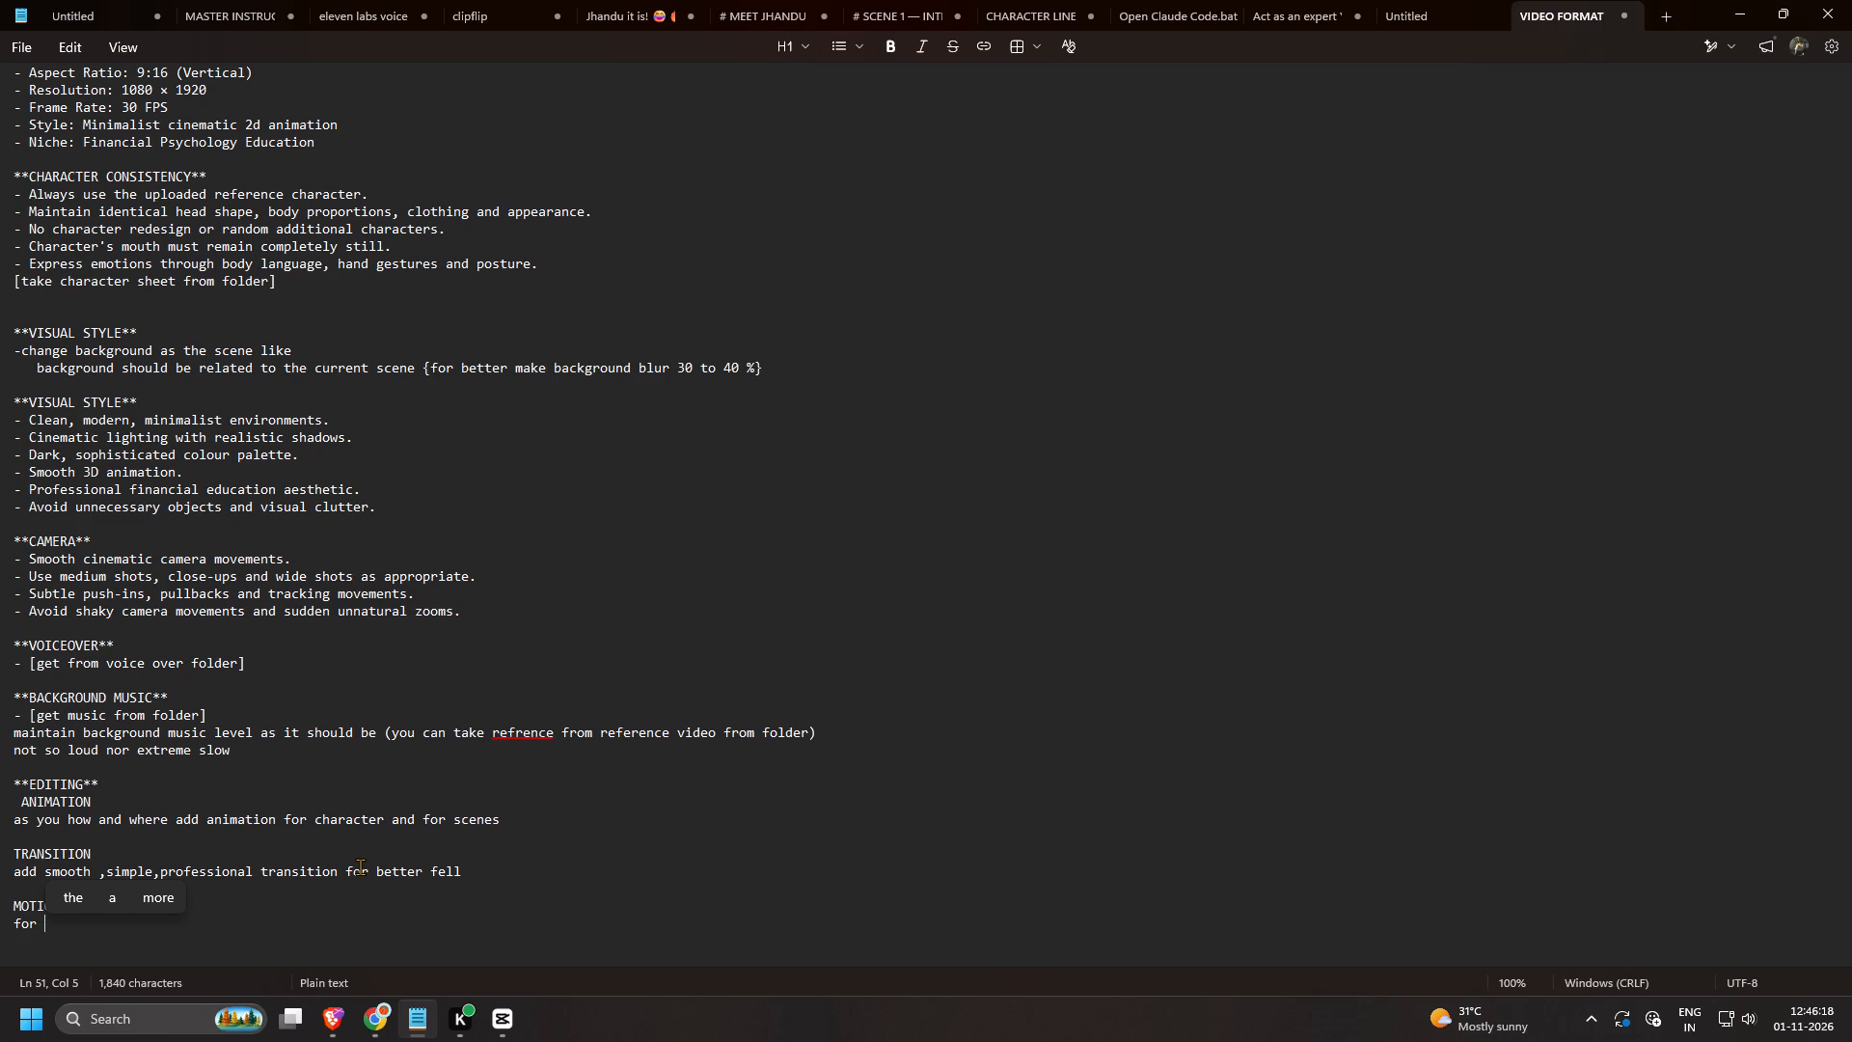
text(visuals attrac)
text(tions)
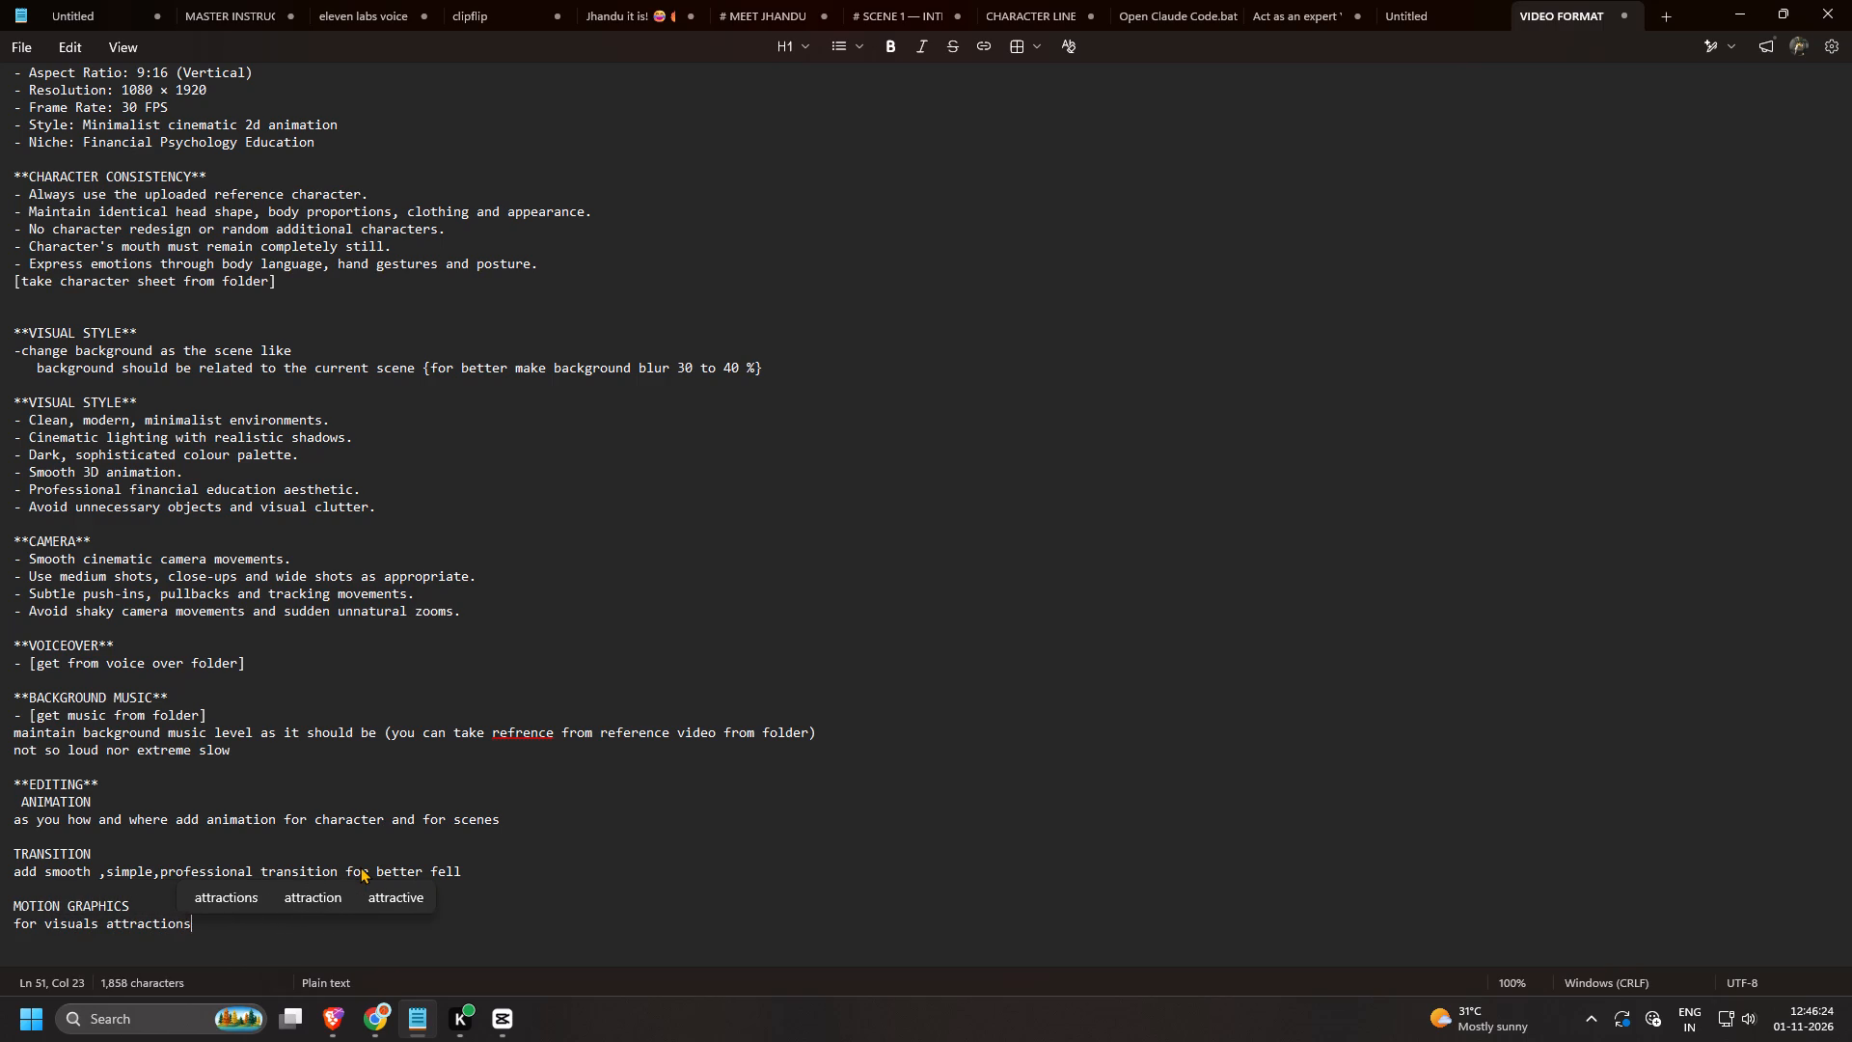
key(BackSpace)
key(space)
text(make sure yiu a)
key(BackSpace)
key(BackSpace)
key(BackSpace)
key(BackSpace)
key(BackSpace)
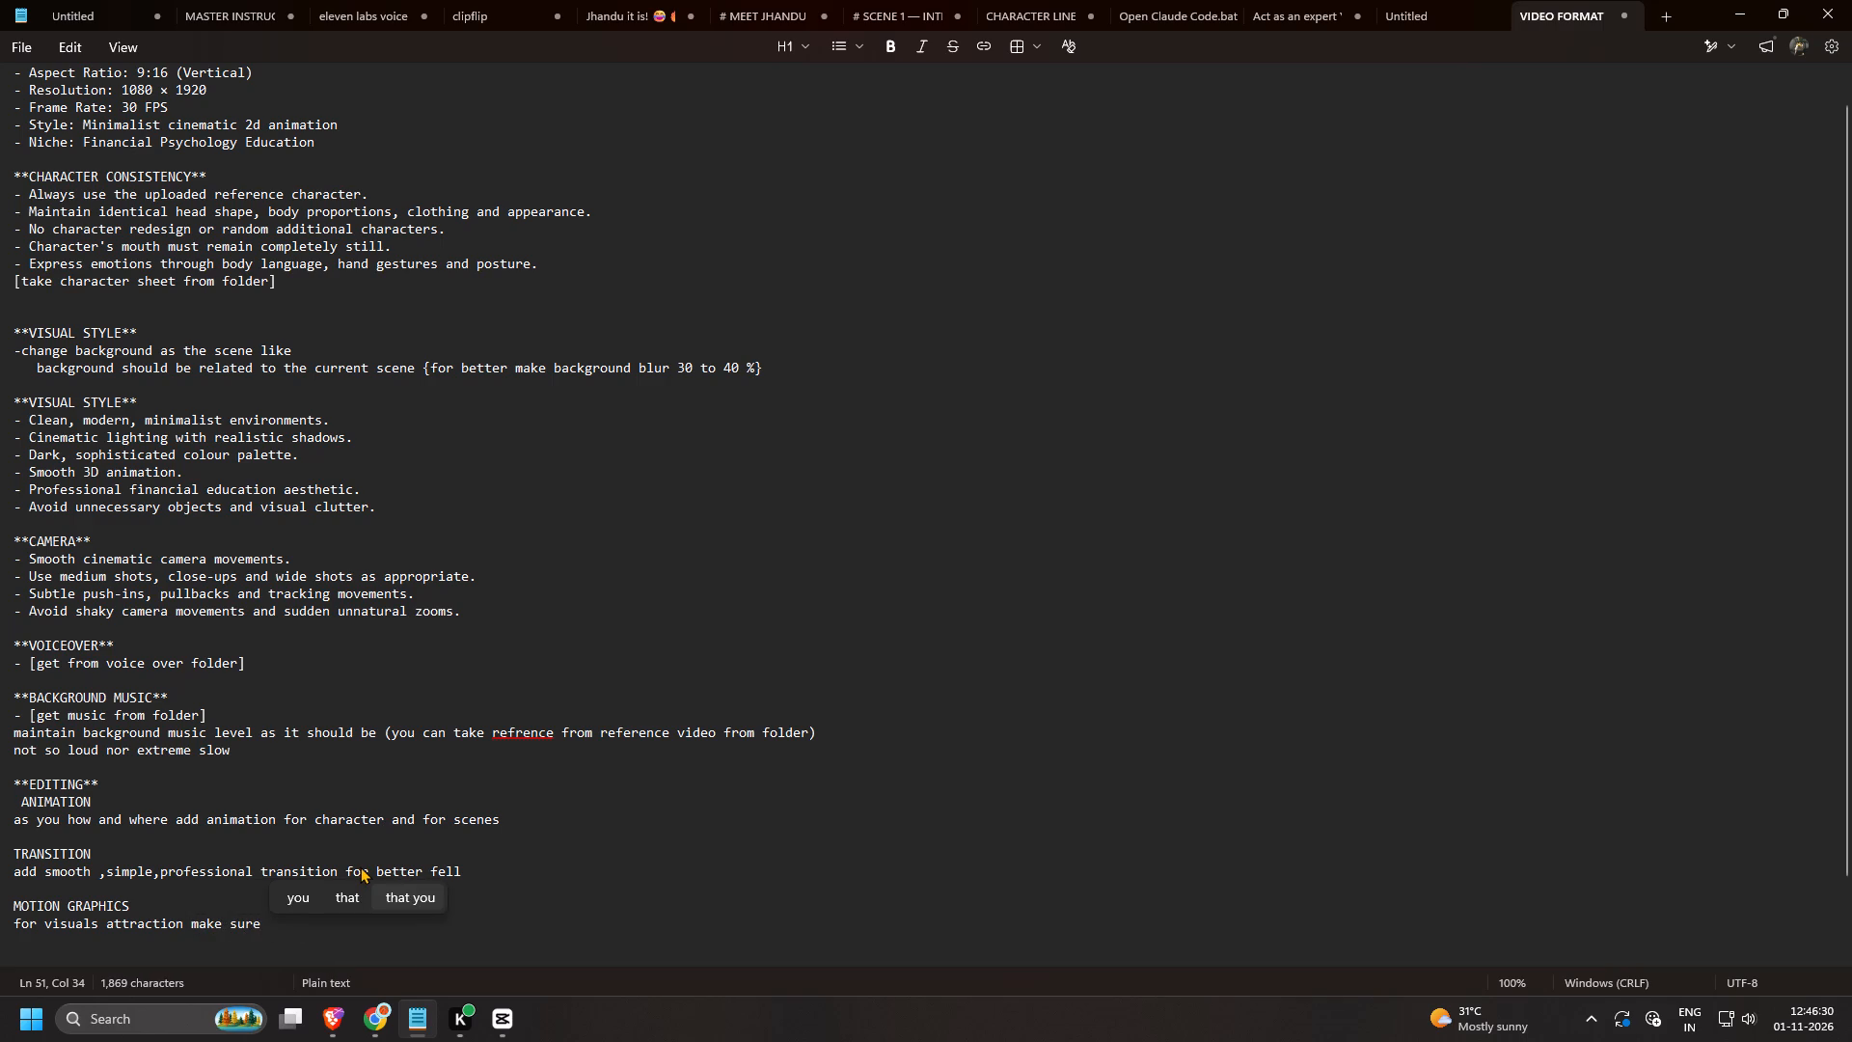
Complete the motion graphics line with "you add motion graphics for explations".
text(you as)
key(BackSpace)
text(dd)
key(space)
text(motion graphics)
key(space)
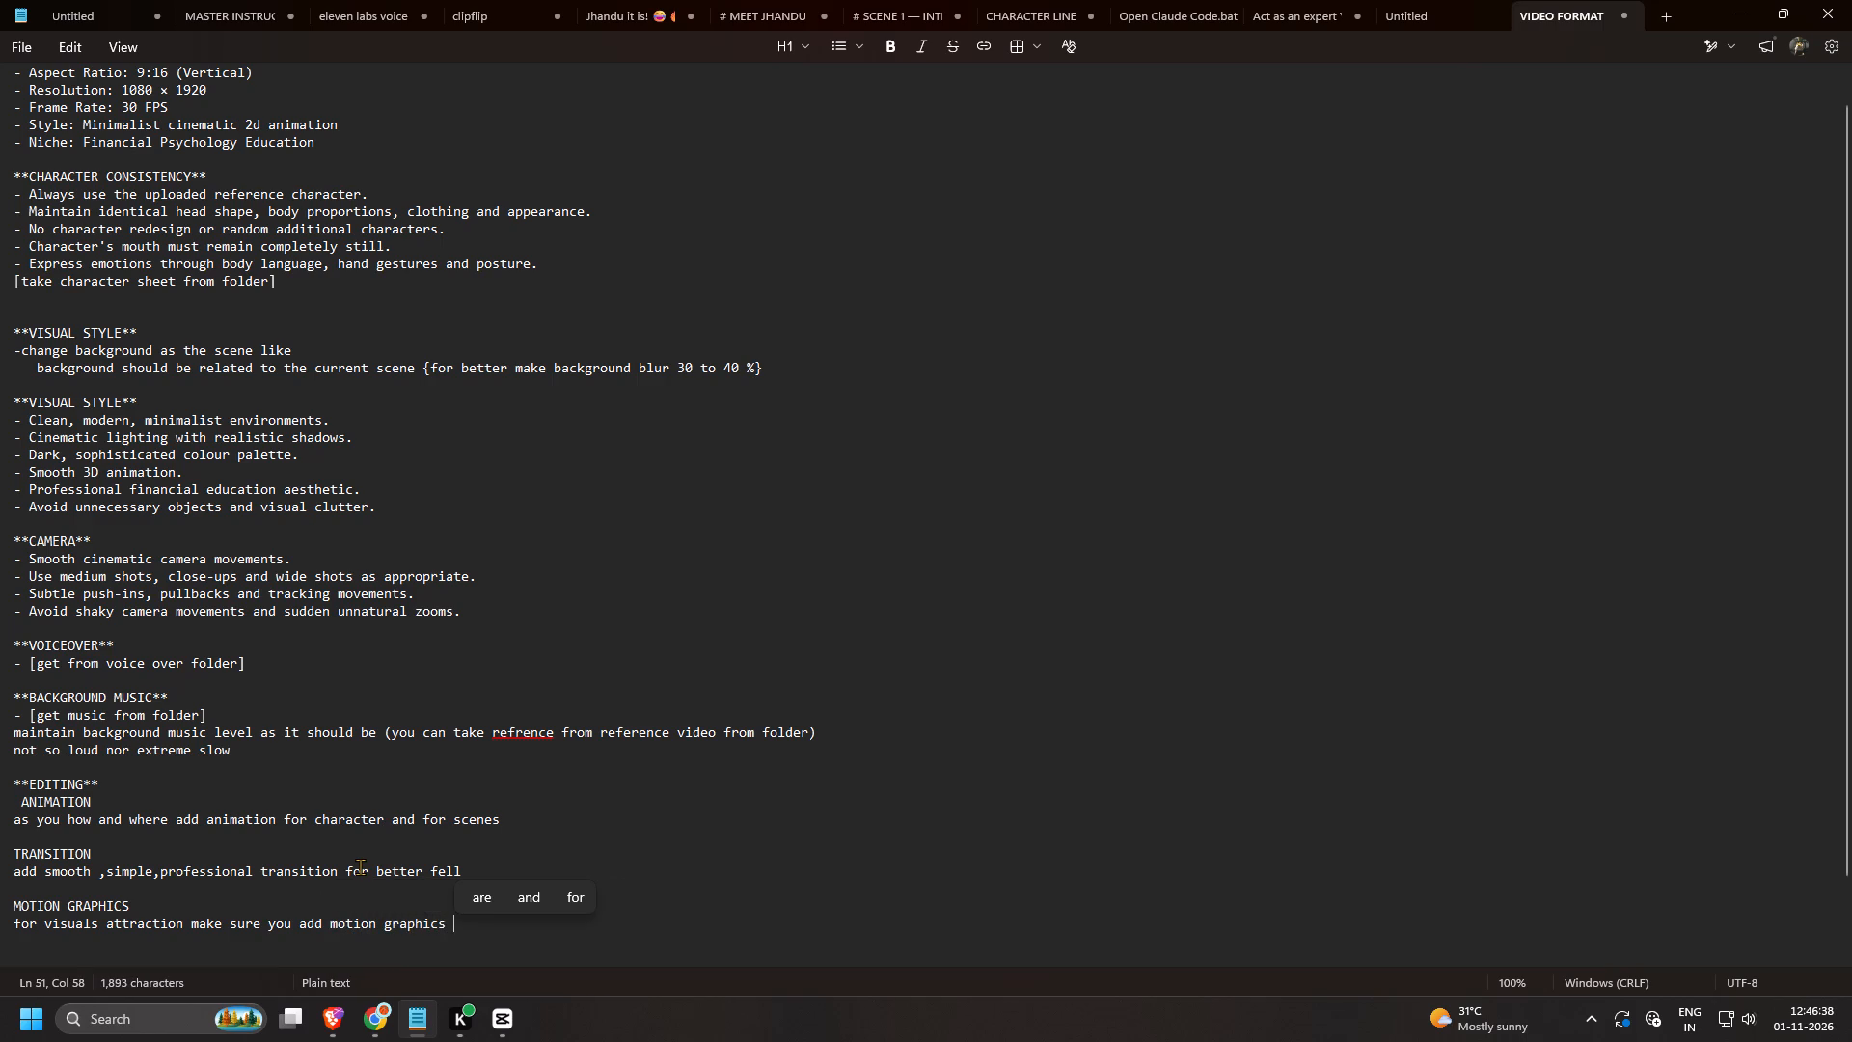
text(for)
key(space)
key(e)
key(ctrl+minus)
key(ctrl+backslash)
key(ctrl+XF86Refresh)
text(xplations)
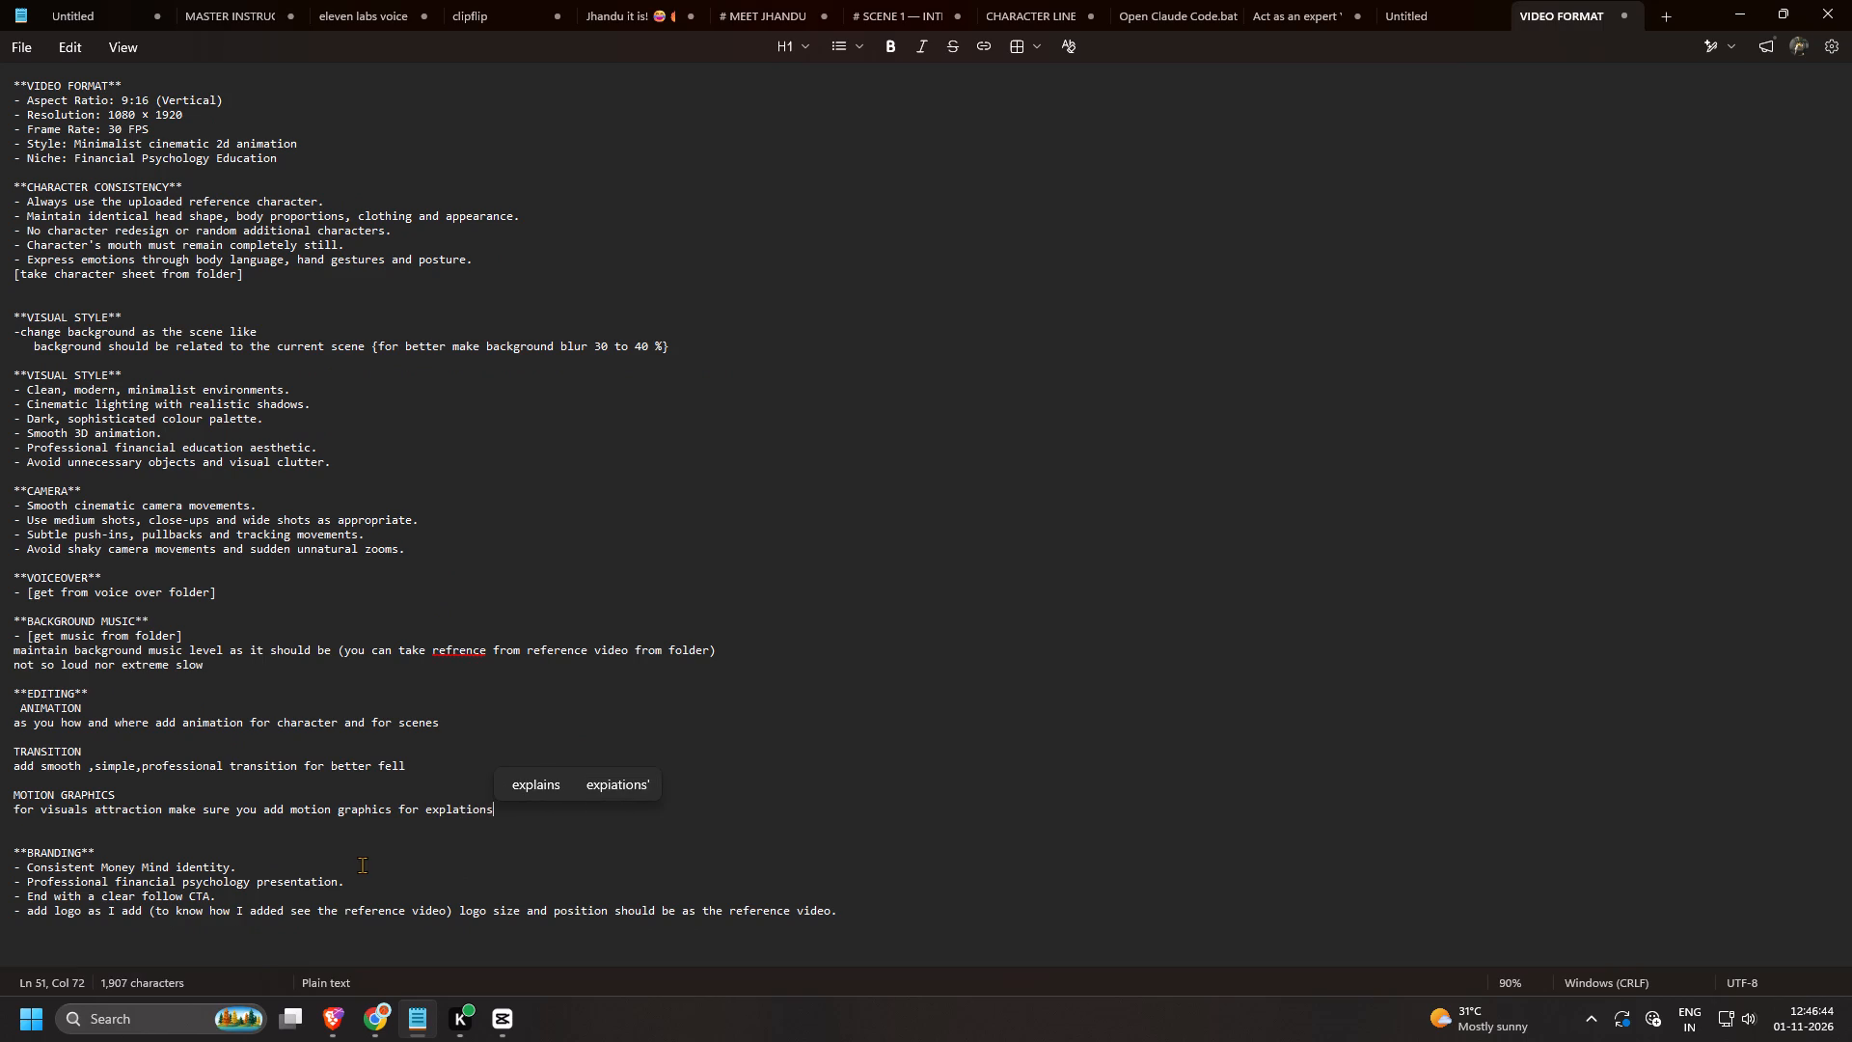
Add the bracketed reminder "(do not miss this step - motion graphics)" on the line below the motion graphics rule.
key(shift+Return)
text(())
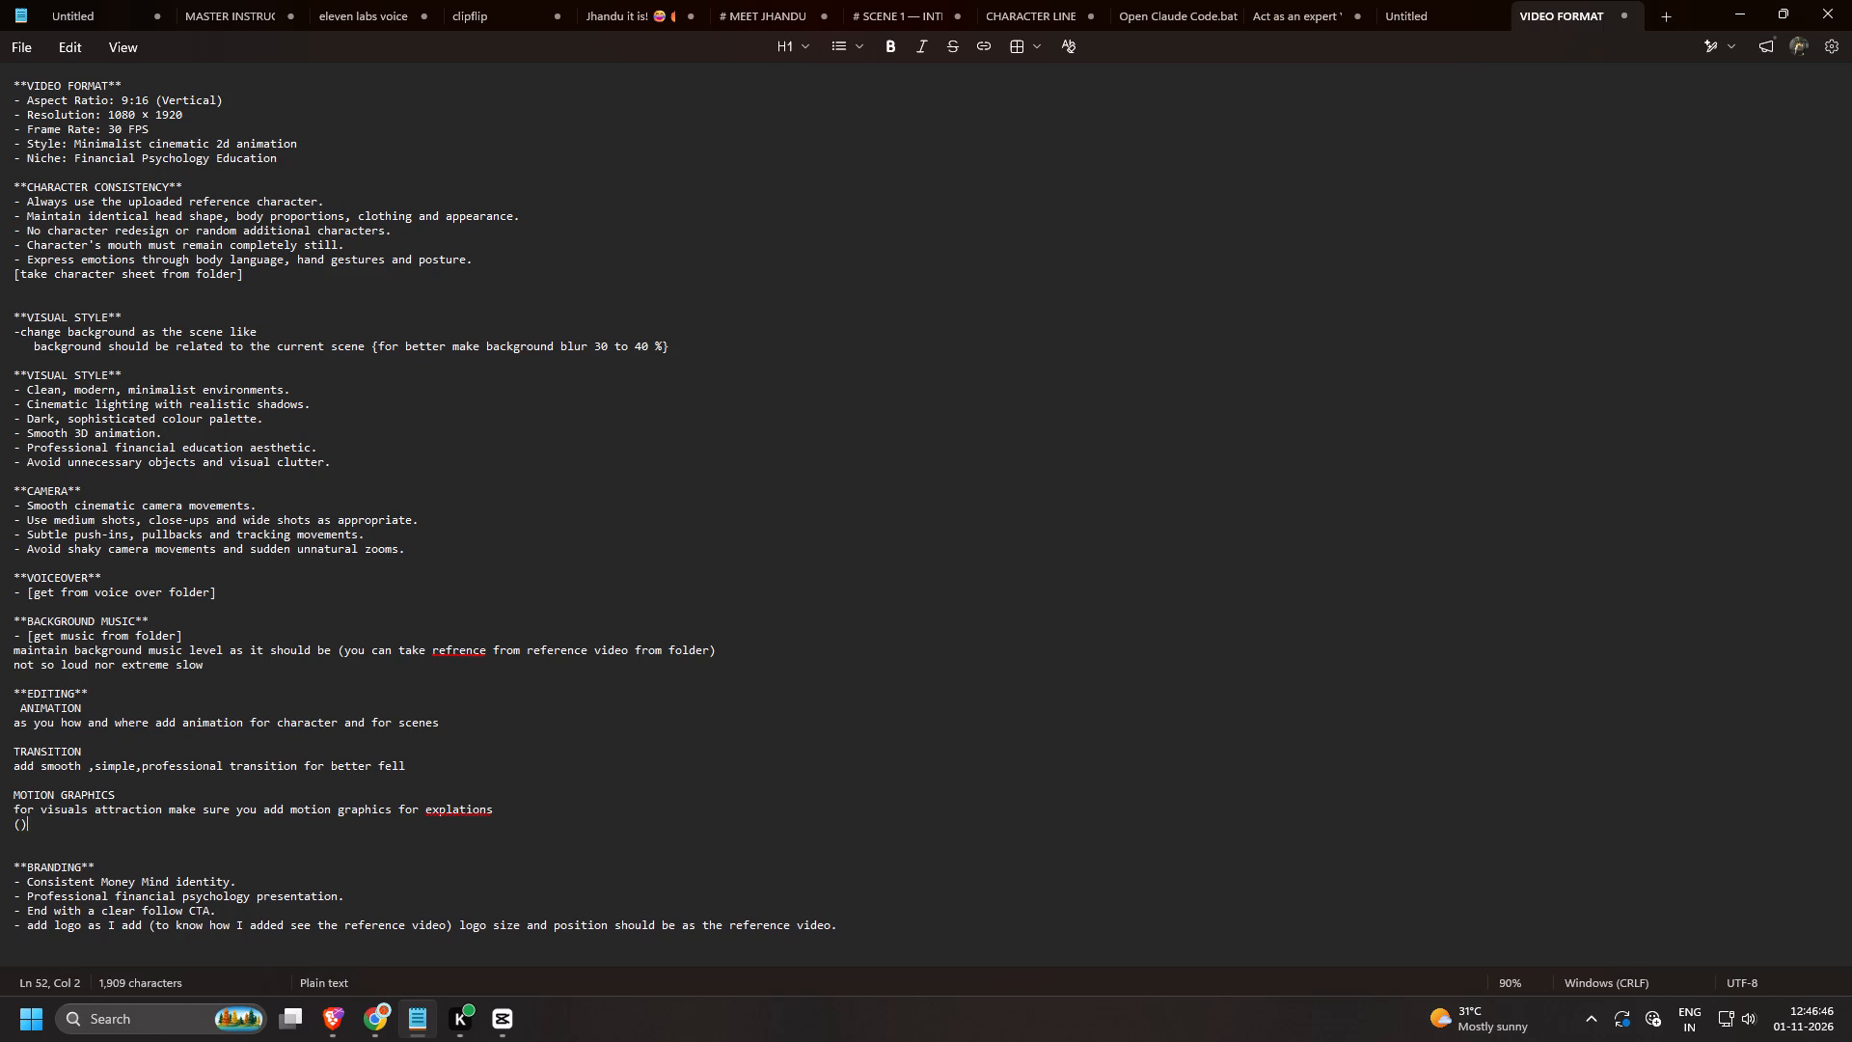
key(Left)
text(do not miss)
key(space)
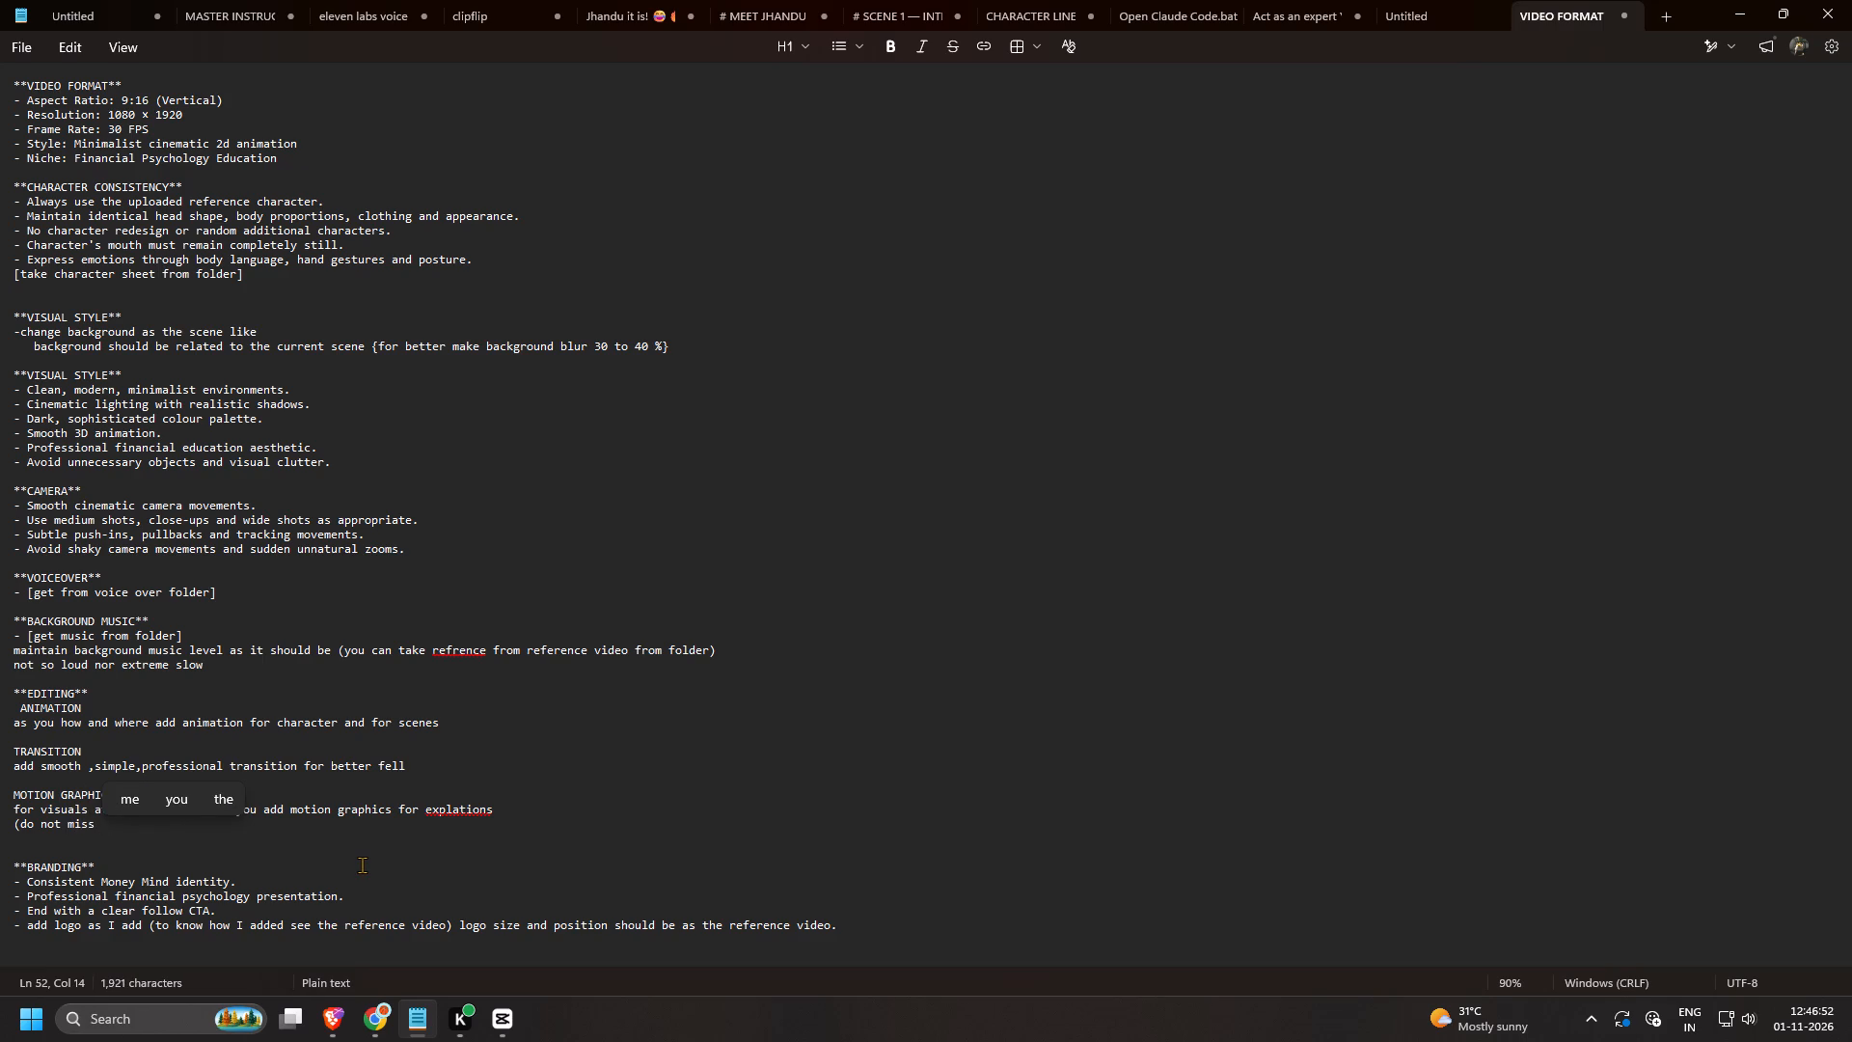
text(this step - motion graphics)
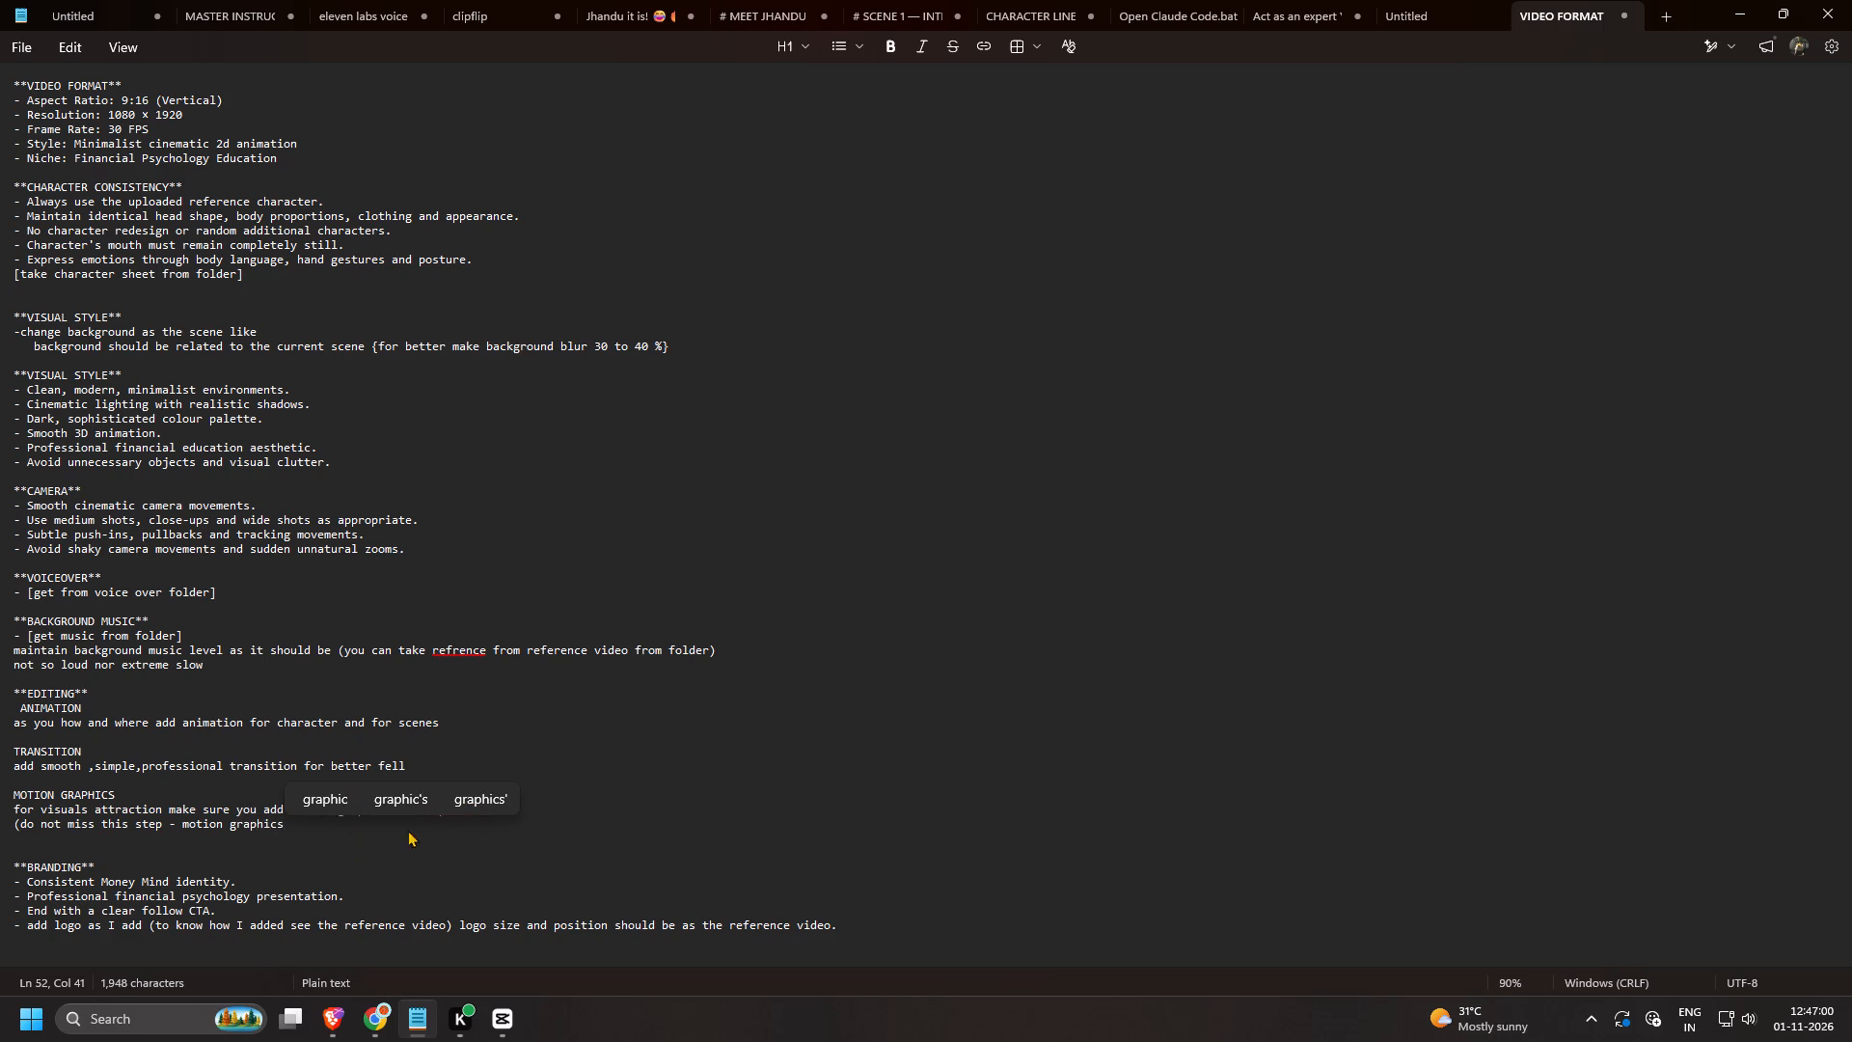
key(shift+parenright)
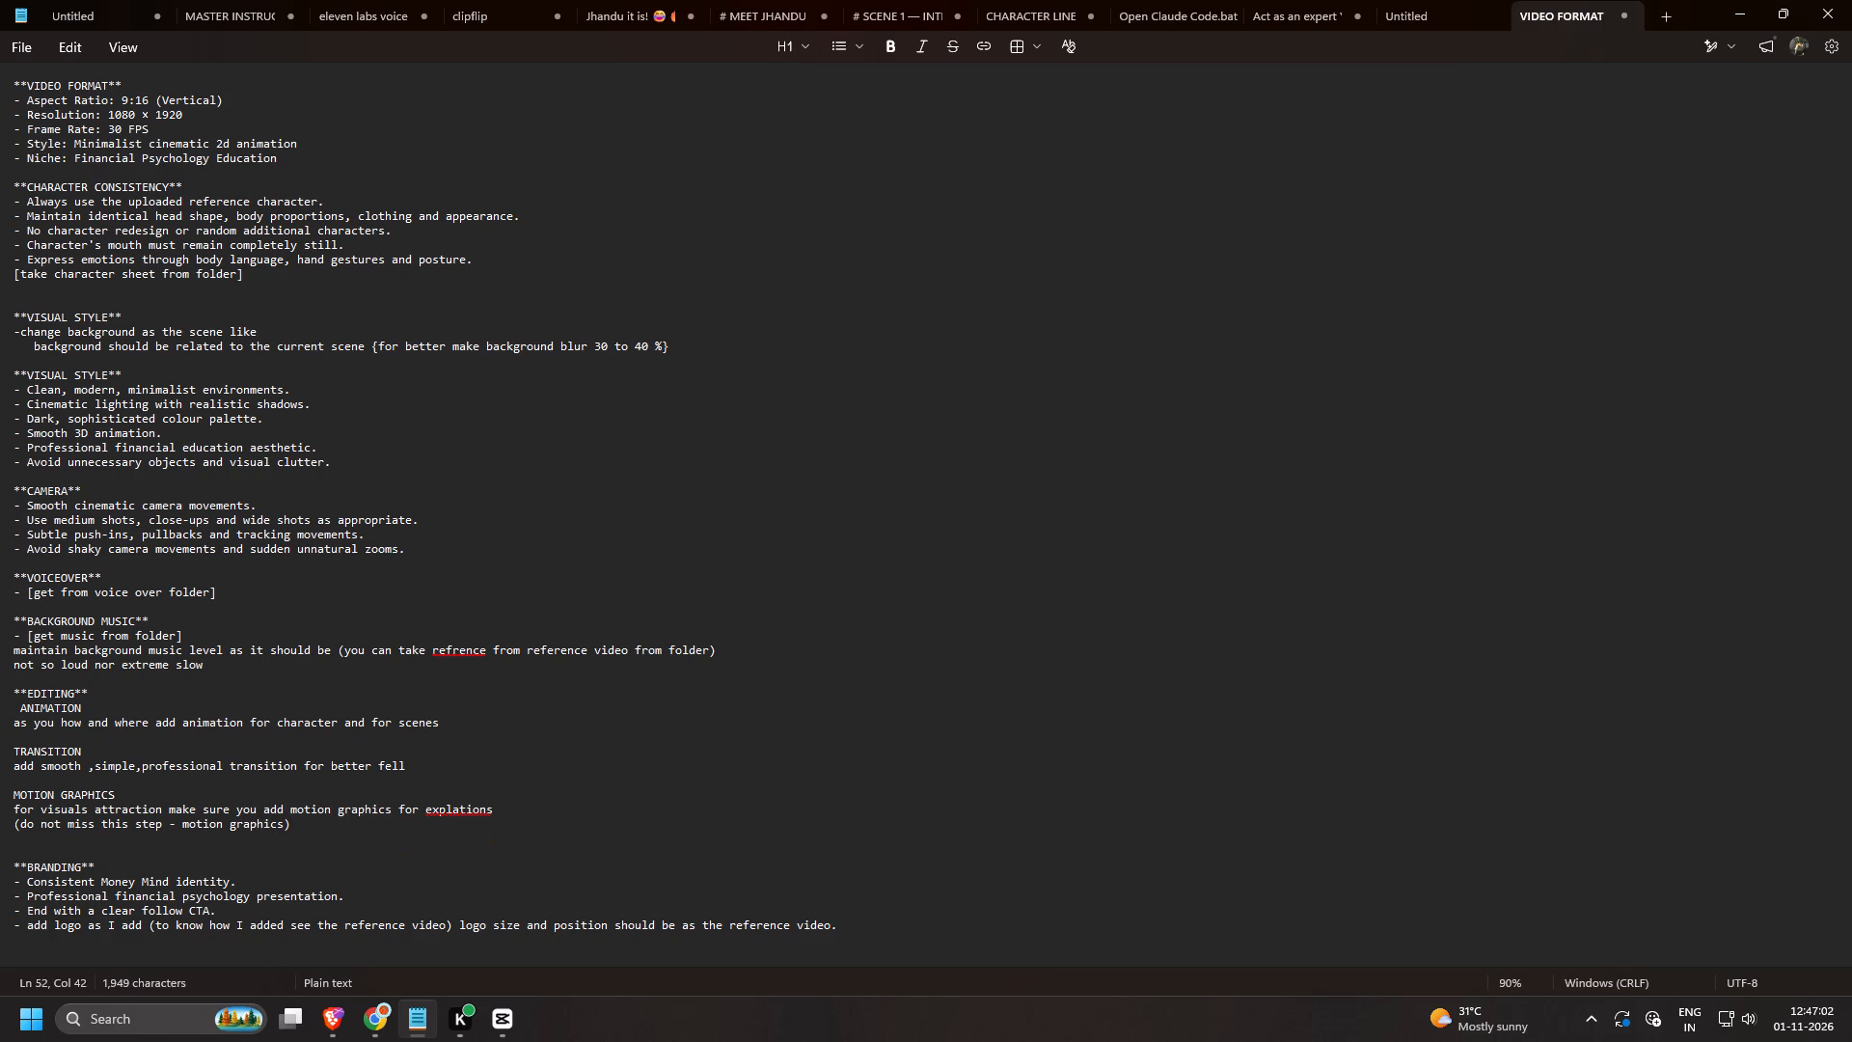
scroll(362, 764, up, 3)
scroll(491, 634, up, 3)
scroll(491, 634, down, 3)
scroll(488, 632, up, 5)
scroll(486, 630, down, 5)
Add a "SOUND EFFECTS" subheading in capitals below the motion graphics reminder, separated by one blank line.
key(shift+Return)
key(shift+Return)
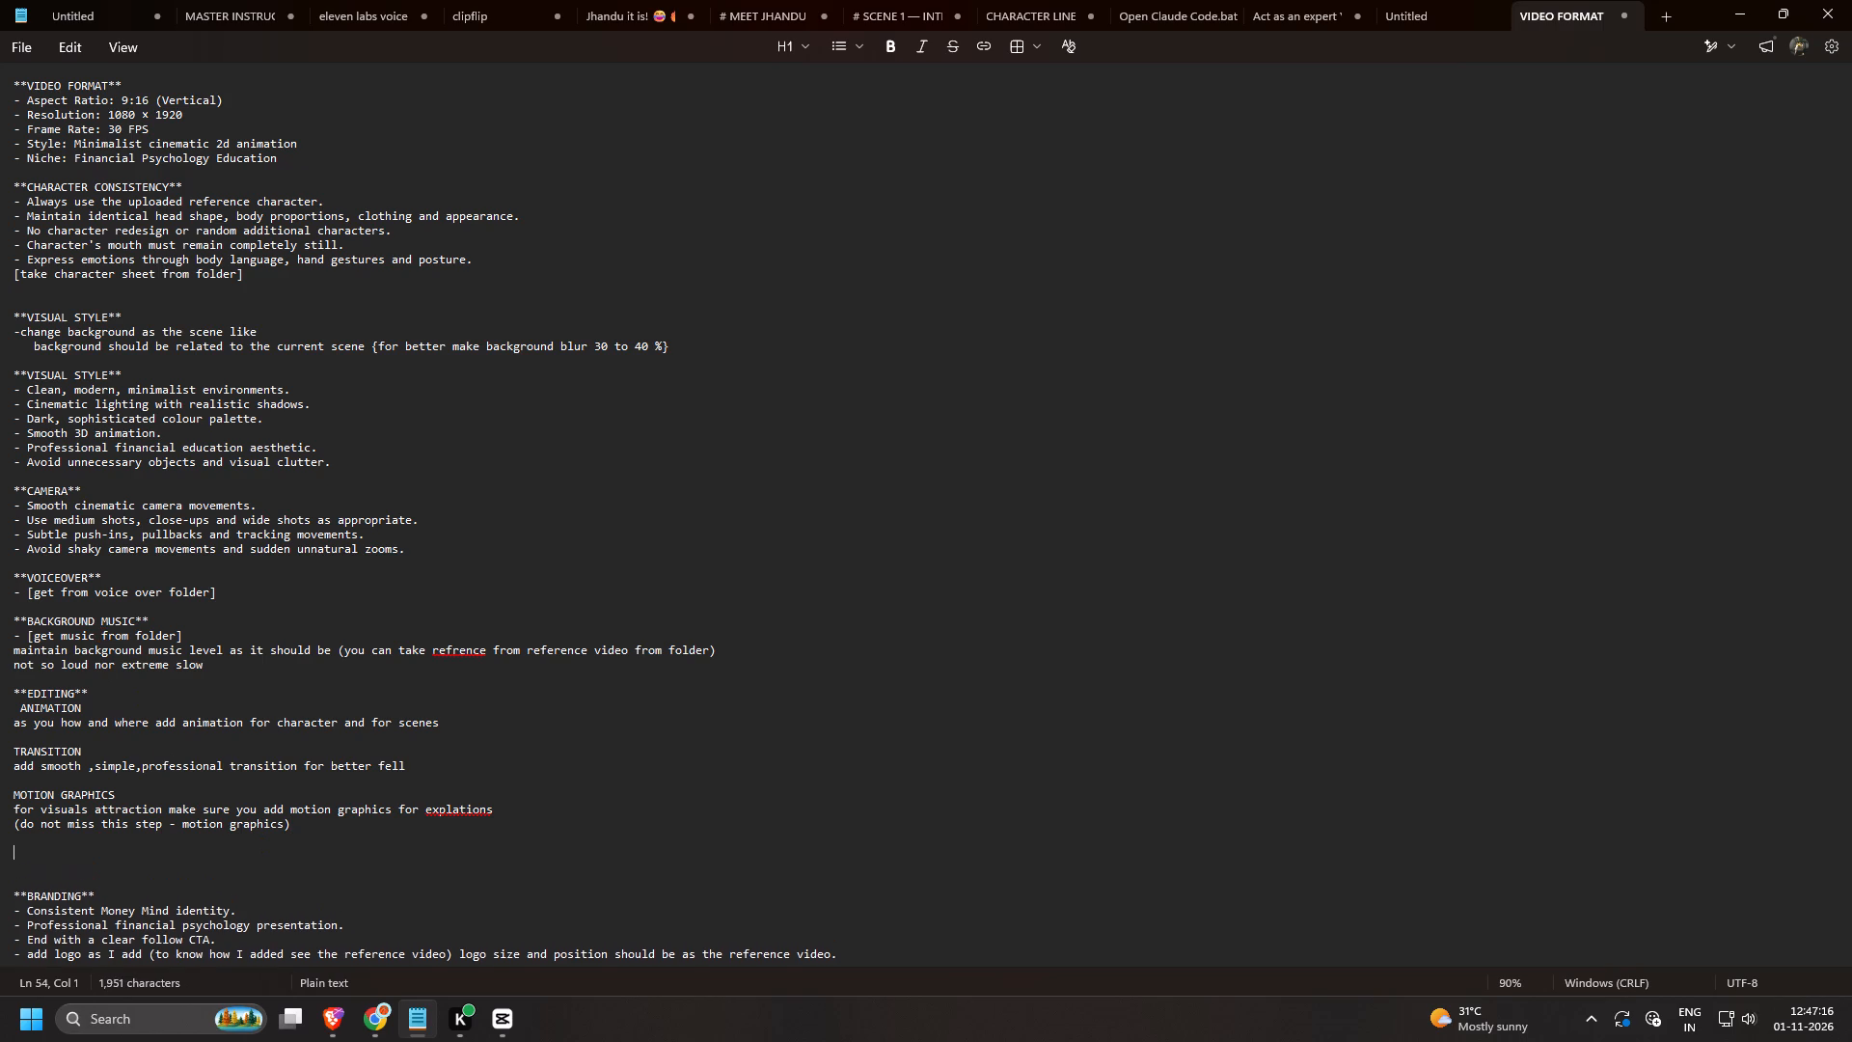
text(sounf)
key(BackSpace)
text(d)
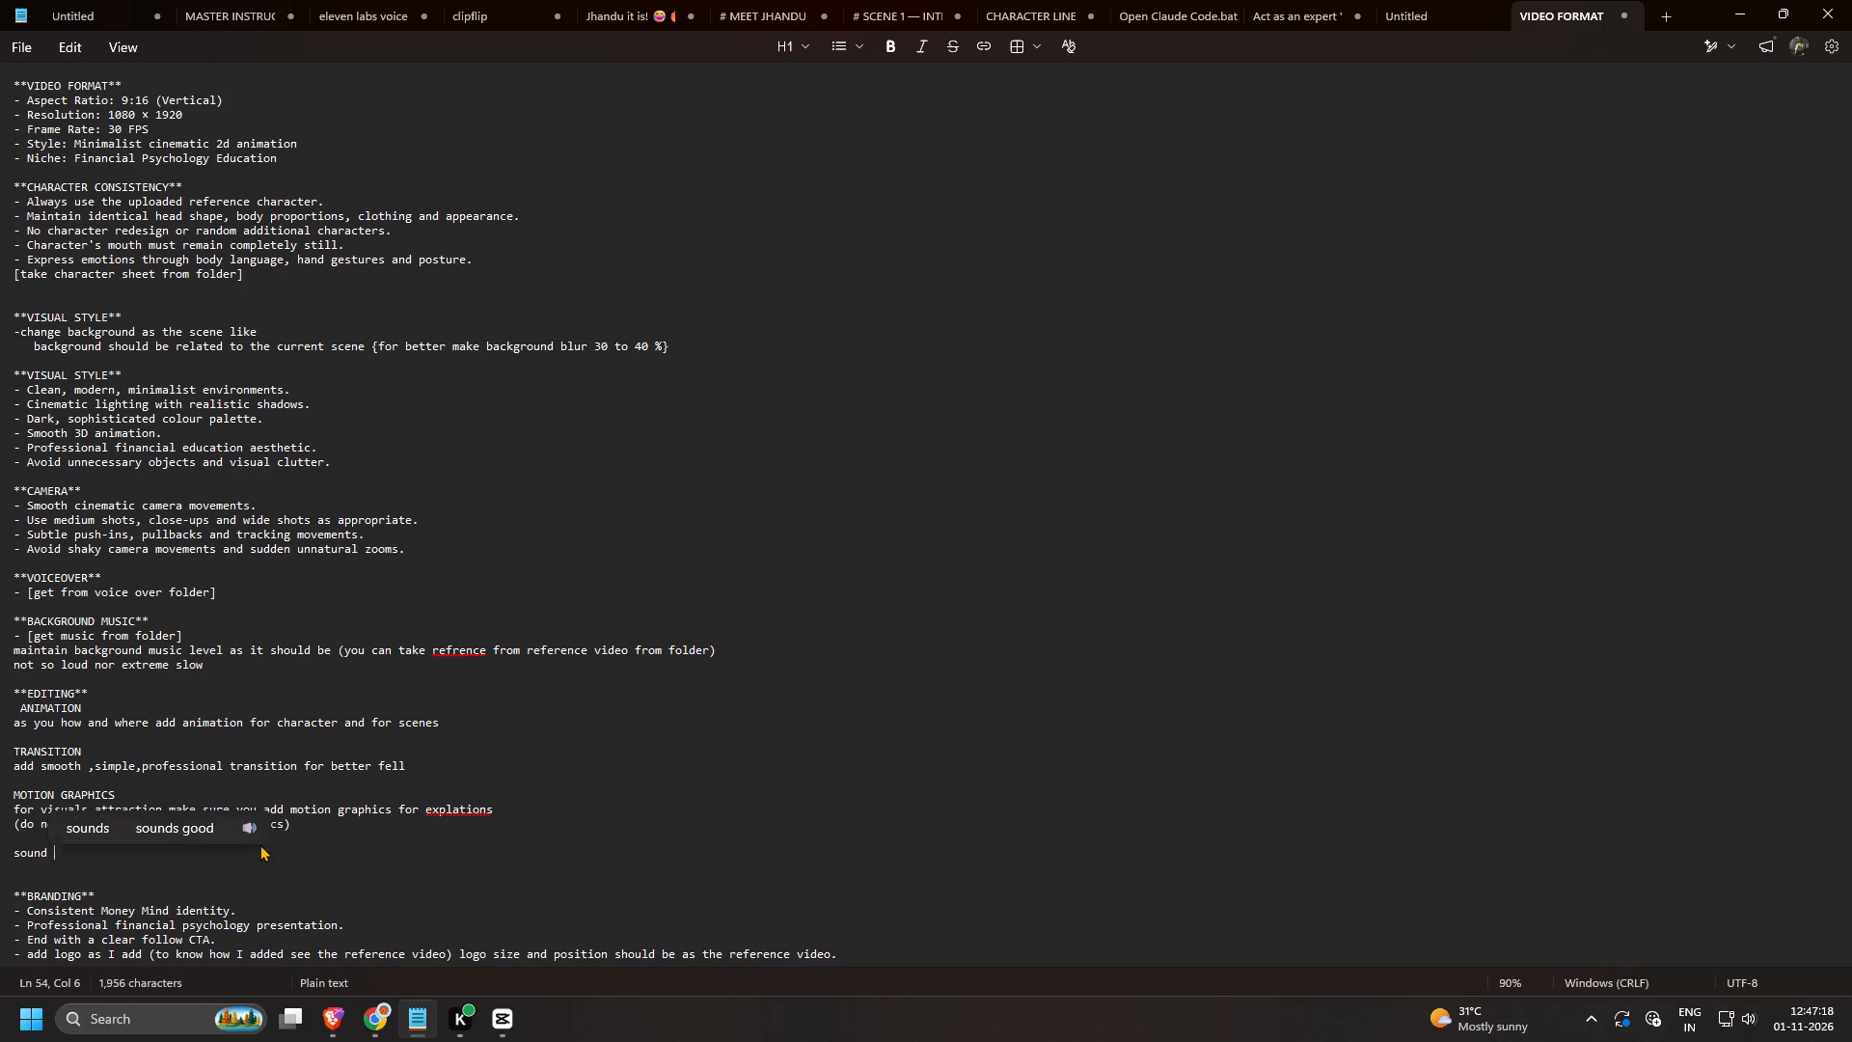
key(space)
key(BackSpace)
key(BackSpace)
key(BackSpace)
key(BackSpace)
key(BackSpace)
key(BackSpace)
text(SOUND EFFECTS)
key(Return)
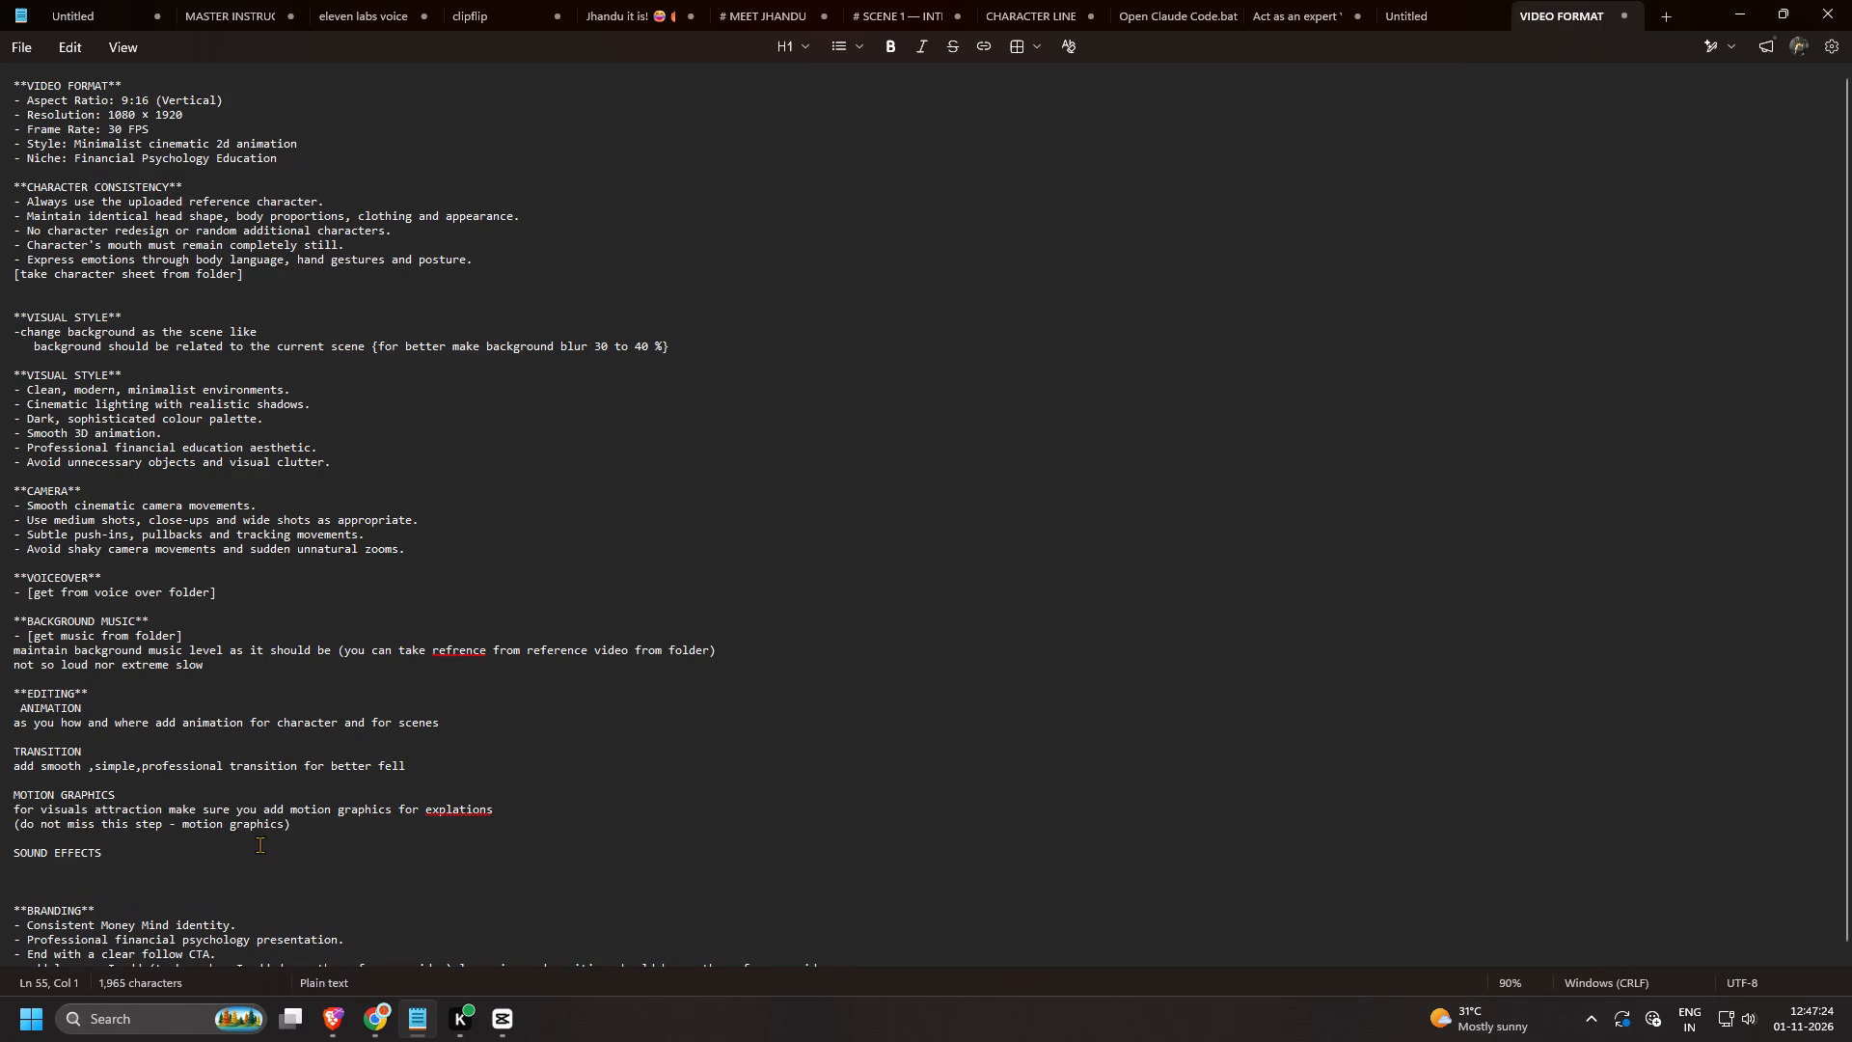
Begin the line under SOUND EFFECTS with "add sound effects in every transition and animation such as".
text(add)
key(space)
text(sound eff)
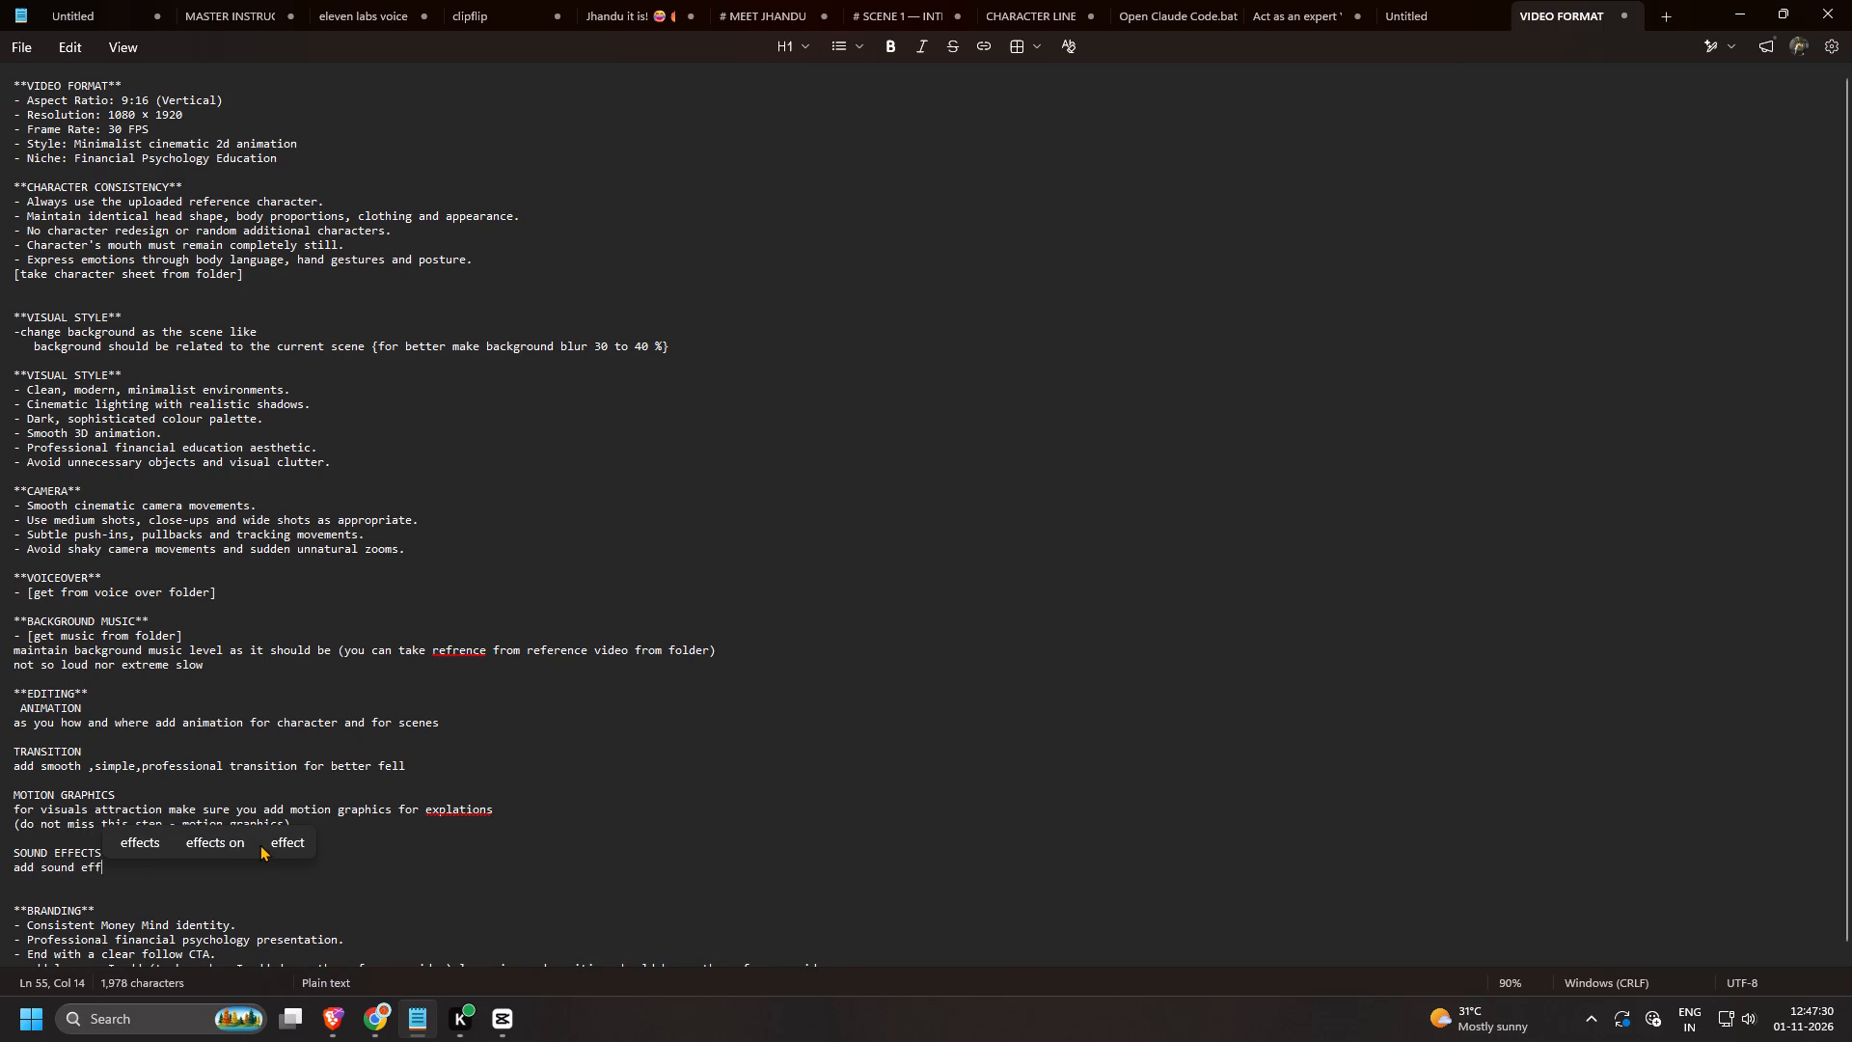
text(ects in)
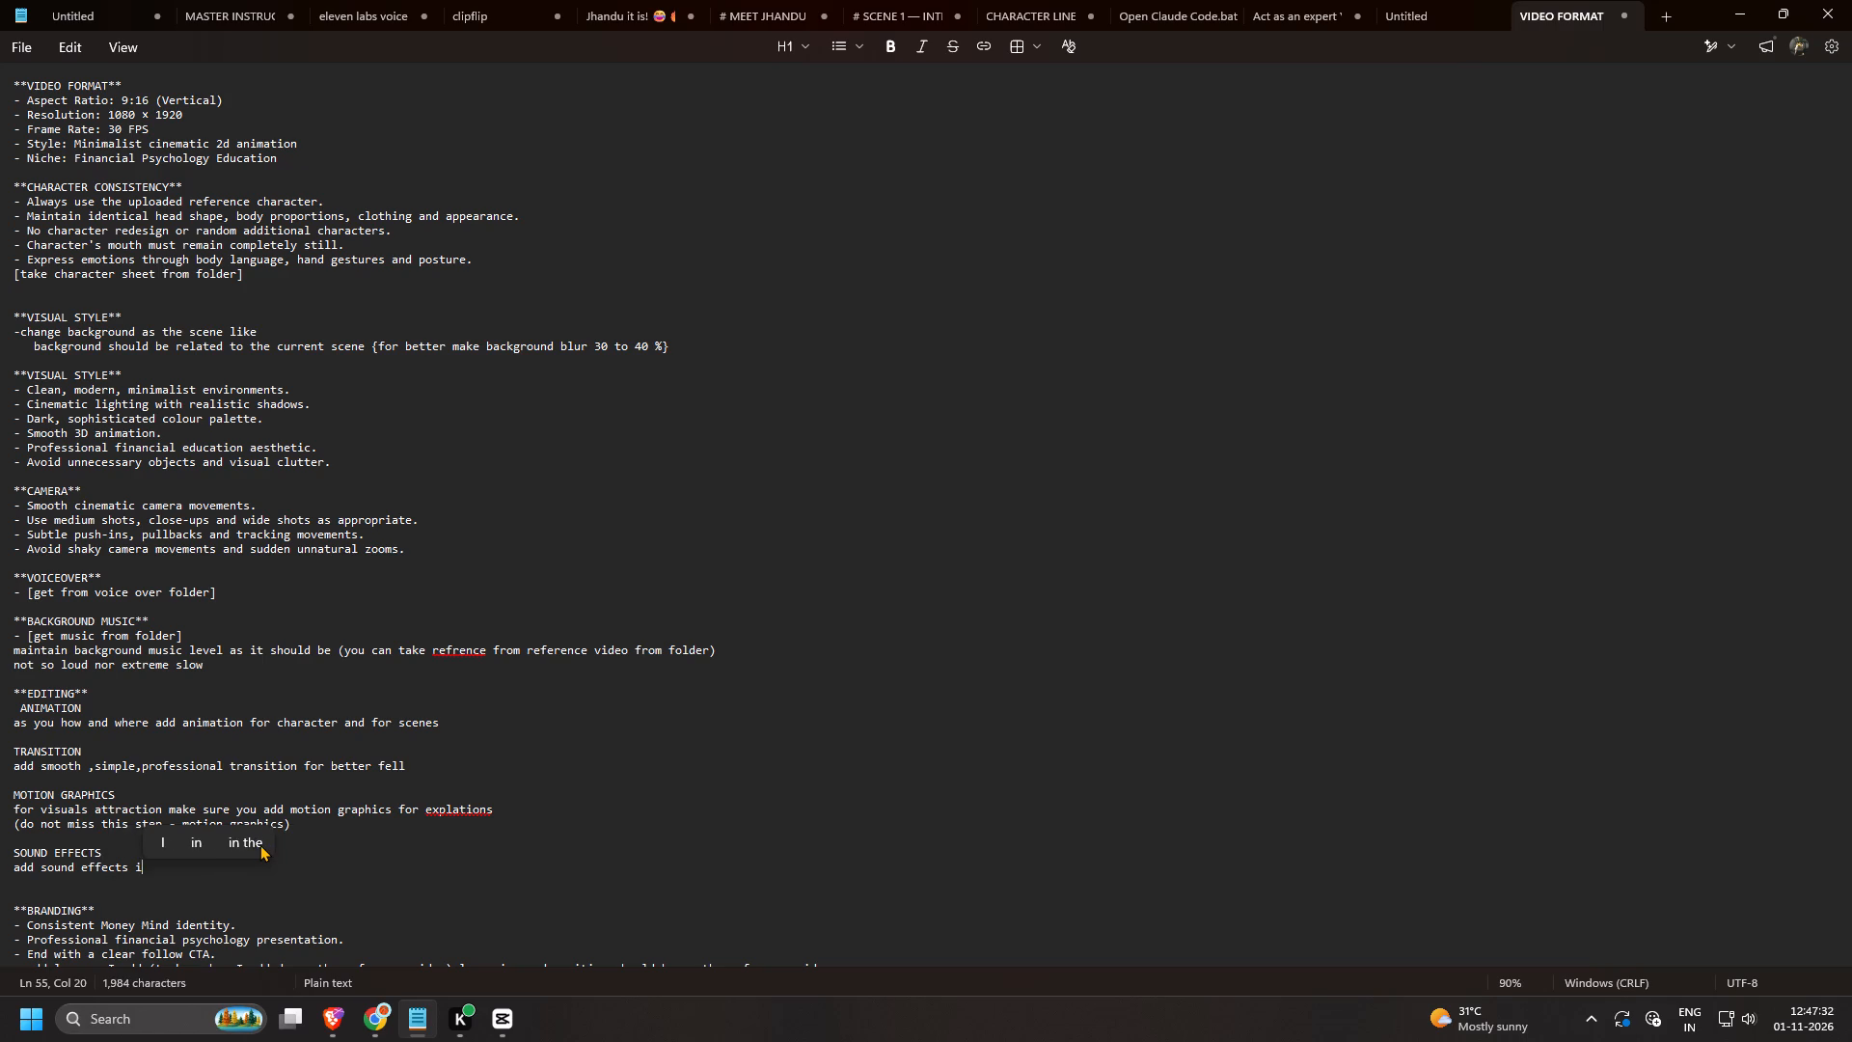
key(space)
text(every)
key(space)
text(transition and)
key(space)
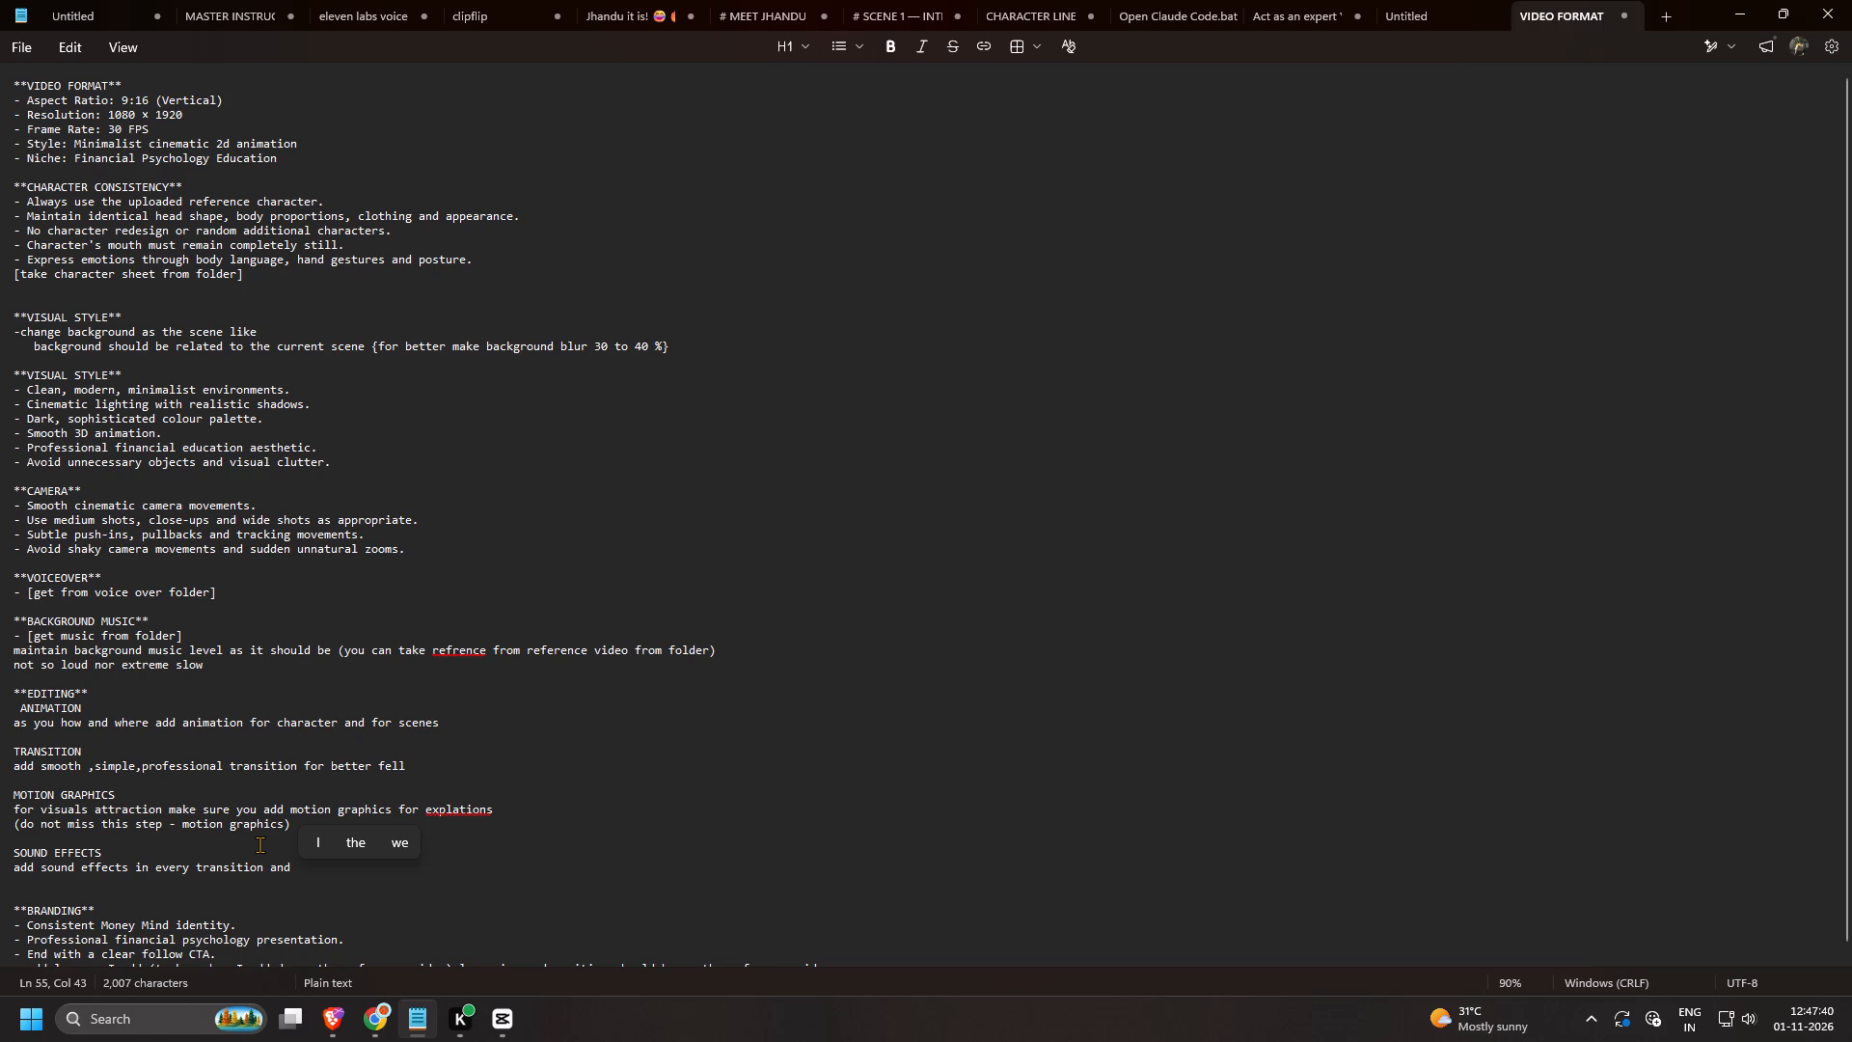
text(animation)
key(space)
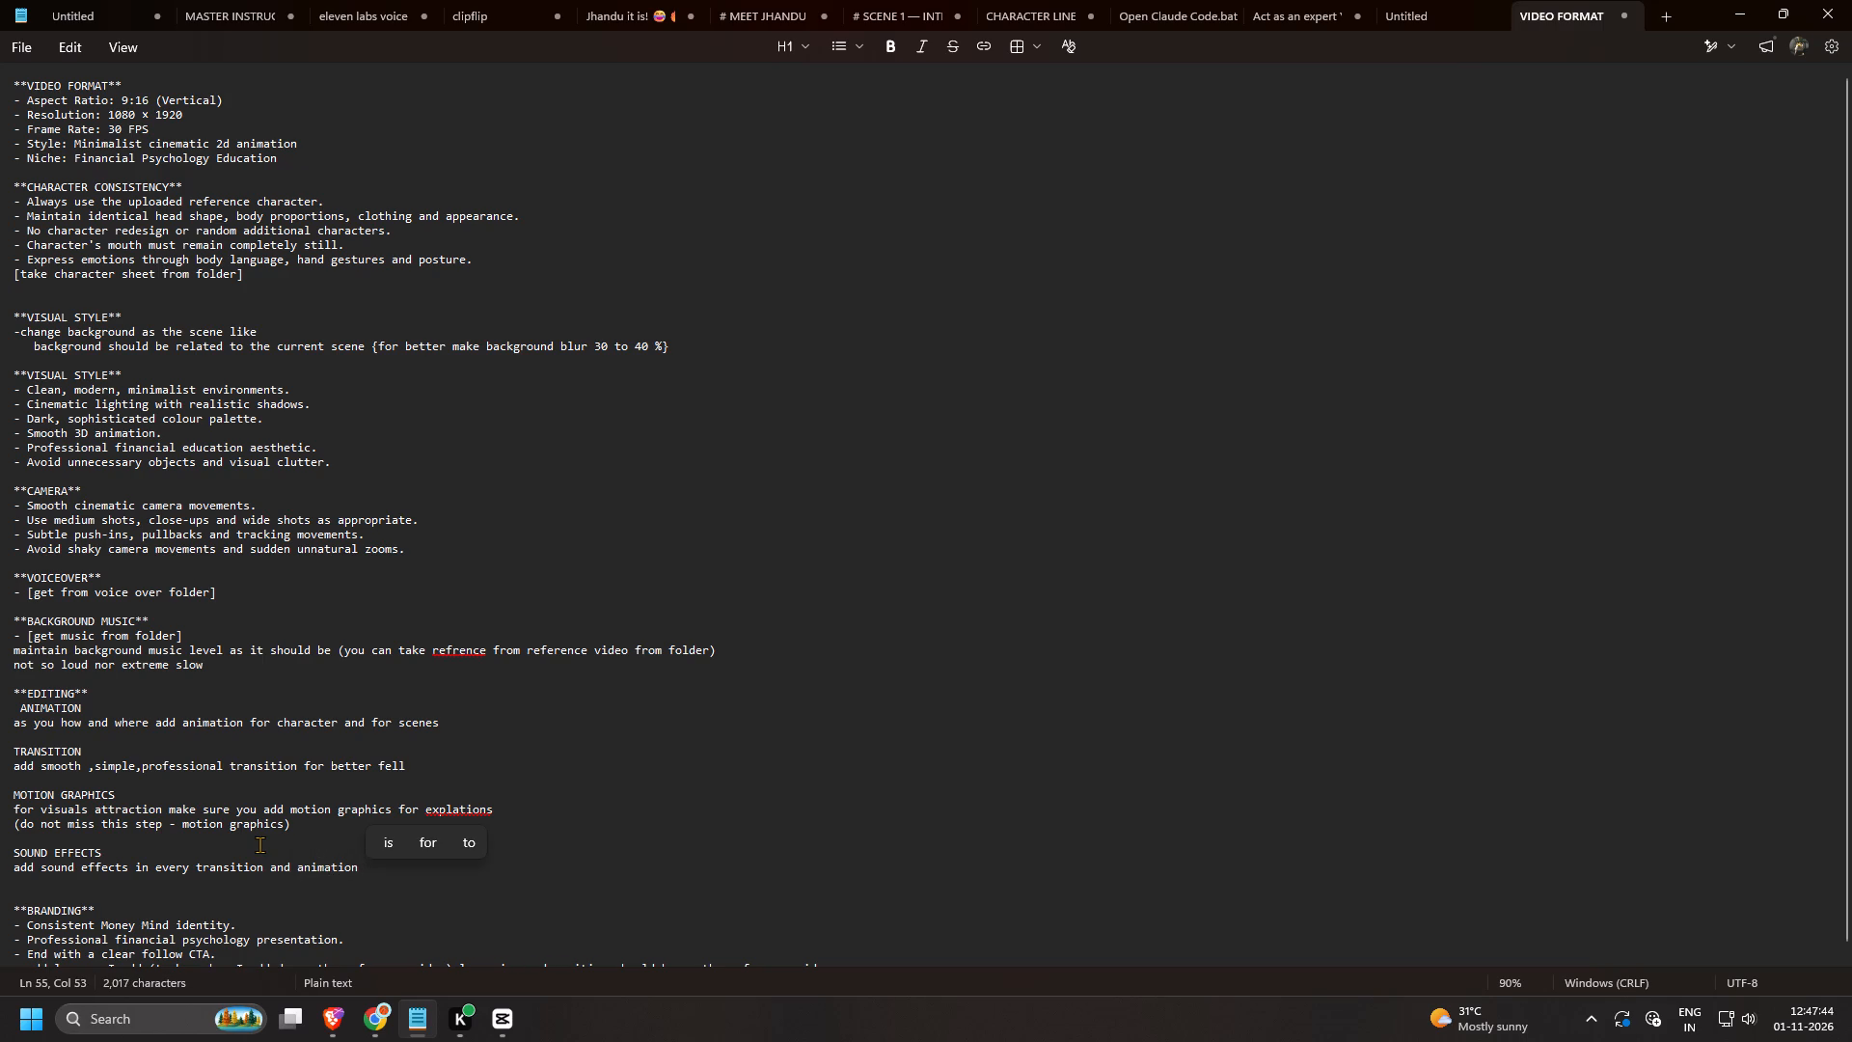
text(such as)
key(space)
Open a bracketed list of examples on the sound effects line, starting with "(money credit sound ,".
text(())
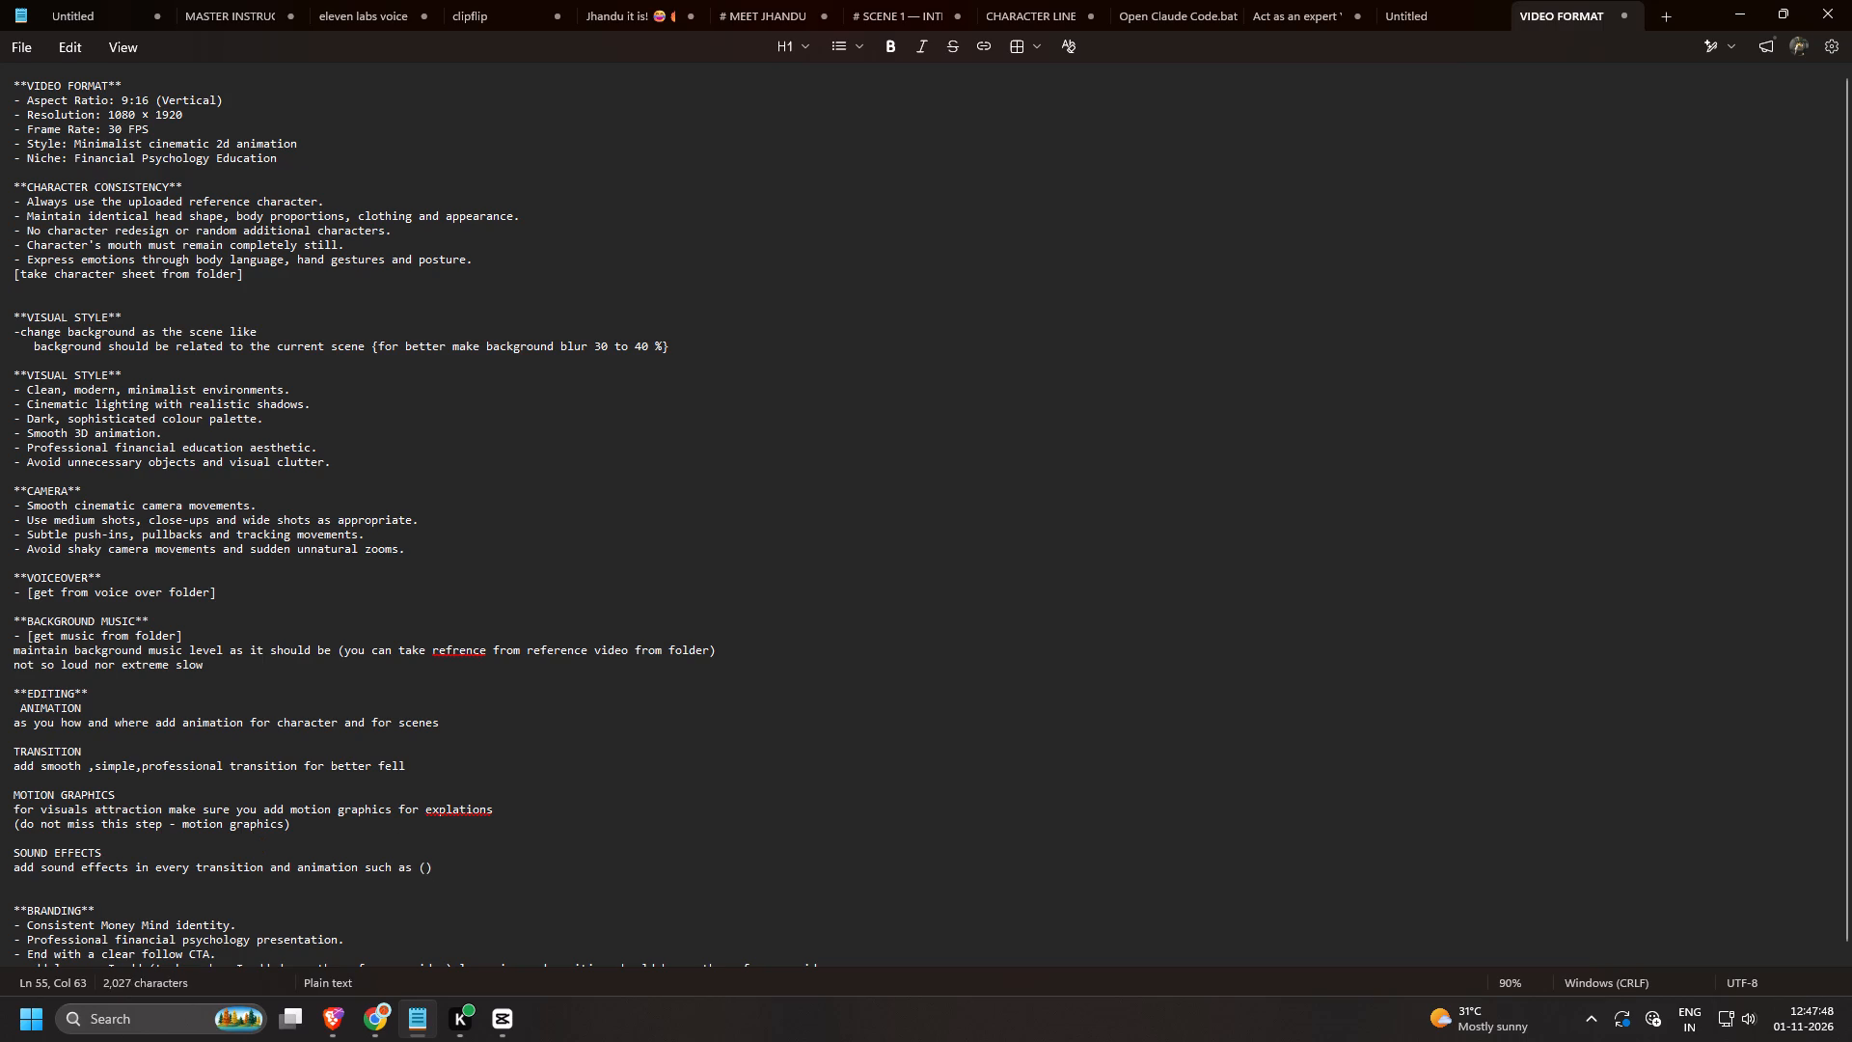
key(Left)
key(s)
key(BackSpace)
text(money credit sound)
key(space)
text(,)
key(space)
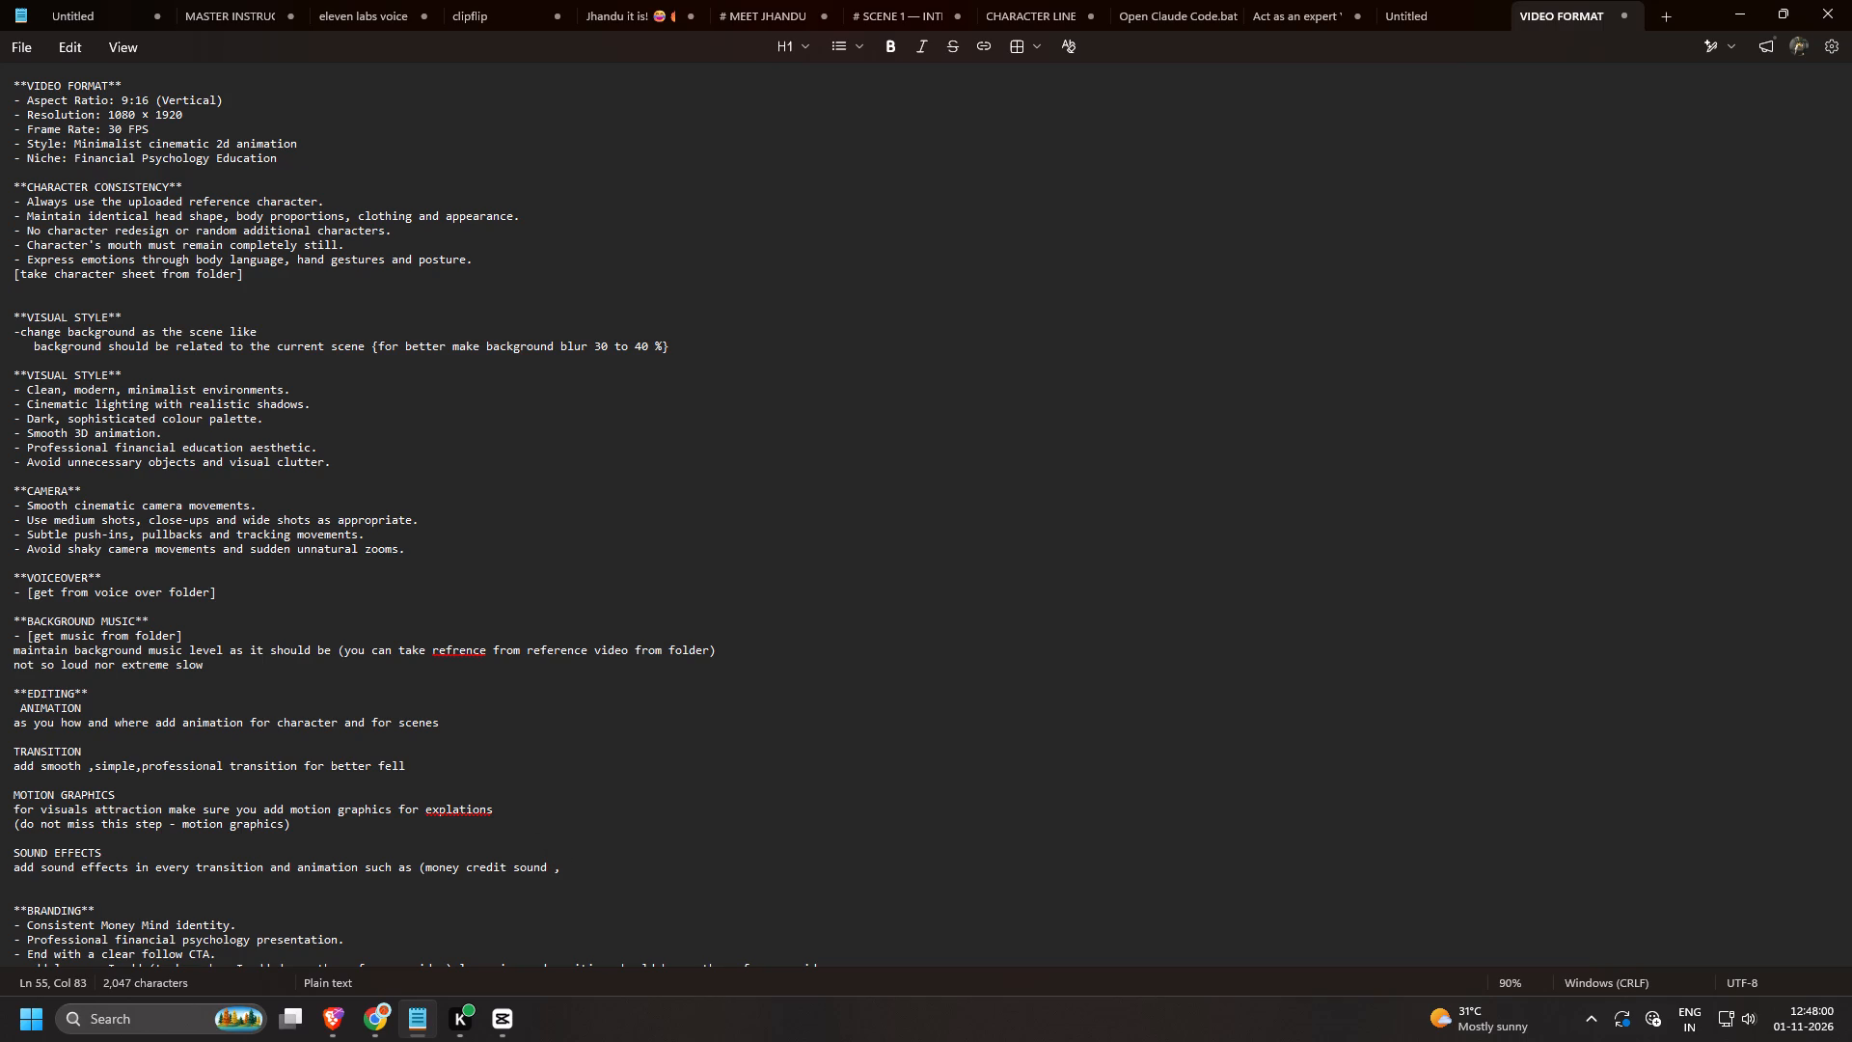
text(lo)
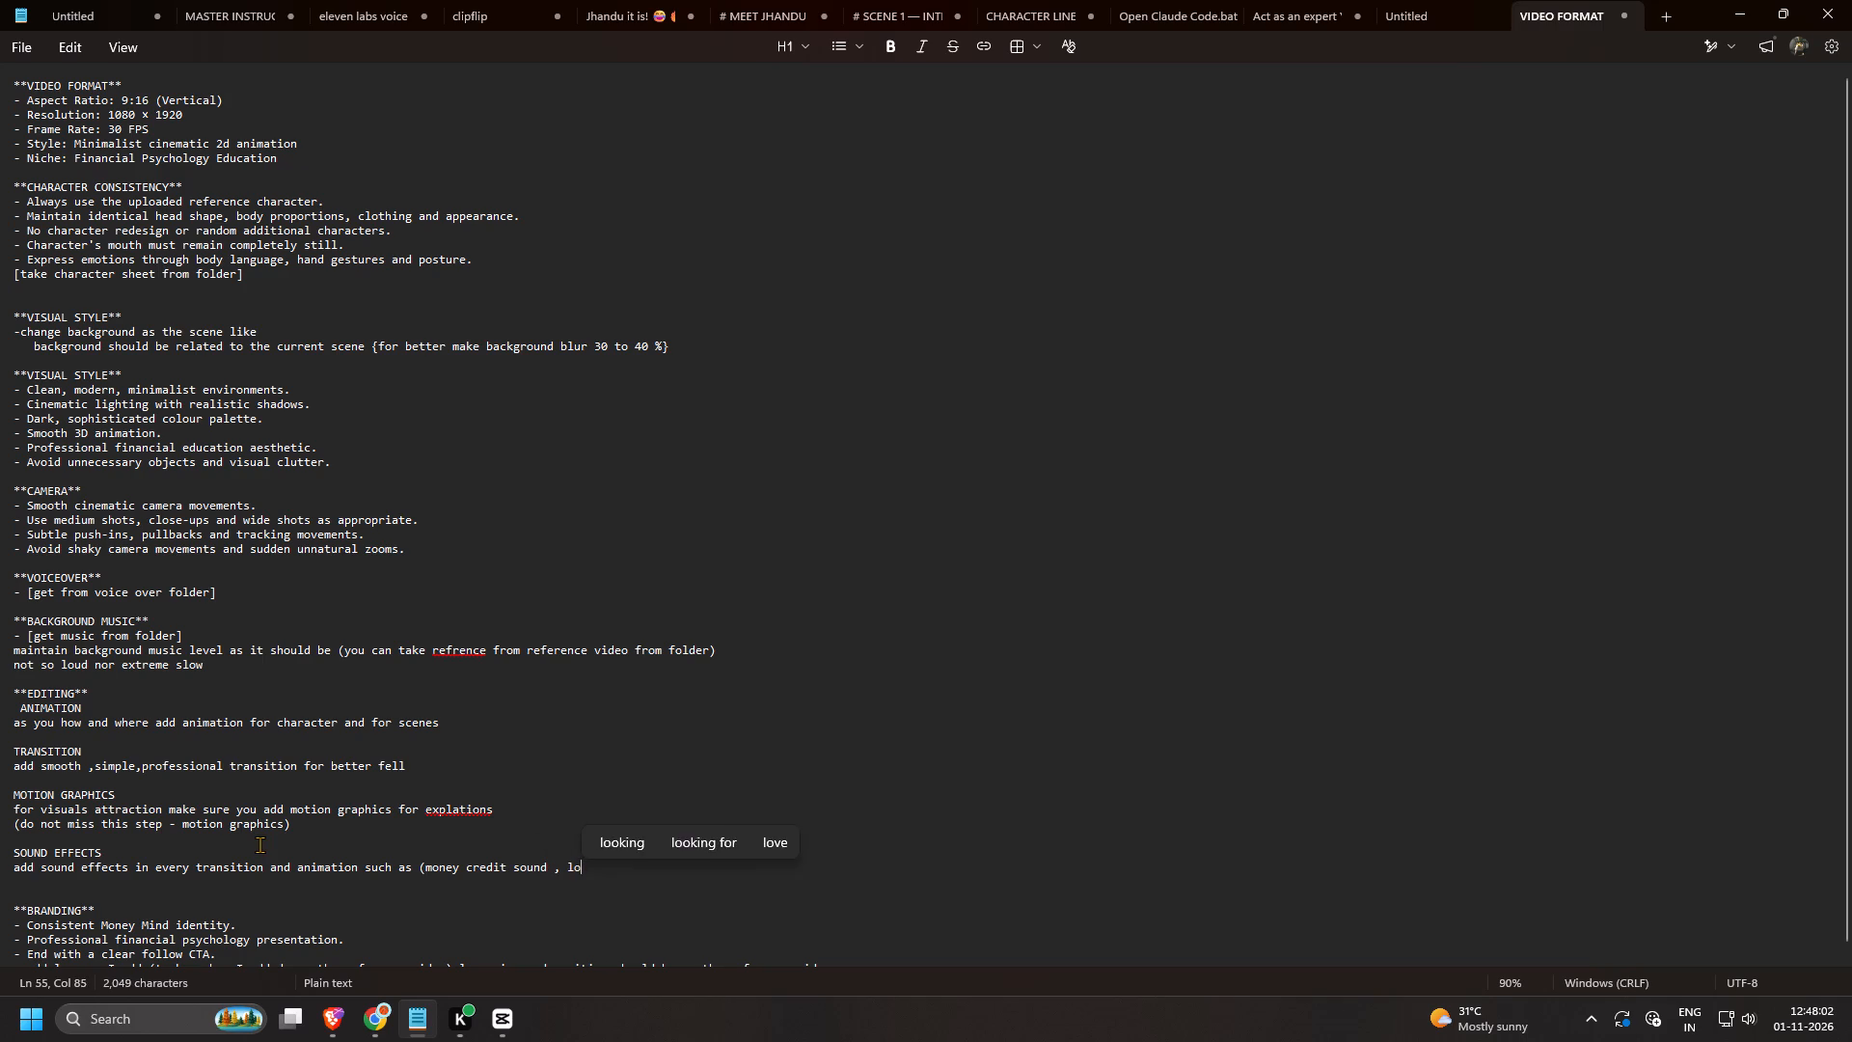
key(BackSpace)
key(BackSpace)
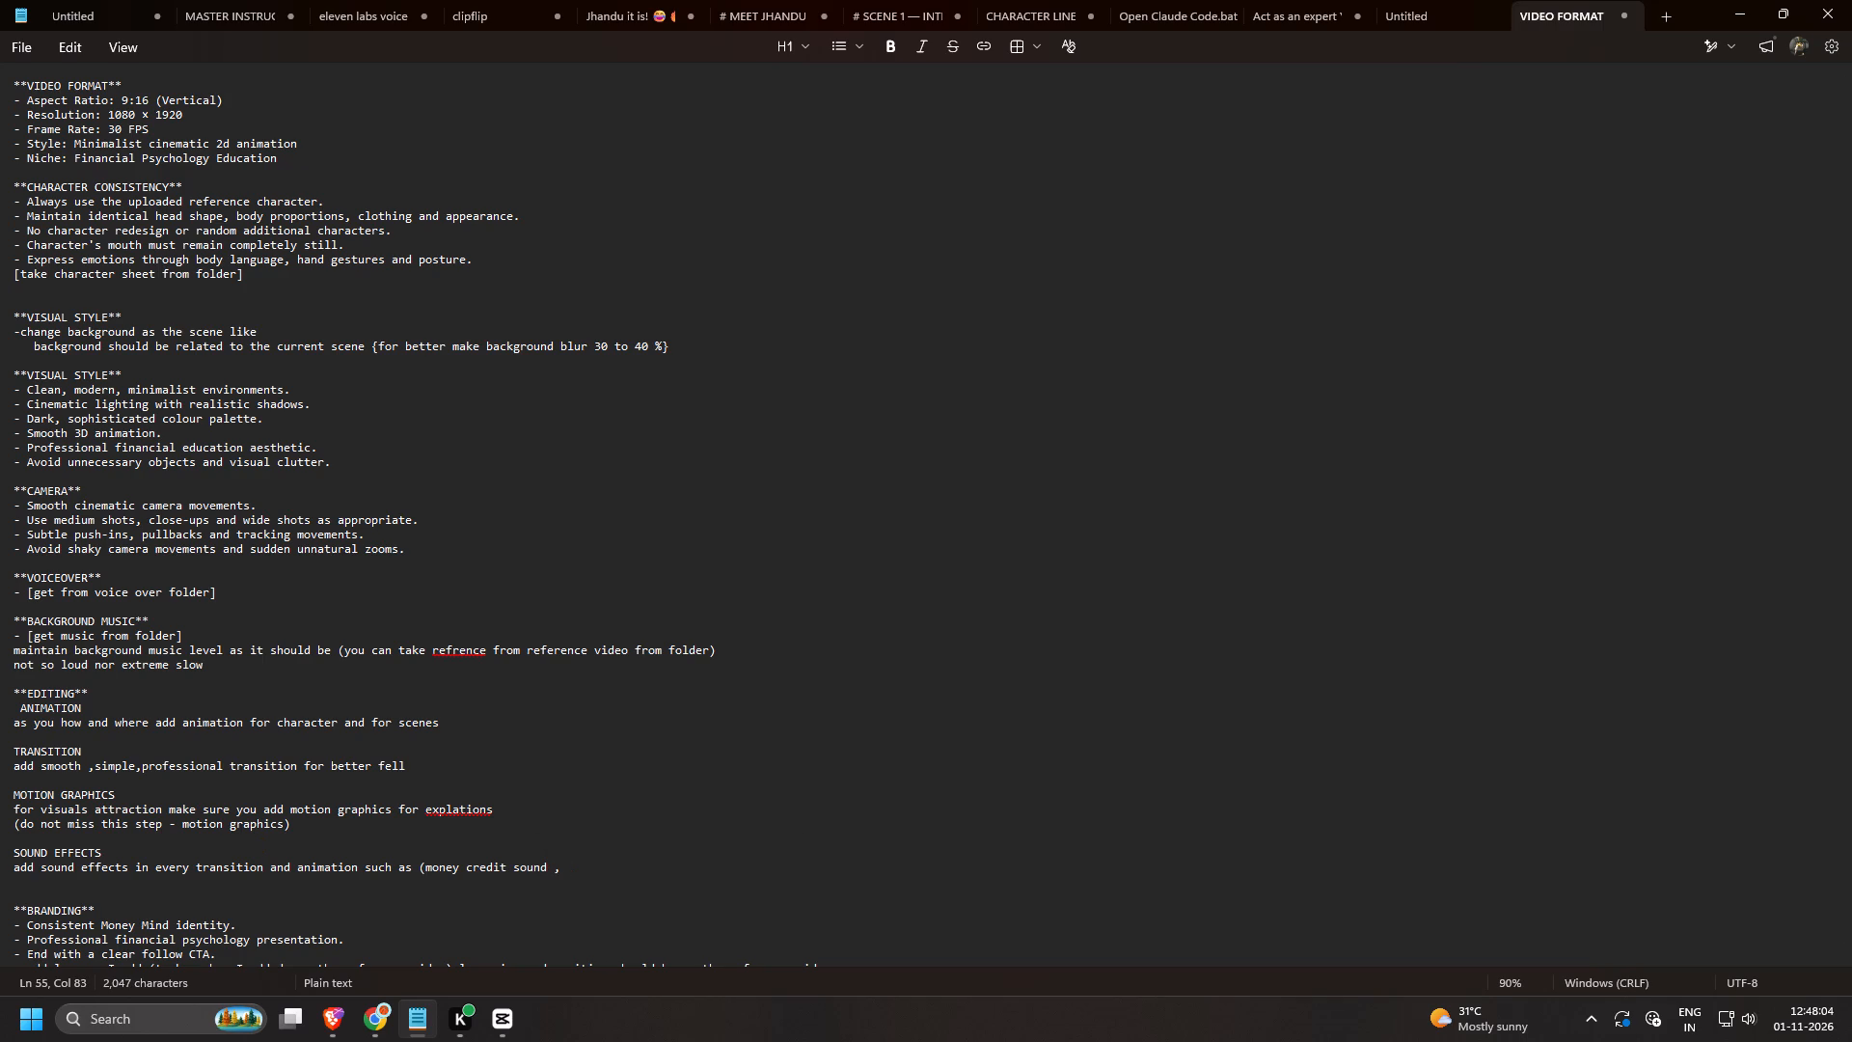
Complete the bracketed sound examples with "vechile sound ,credit card sound etc.........)".
text(vechile soun)
text(dd)
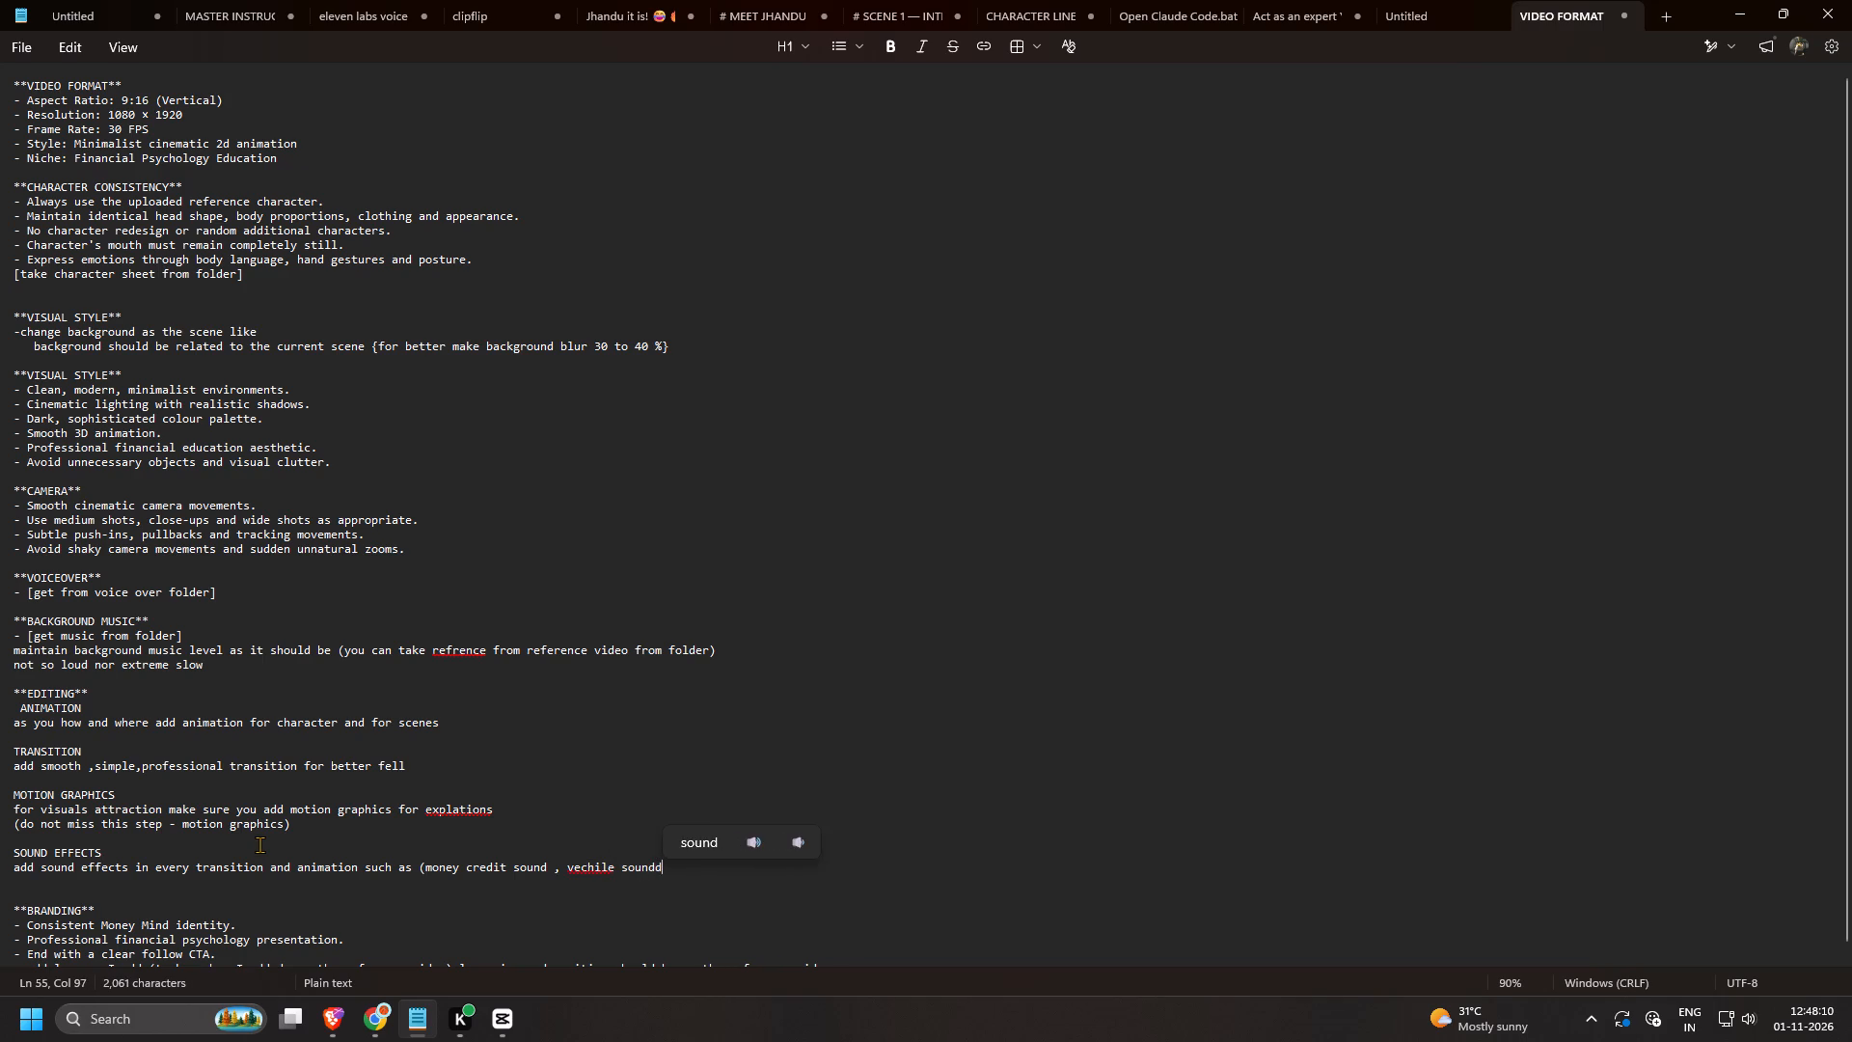
key(BackSpace)
key(space)
text(,)
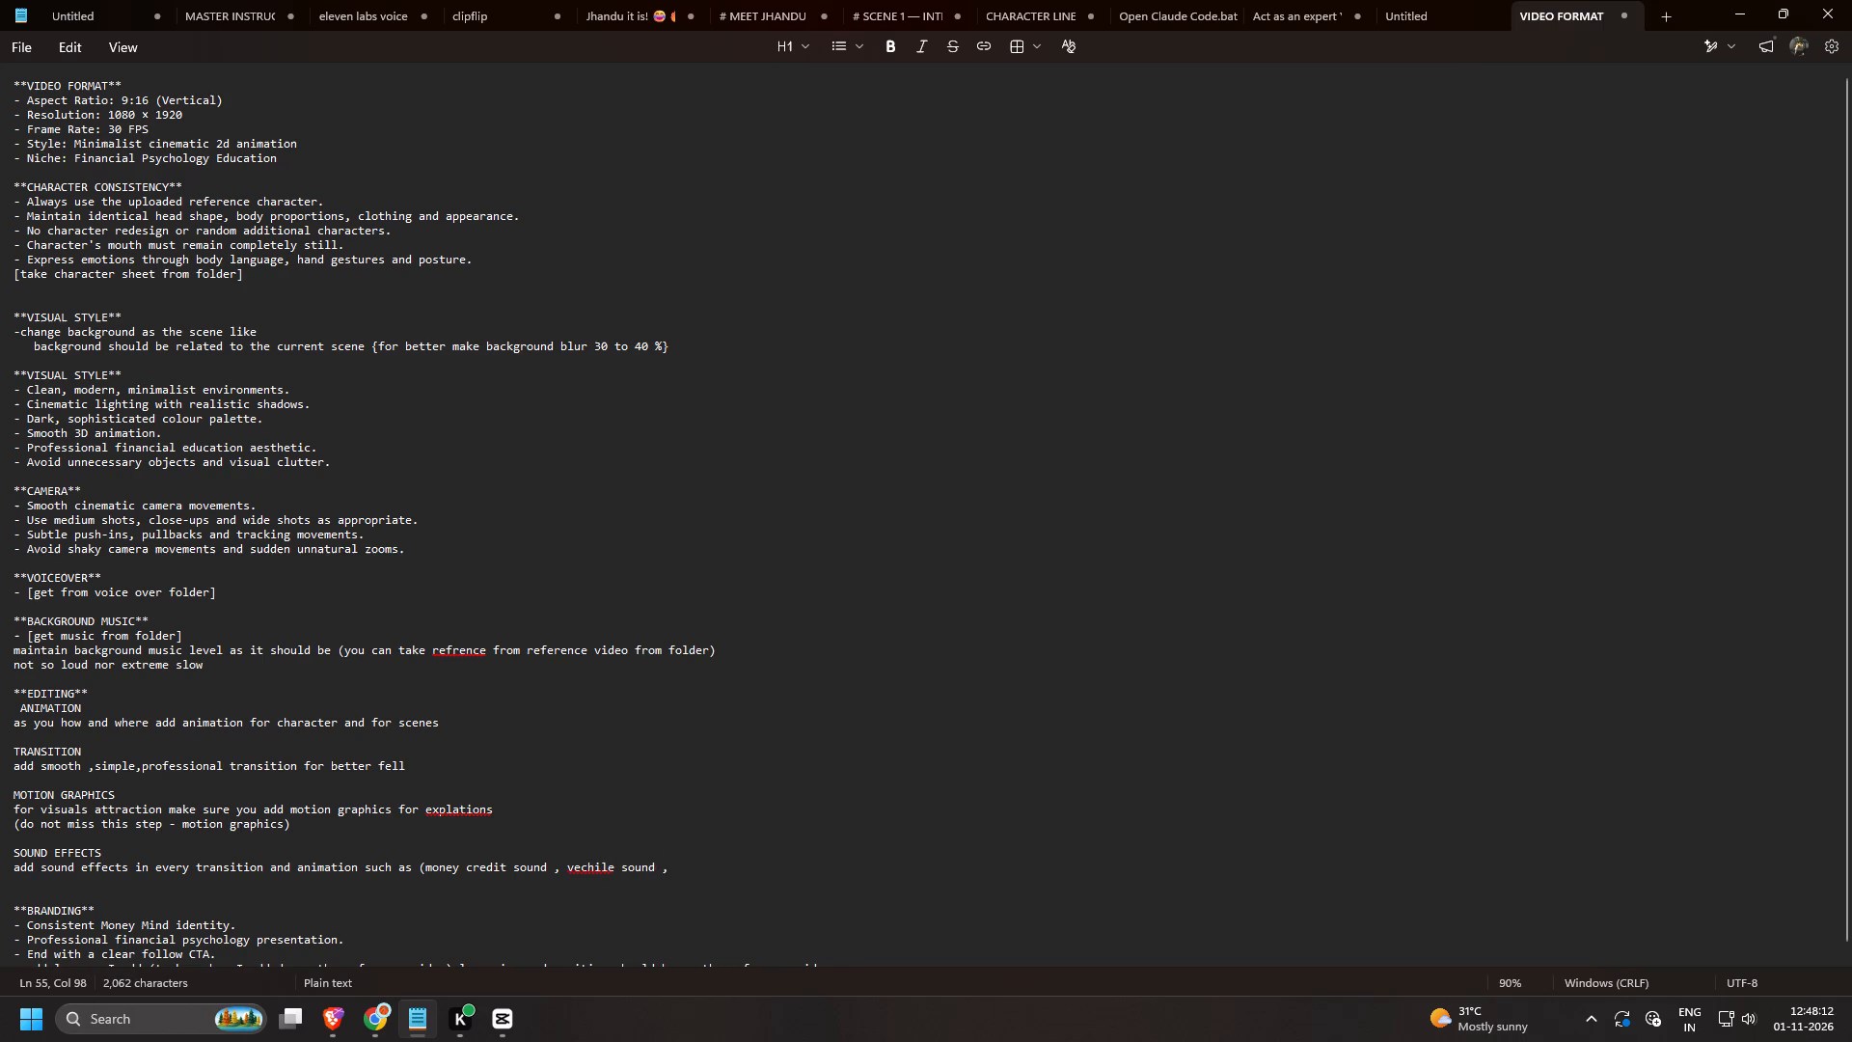
text(credit card)
key(space)
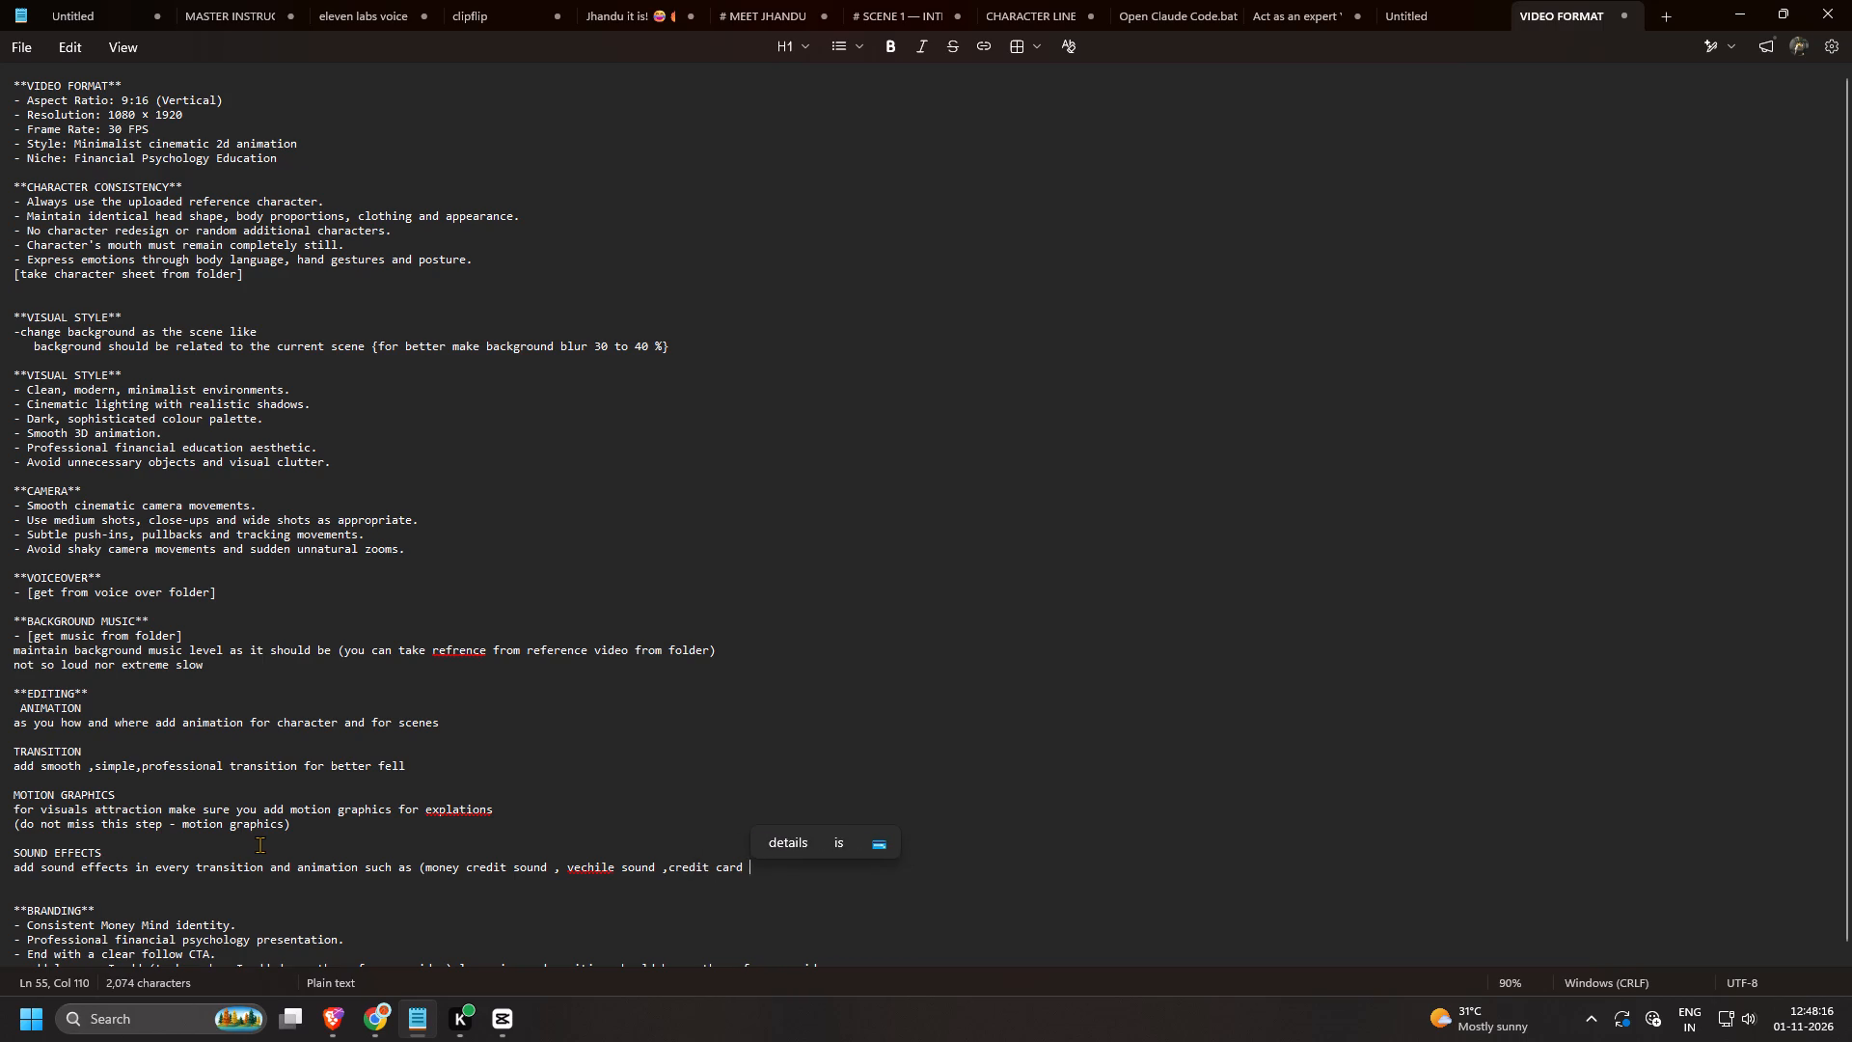
text(sounf)
key(BackSpace)
text(d etc.)
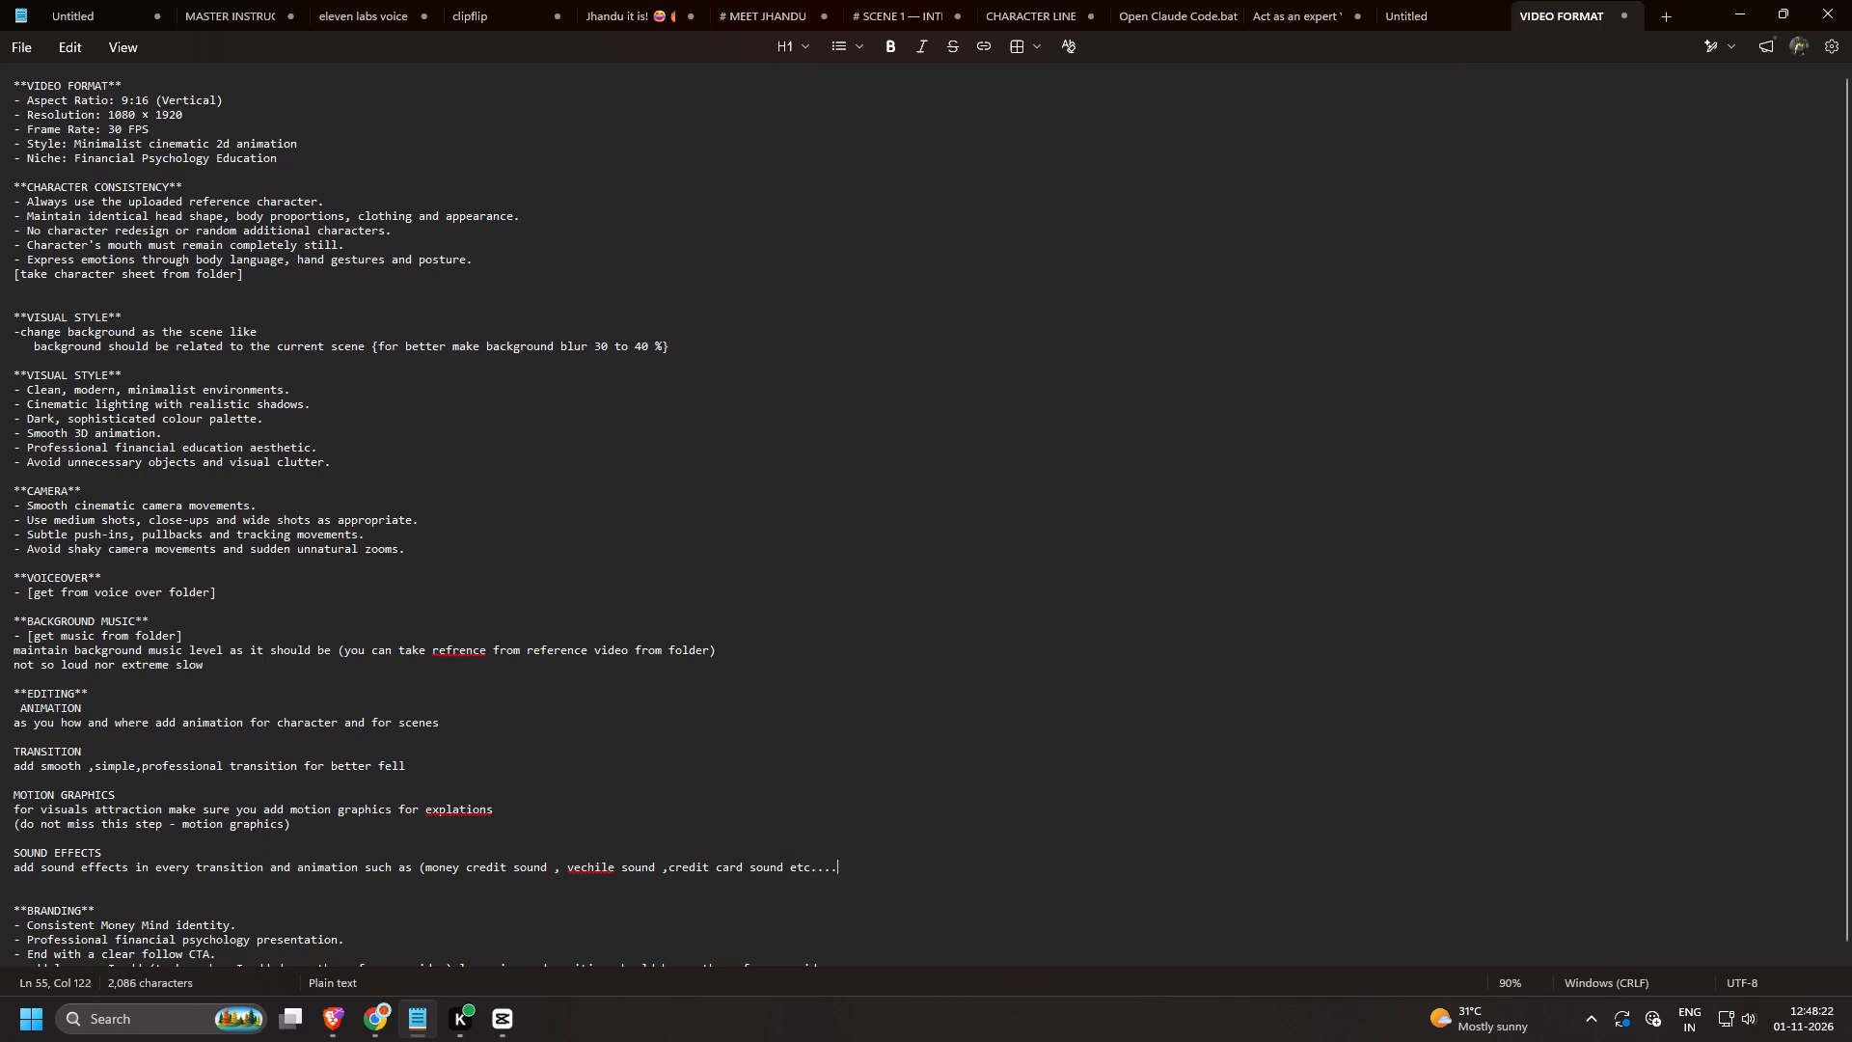
key(shift+underscore)
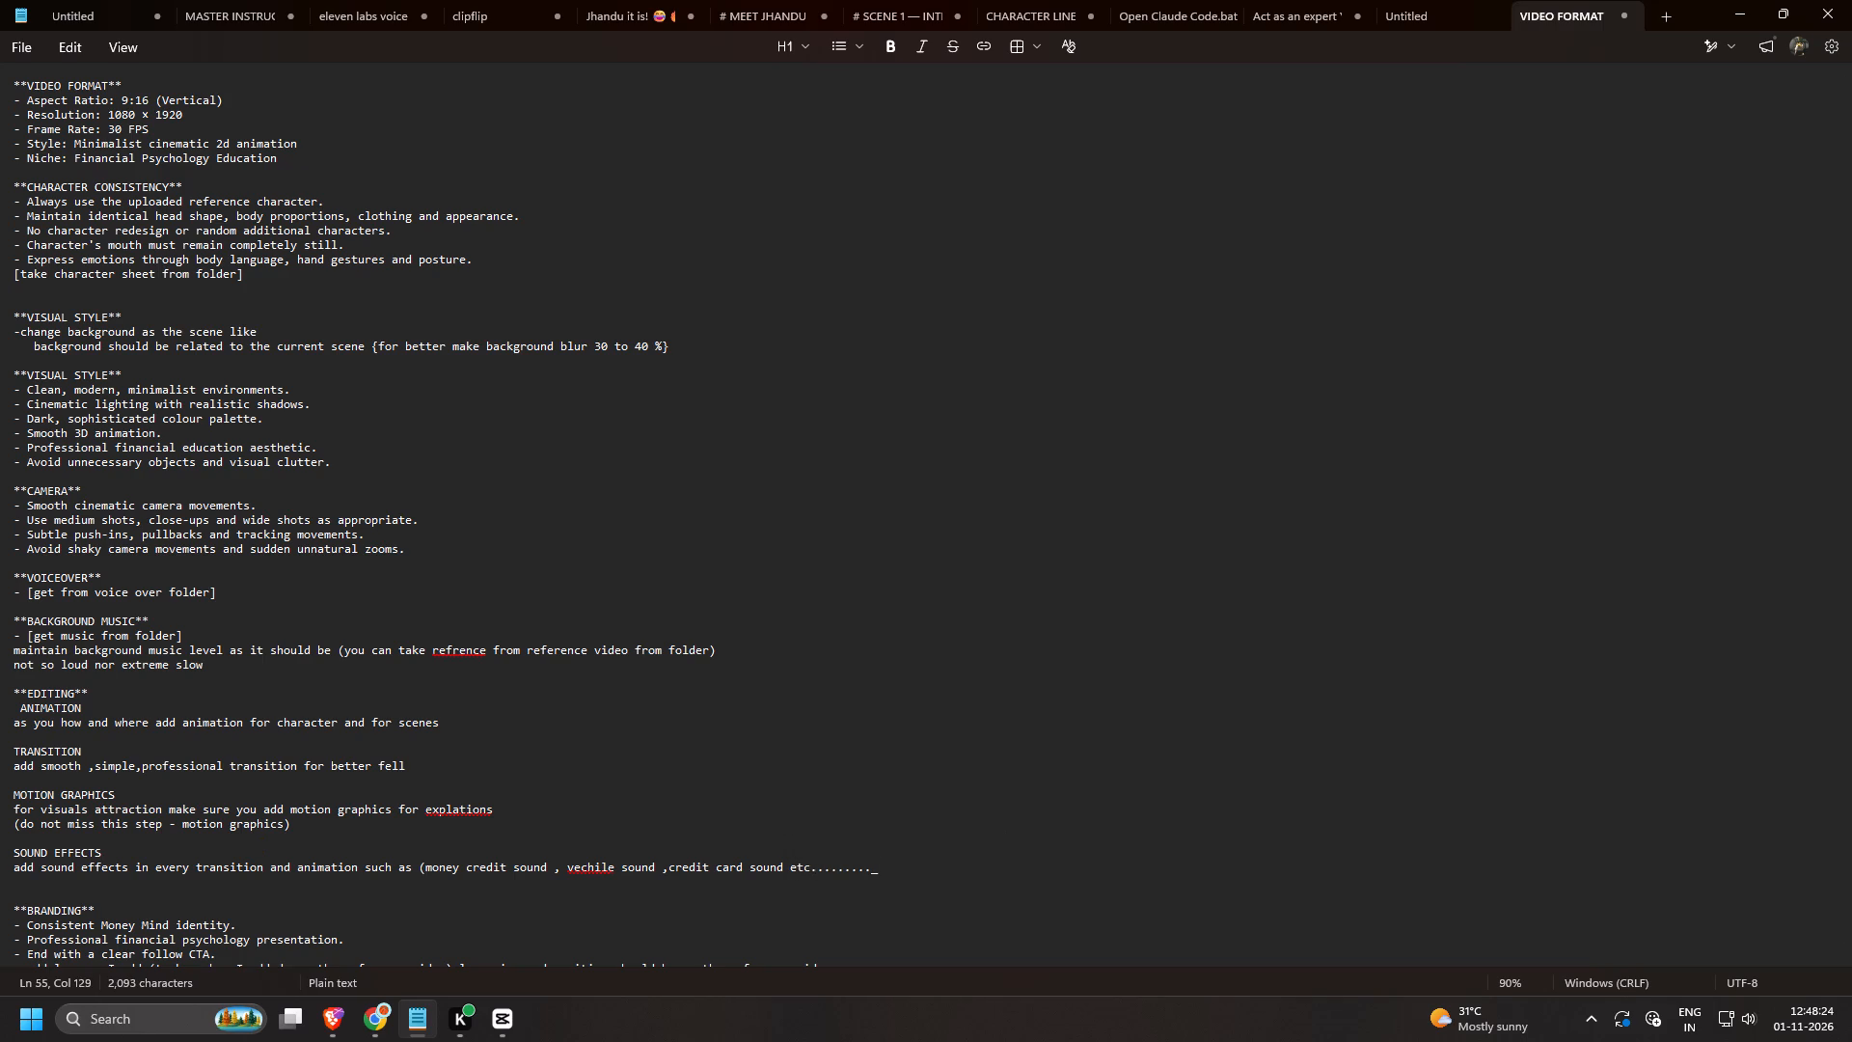
key(BackSpace)
key(shift+parenright)
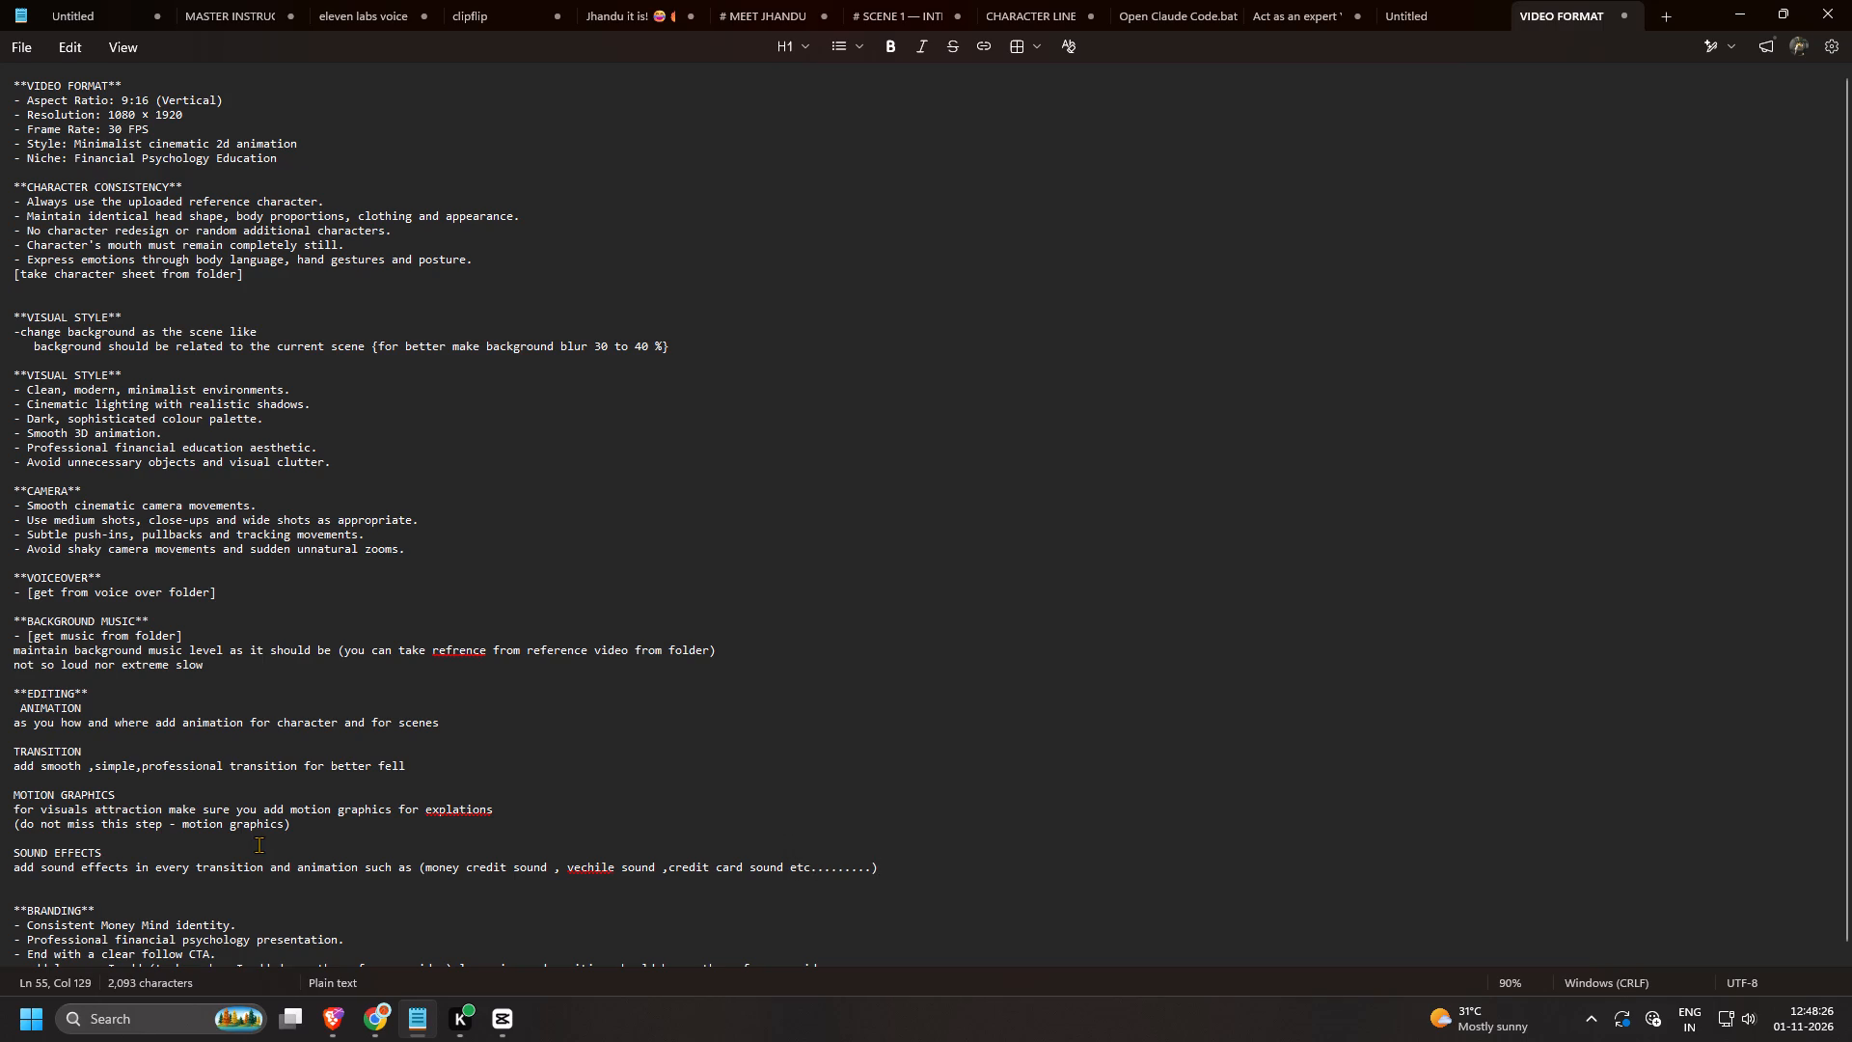
Start a new line below the sound examples with "add please maintain sound effects".
key(shift+Return)
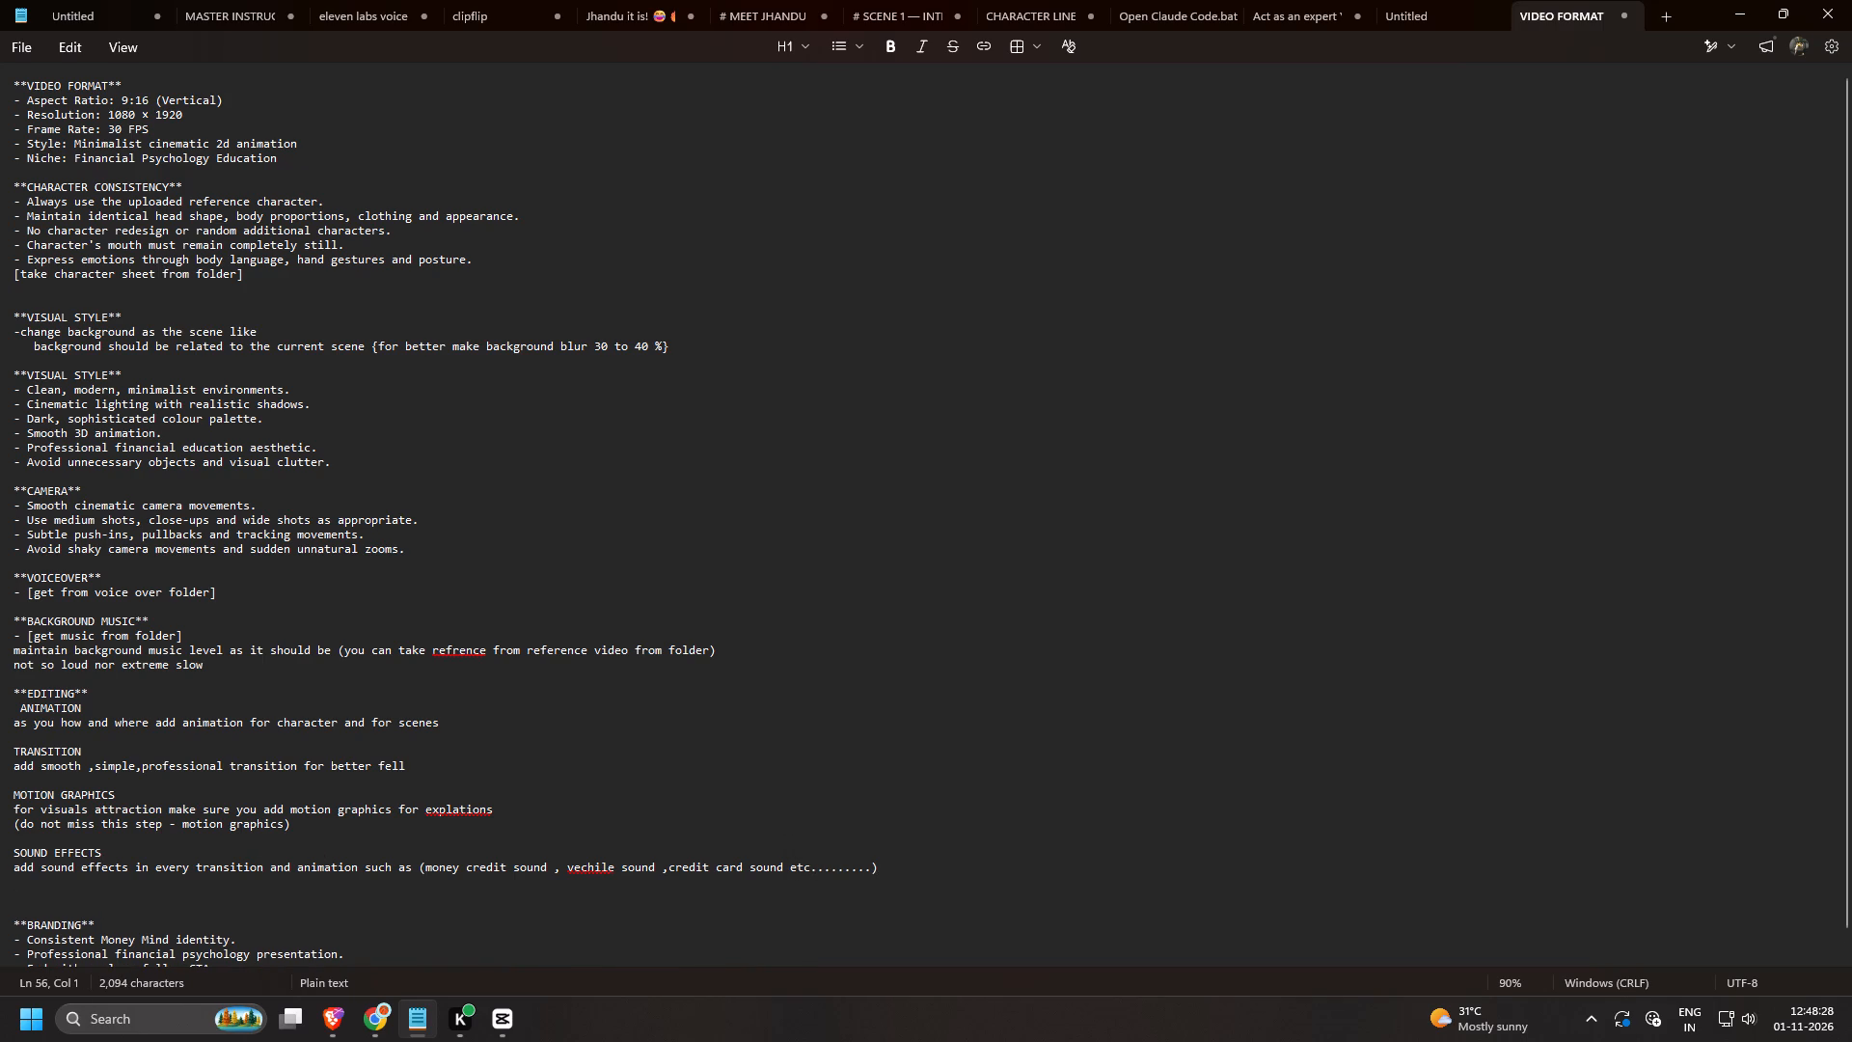
text(add please mantain)
key(space)
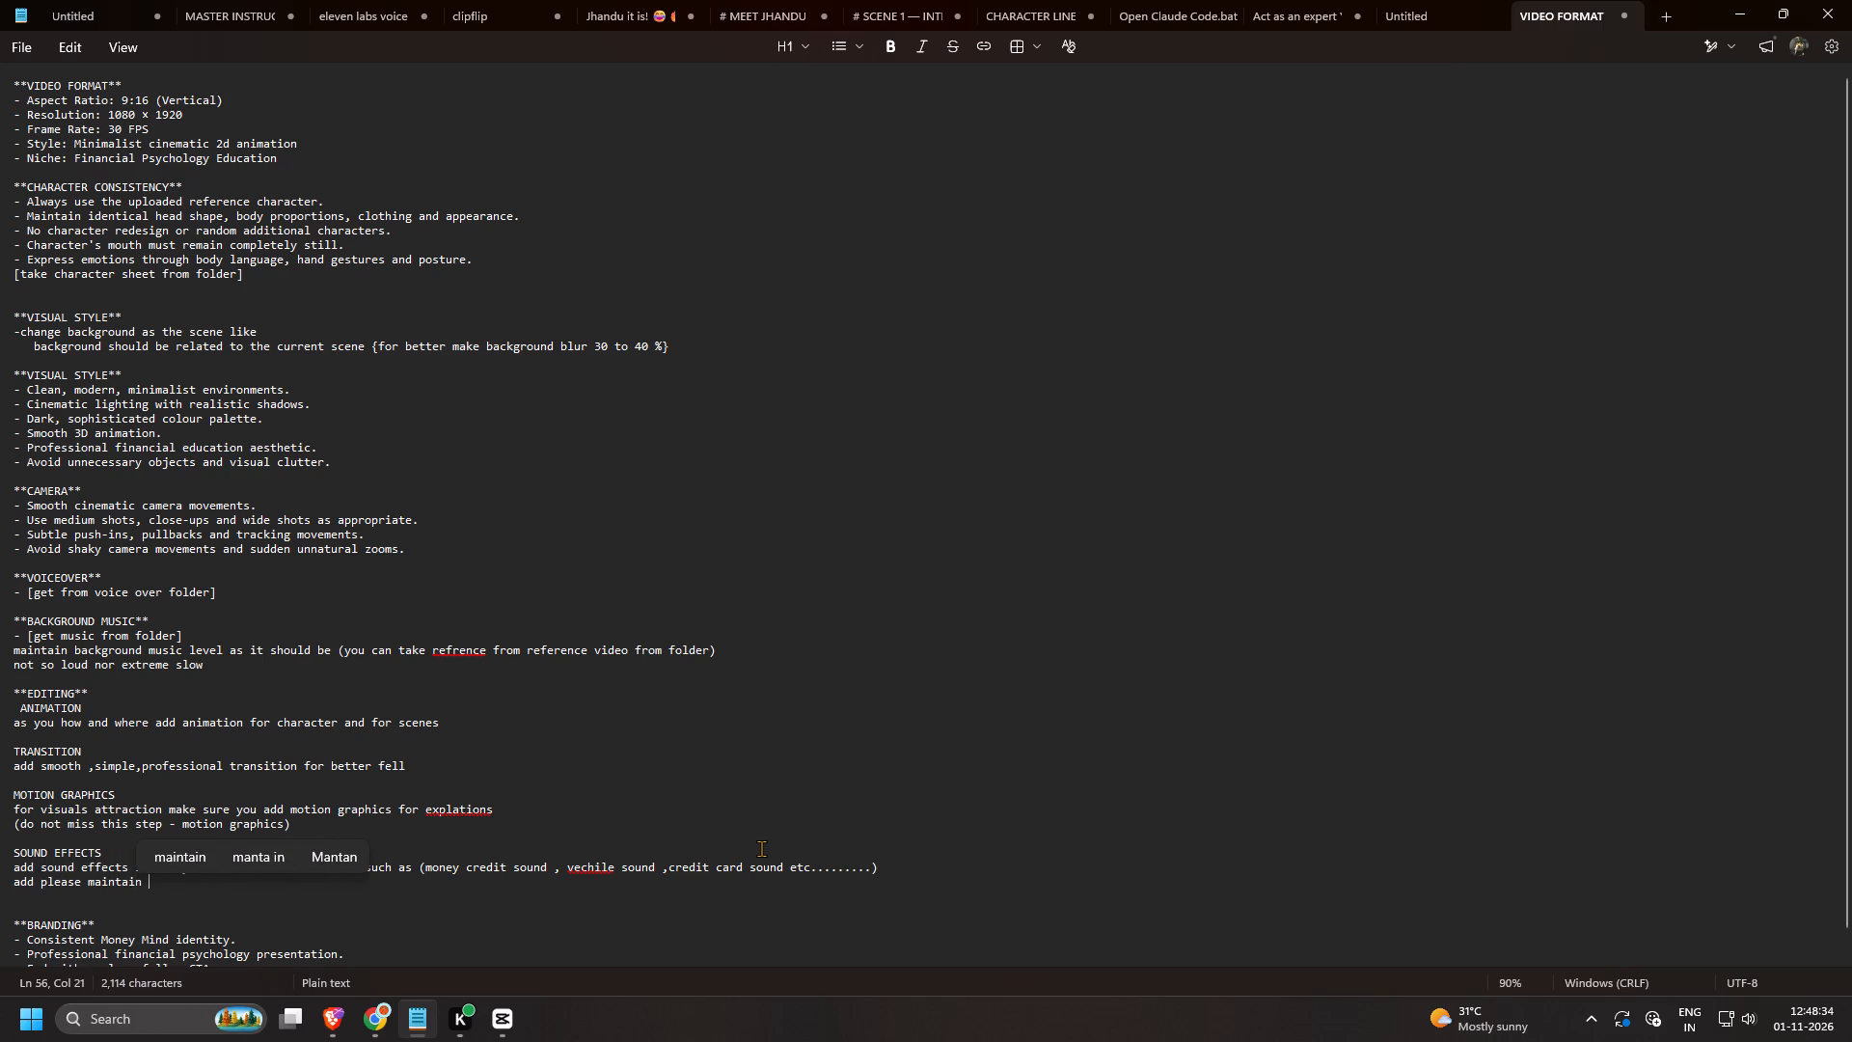
text(sound effects)
key(space)
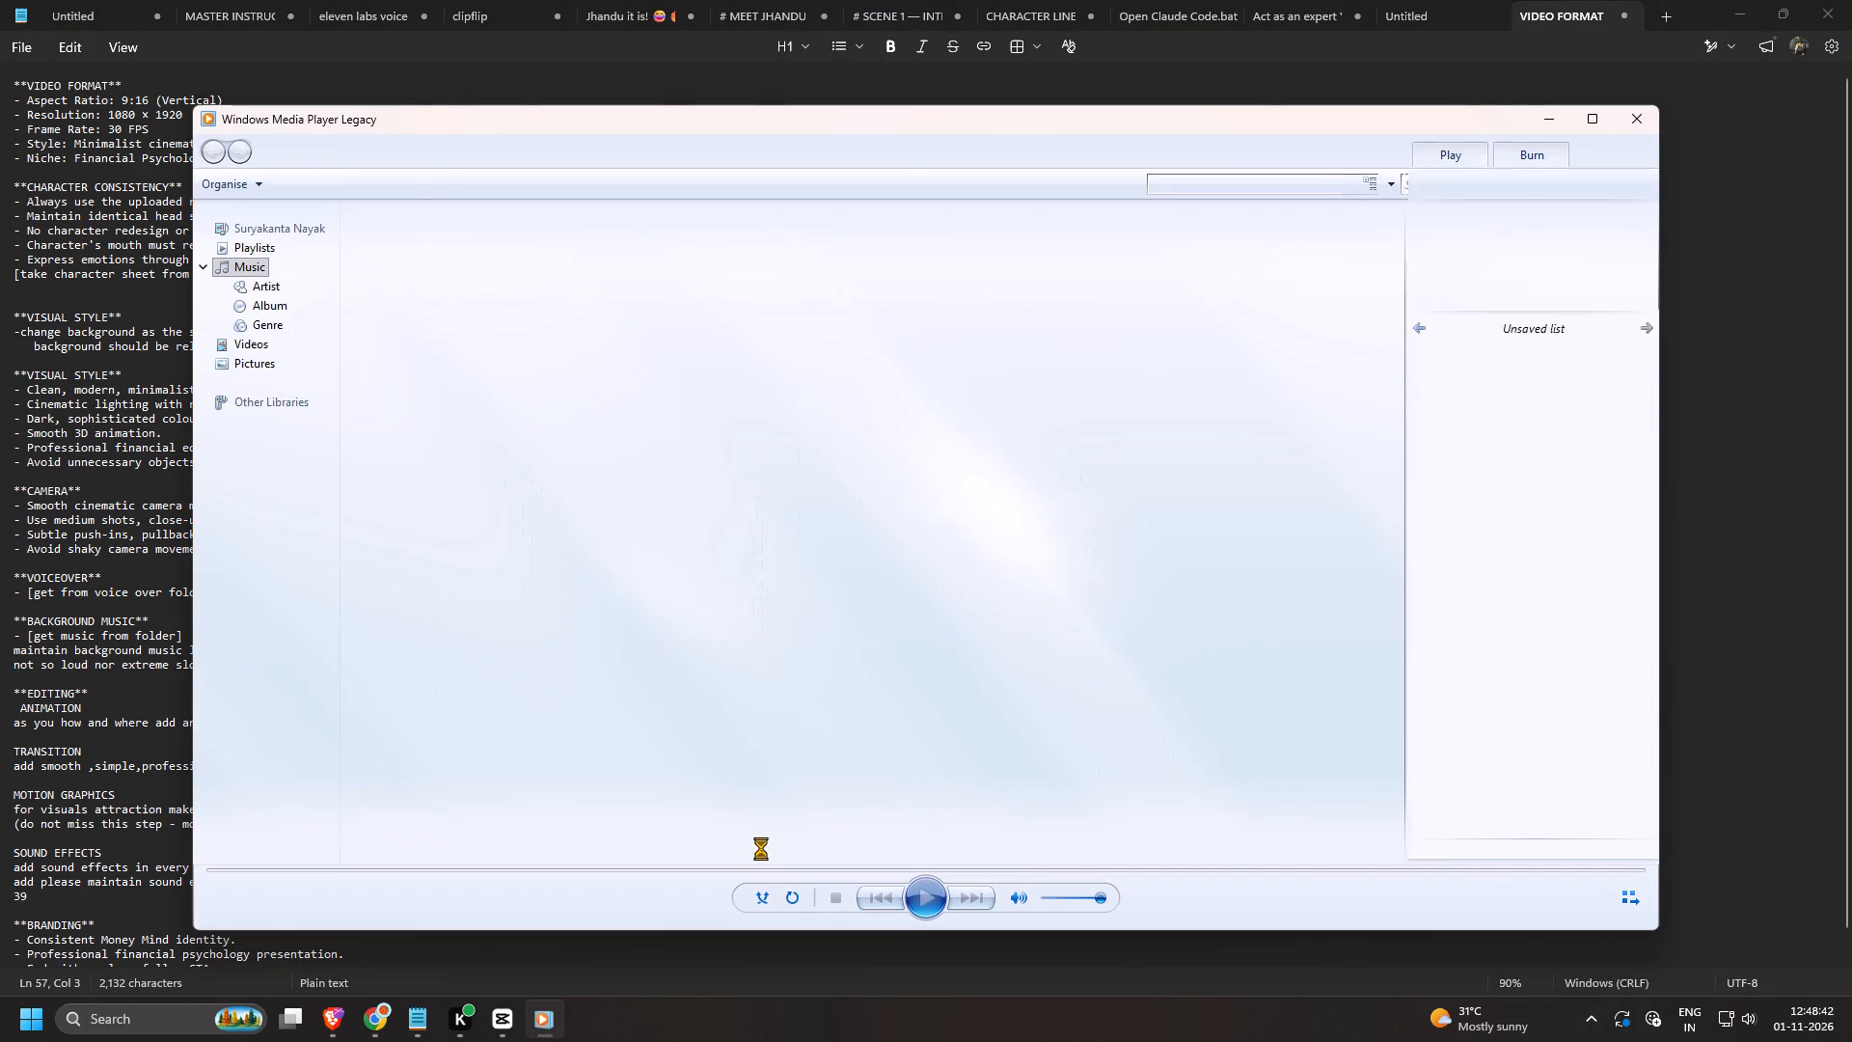
Close the Windows Media Player window and delete the stray "mc" and "39" after "sound effects" in the note.
click(1644, 111)
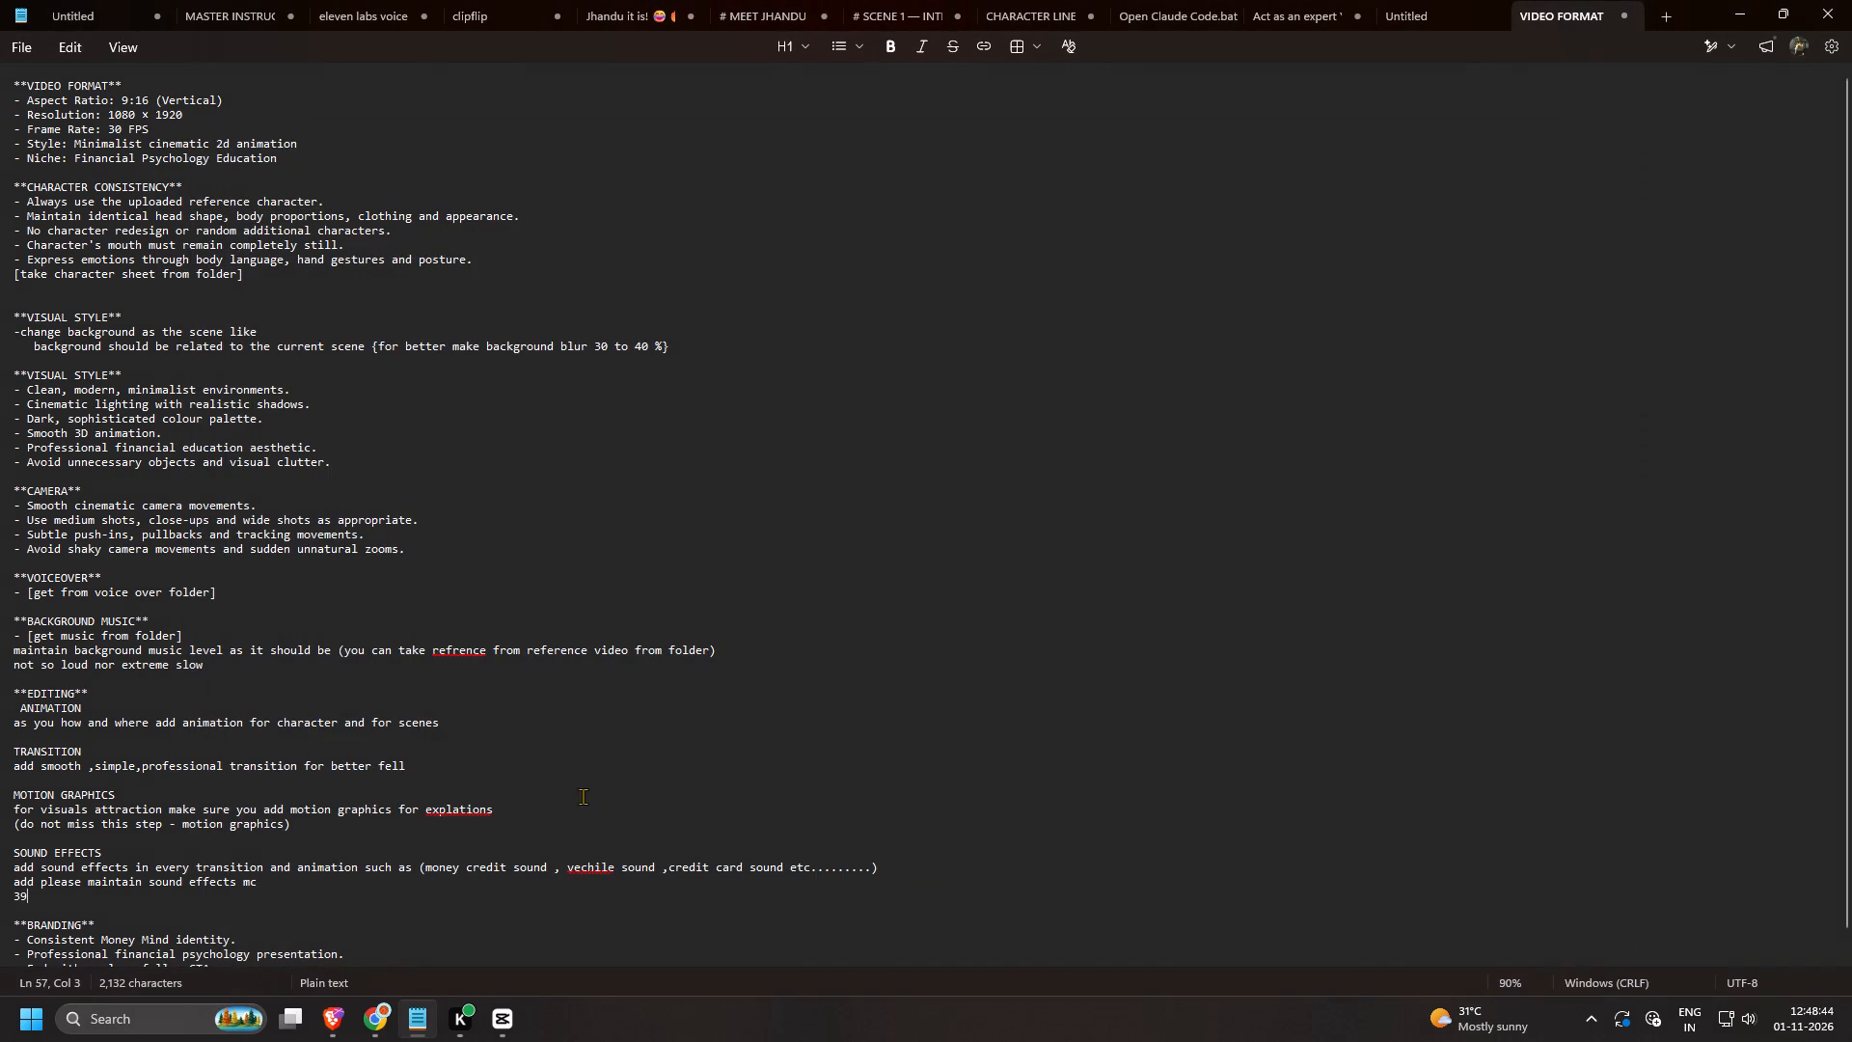
key(BackSpace)
key(BackSpace)
key(BackSpace)
key(BackSpace)
key(BackSpace)
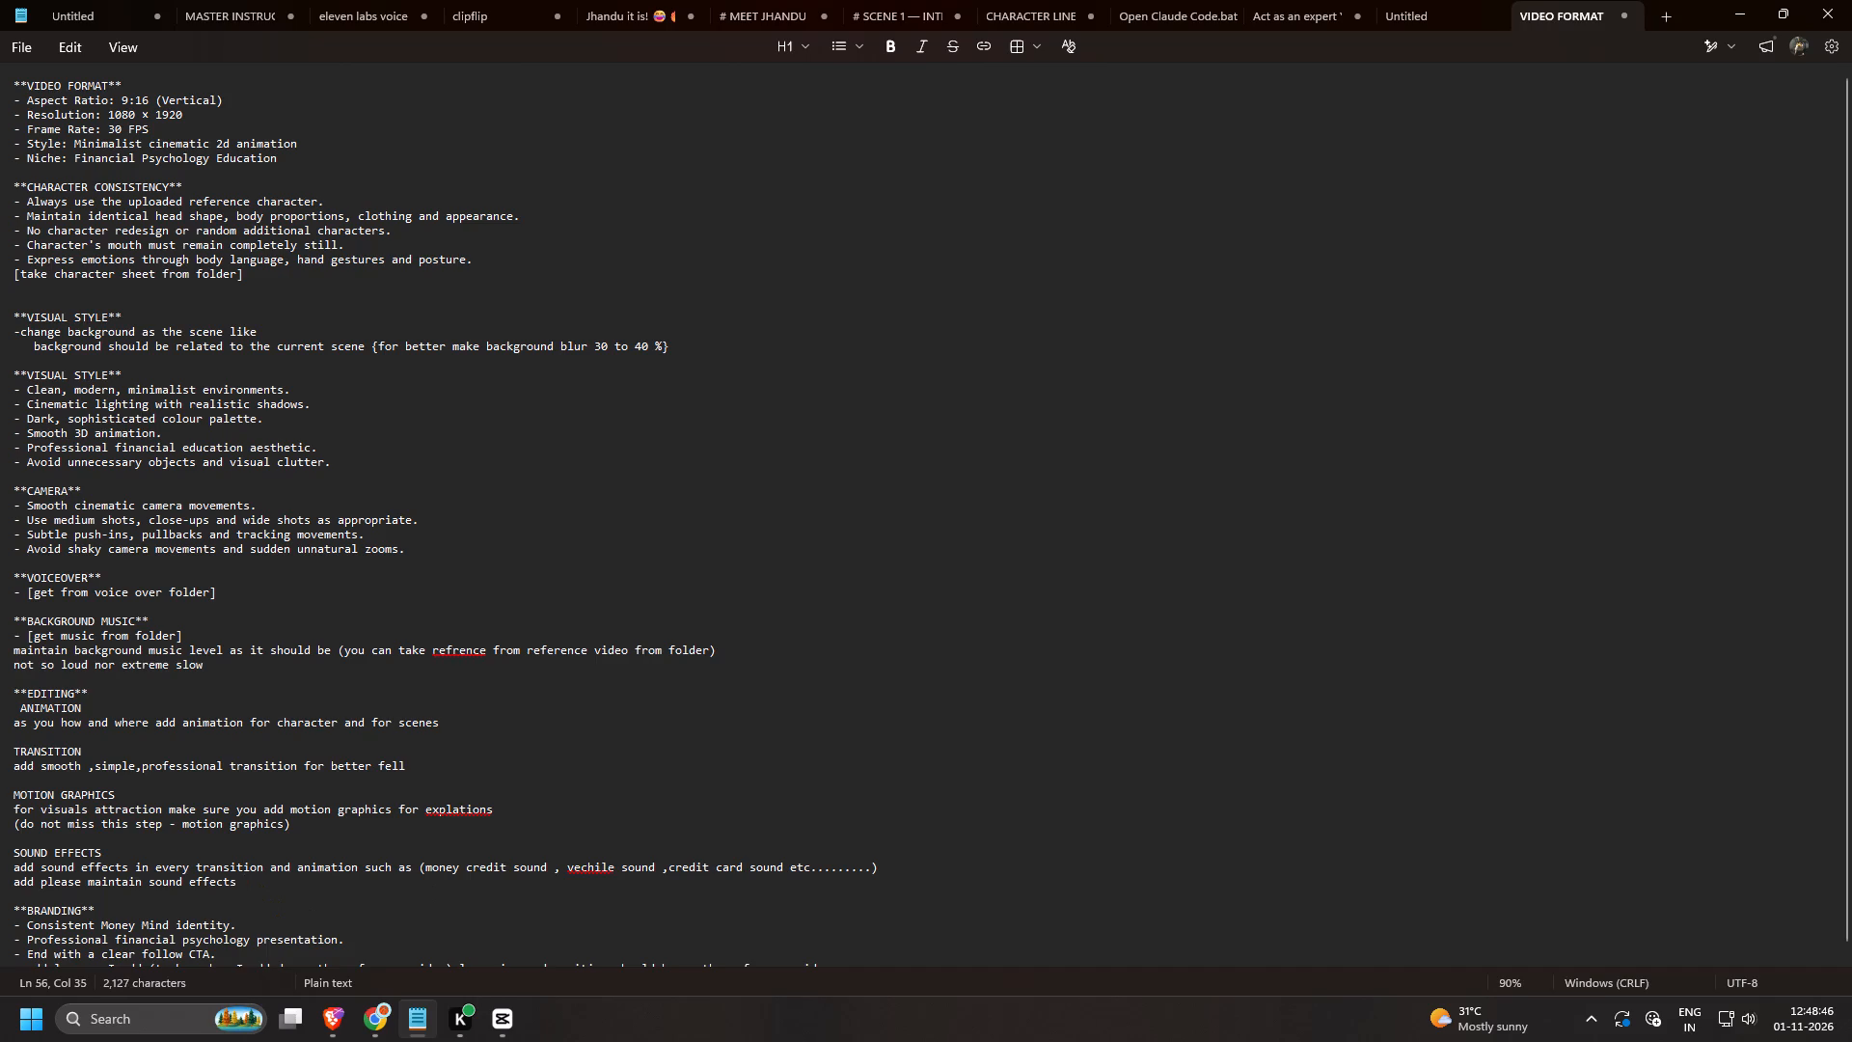
Continue the sound effects volume line with "volume not so loud not very low".
text(volume not)
key(space)
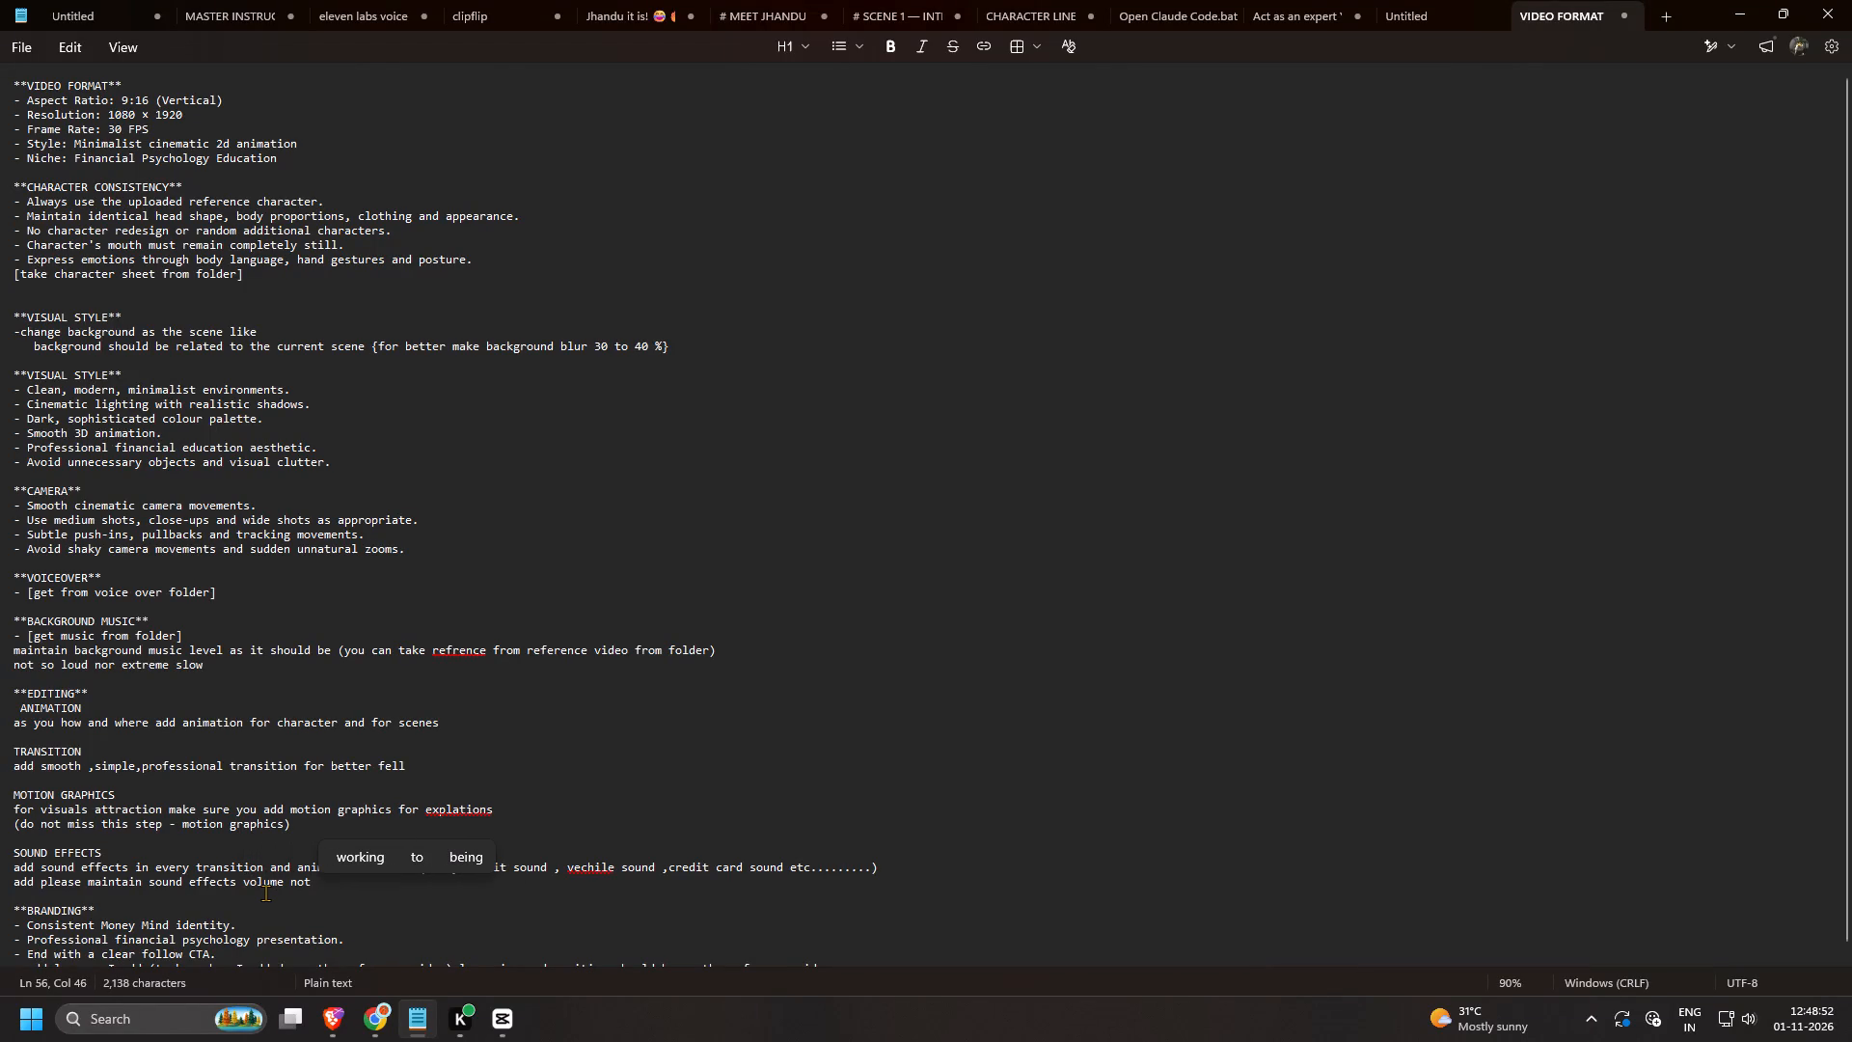
text(so lous)
key(space)
key(BackSpace)
key(BackSpace)
text(d)
key(space)
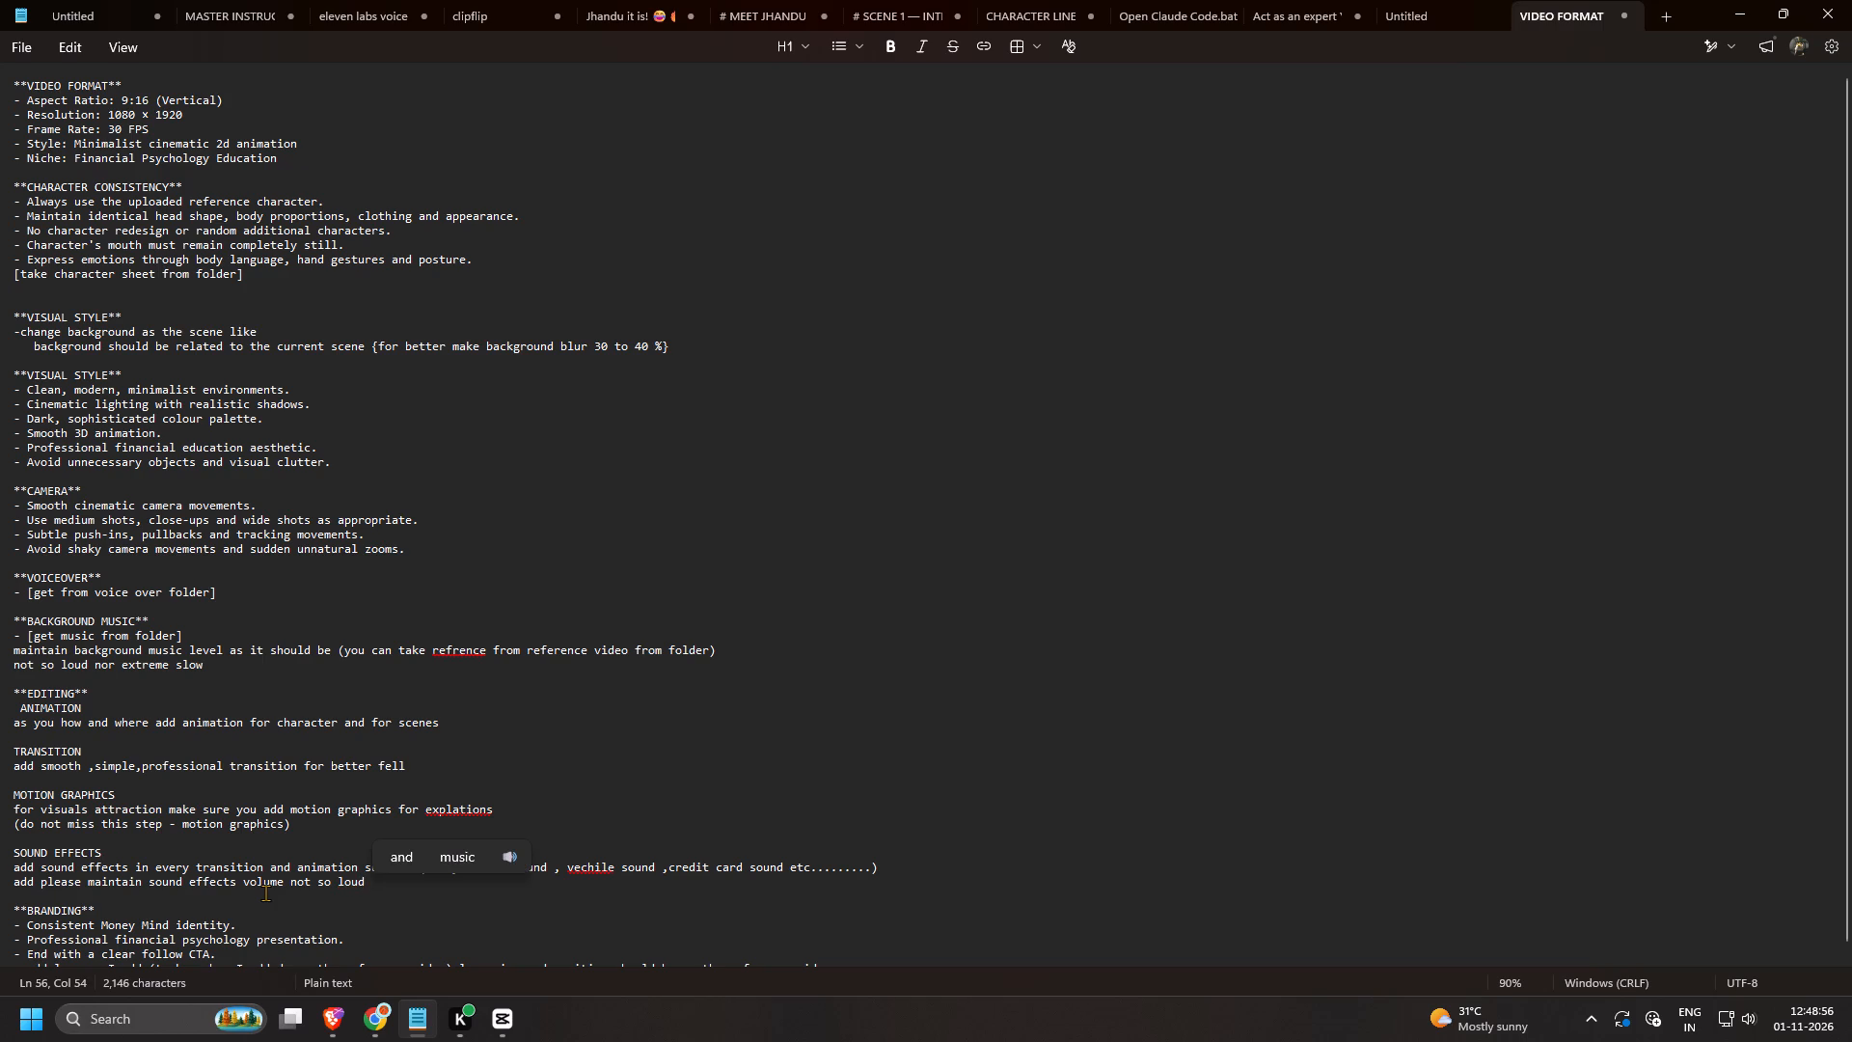
text(nop)
key(BackSpace)
text(t)
key(space)
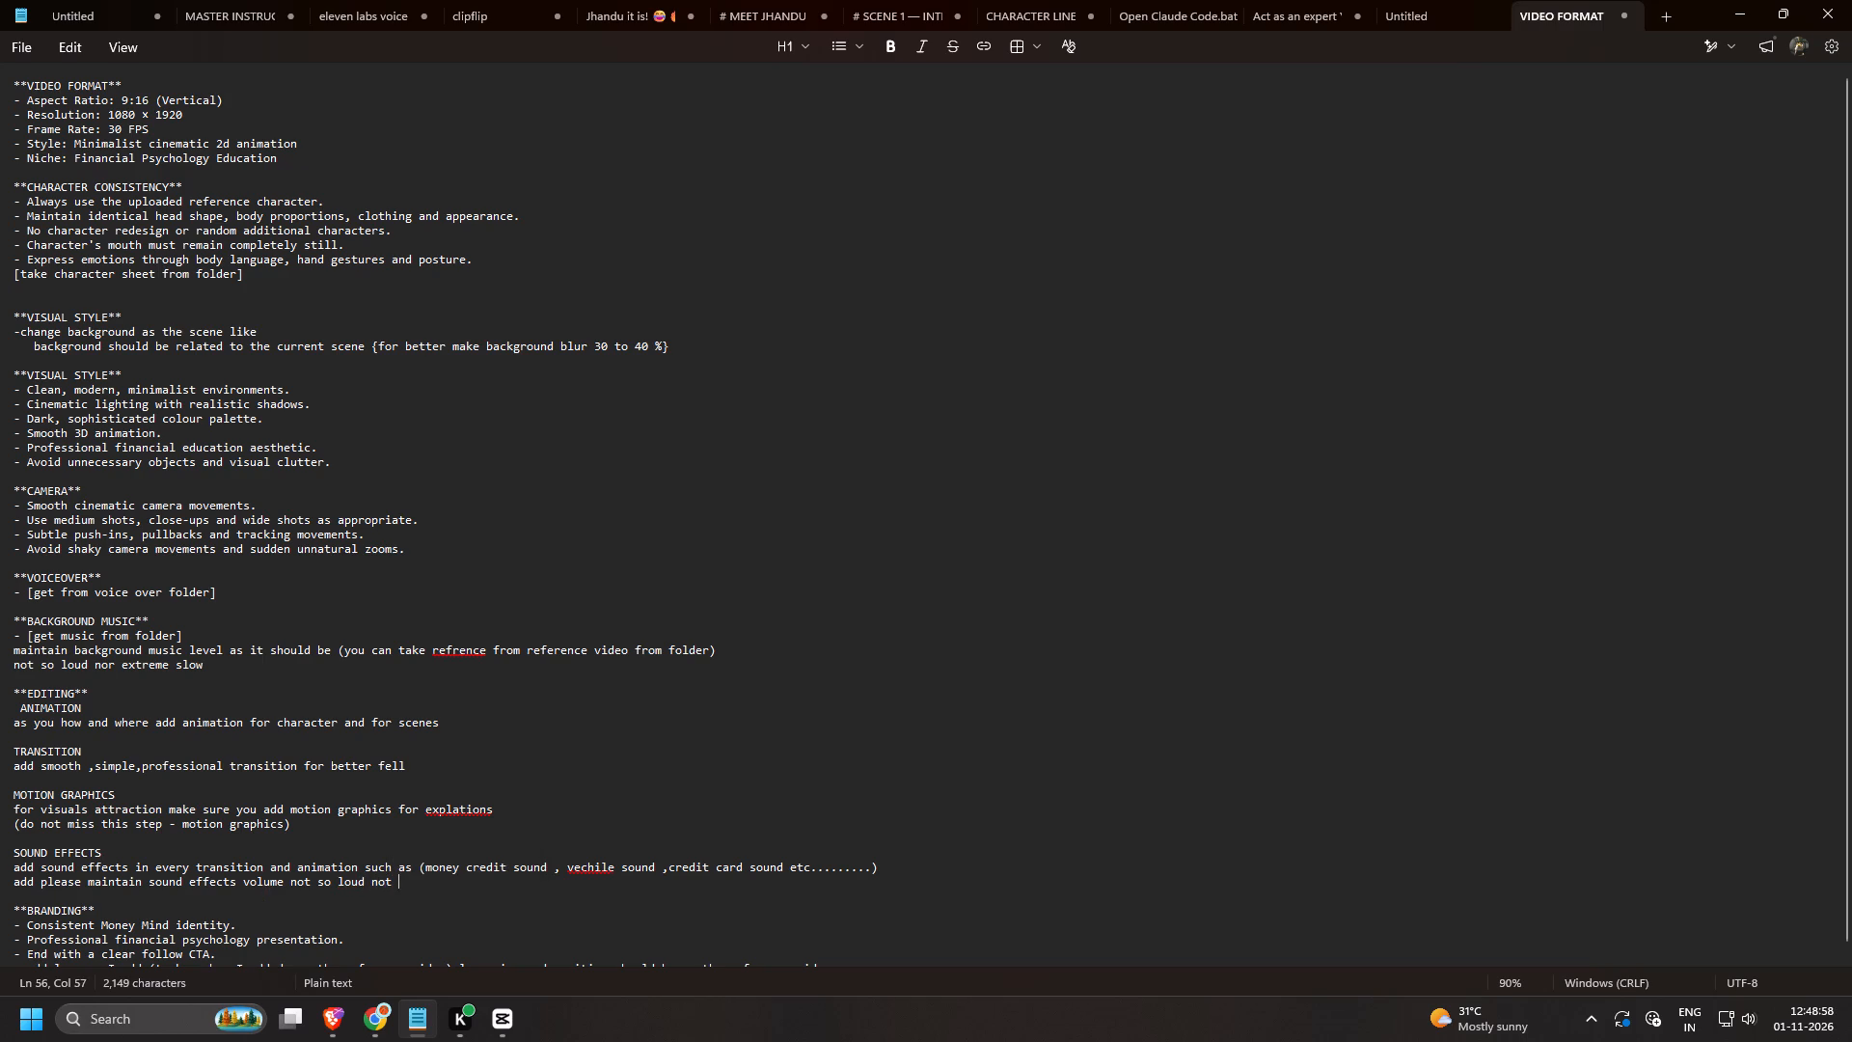
text(very low)
key(space)
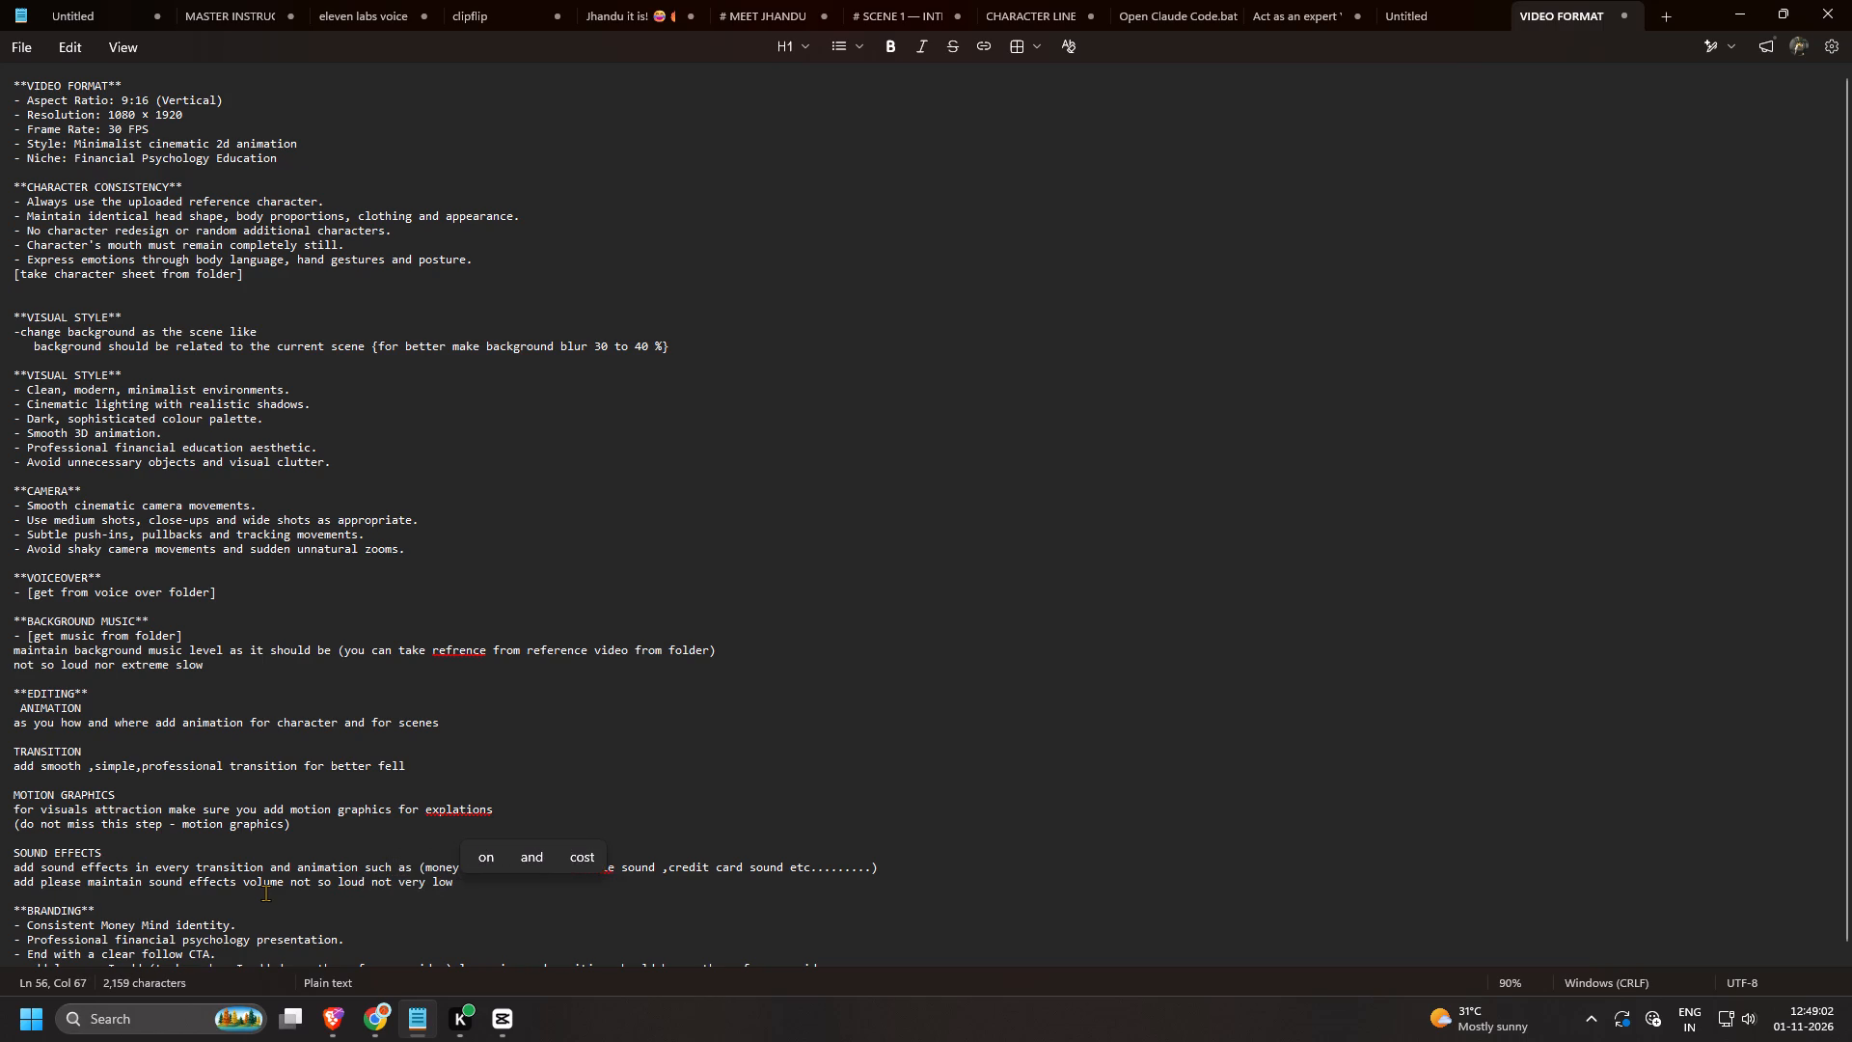
Extend the volume rule with "it should be", continuing on a new line with "louder than bgm and".
text(it shouk)
key(BackSpace)
text(ld be)
key(space)
key(shift+Return)
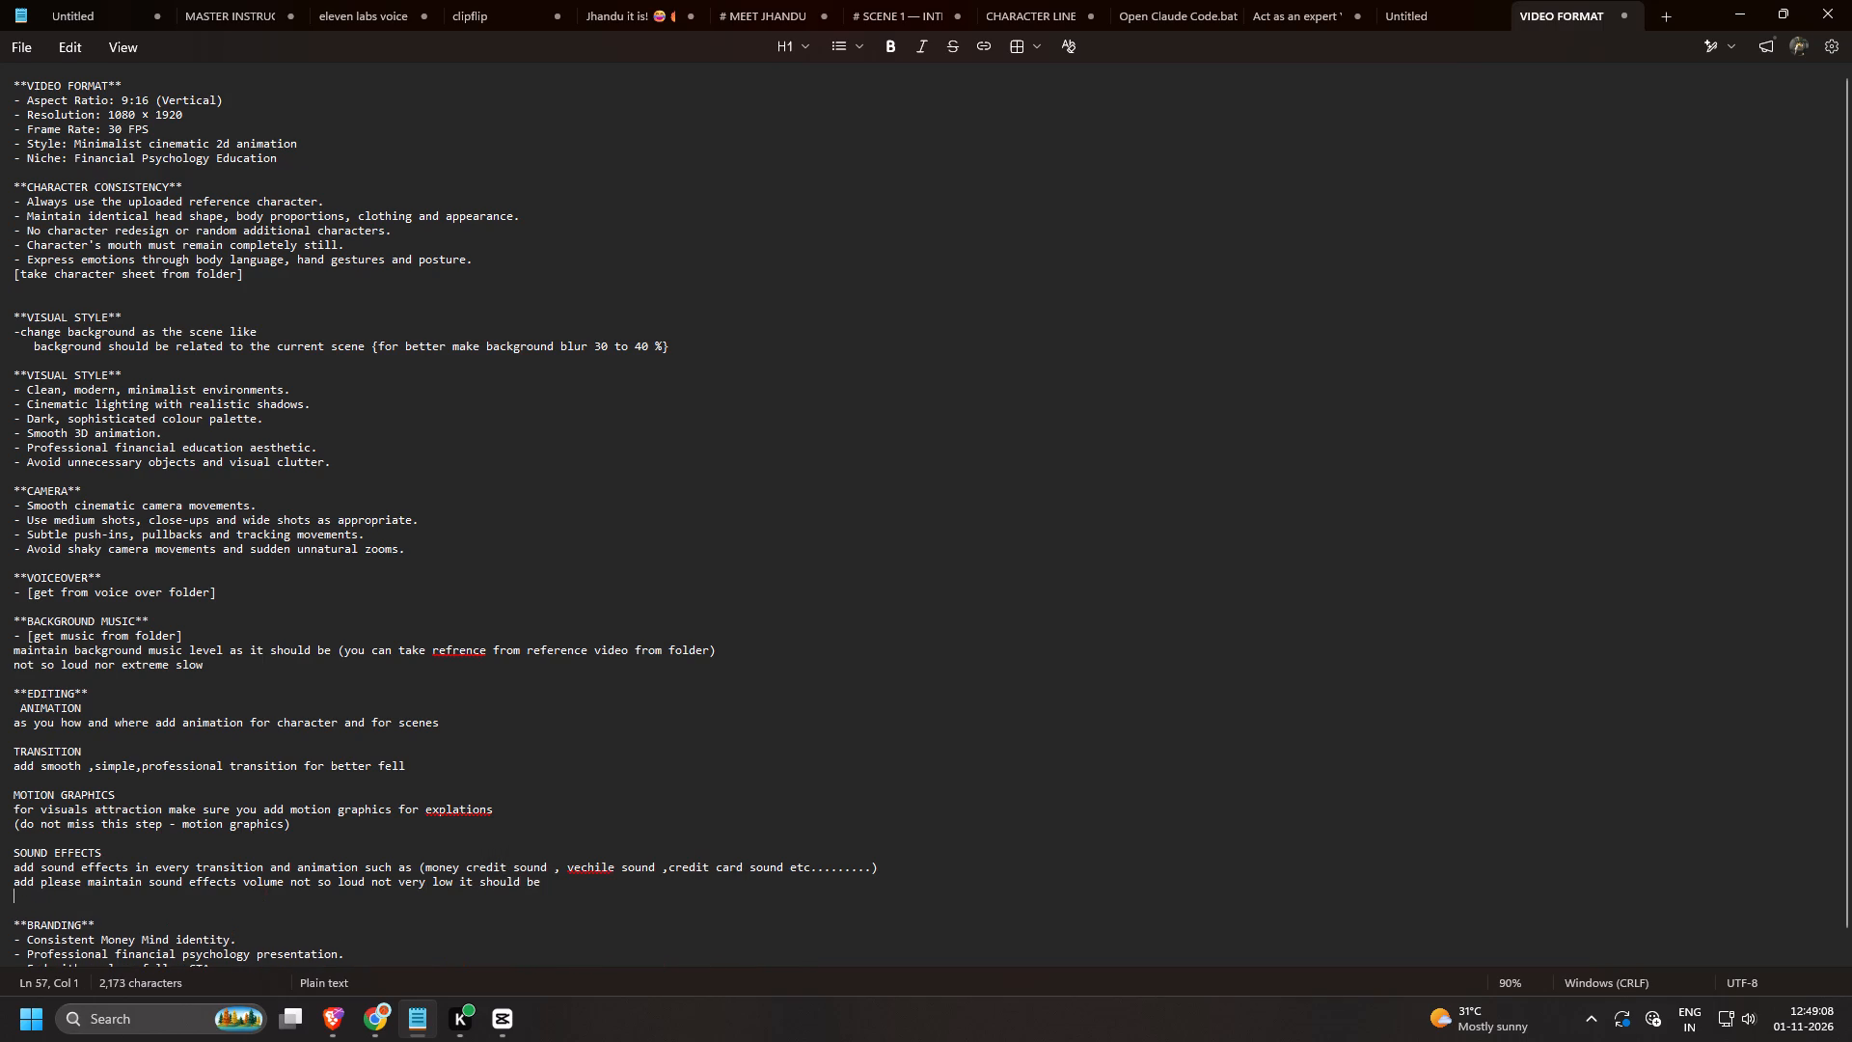
text(louder that)
key(space)
key(BackSpace)
key(BackSpace)
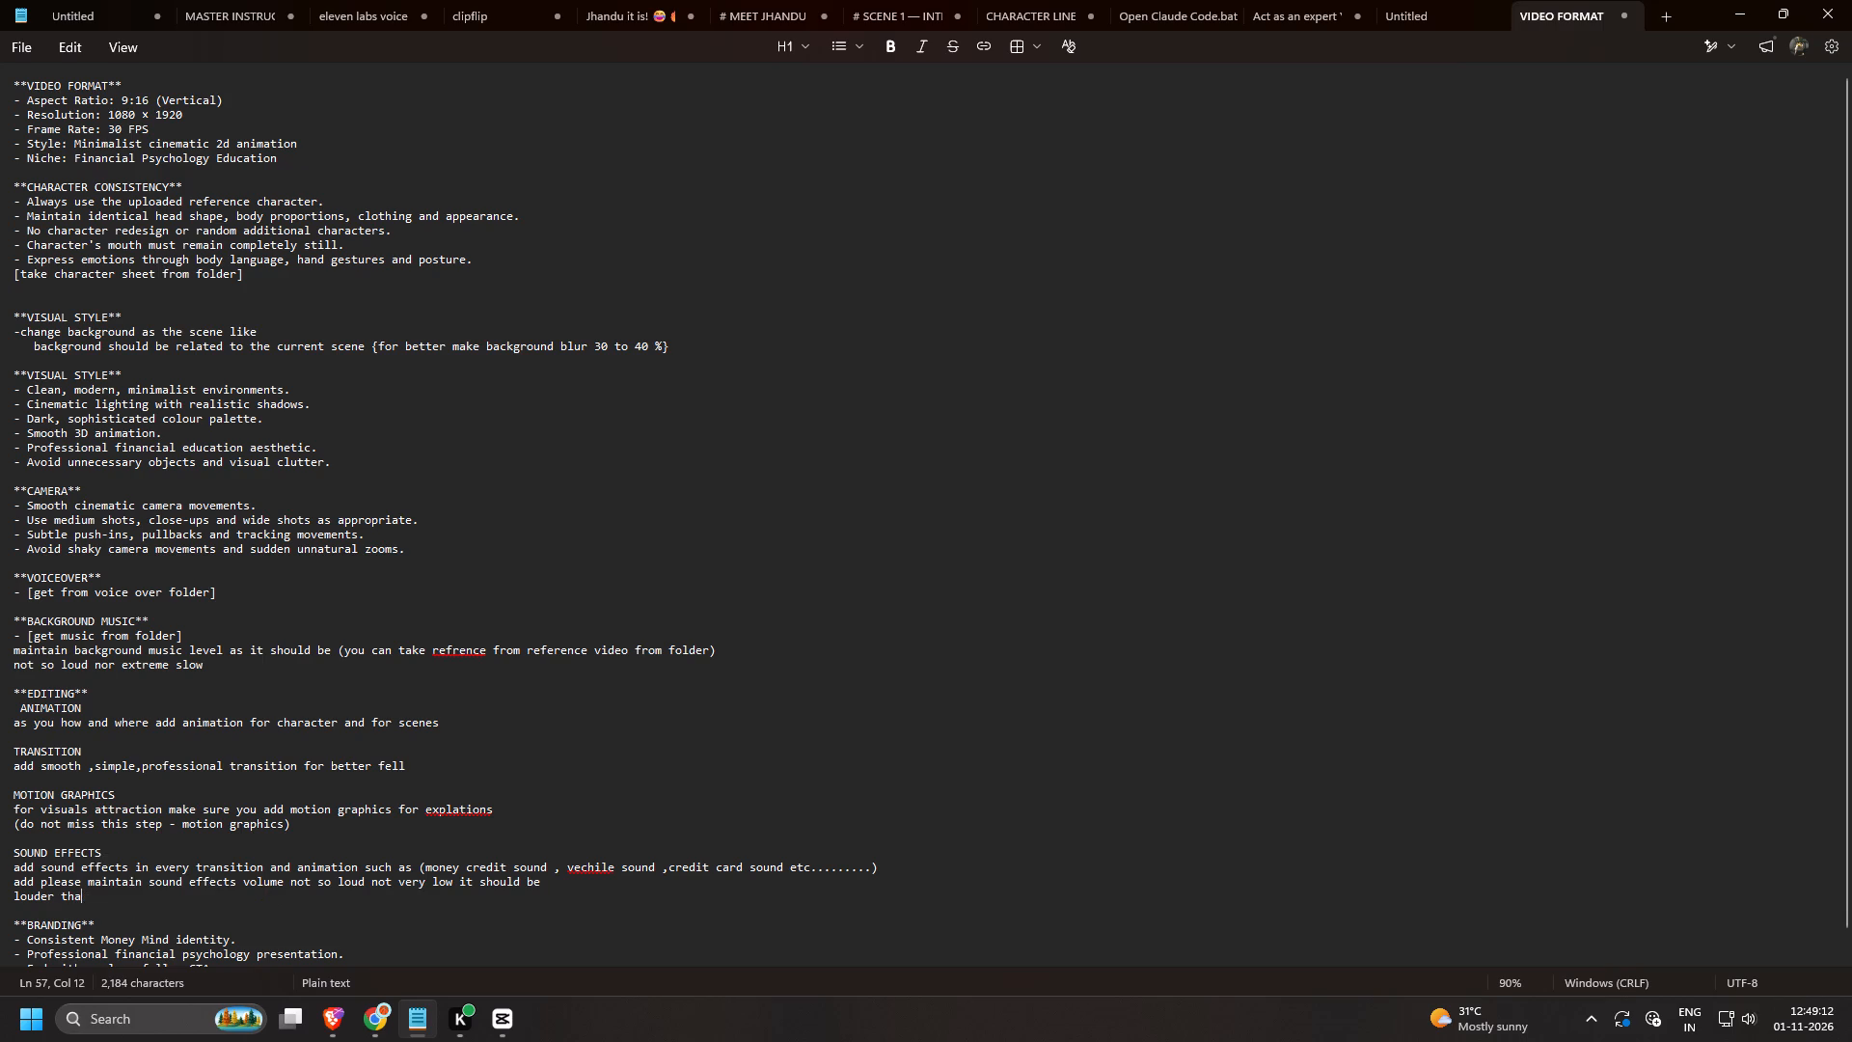
text(n)
key(space)
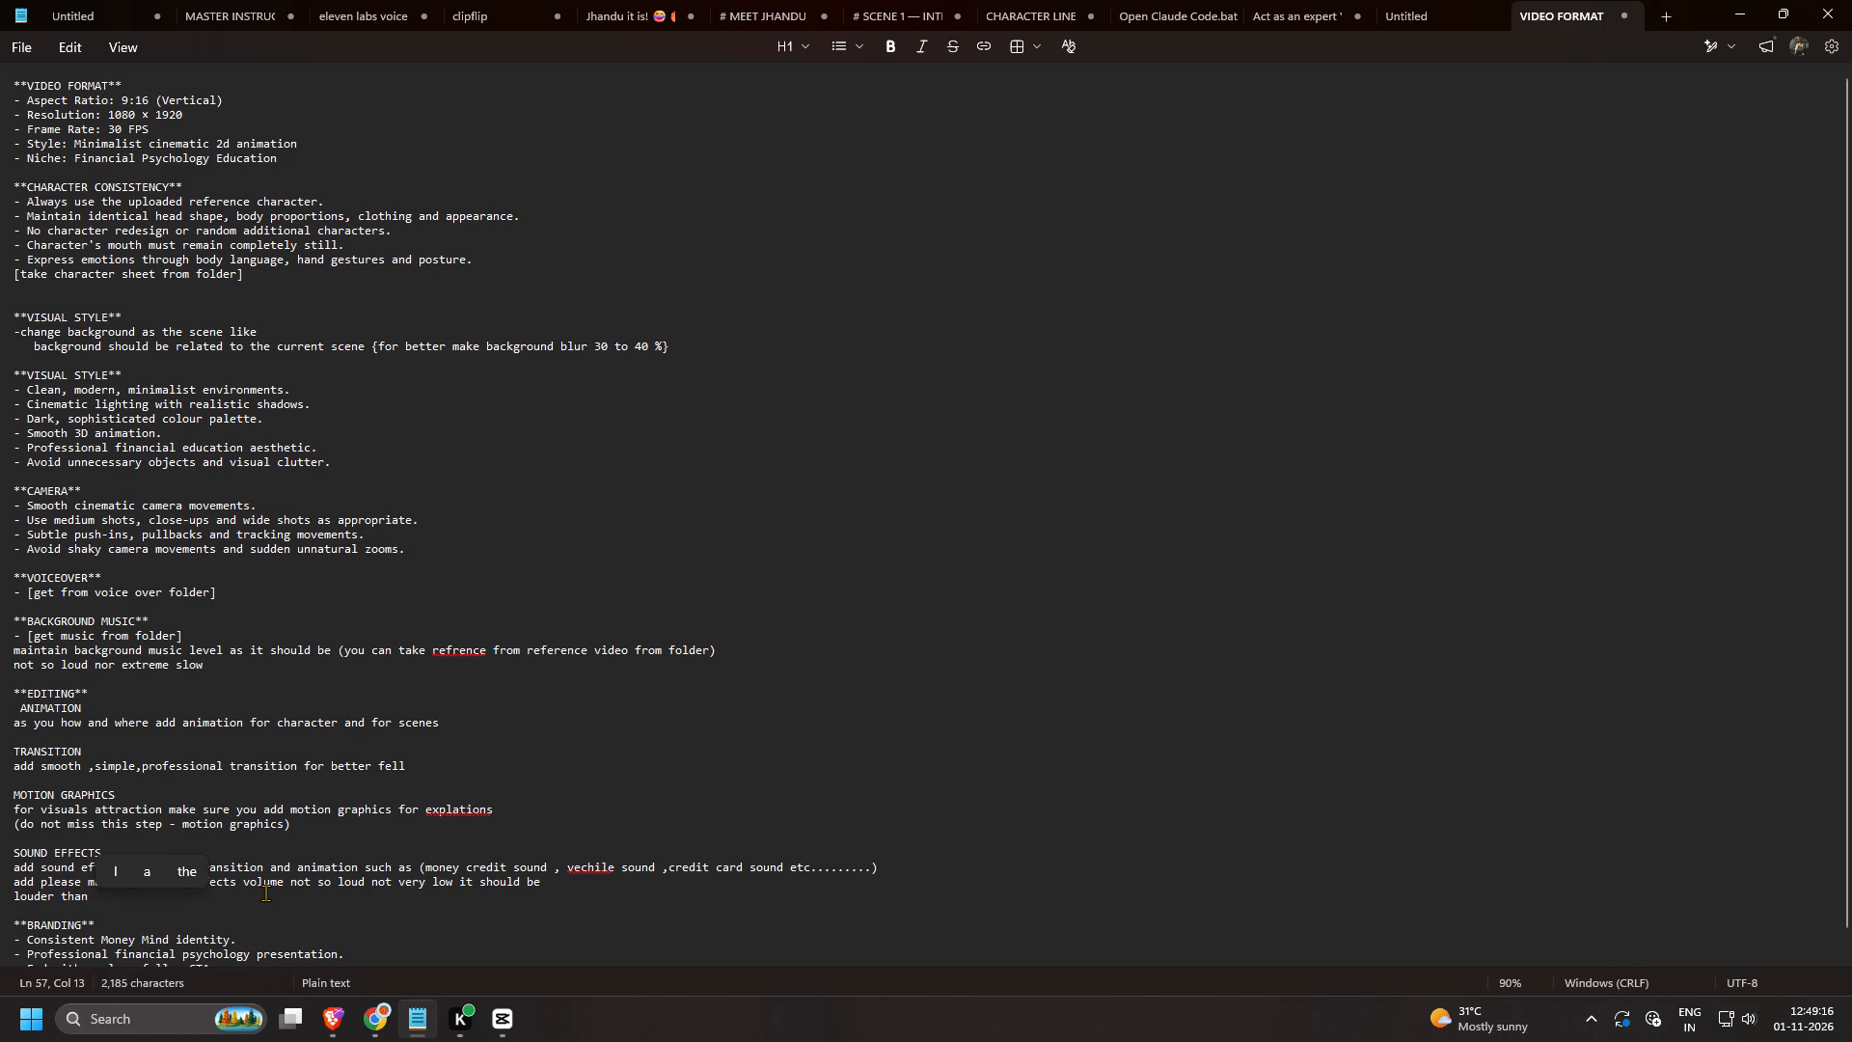
text(bgm and)
key(space)
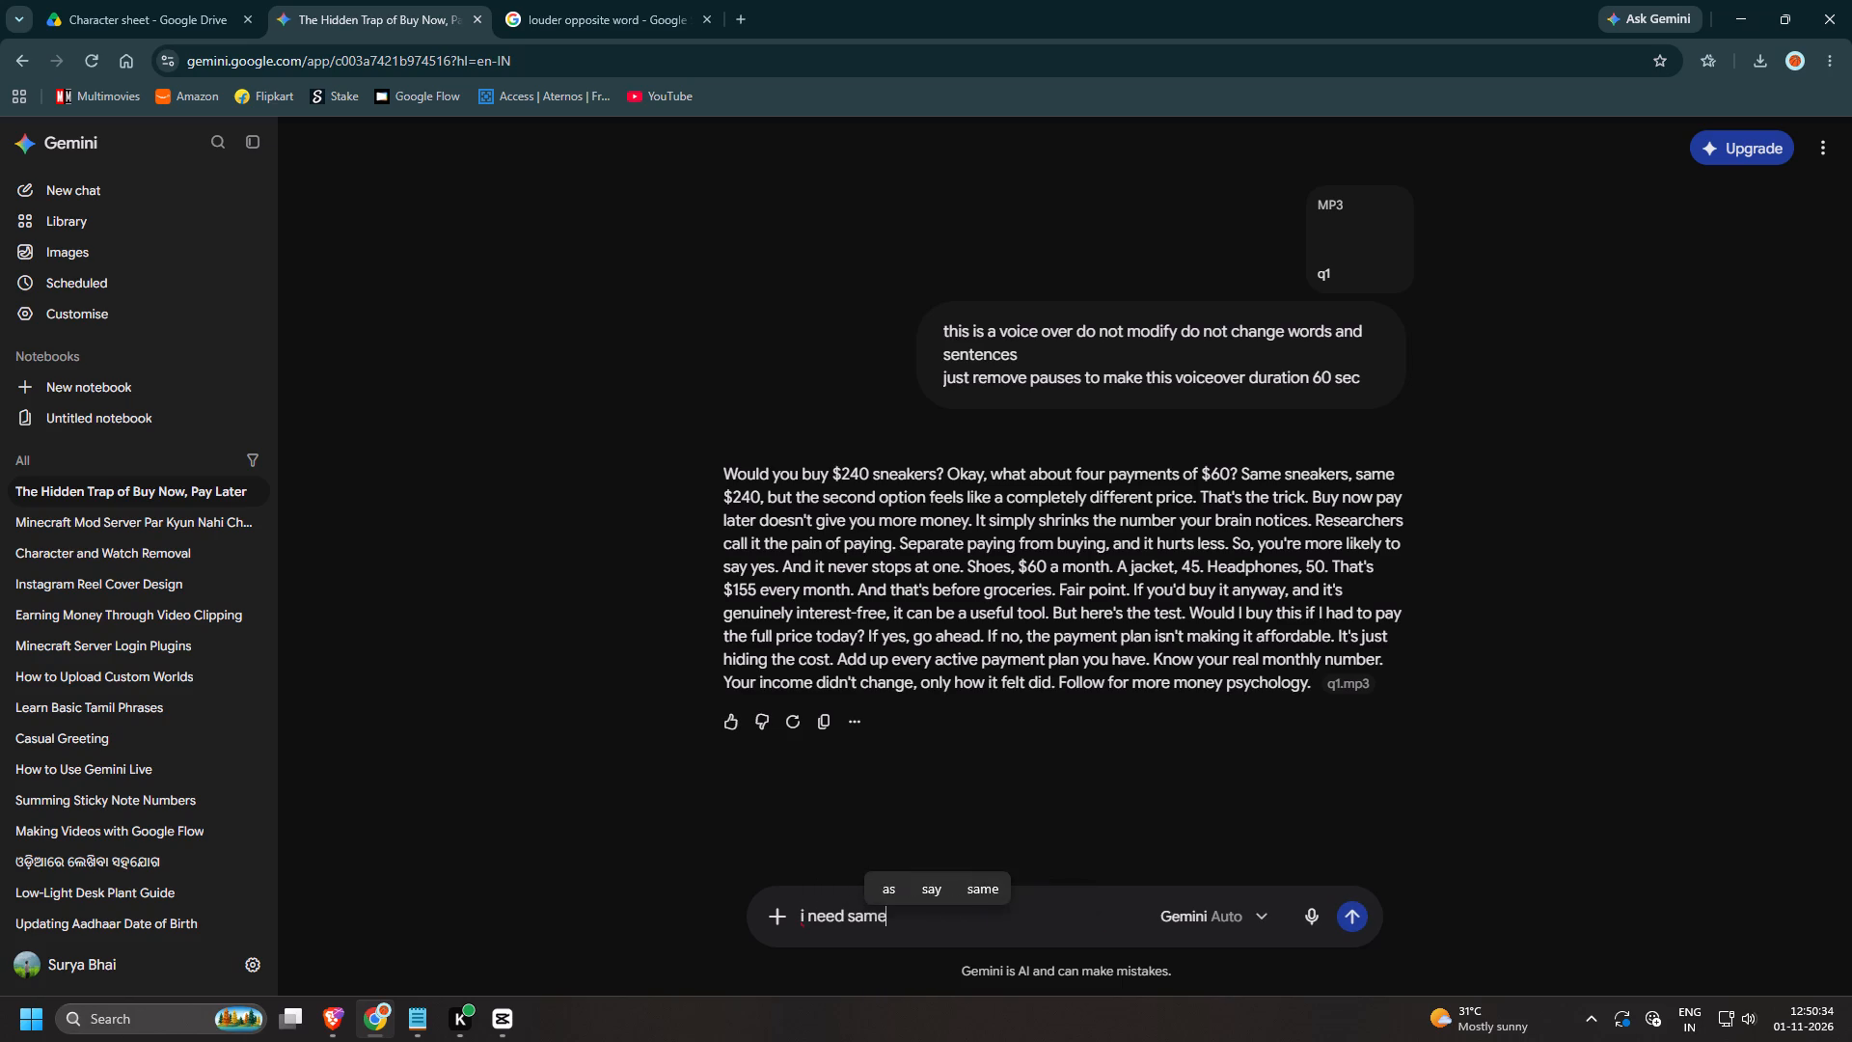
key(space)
Search Google for "how to edit any audio quick", accepting the suggested spelling correction.
click(608, 0)
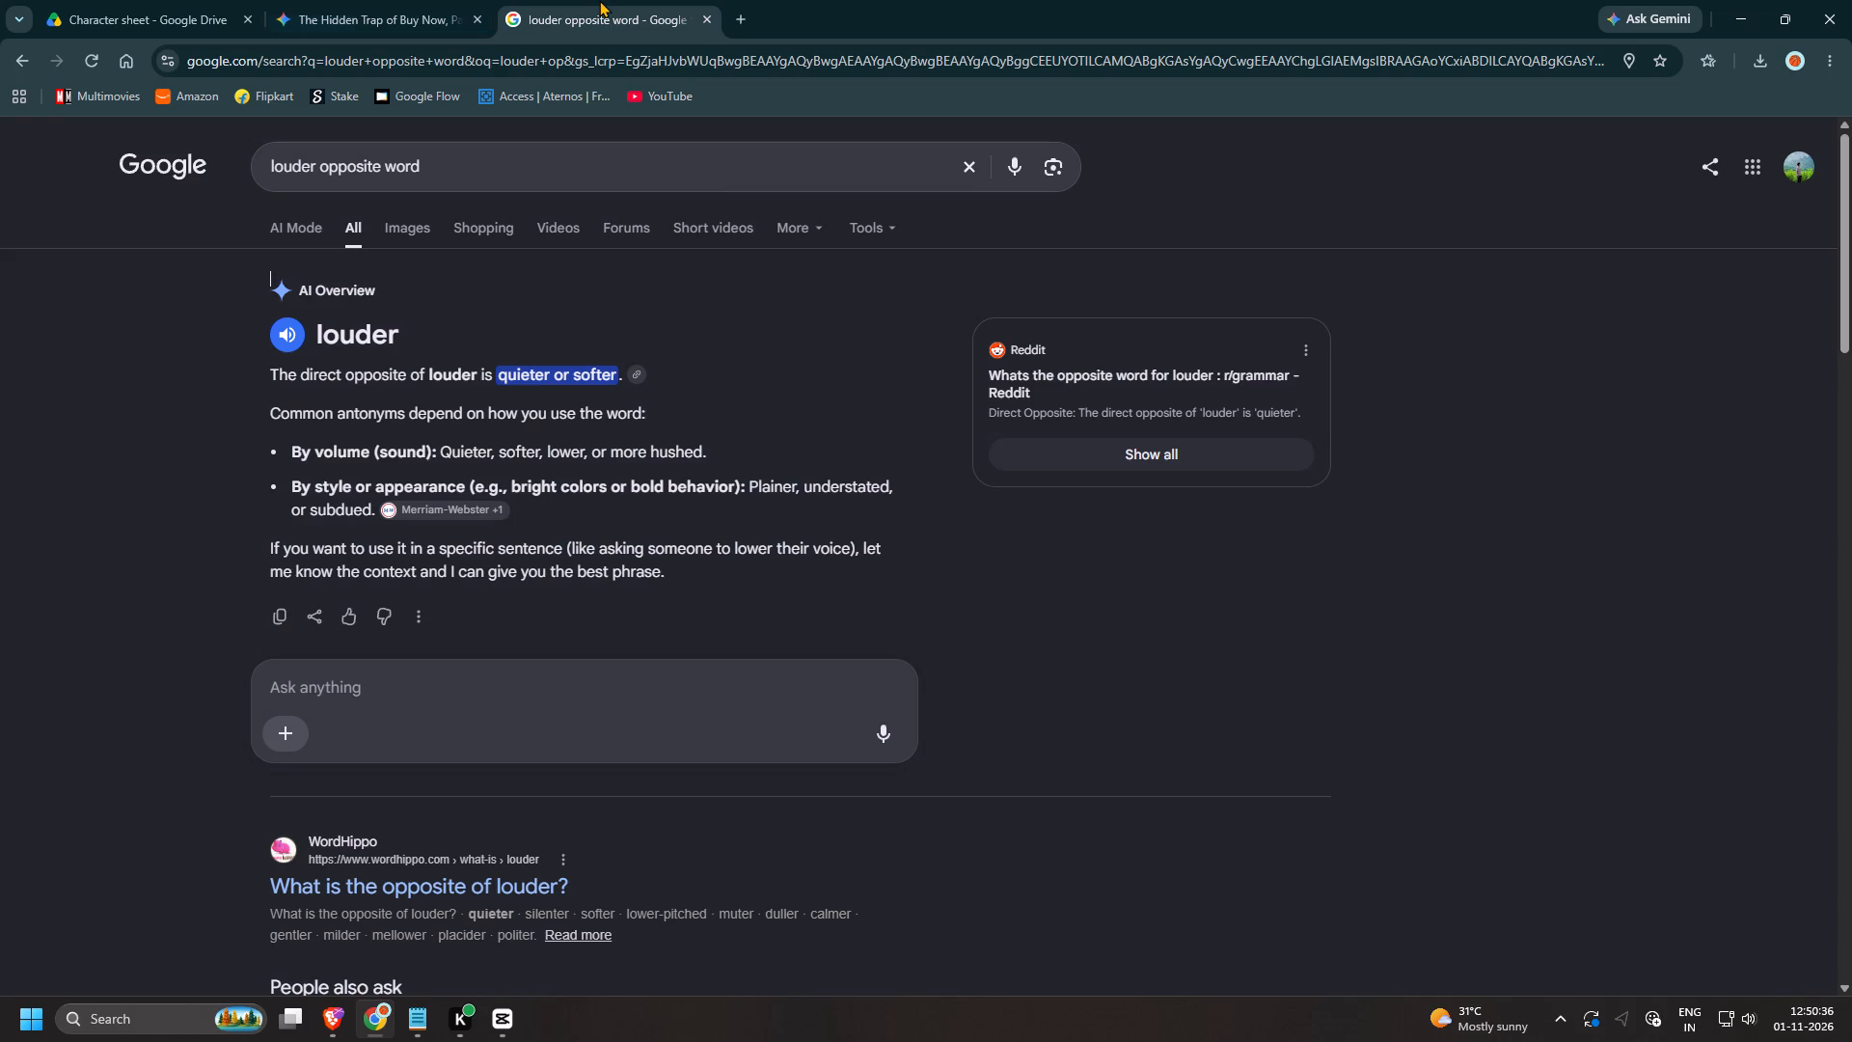
click(955, 156)
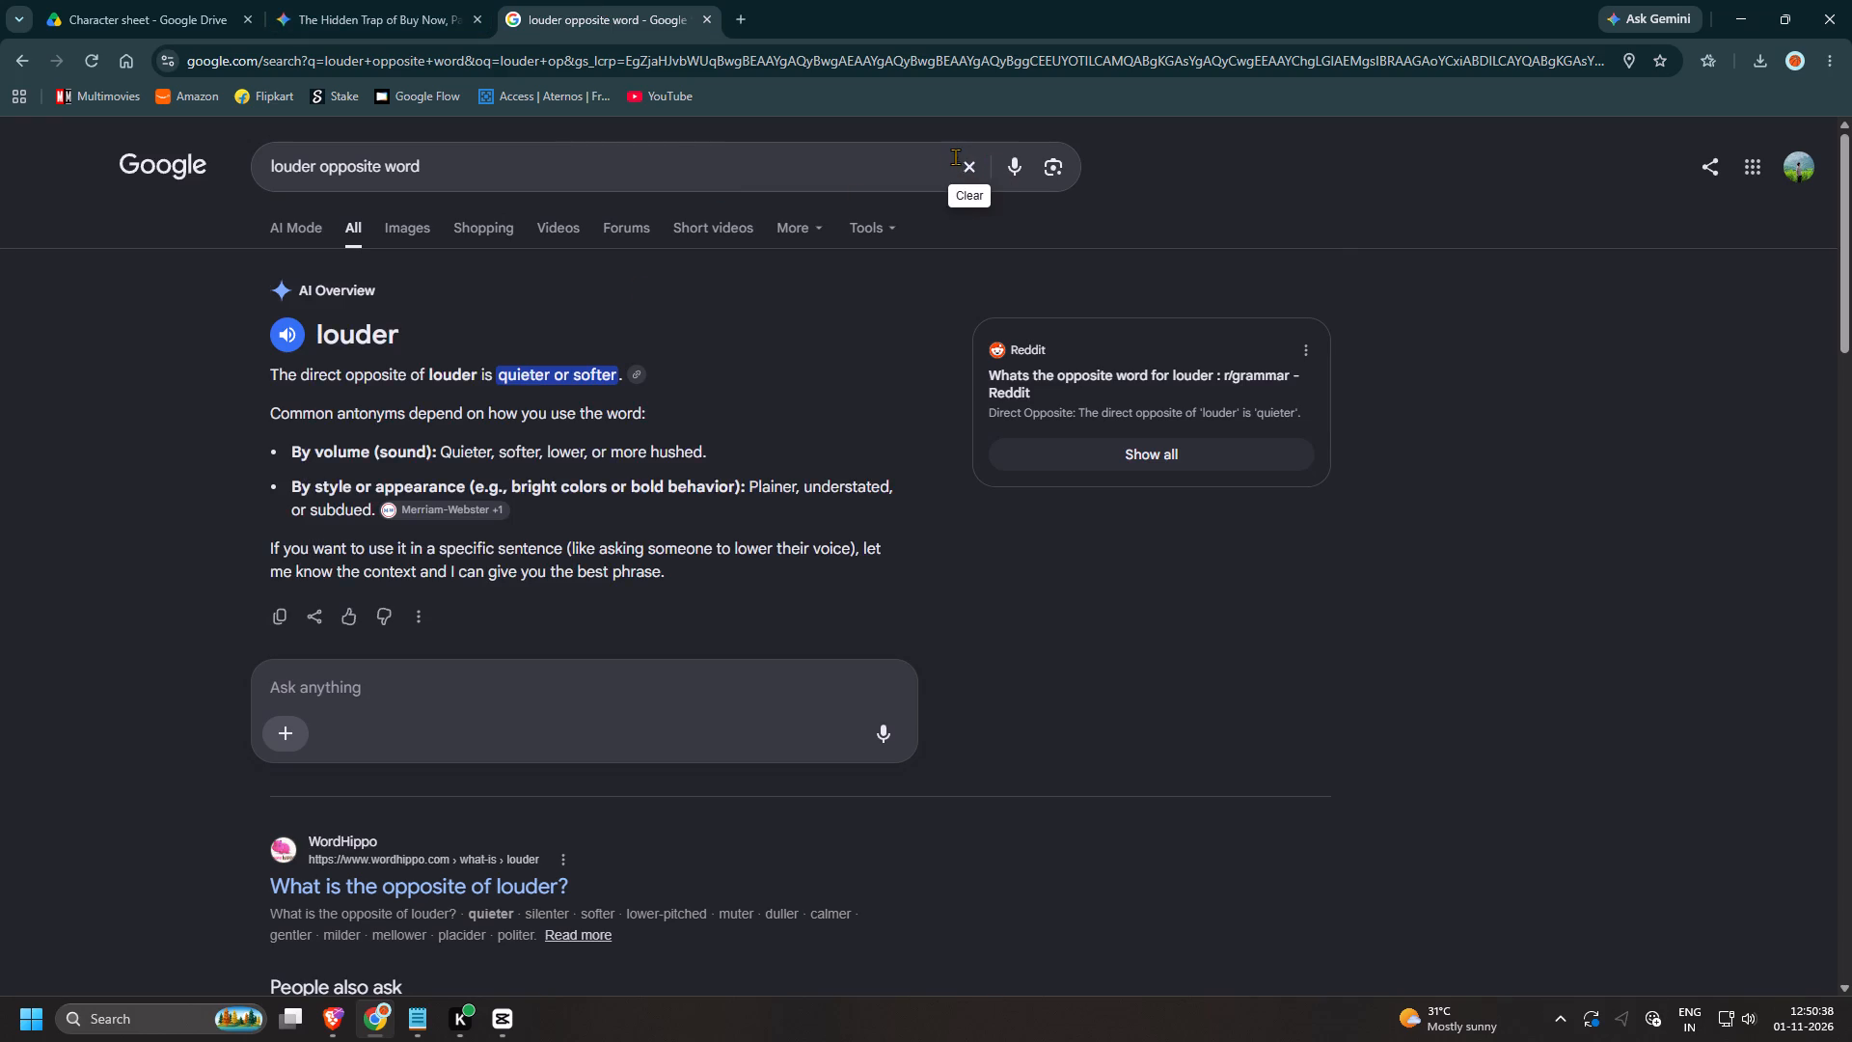
text(how to edit any)
key(space)
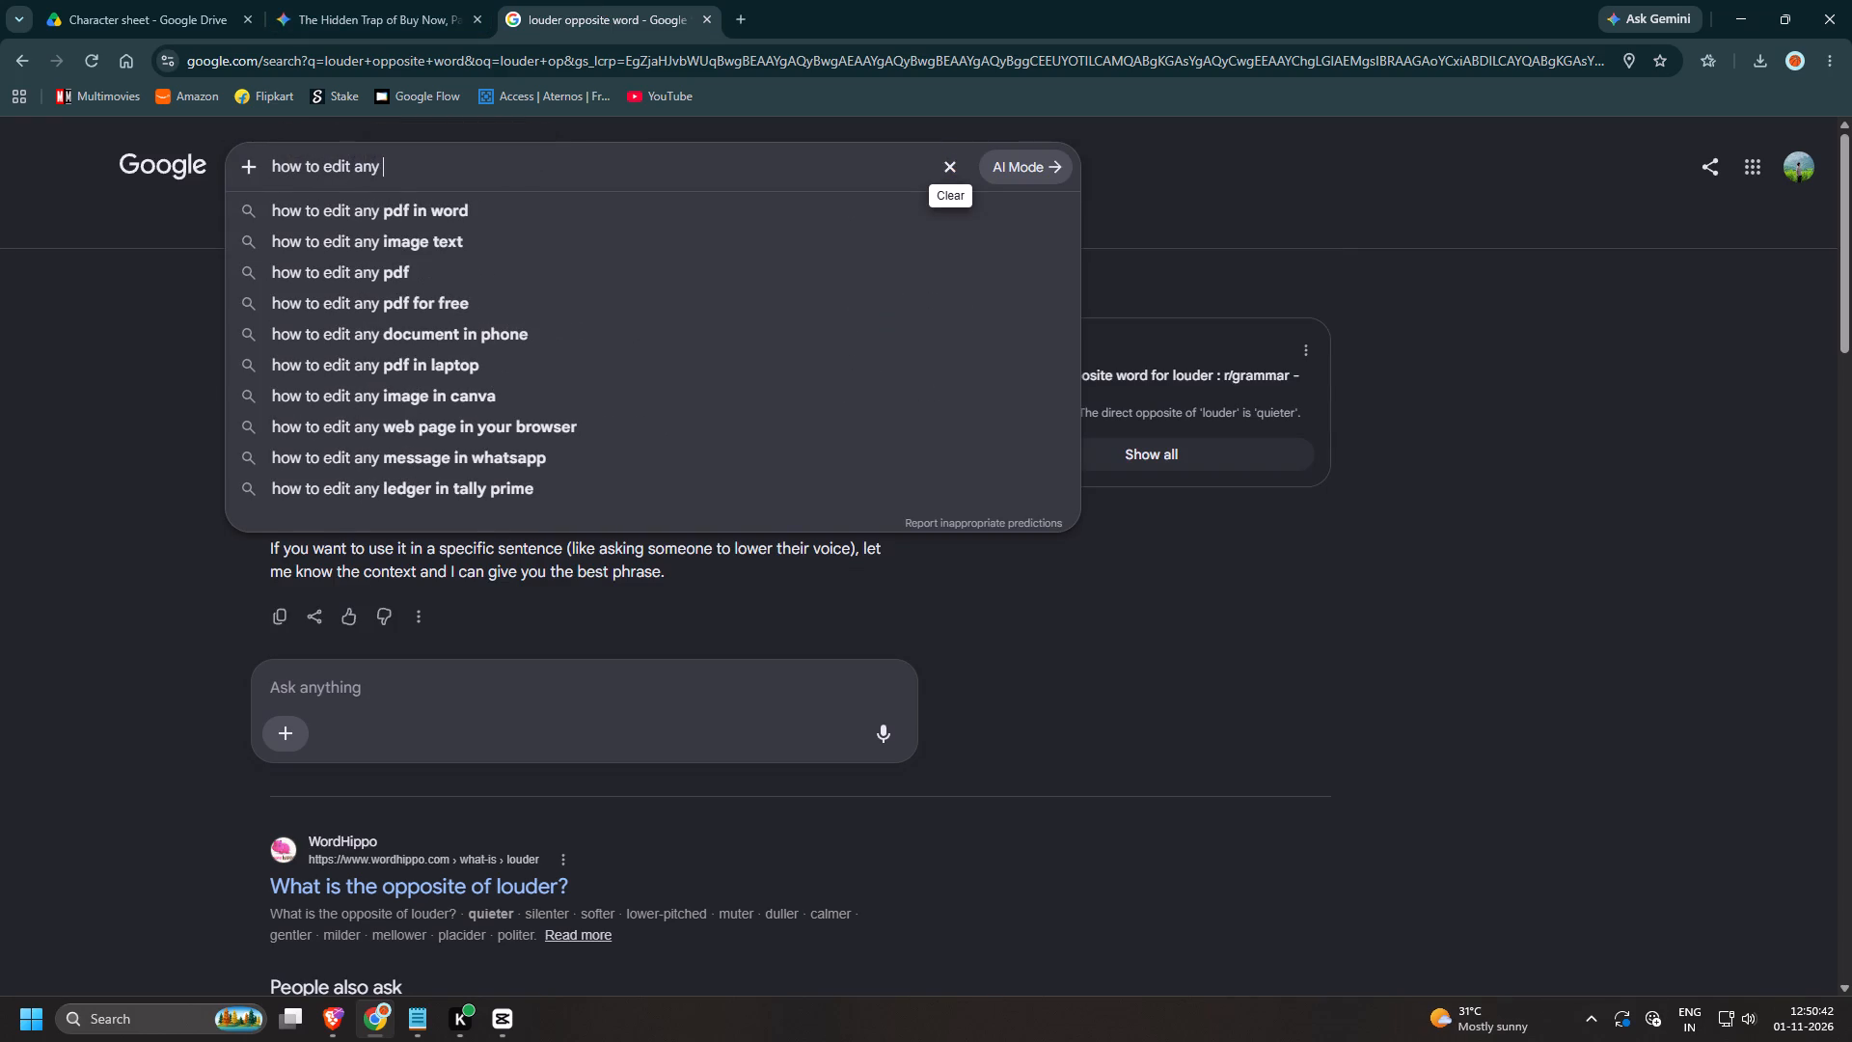
text(audio quiclk)
key(Return)
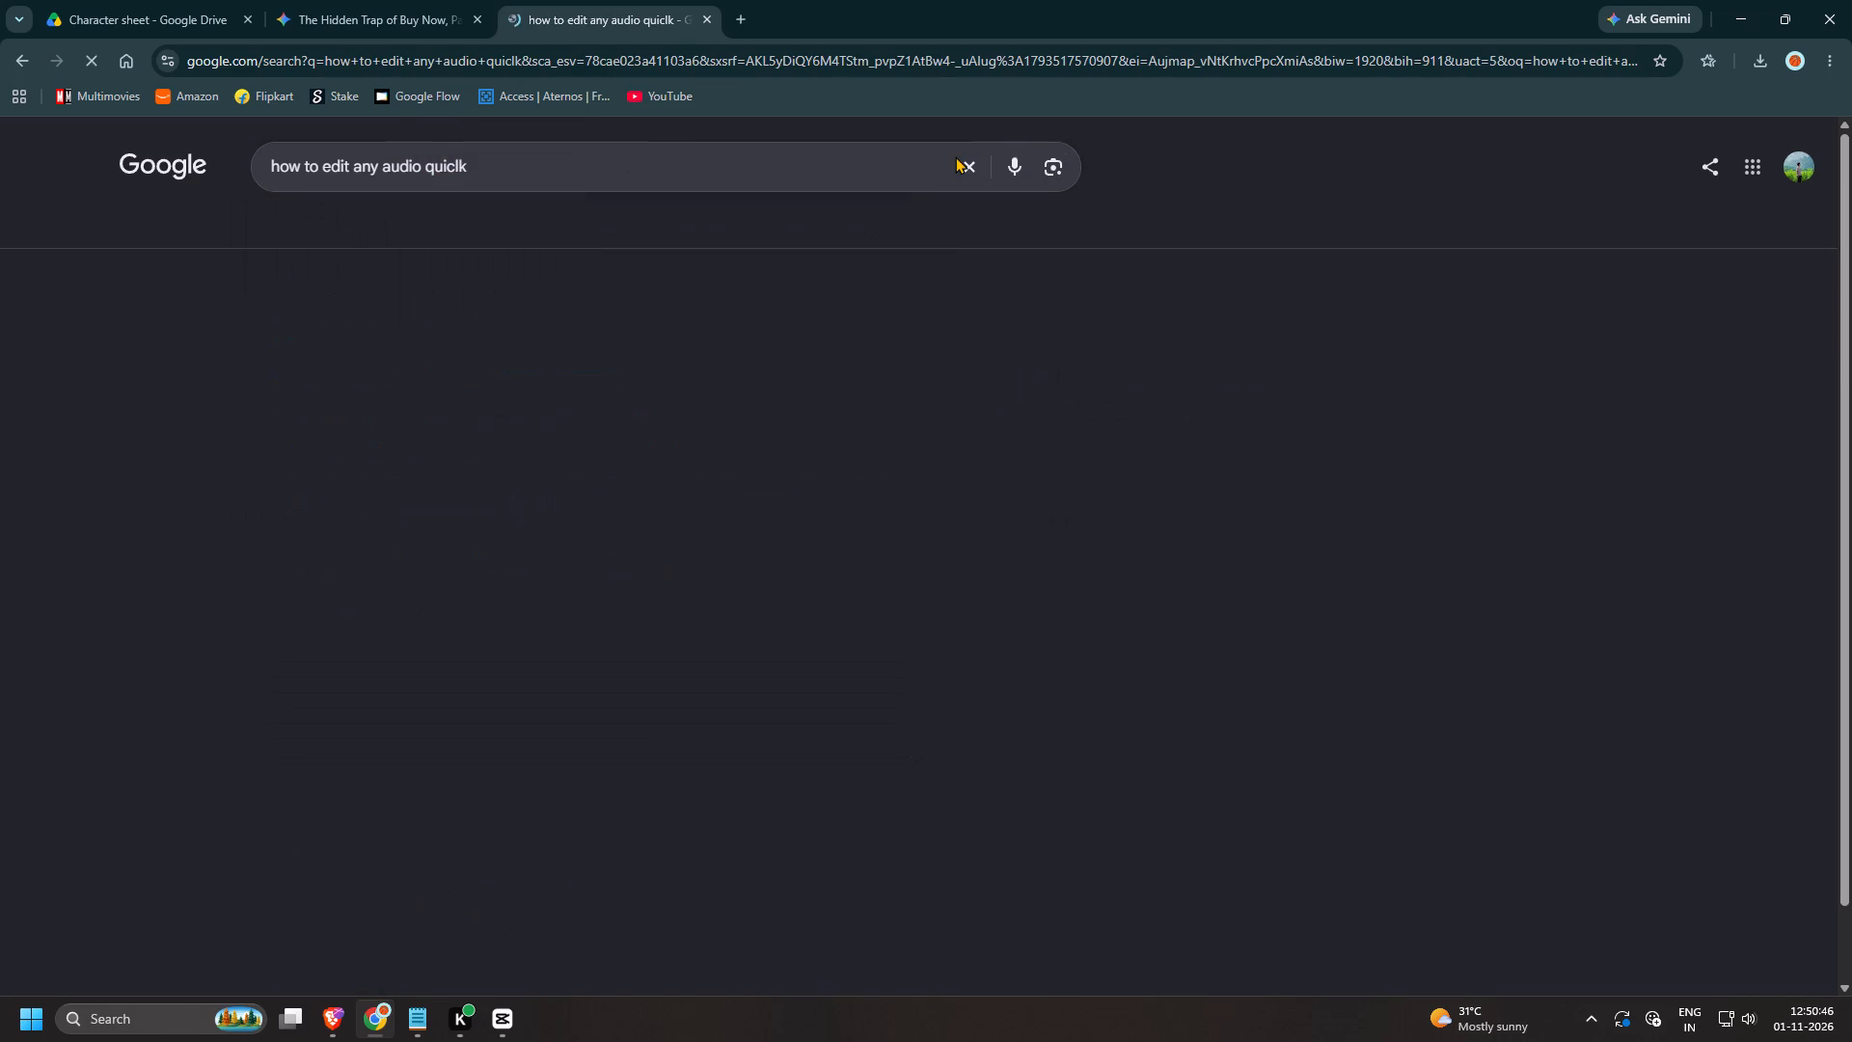
click(599, 301)
click(620, 290)
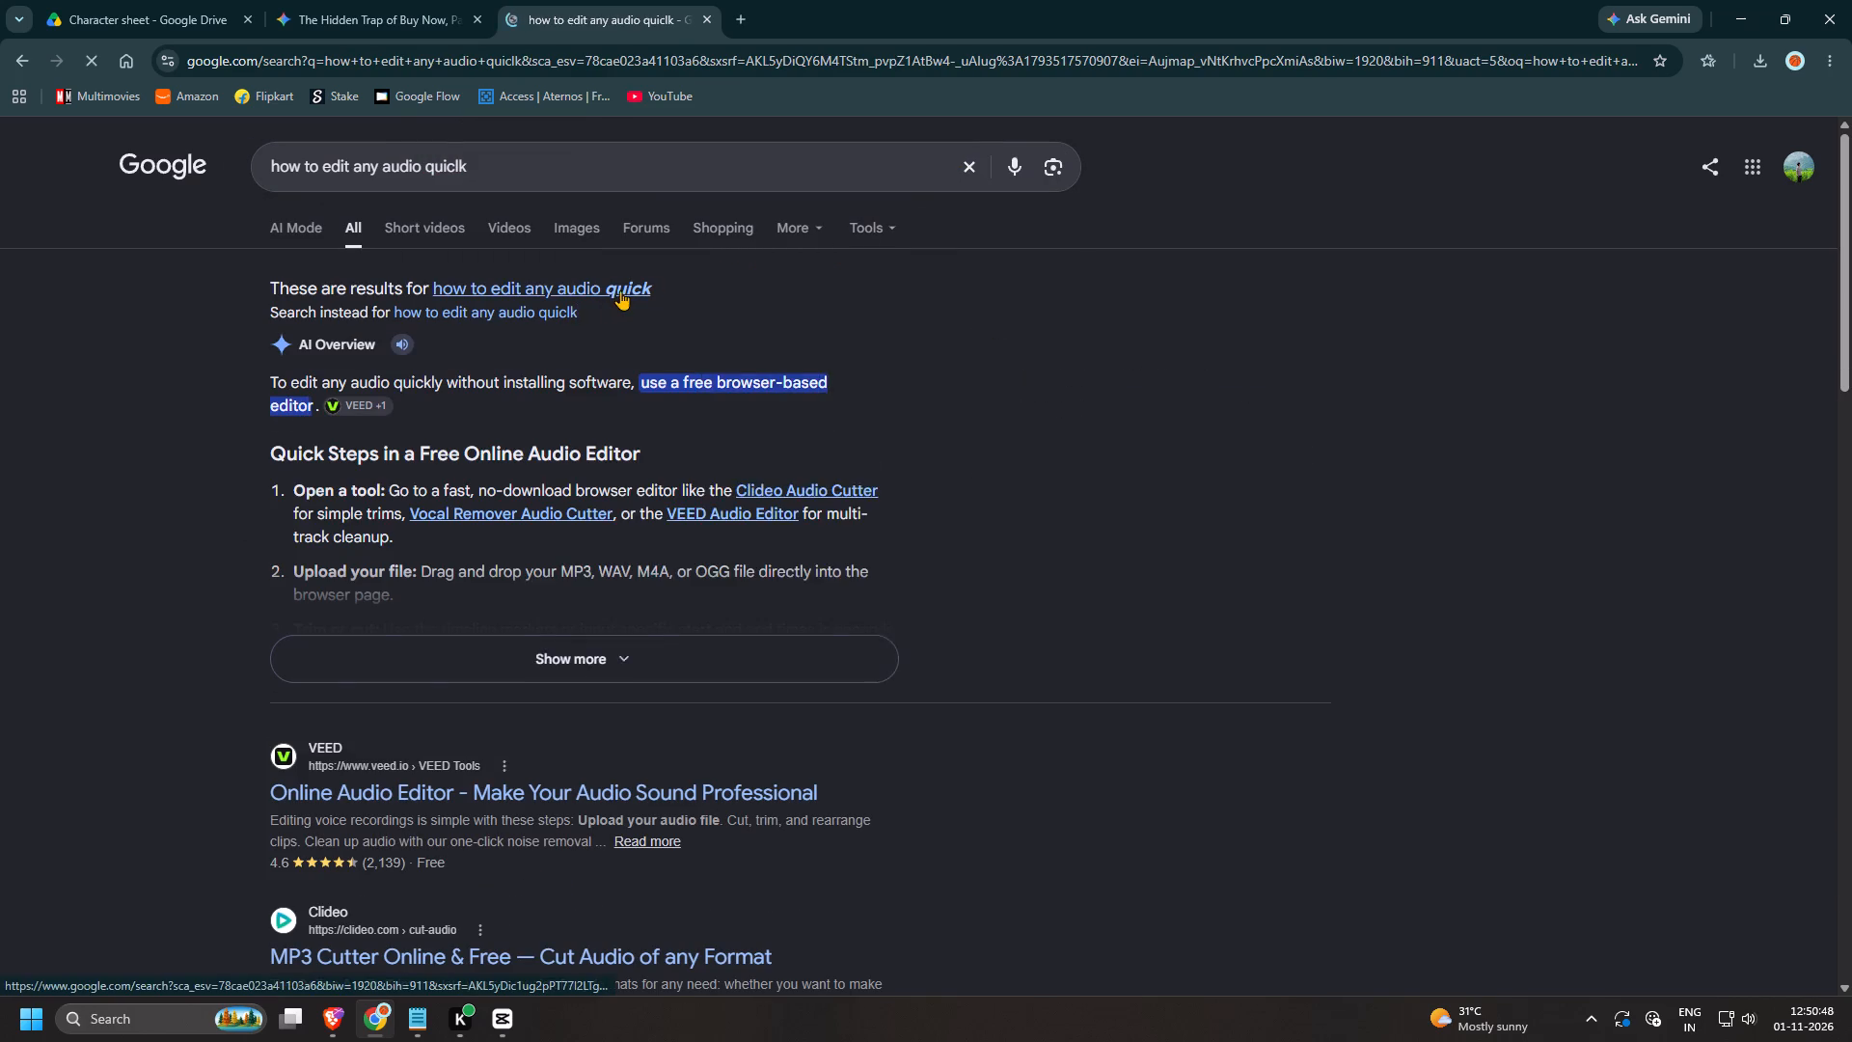
Expand the AI overview, open the Clideo Audio Cutter from it, and choose the audio file to upload.
click(642, 619)
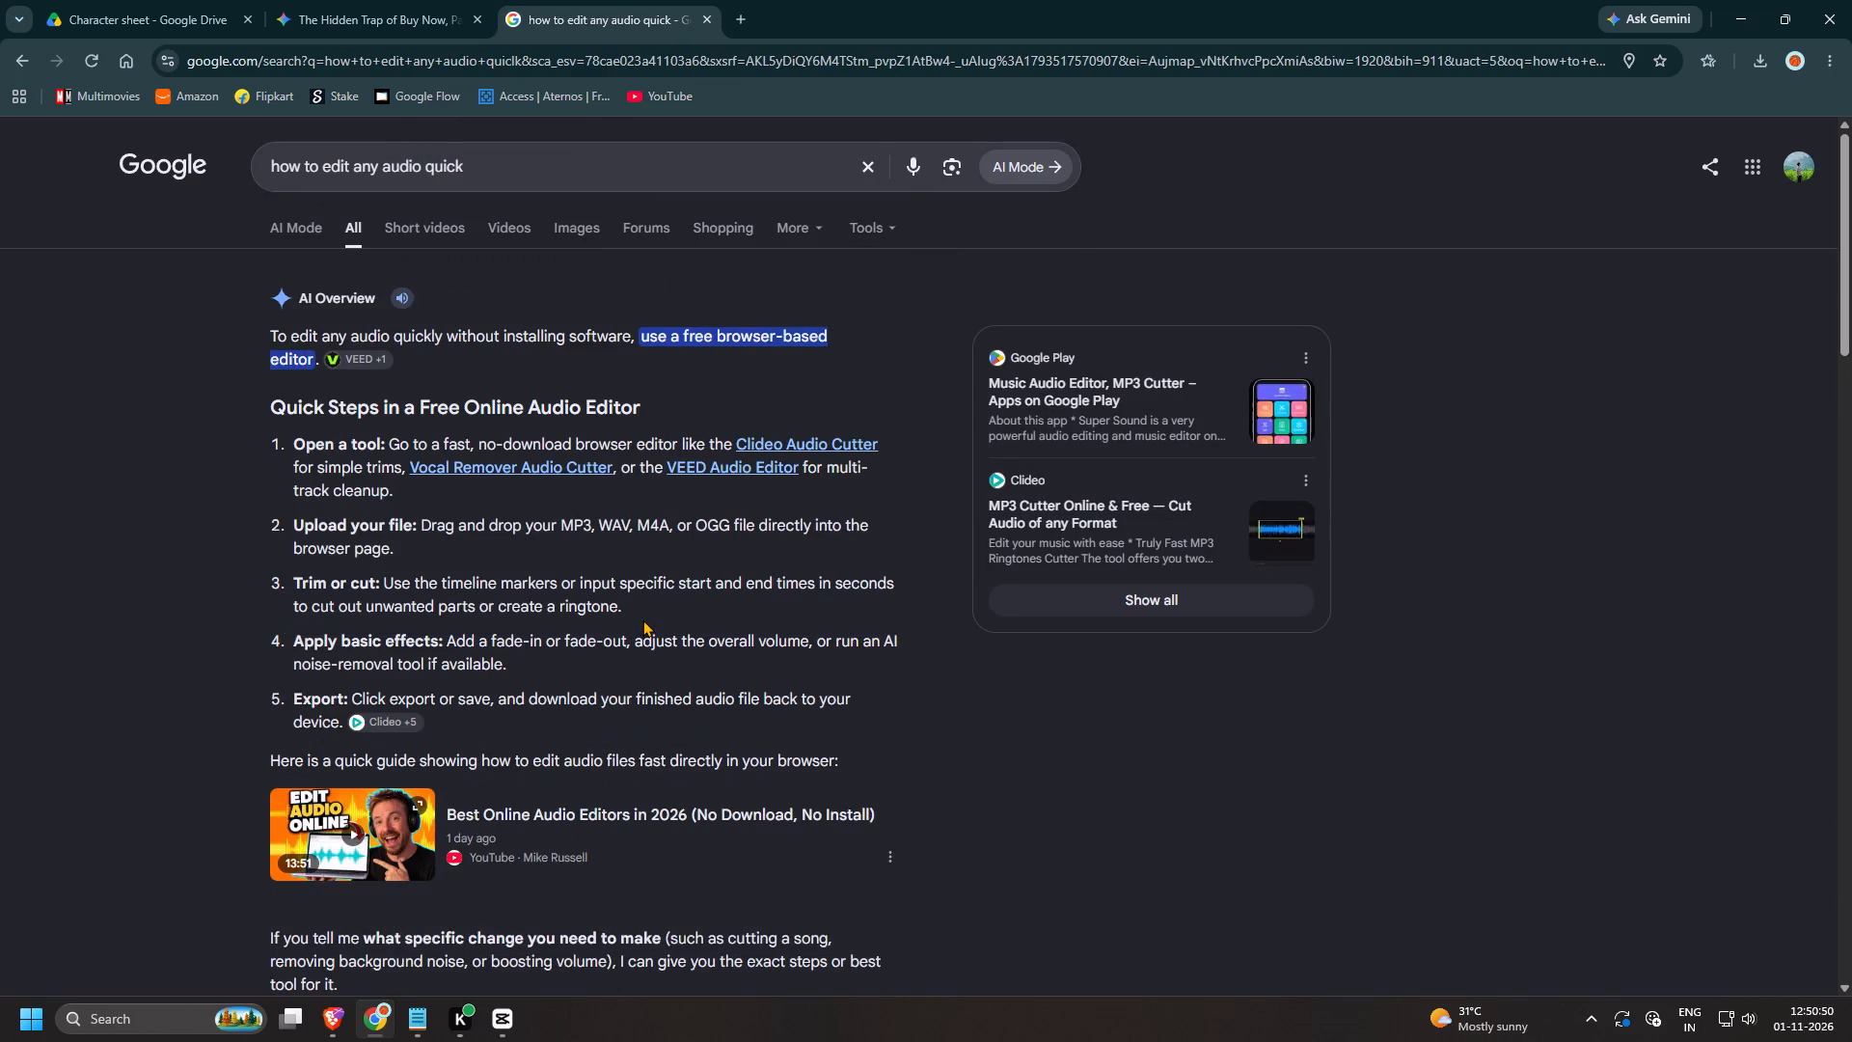
click(846, 443)
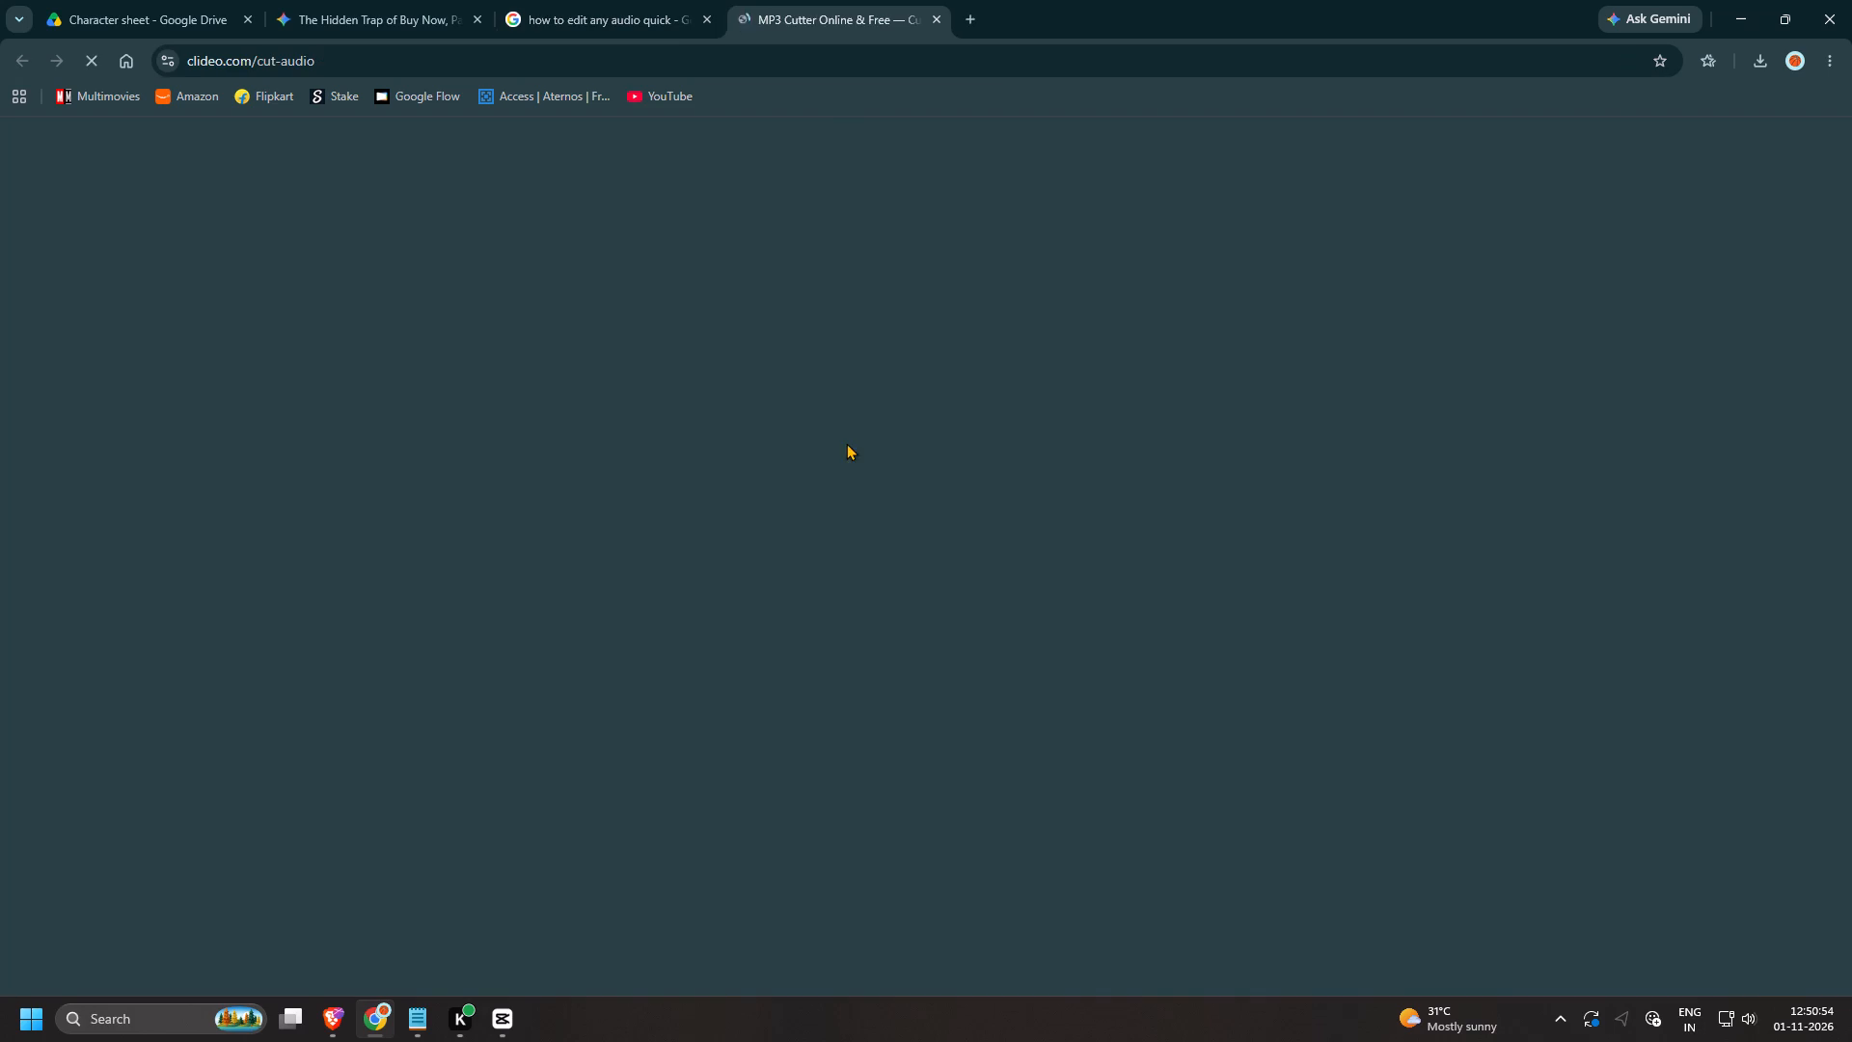
click(958, 449)
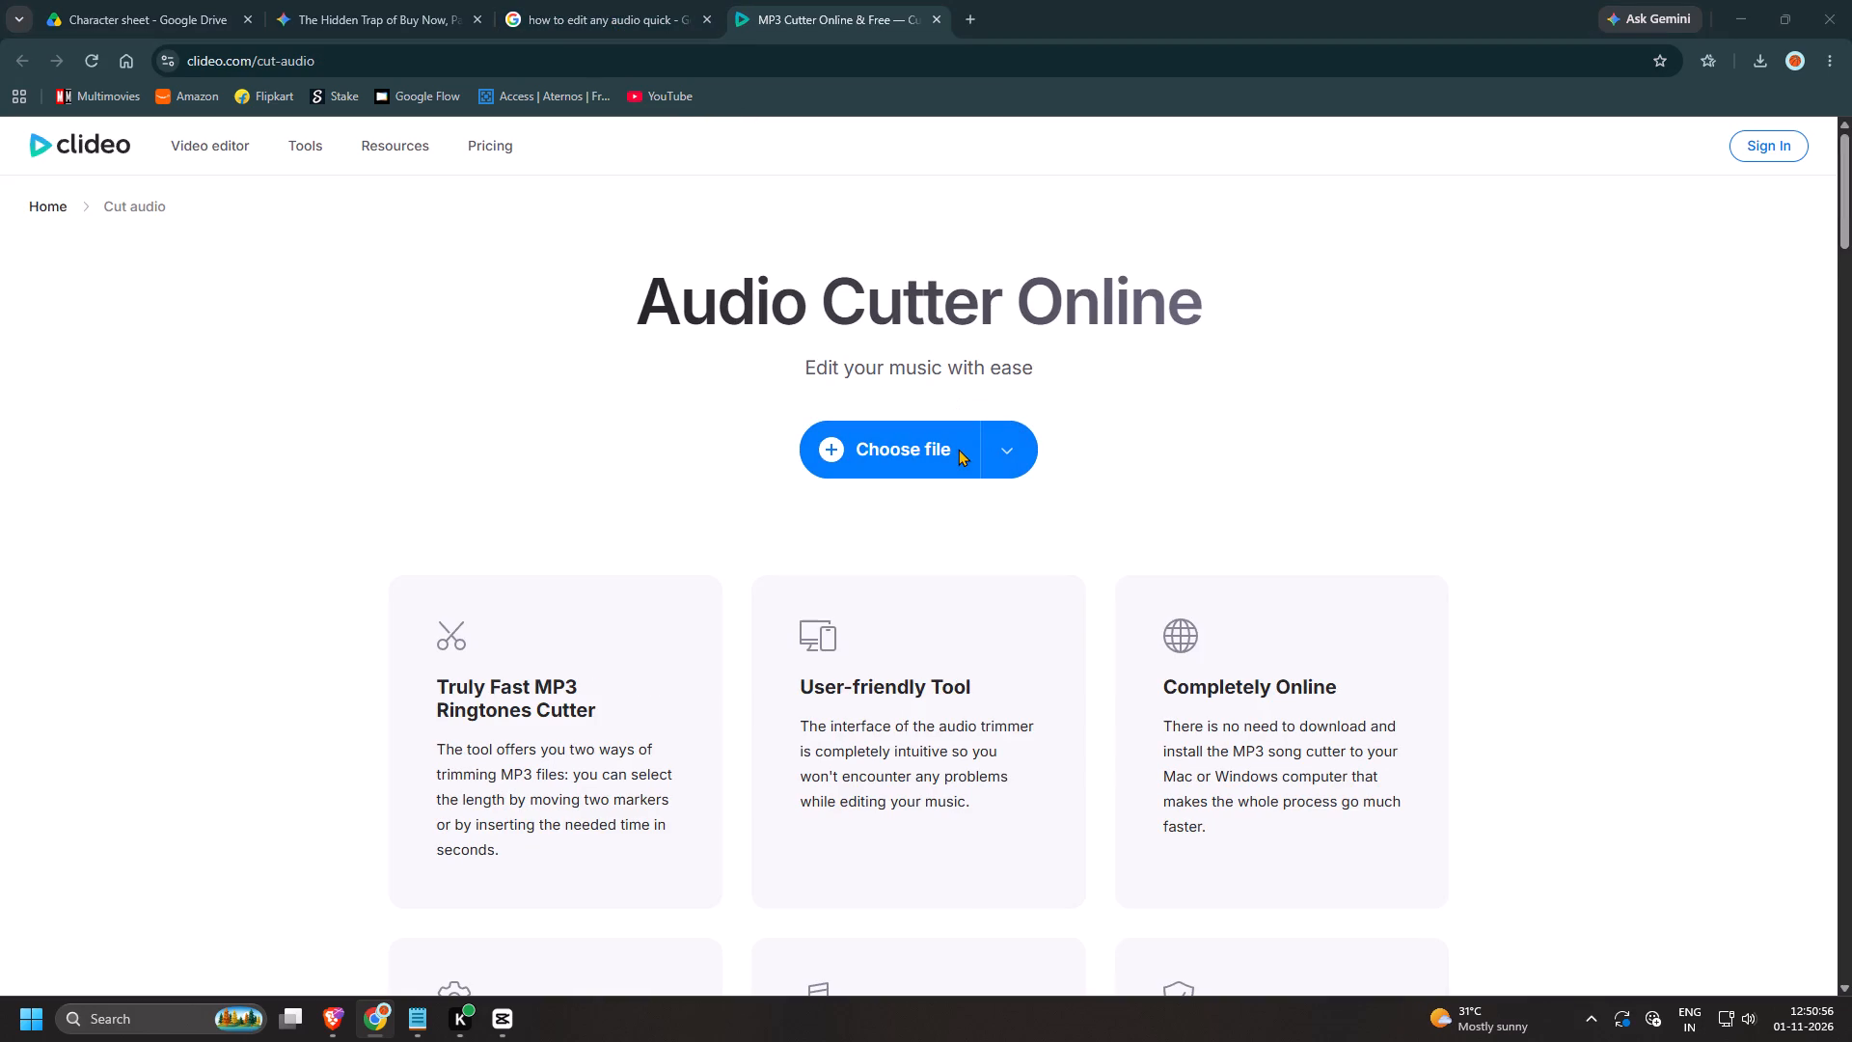
double_click(587, 254)
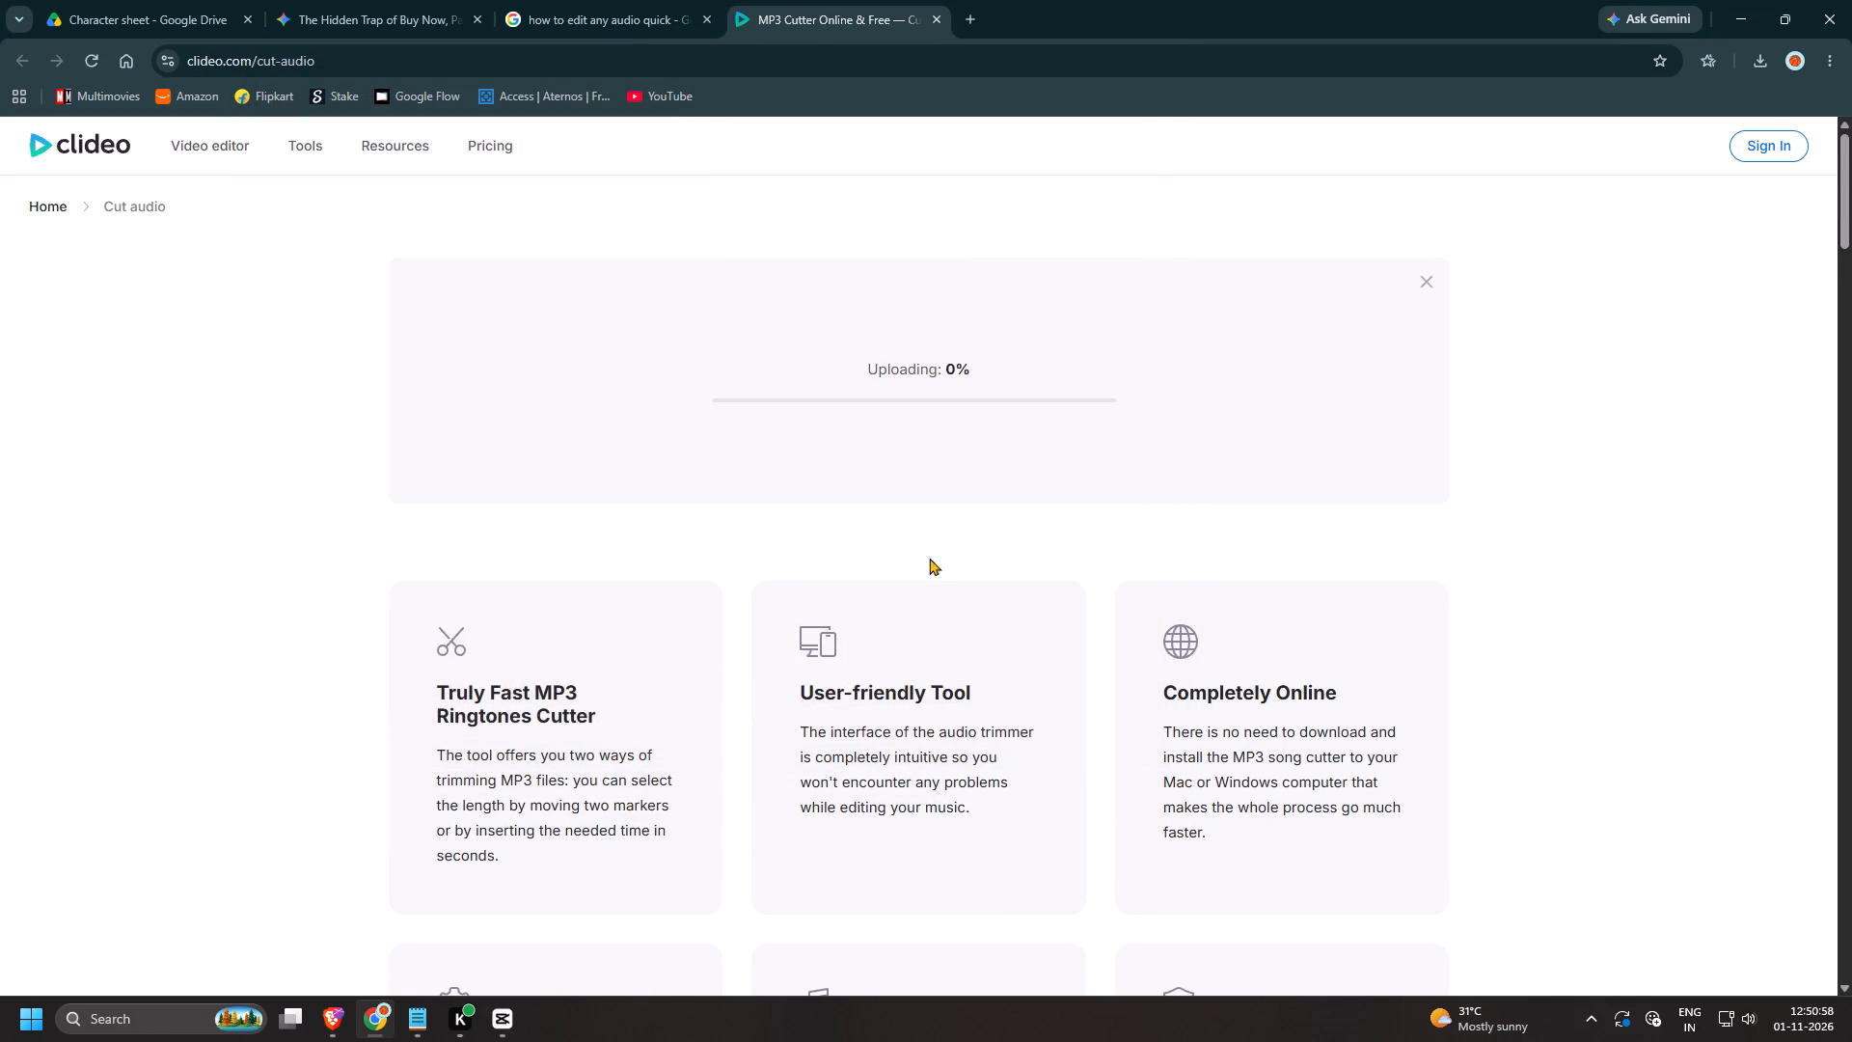
Close the Google search results and the Gemini chat, keeping the Clideo page open.
click(705, 14)
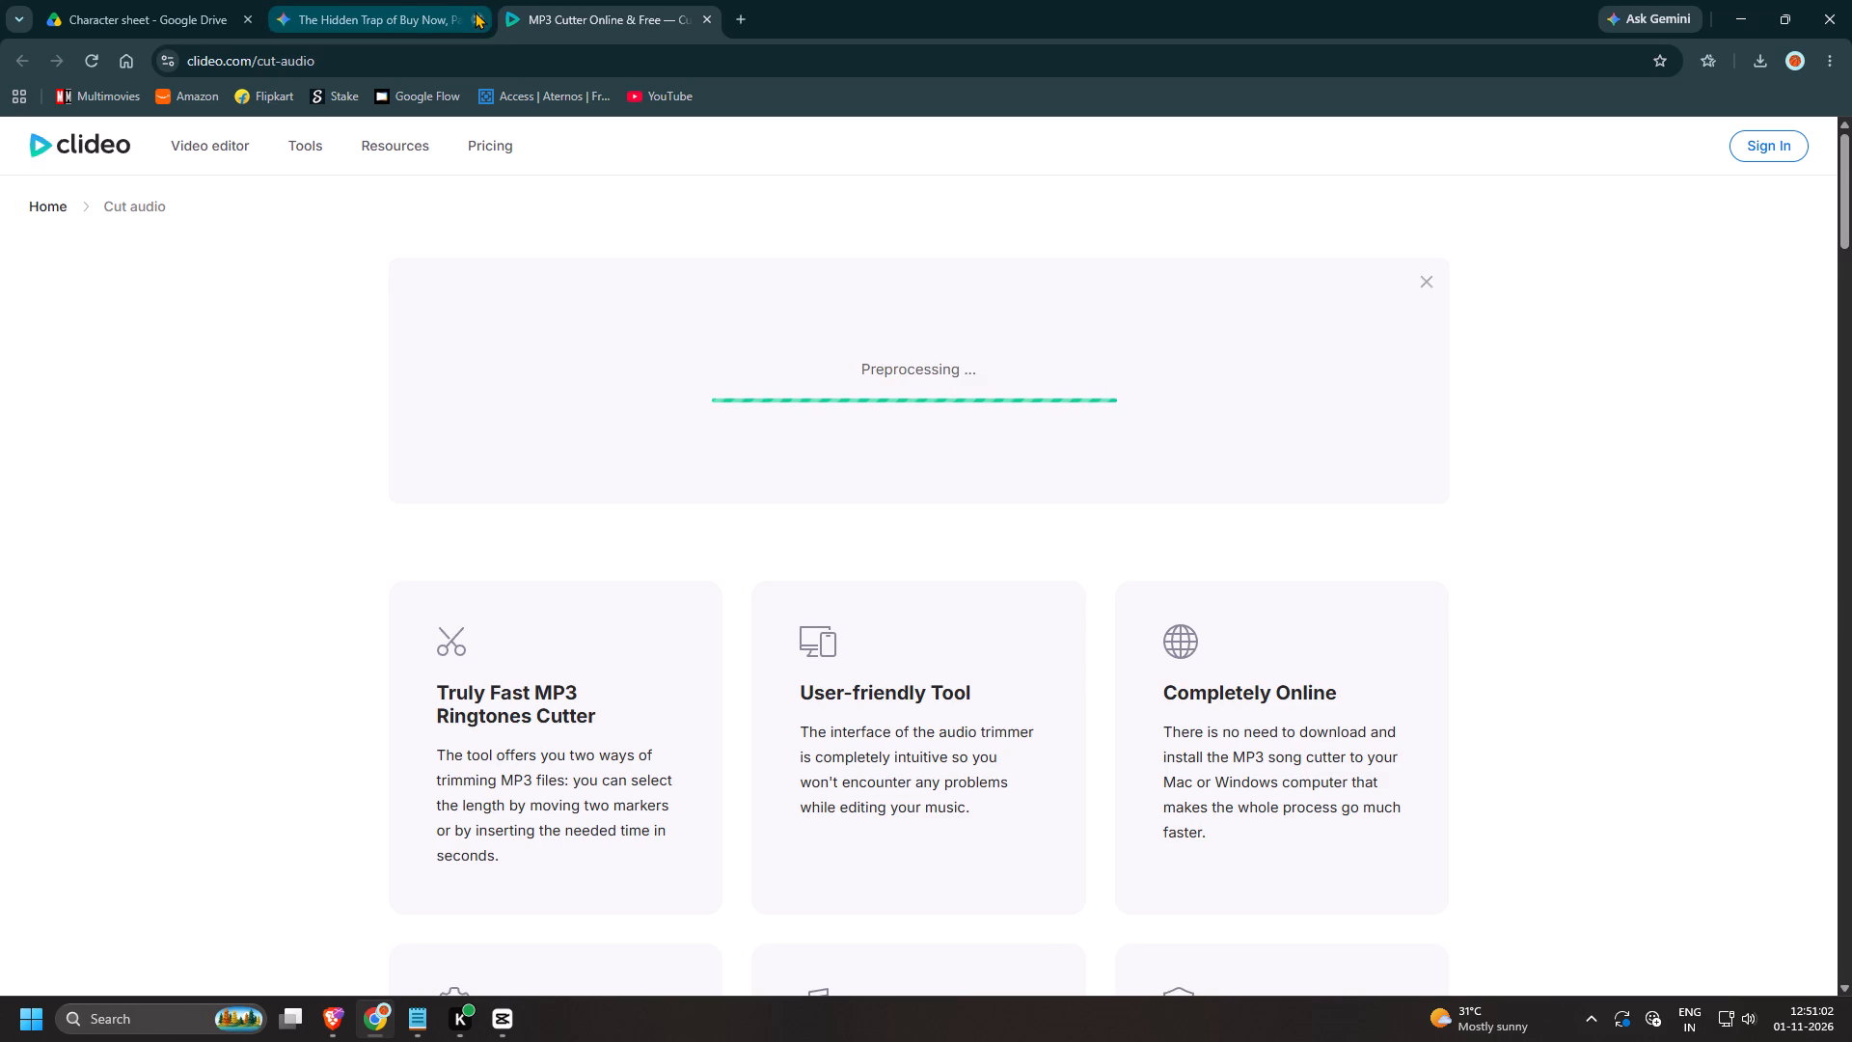
click(406, 18)
click(482, 15)
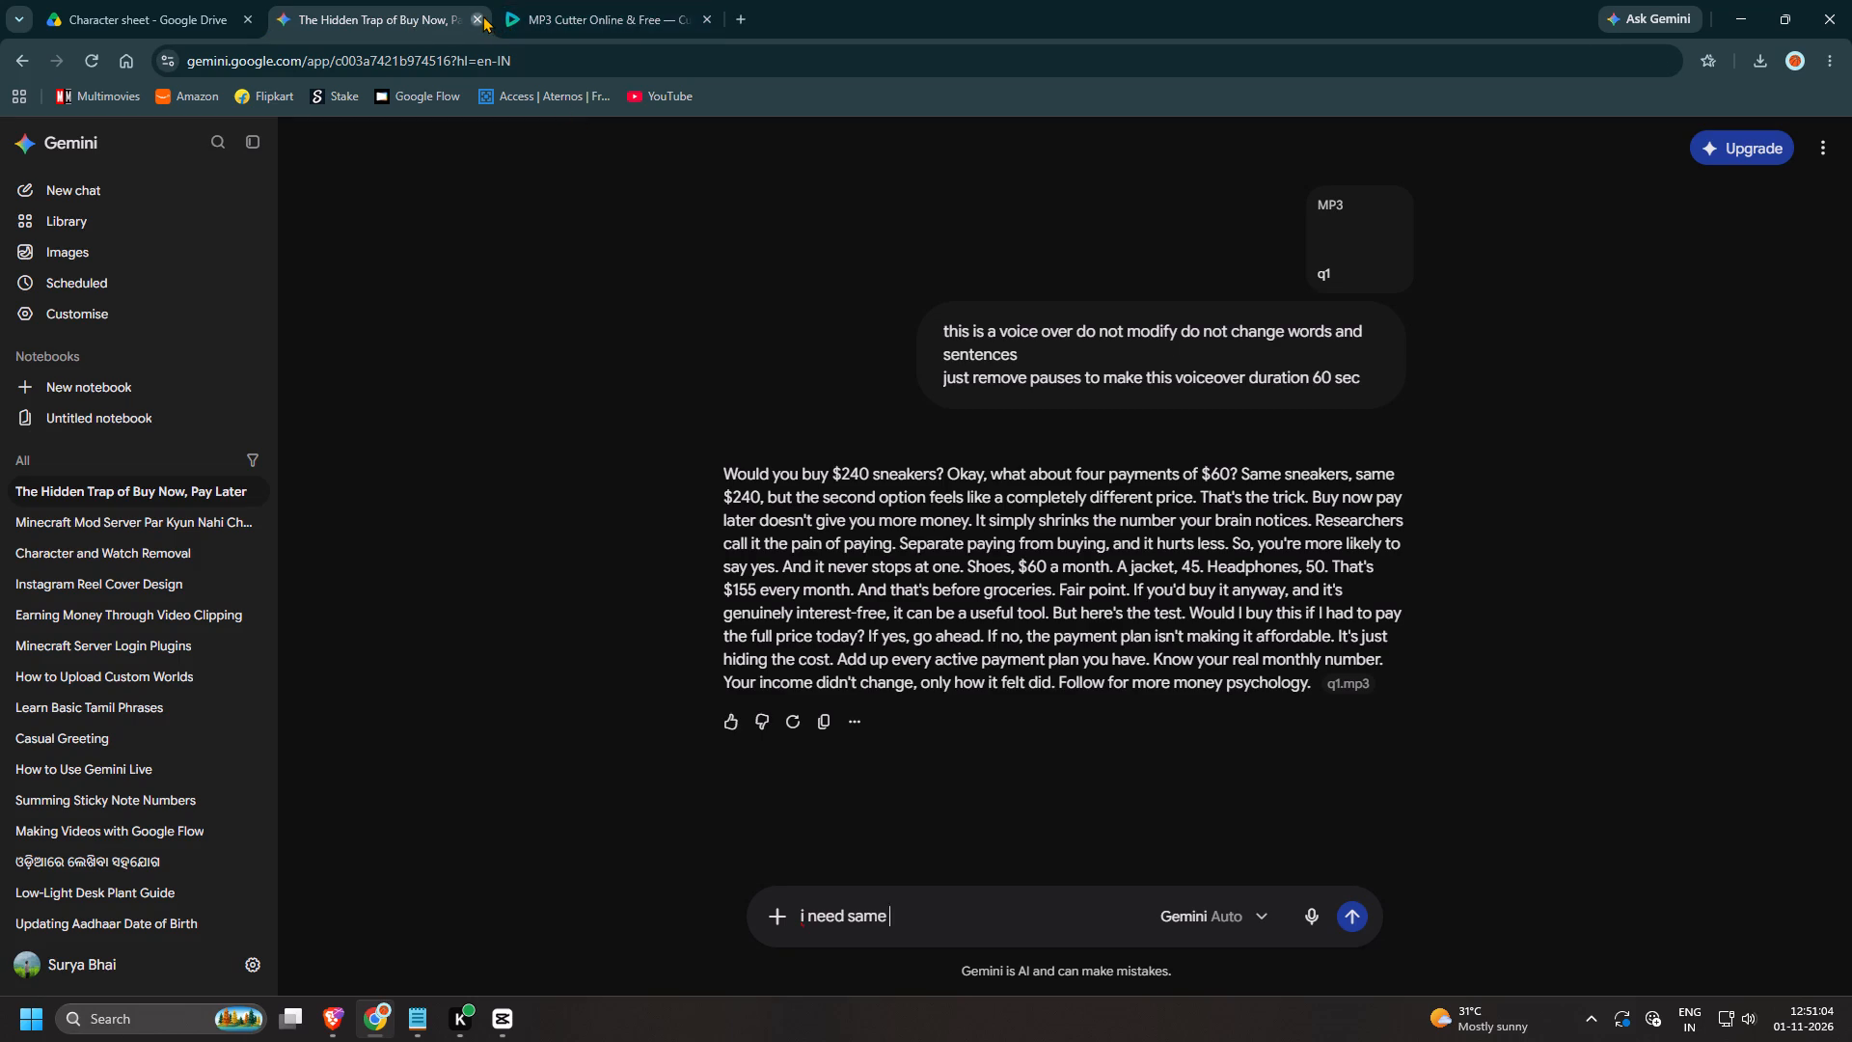
Create a folder named Video Format and Instructions inside Google Drive's Video (short) folder and open it.
click(165, 0)
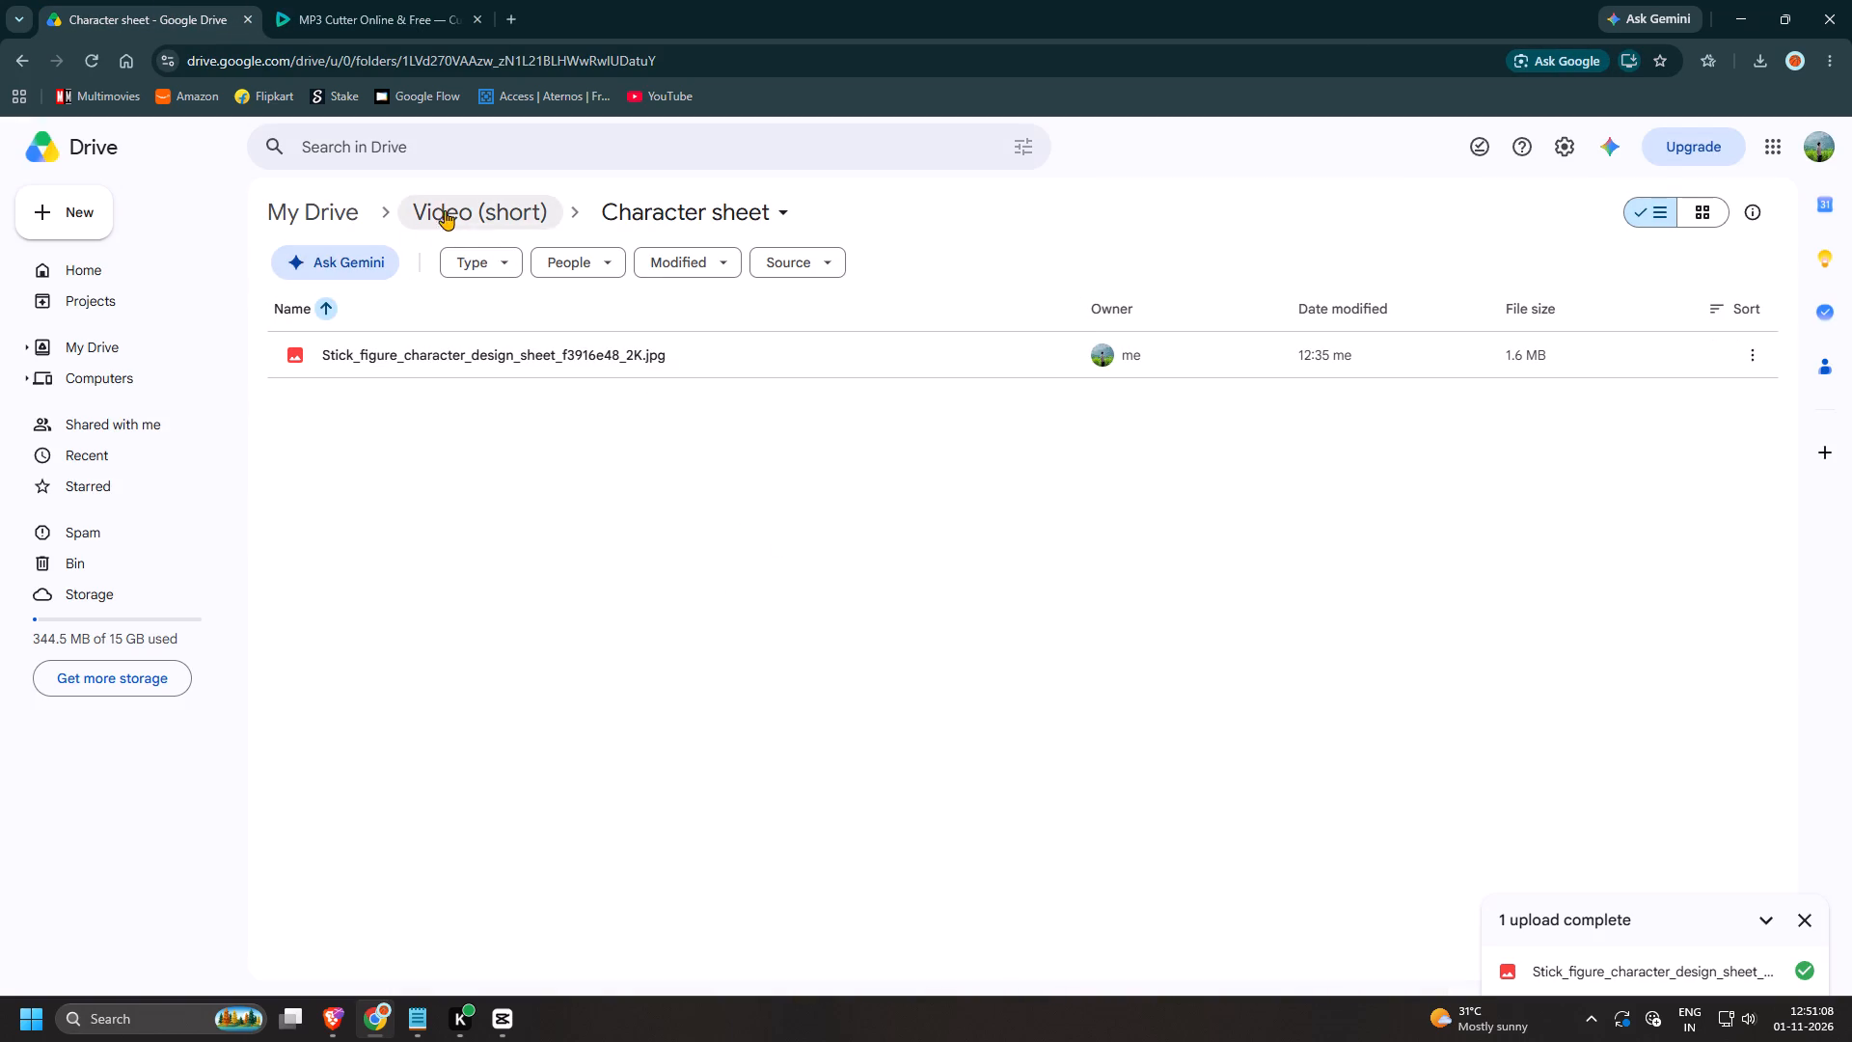
click(479, 210)
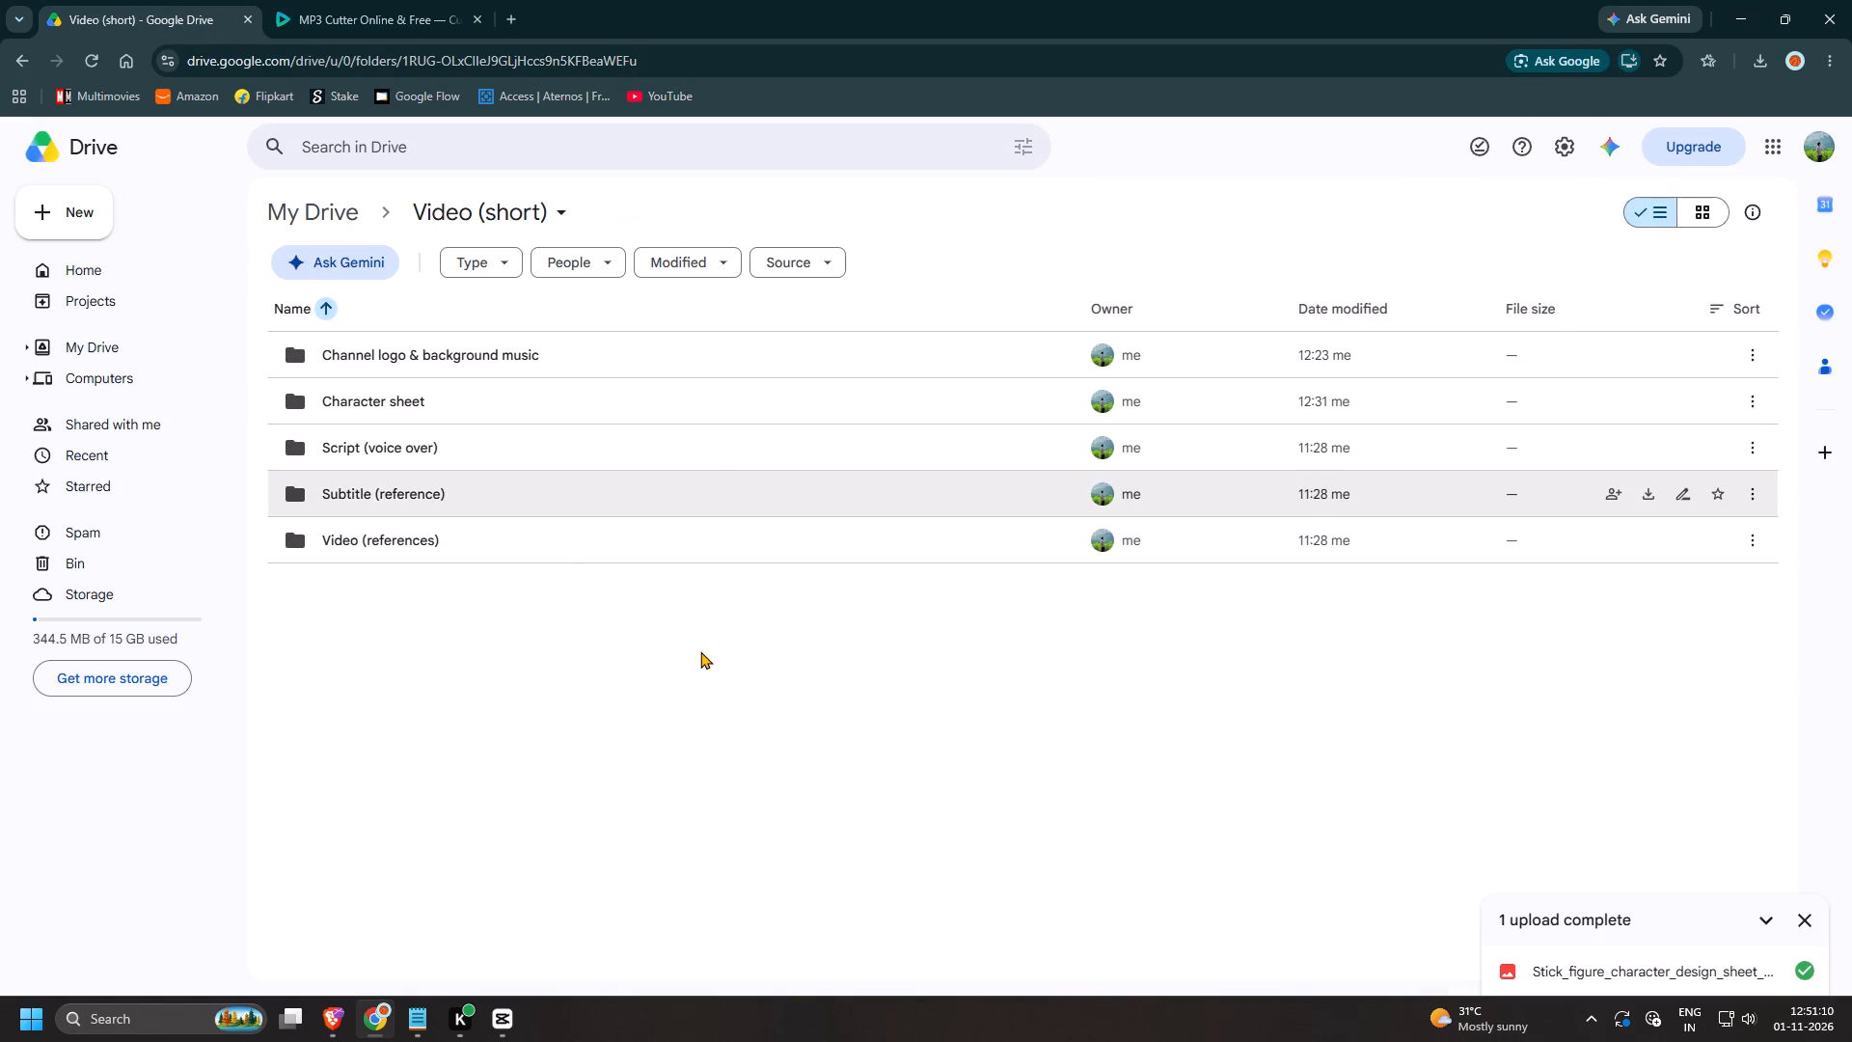
click(94, 219)
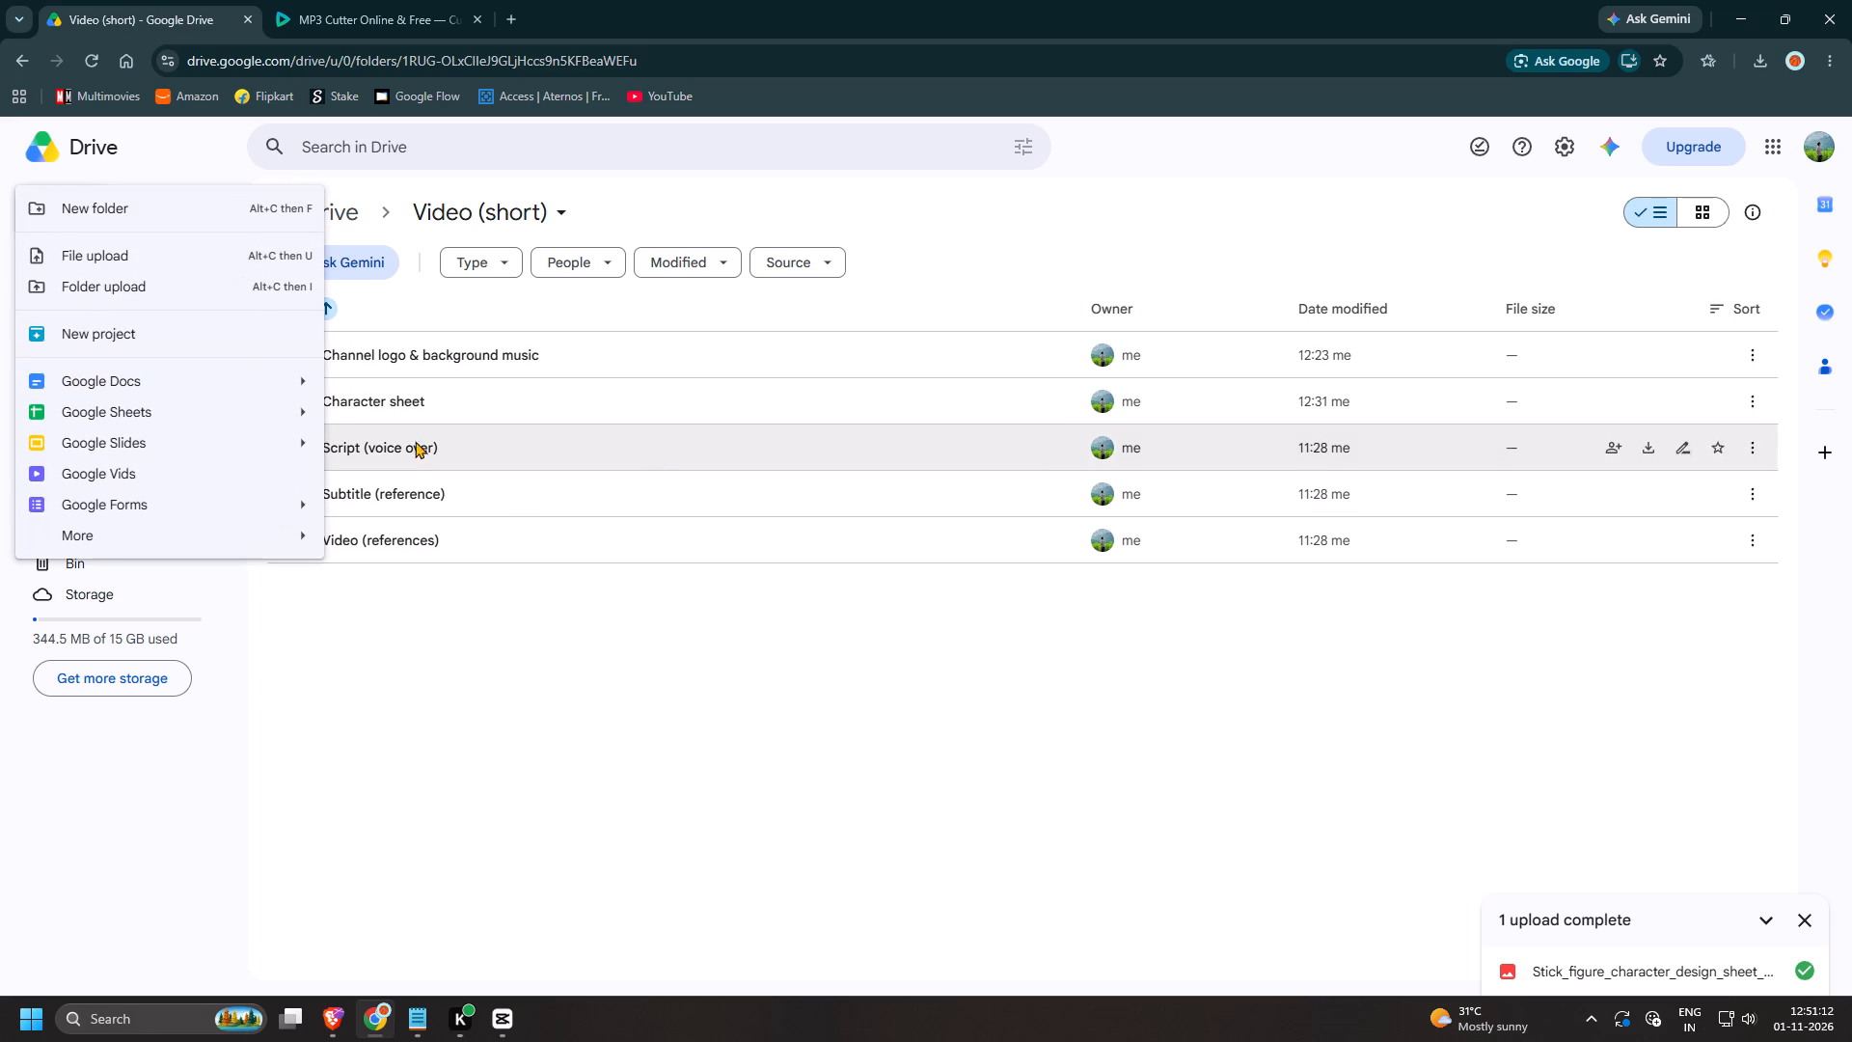
click(214, 215)
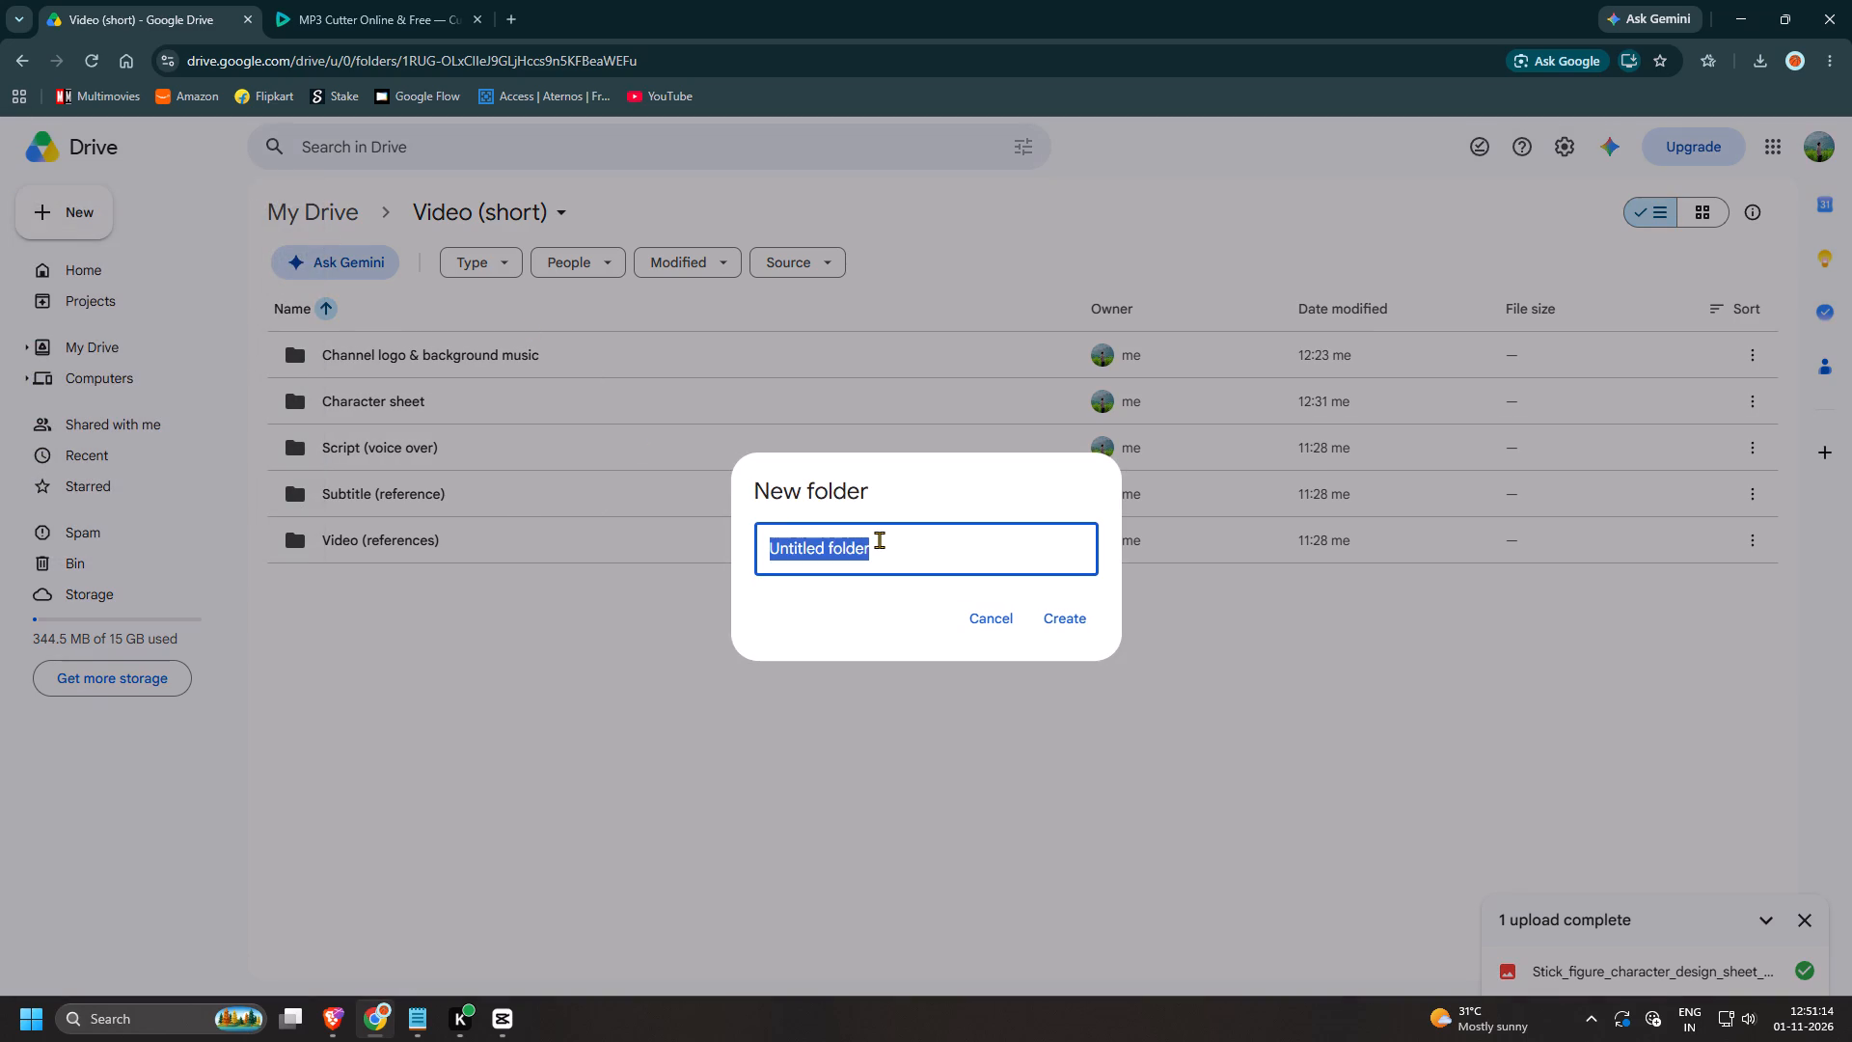
key(shift+v)
text(di)
key(BackSpace)
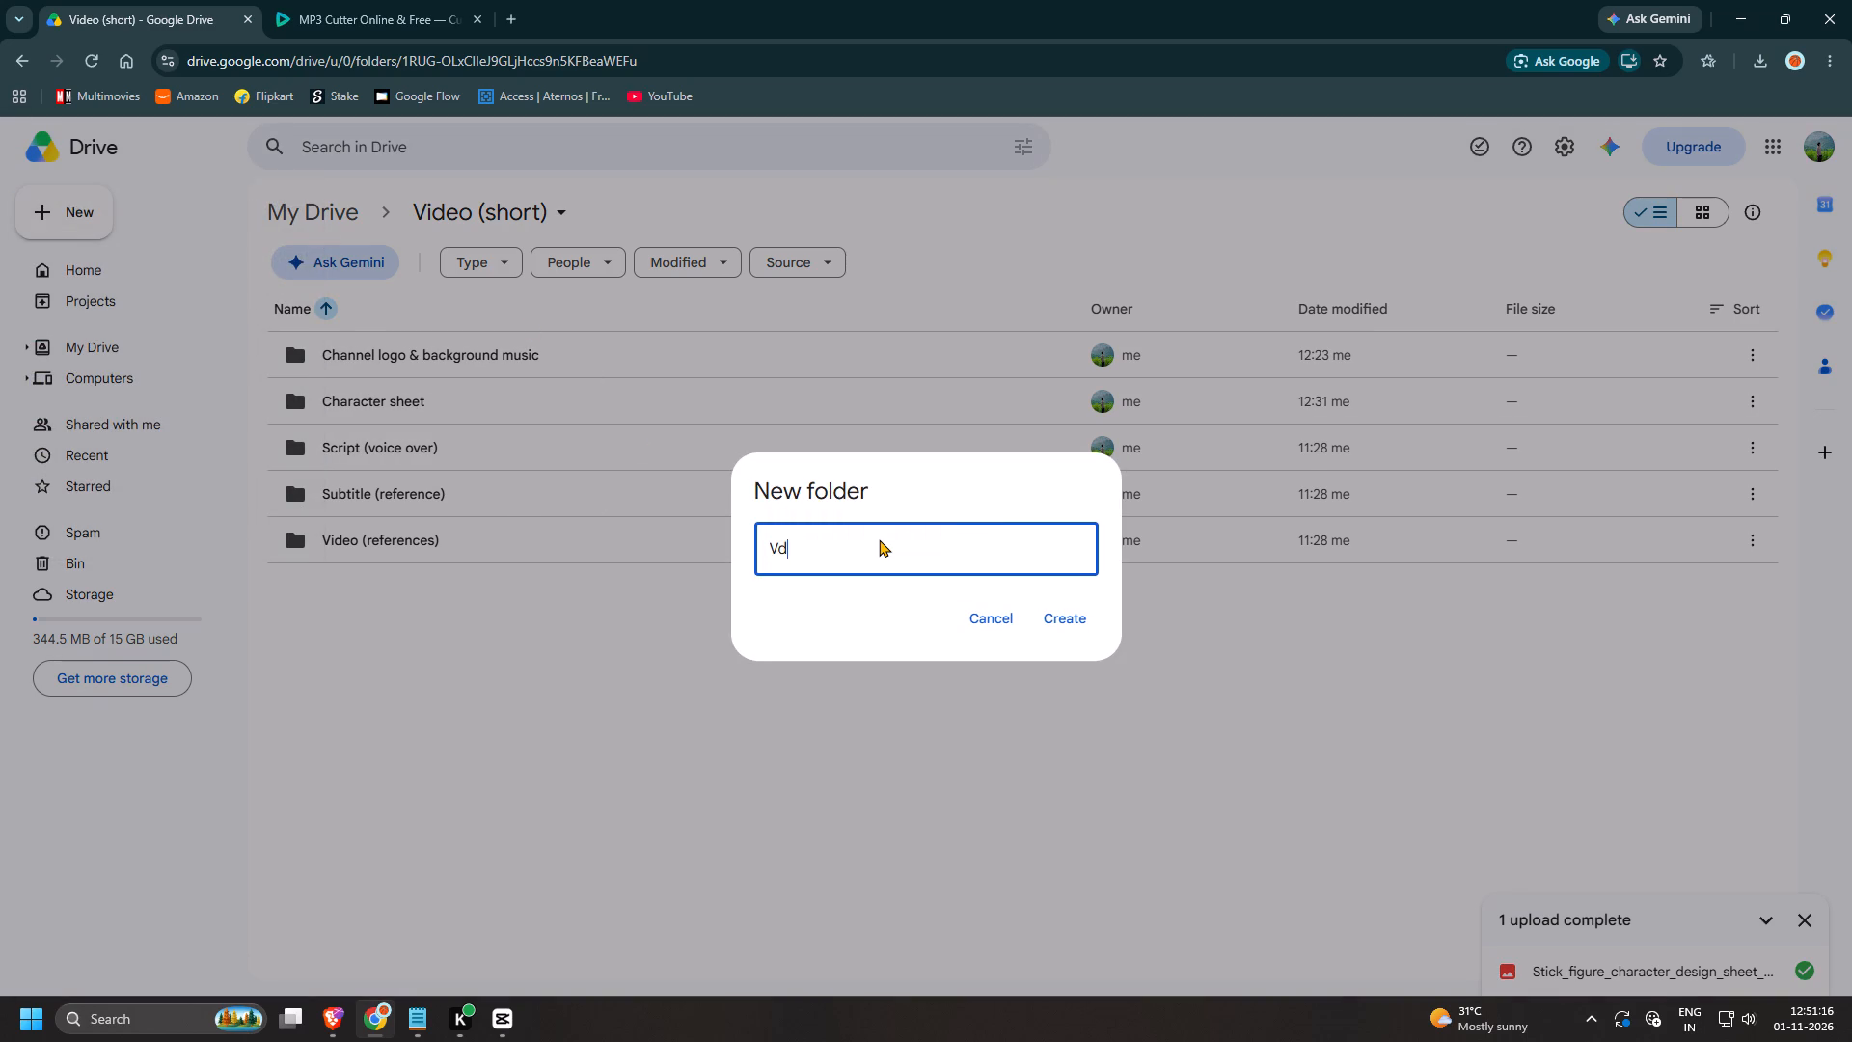
key(BackSpace)
text(ideo)
key(space)
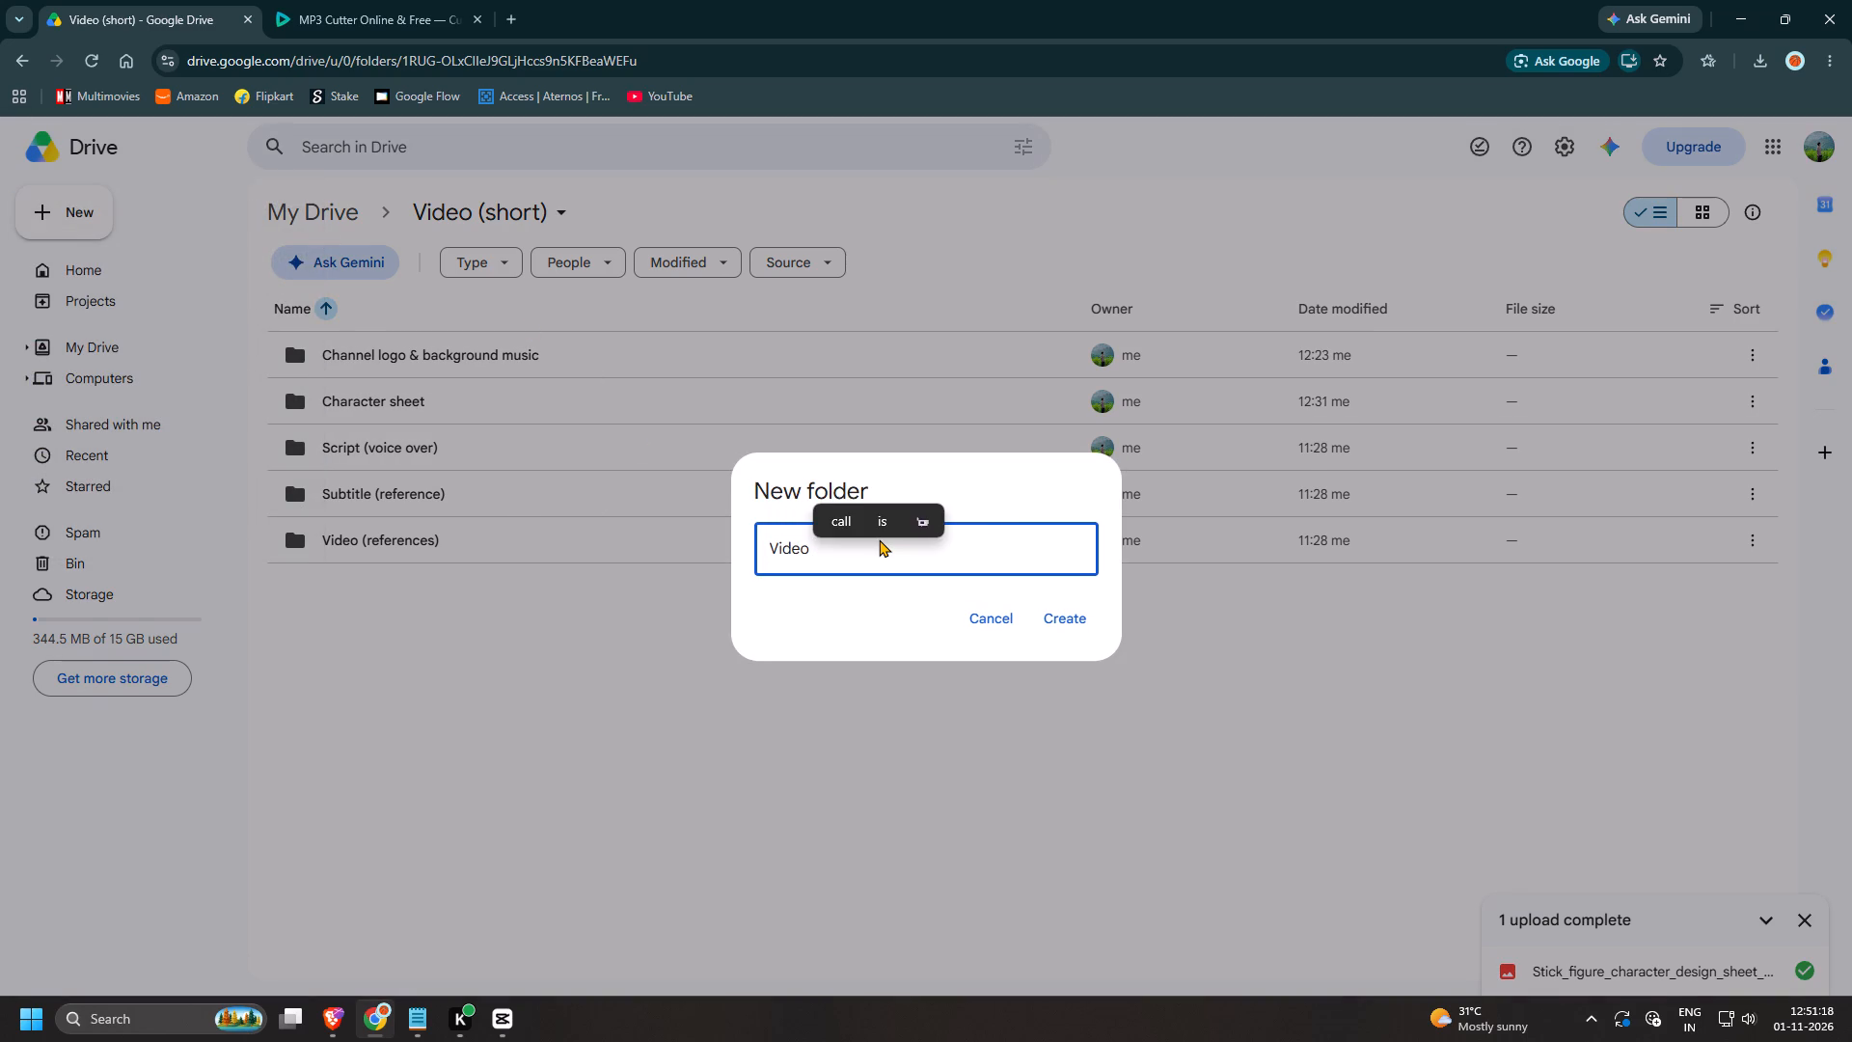
text(Format amnd)
key(BackSpace)
key(BackSpace)
key(BackSpace)
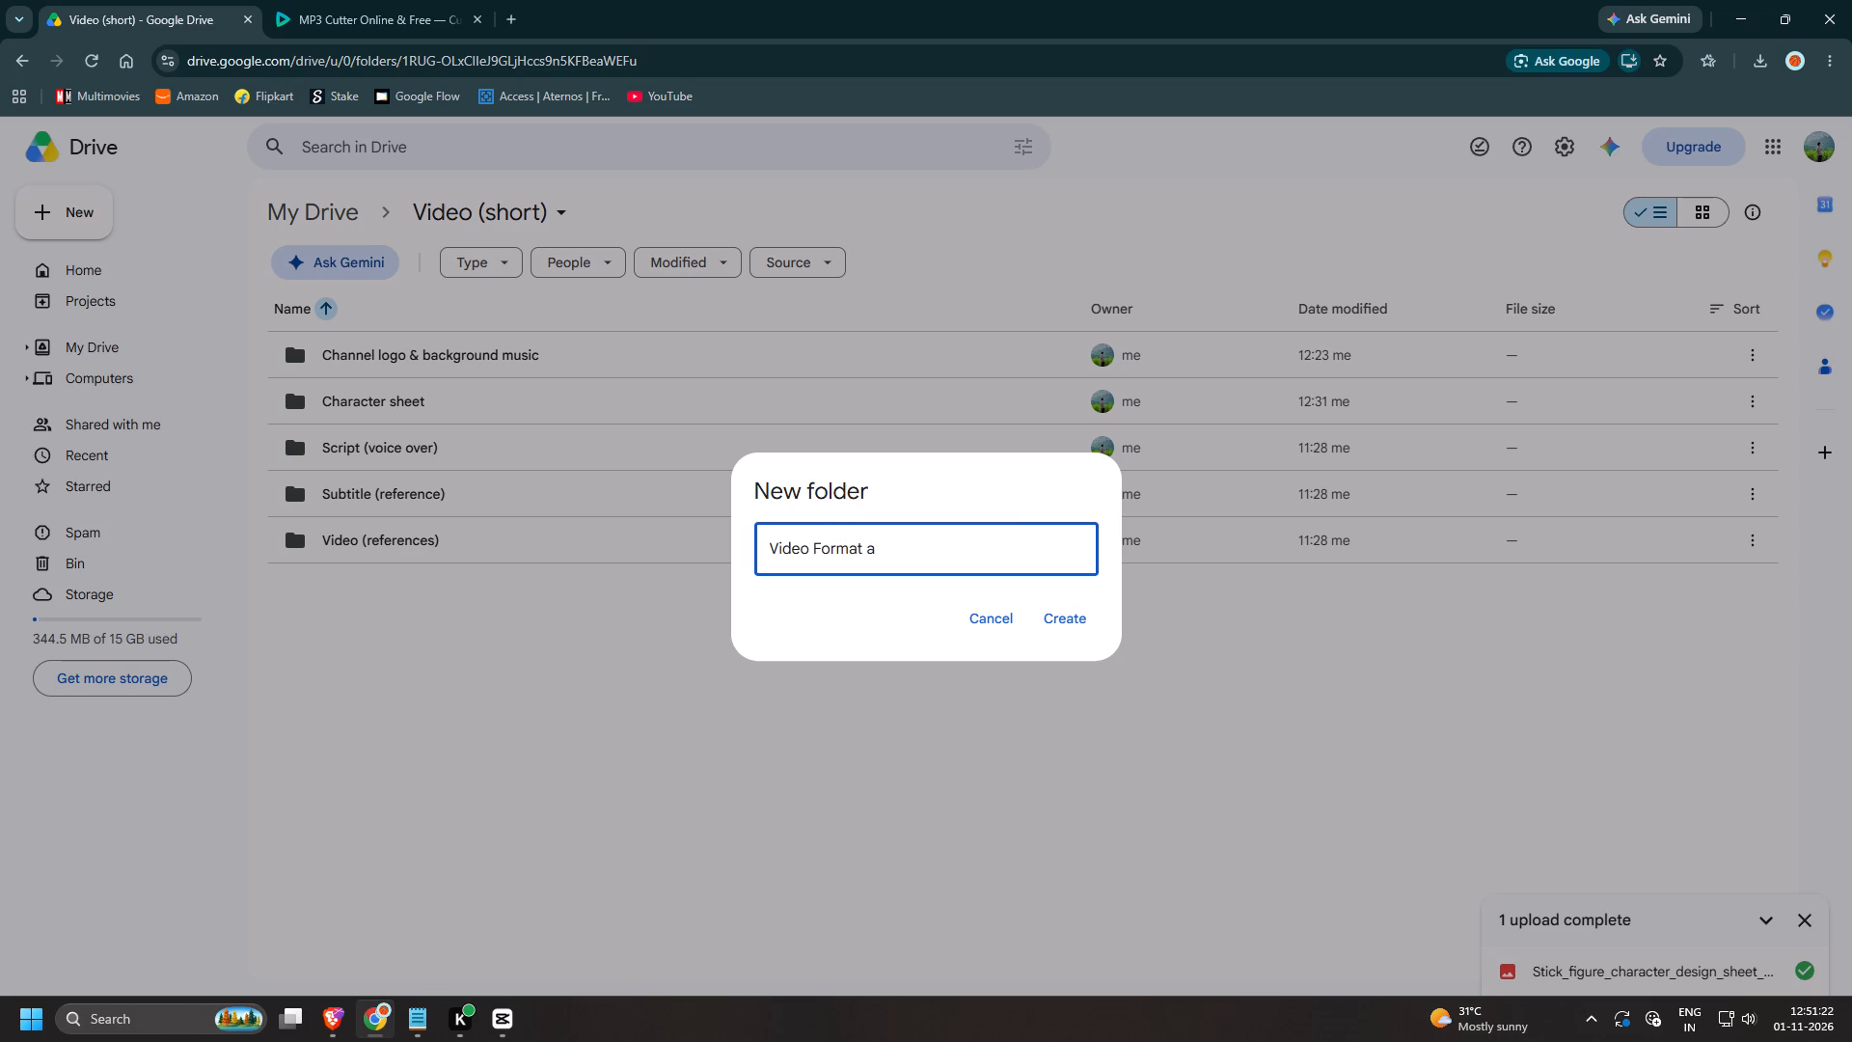
text(nd)
key(space)
text(Instru)
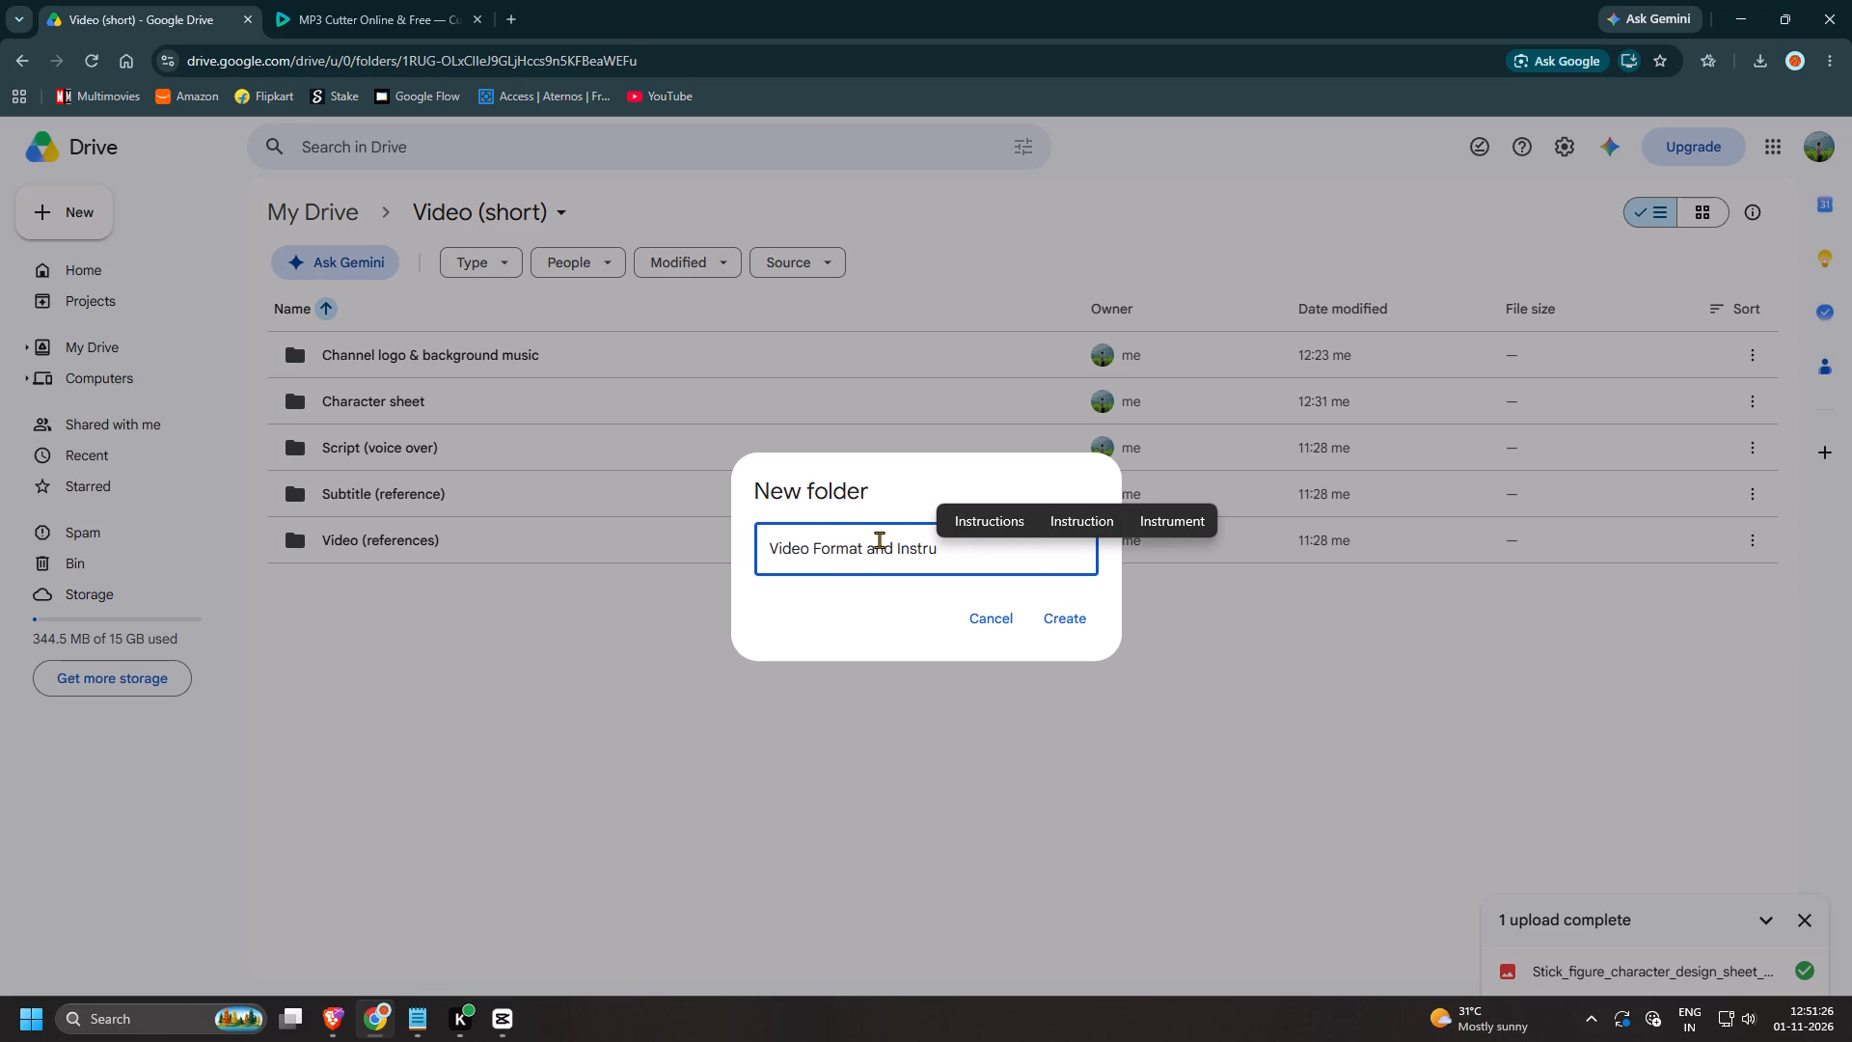
click(966, 507)
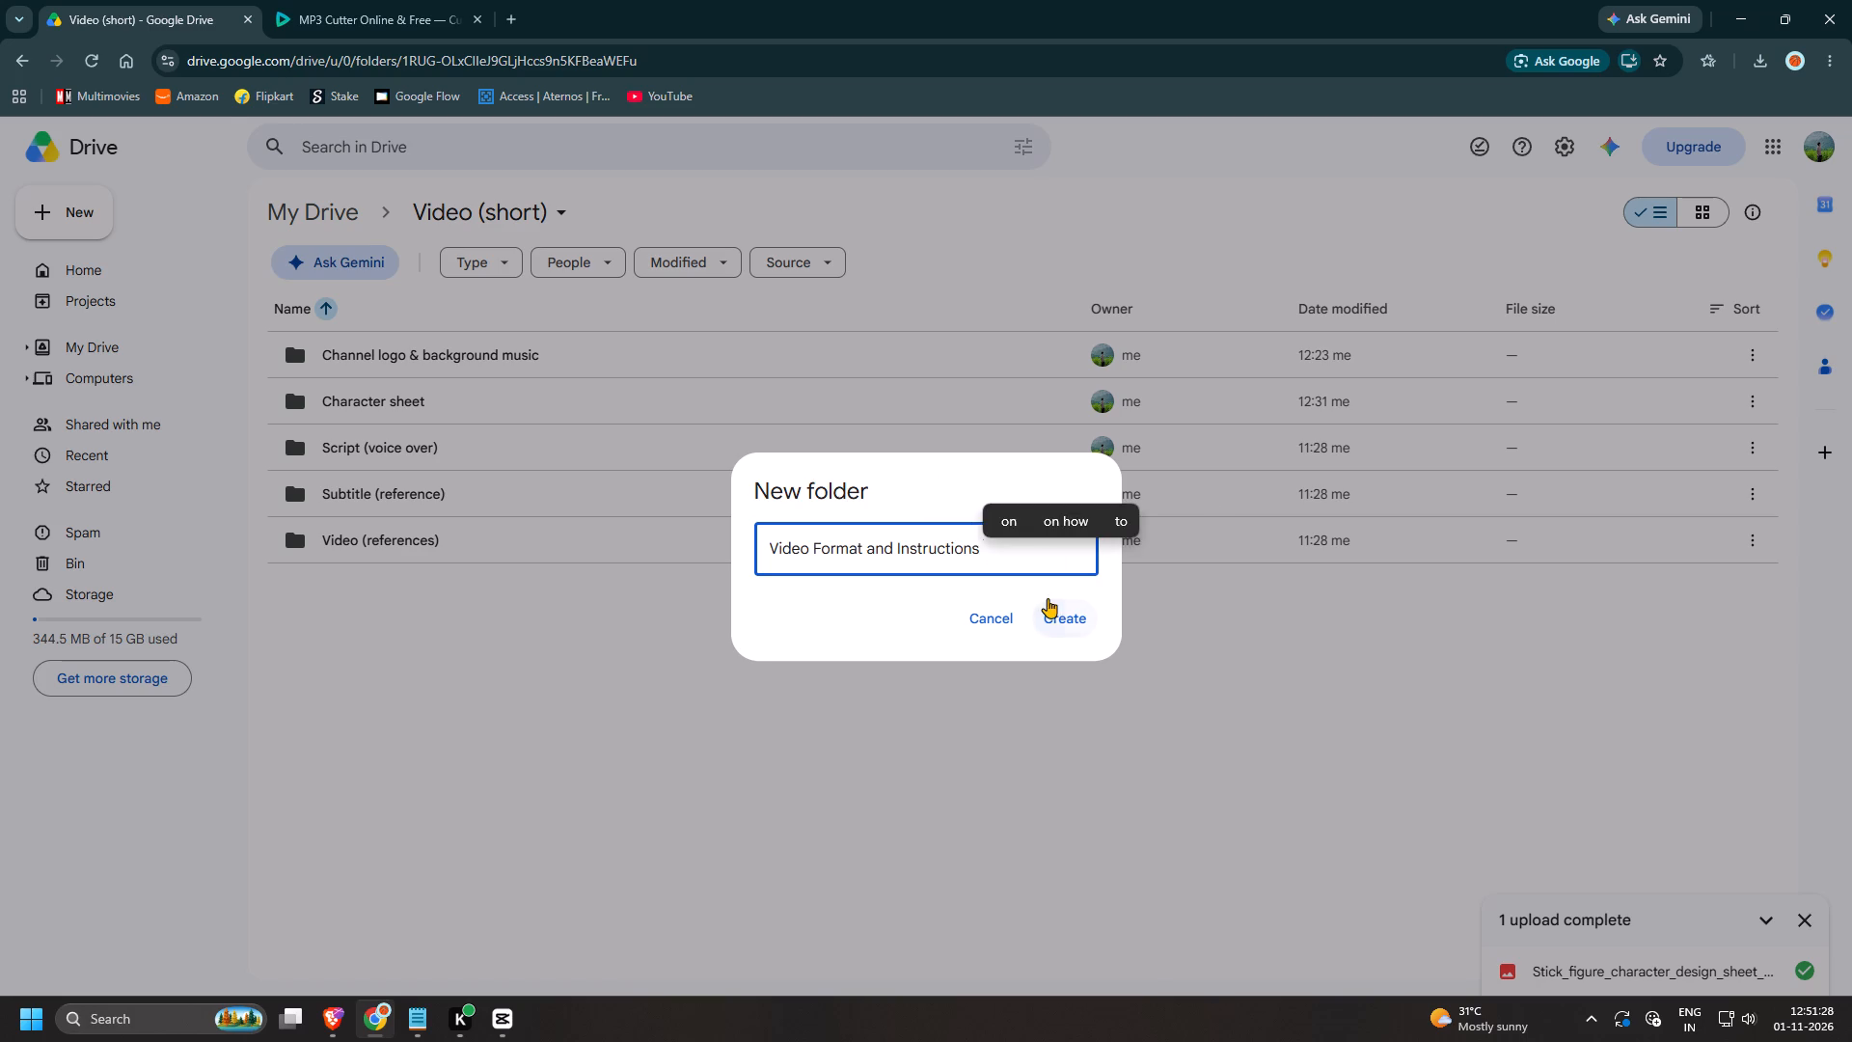
click(1050, 600)
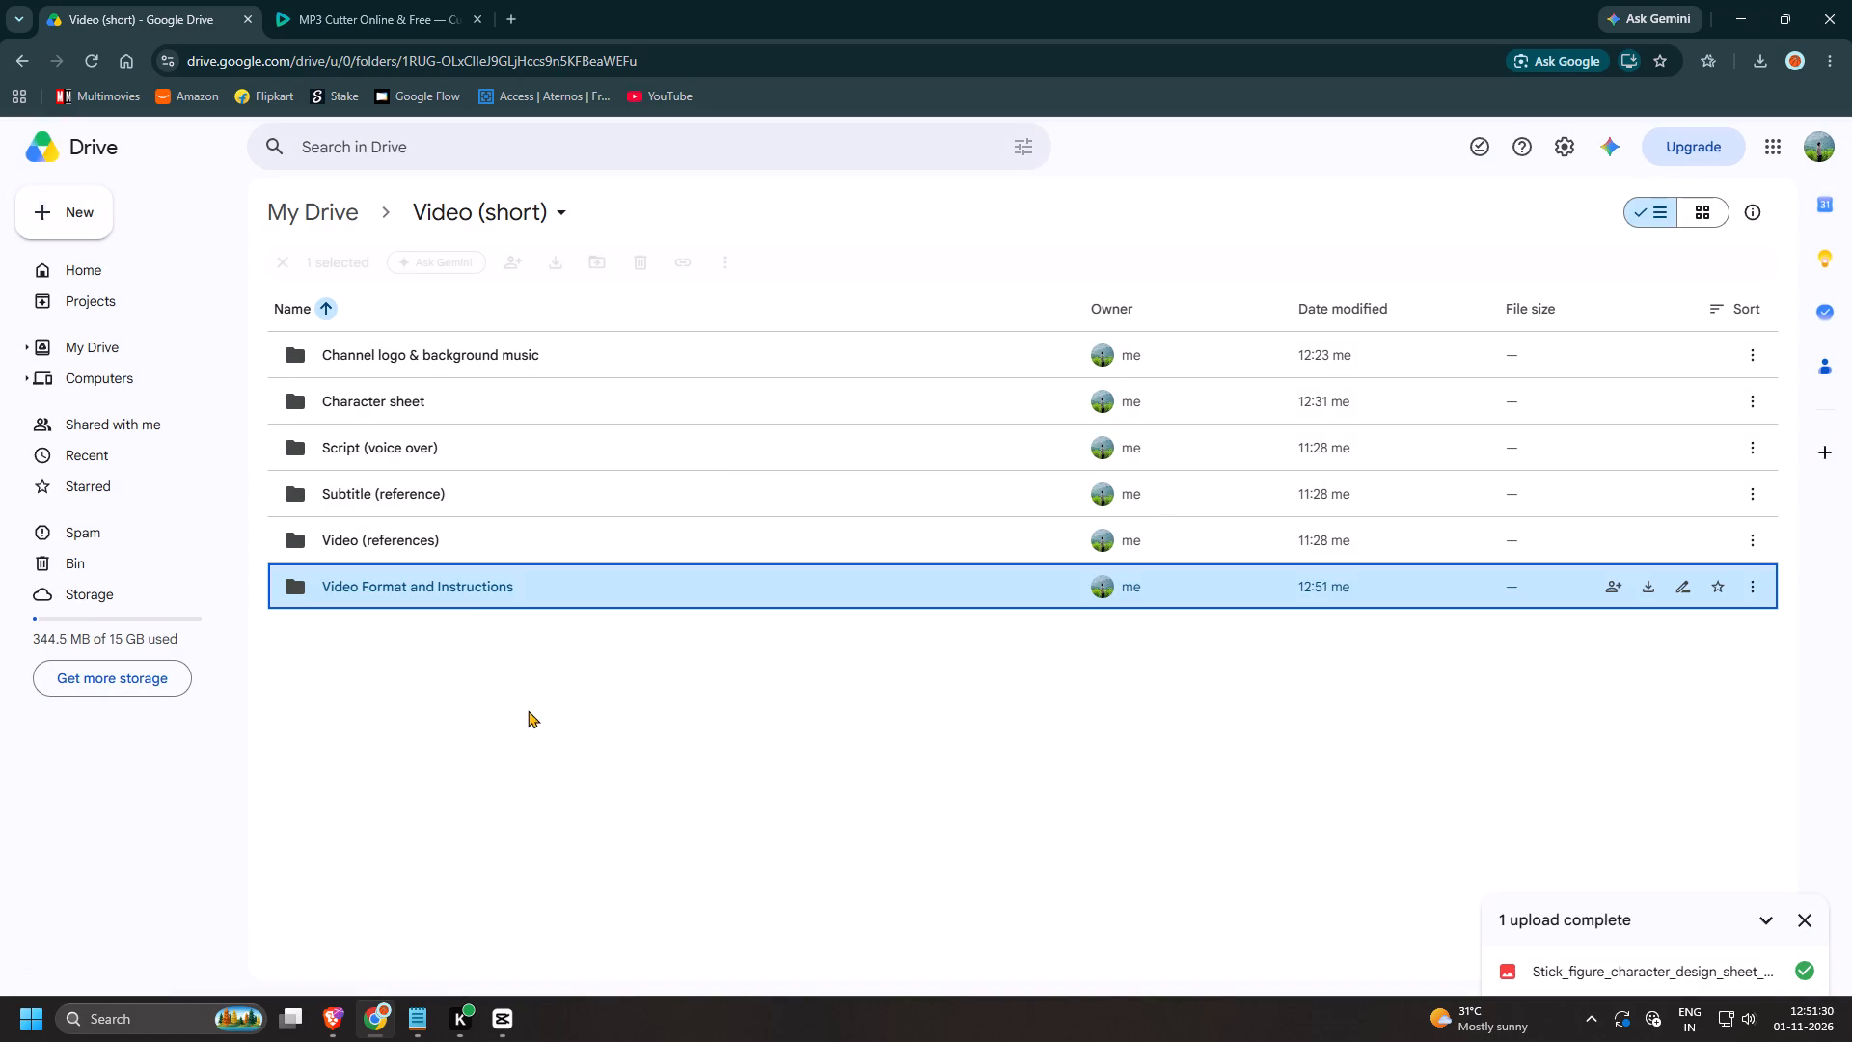
double_click(473, 594)
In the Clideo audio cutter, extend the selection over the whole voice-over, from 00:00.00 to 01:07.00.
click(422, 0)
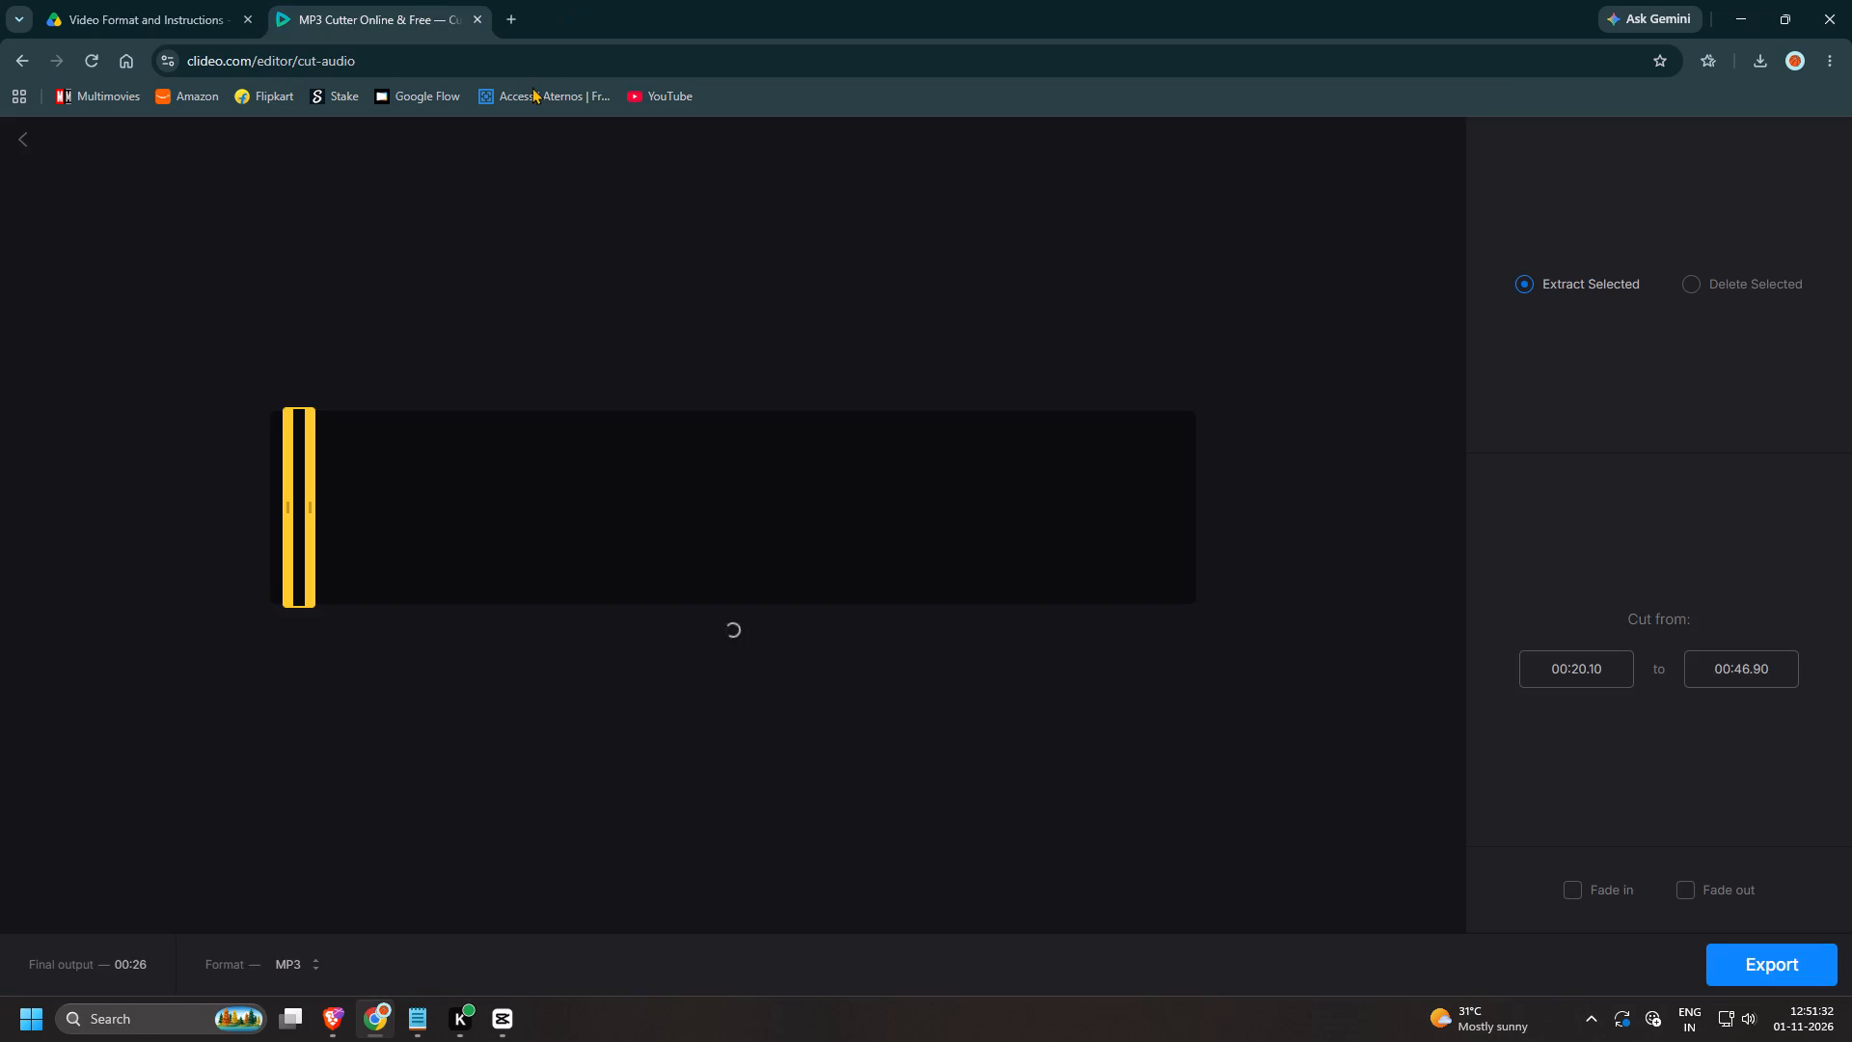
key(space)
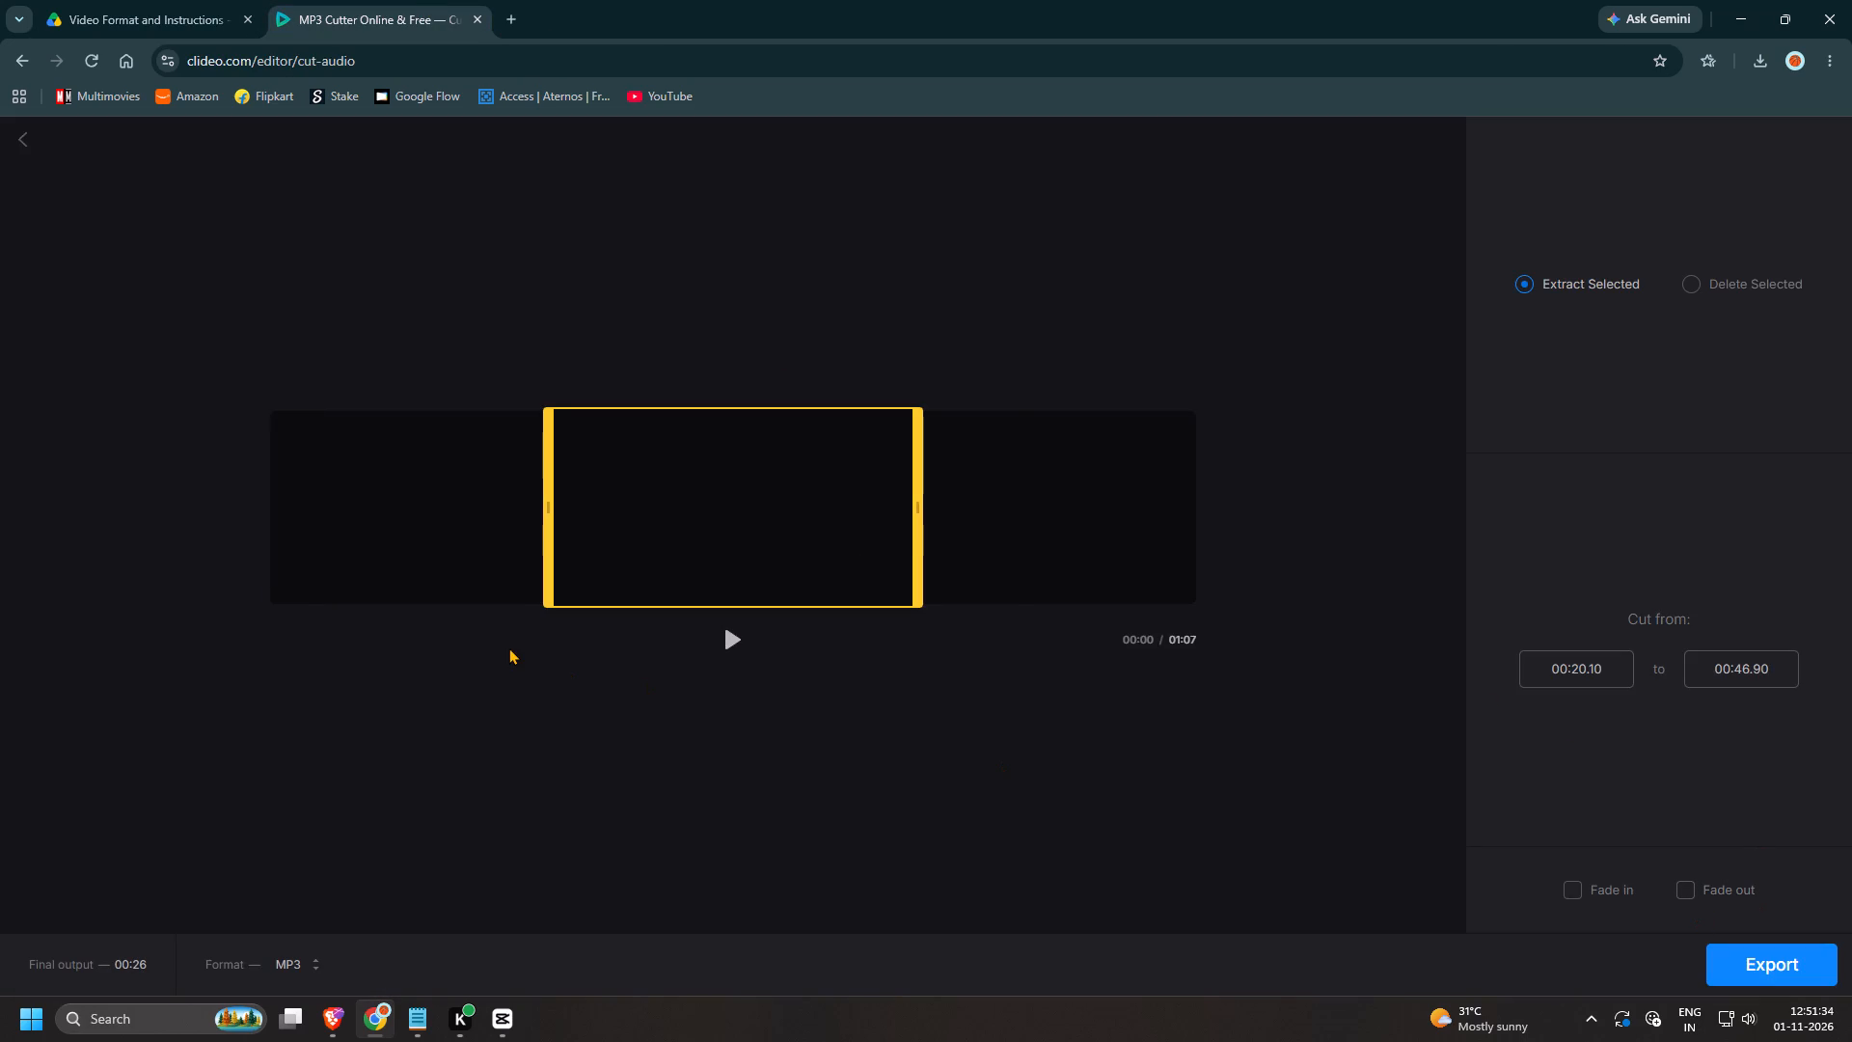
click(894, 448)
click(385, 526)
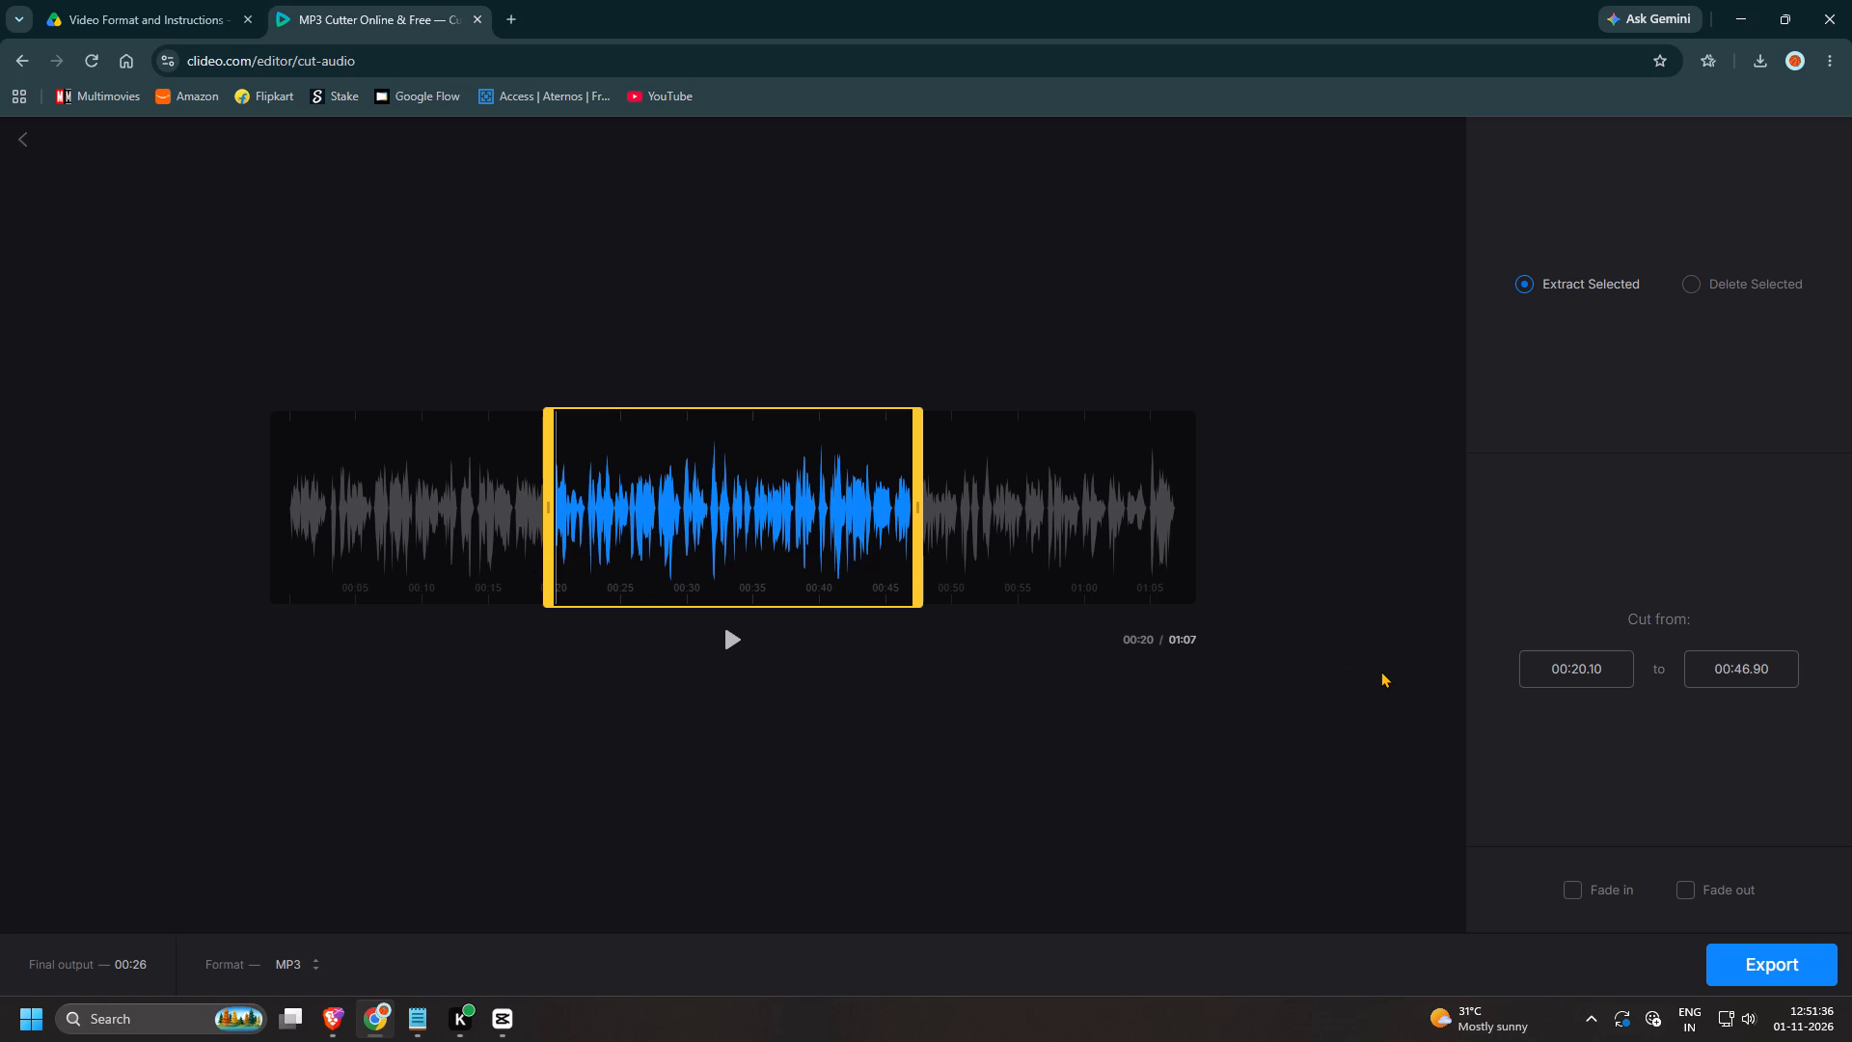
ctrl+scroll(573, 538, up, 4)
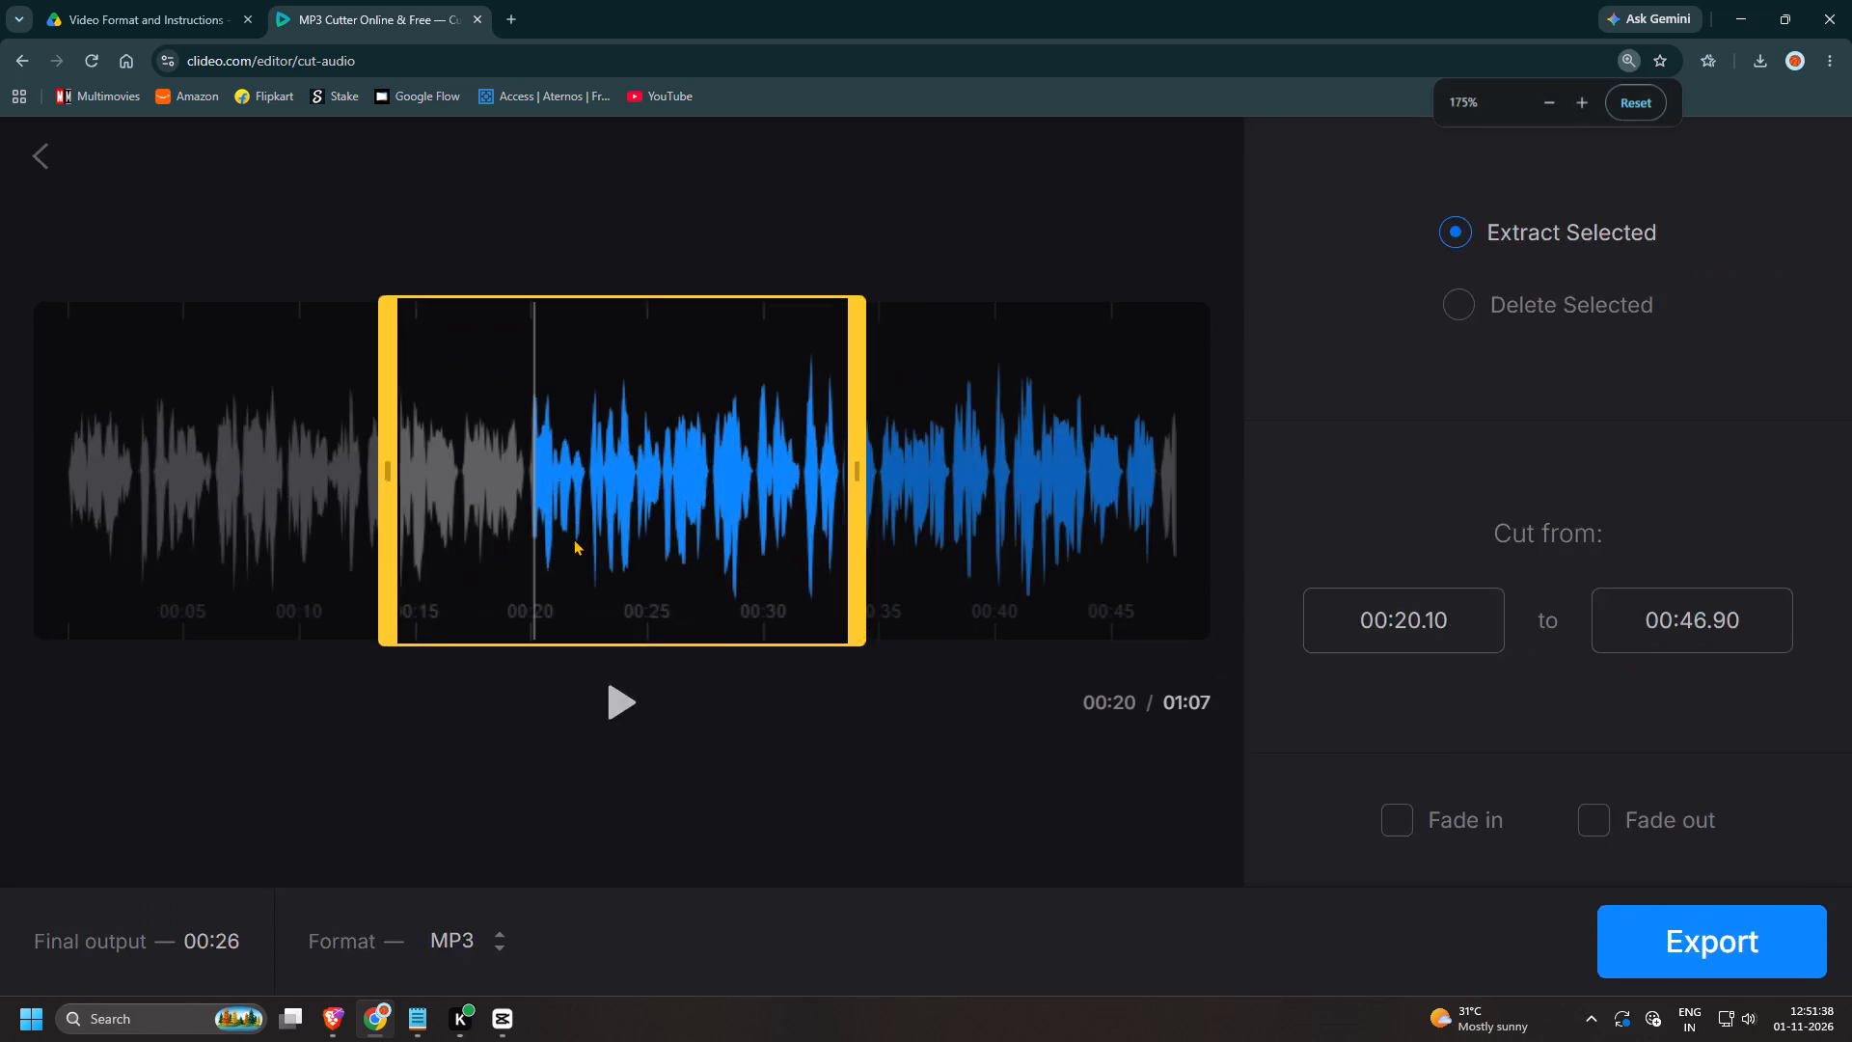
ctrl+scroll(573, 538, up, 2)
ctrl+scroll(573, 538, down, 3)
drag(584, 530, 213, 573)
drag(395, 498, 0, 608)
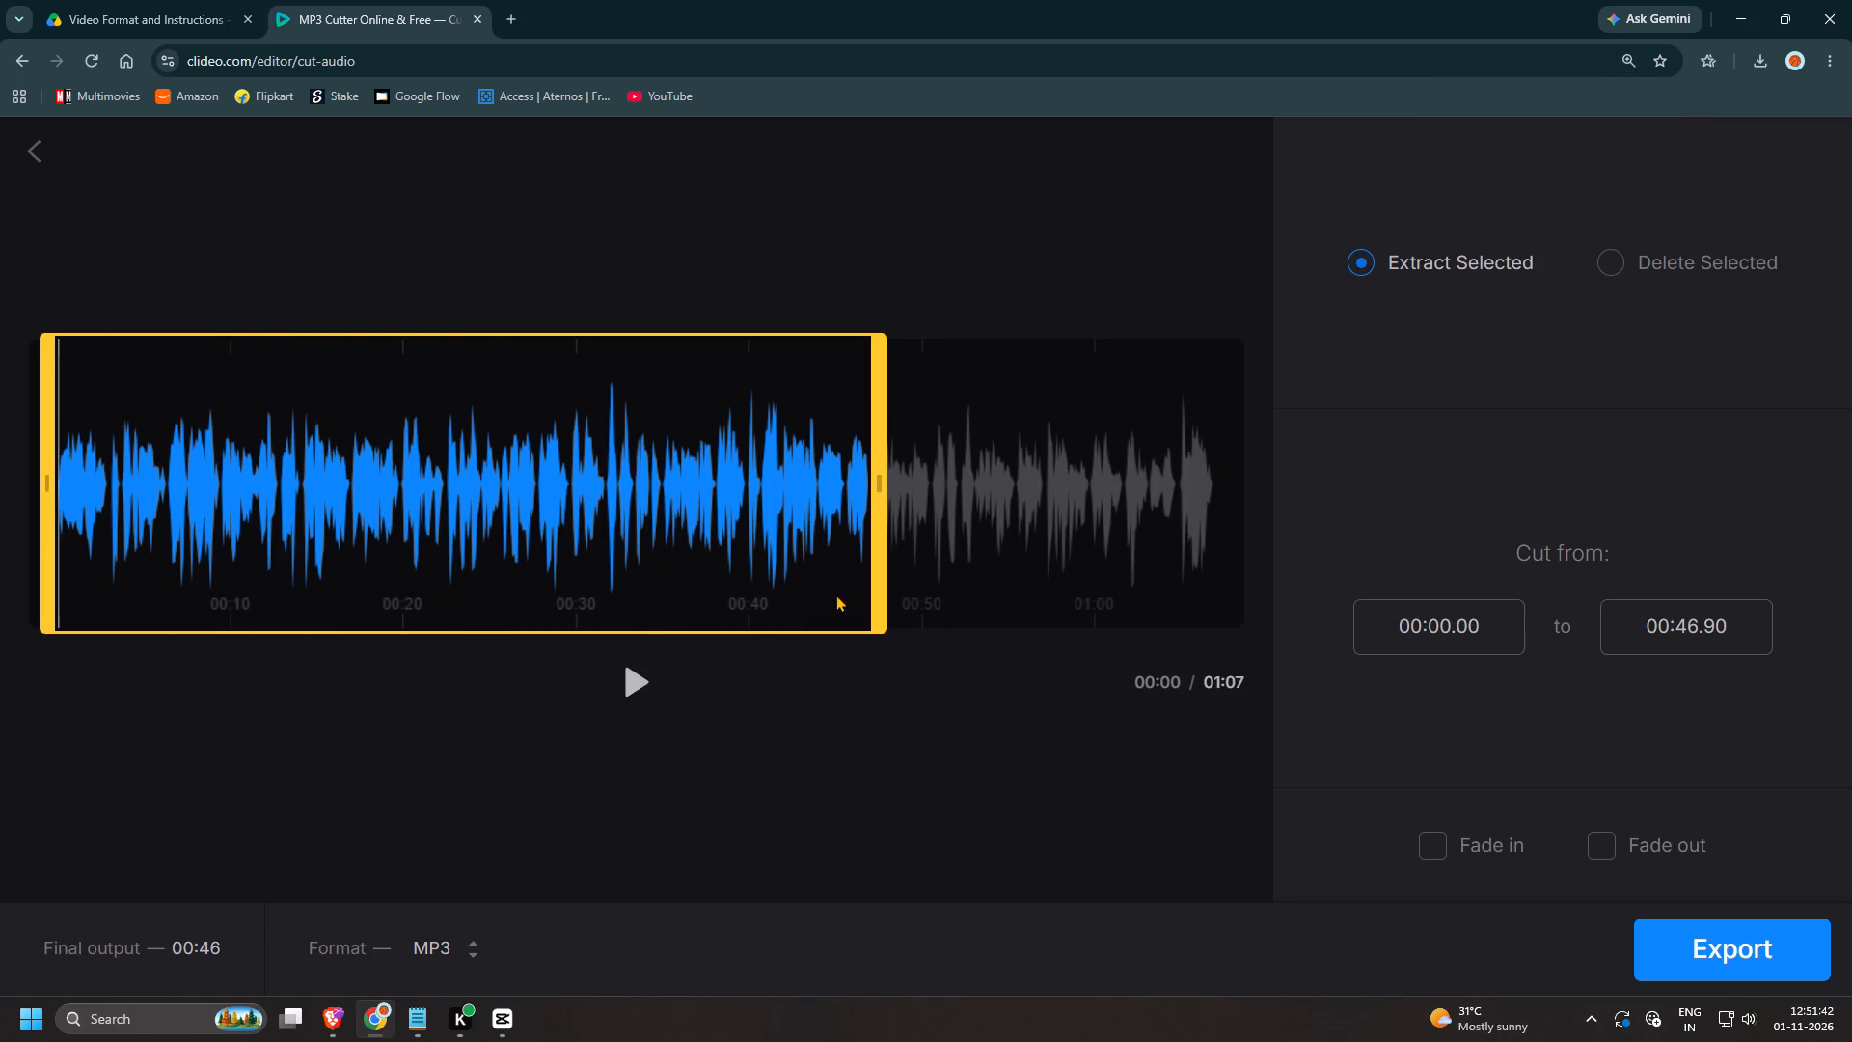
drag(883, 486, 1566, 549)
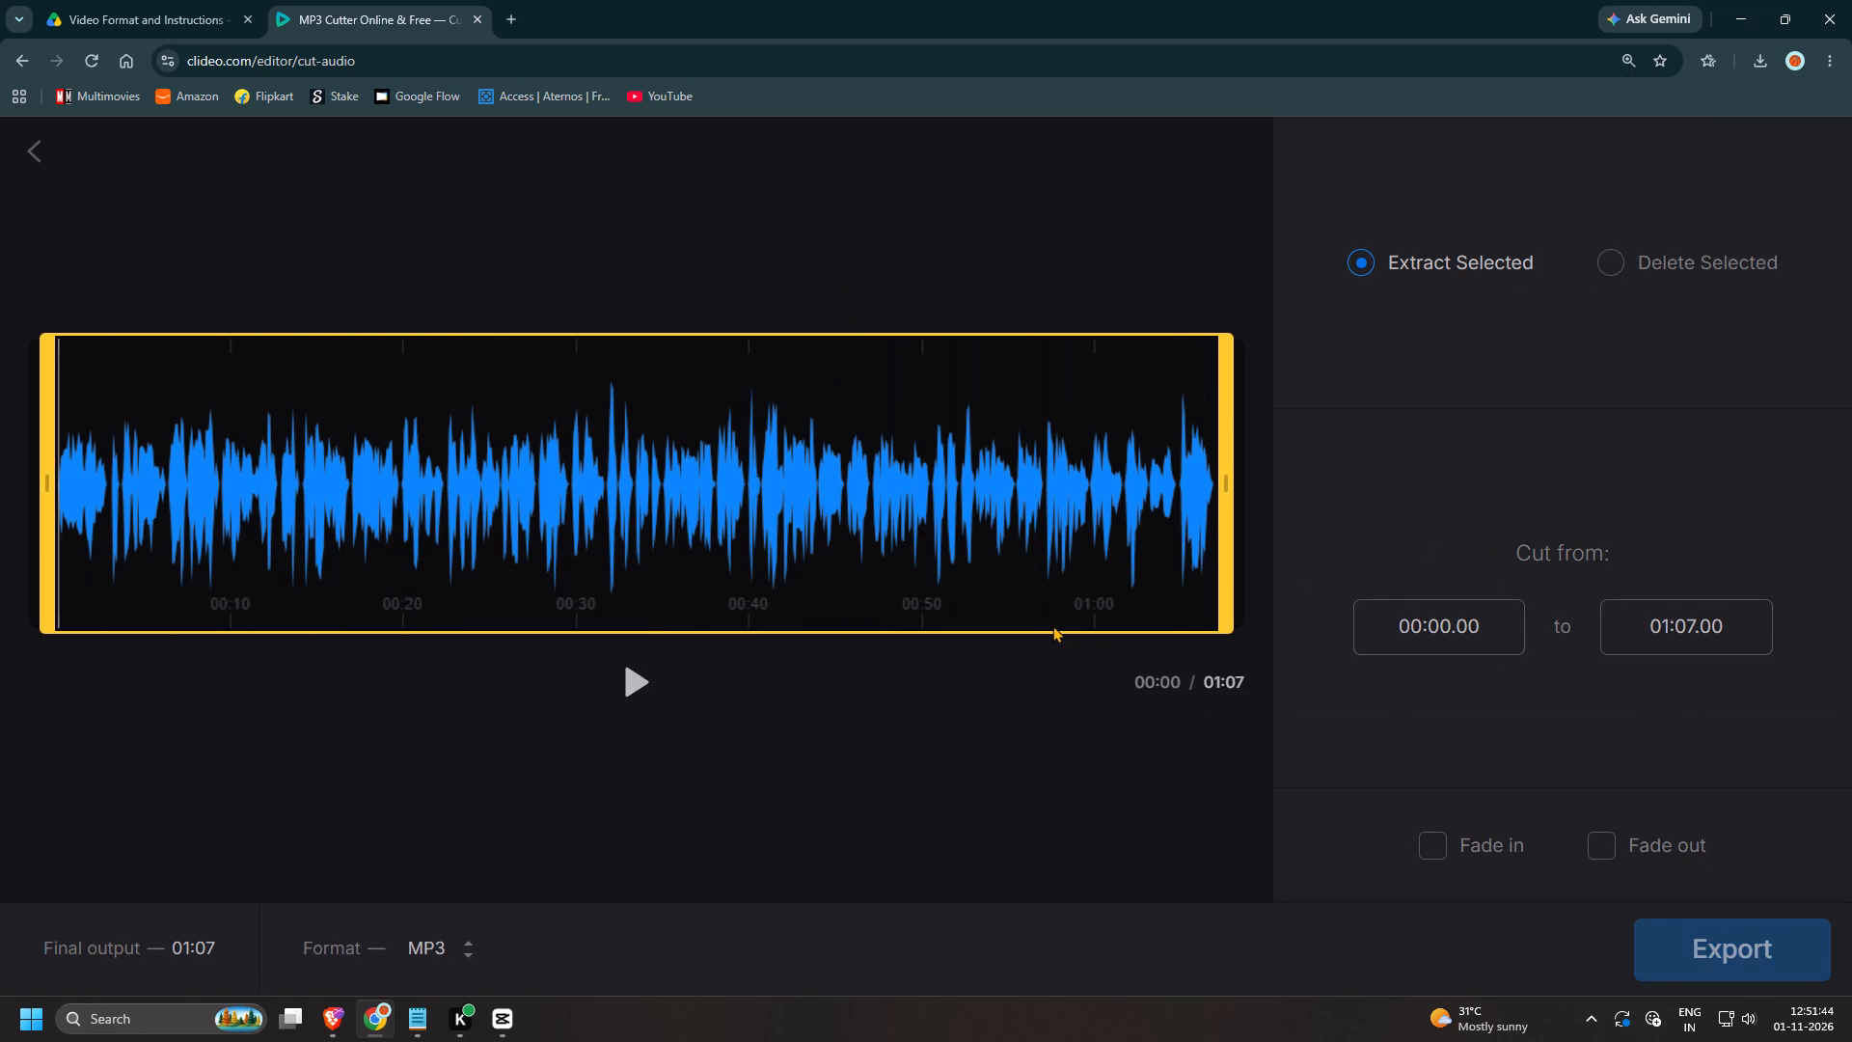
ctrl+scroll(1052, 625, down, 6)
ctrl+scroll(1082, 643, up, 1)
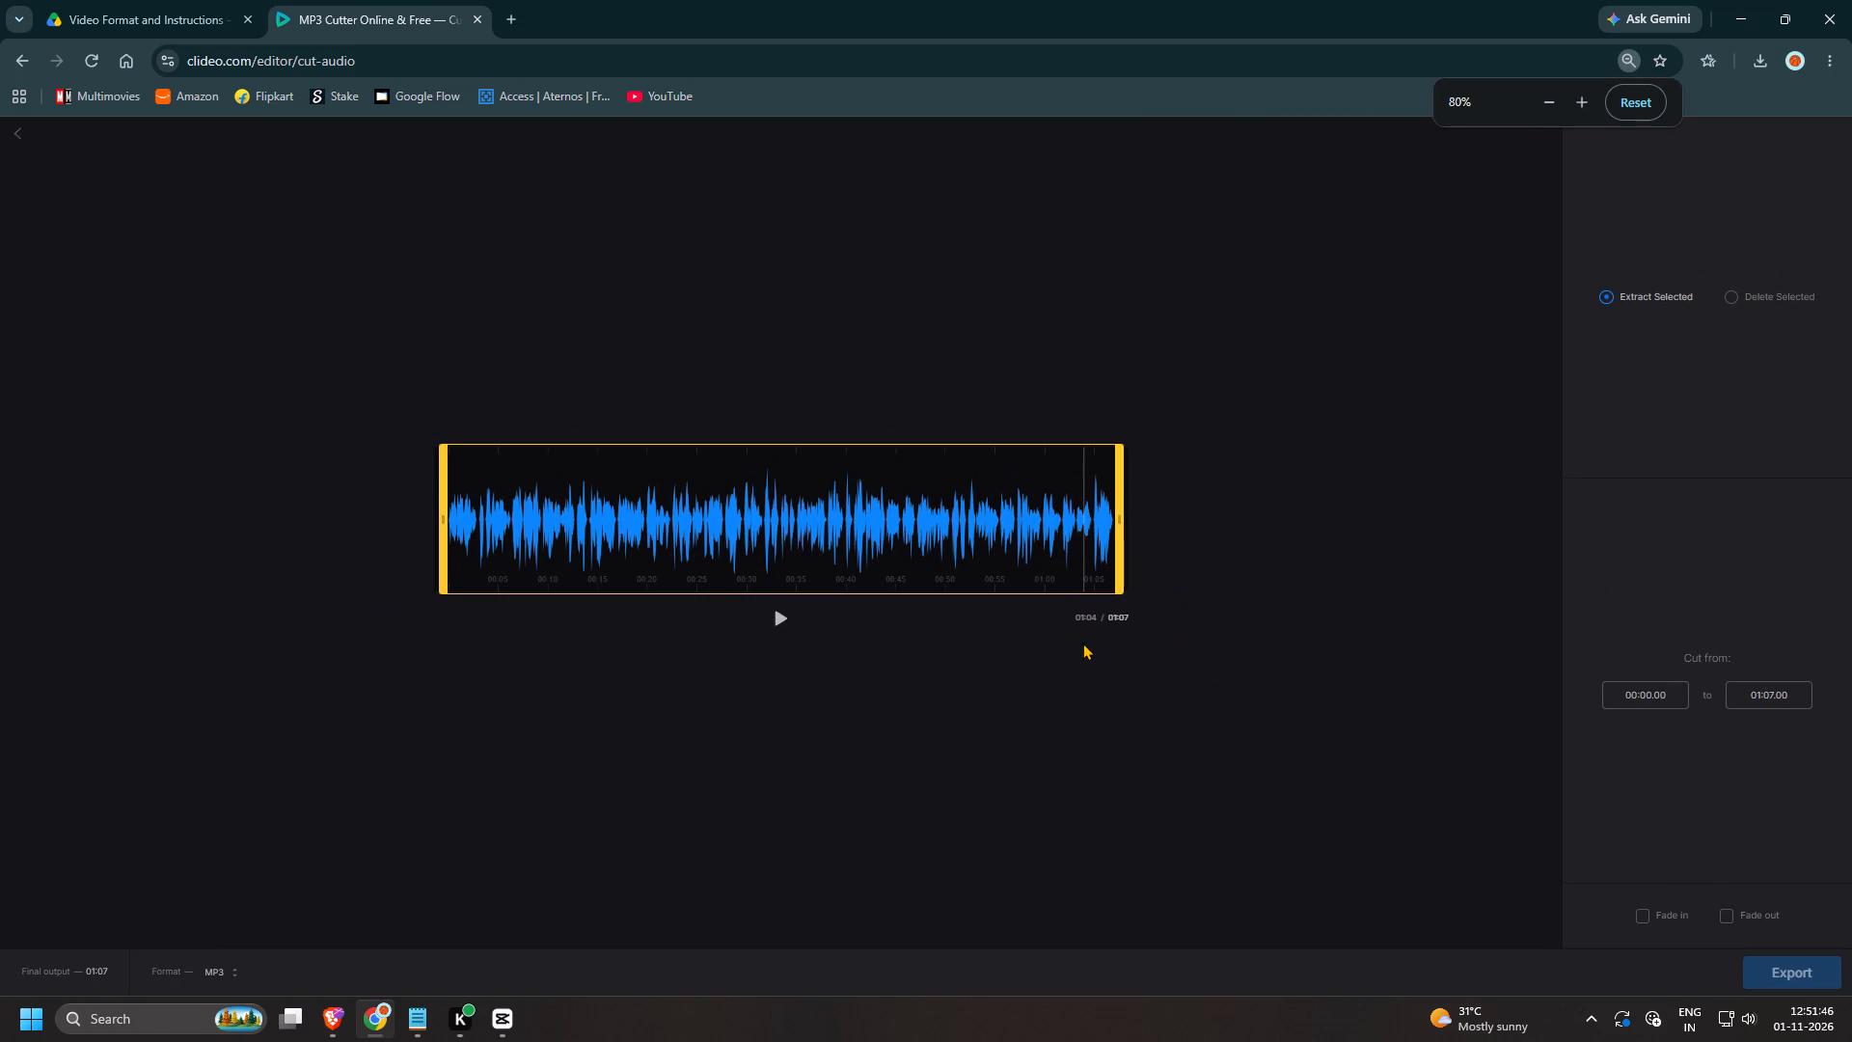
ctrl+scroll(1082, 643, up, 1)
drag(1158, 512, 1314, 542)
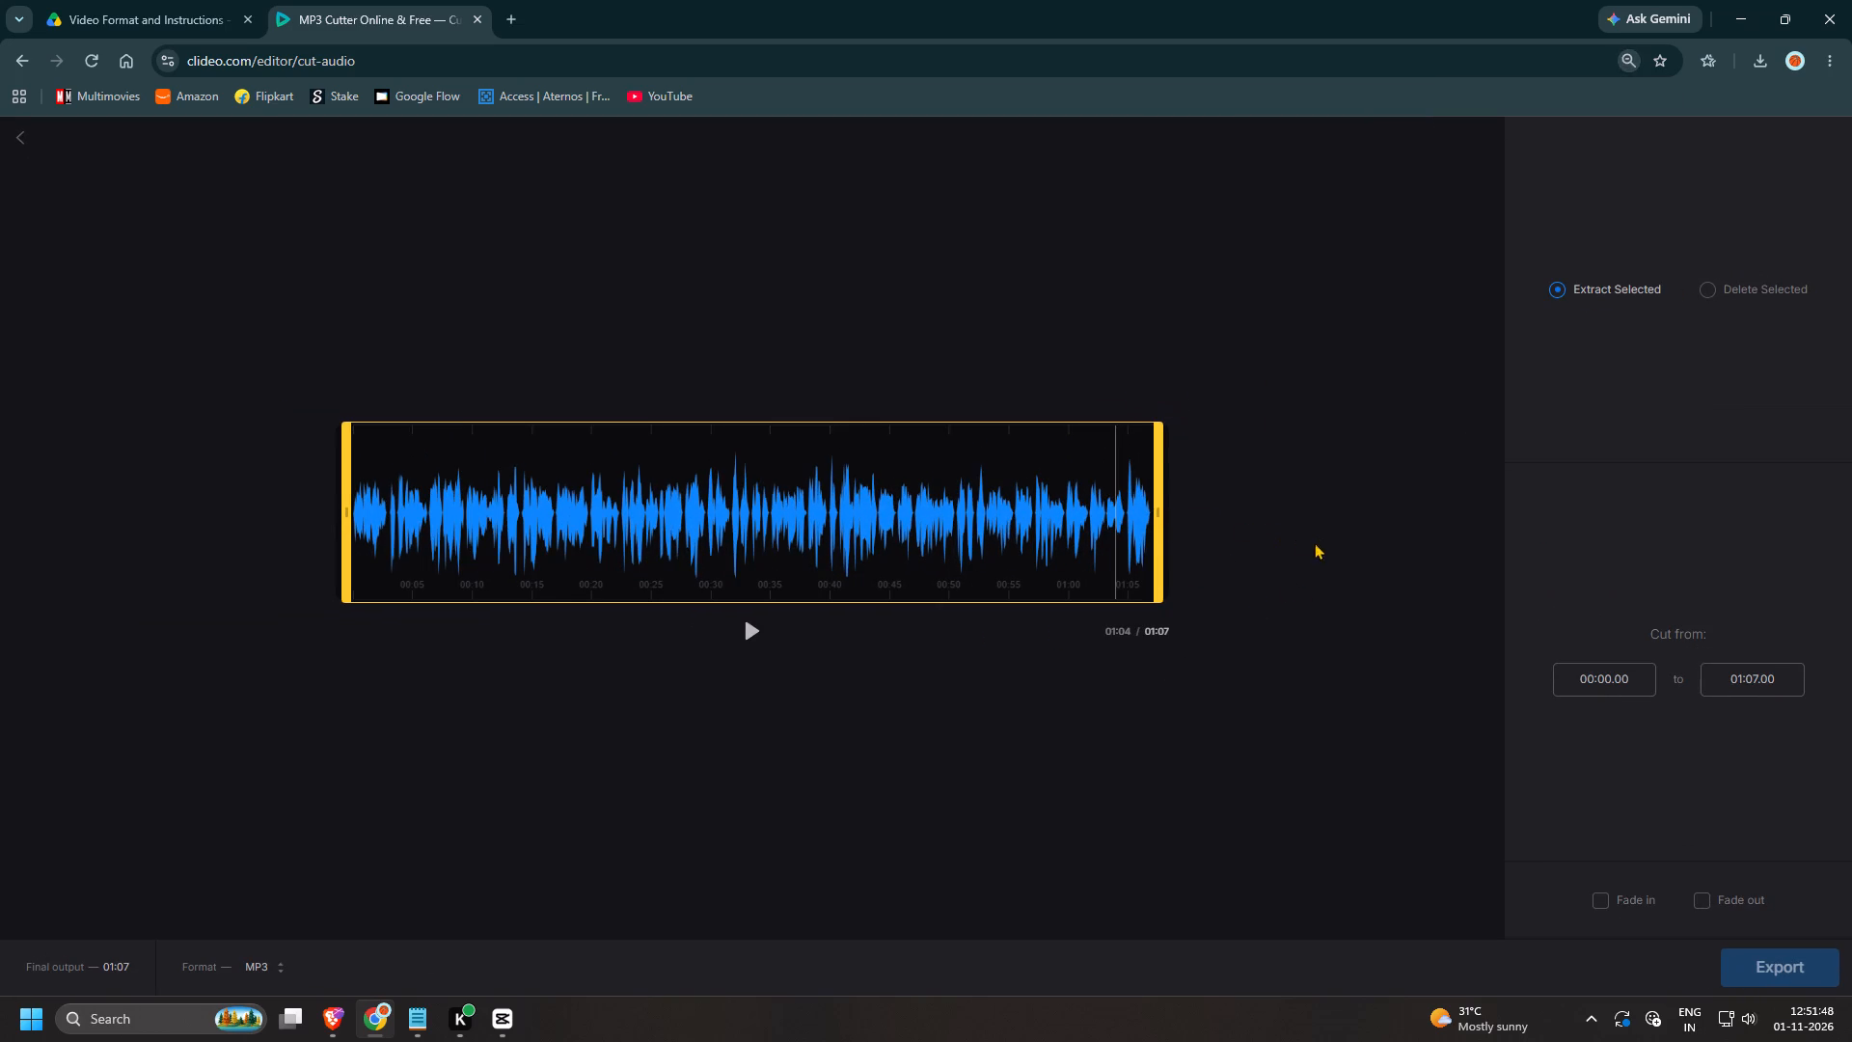
Return the playhead to the beginning of the voice-over, play the opening seconds and pause it.
click(444, 519)
drag(444, 519, 275, 577)
key(space)
key(space)
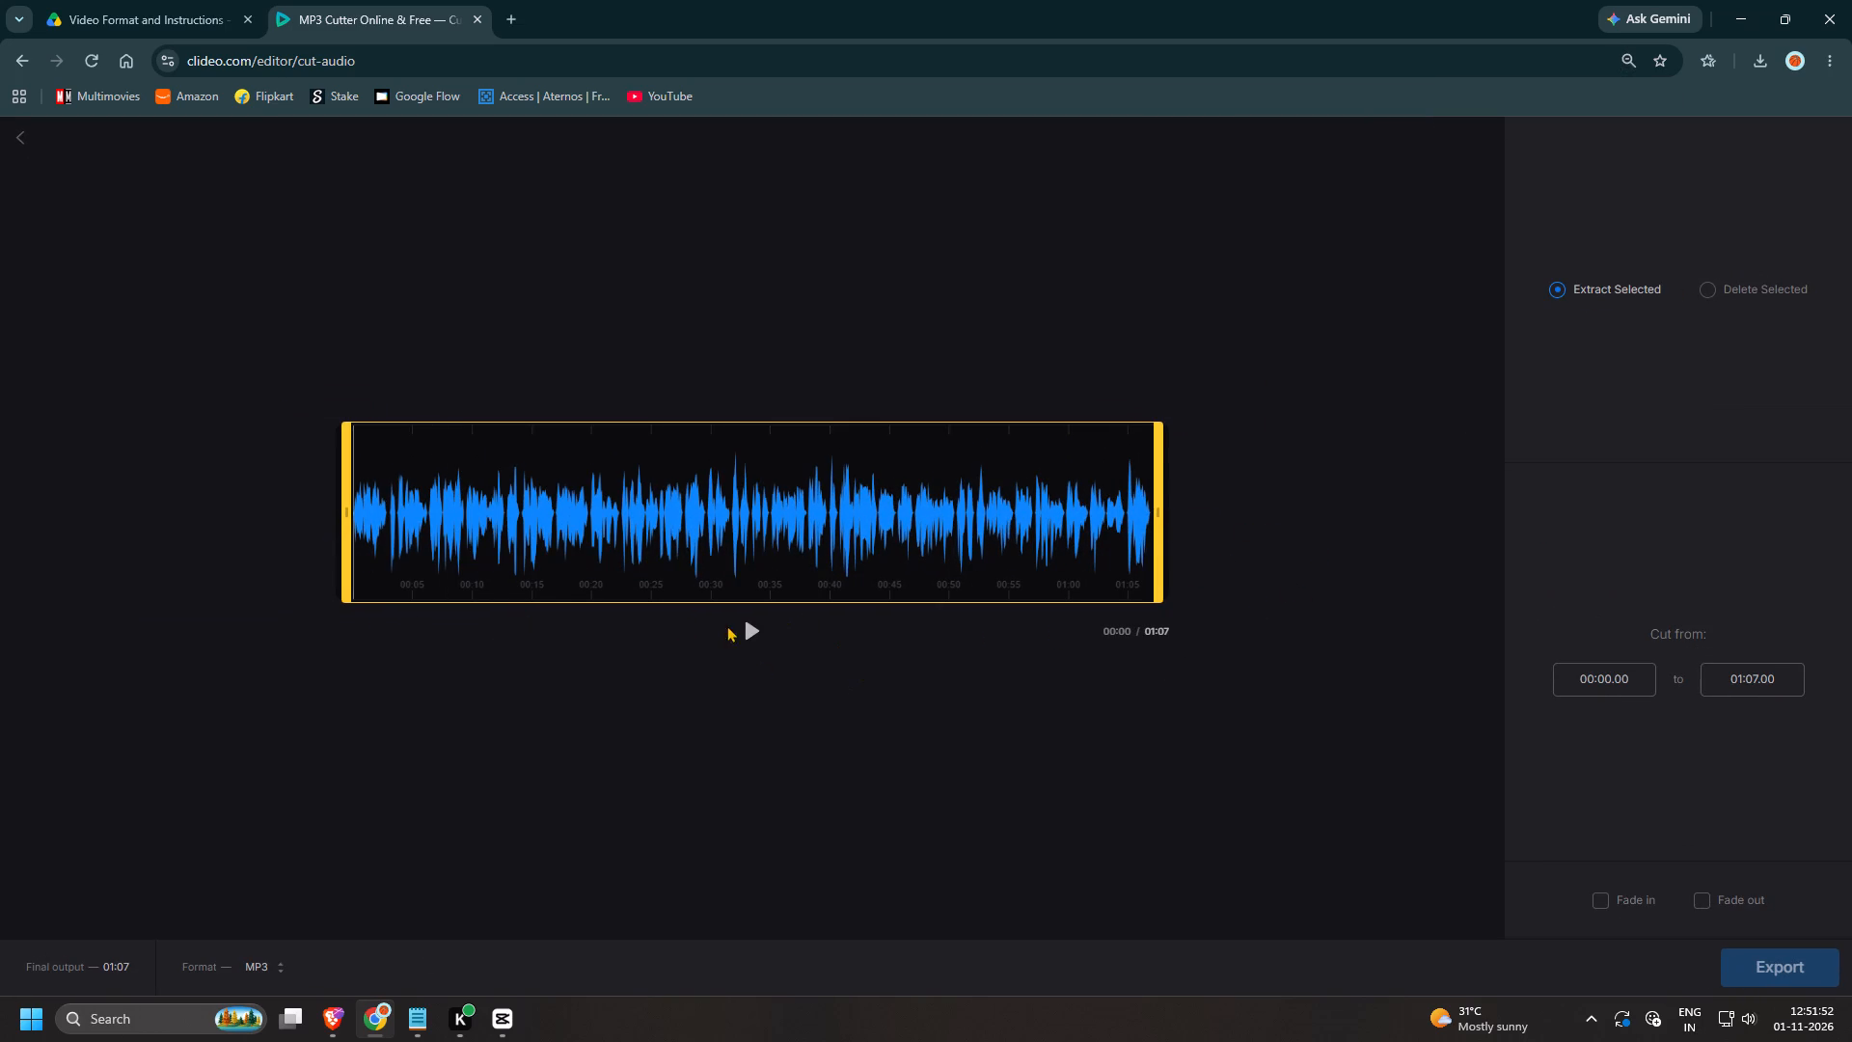
click(746, 623)
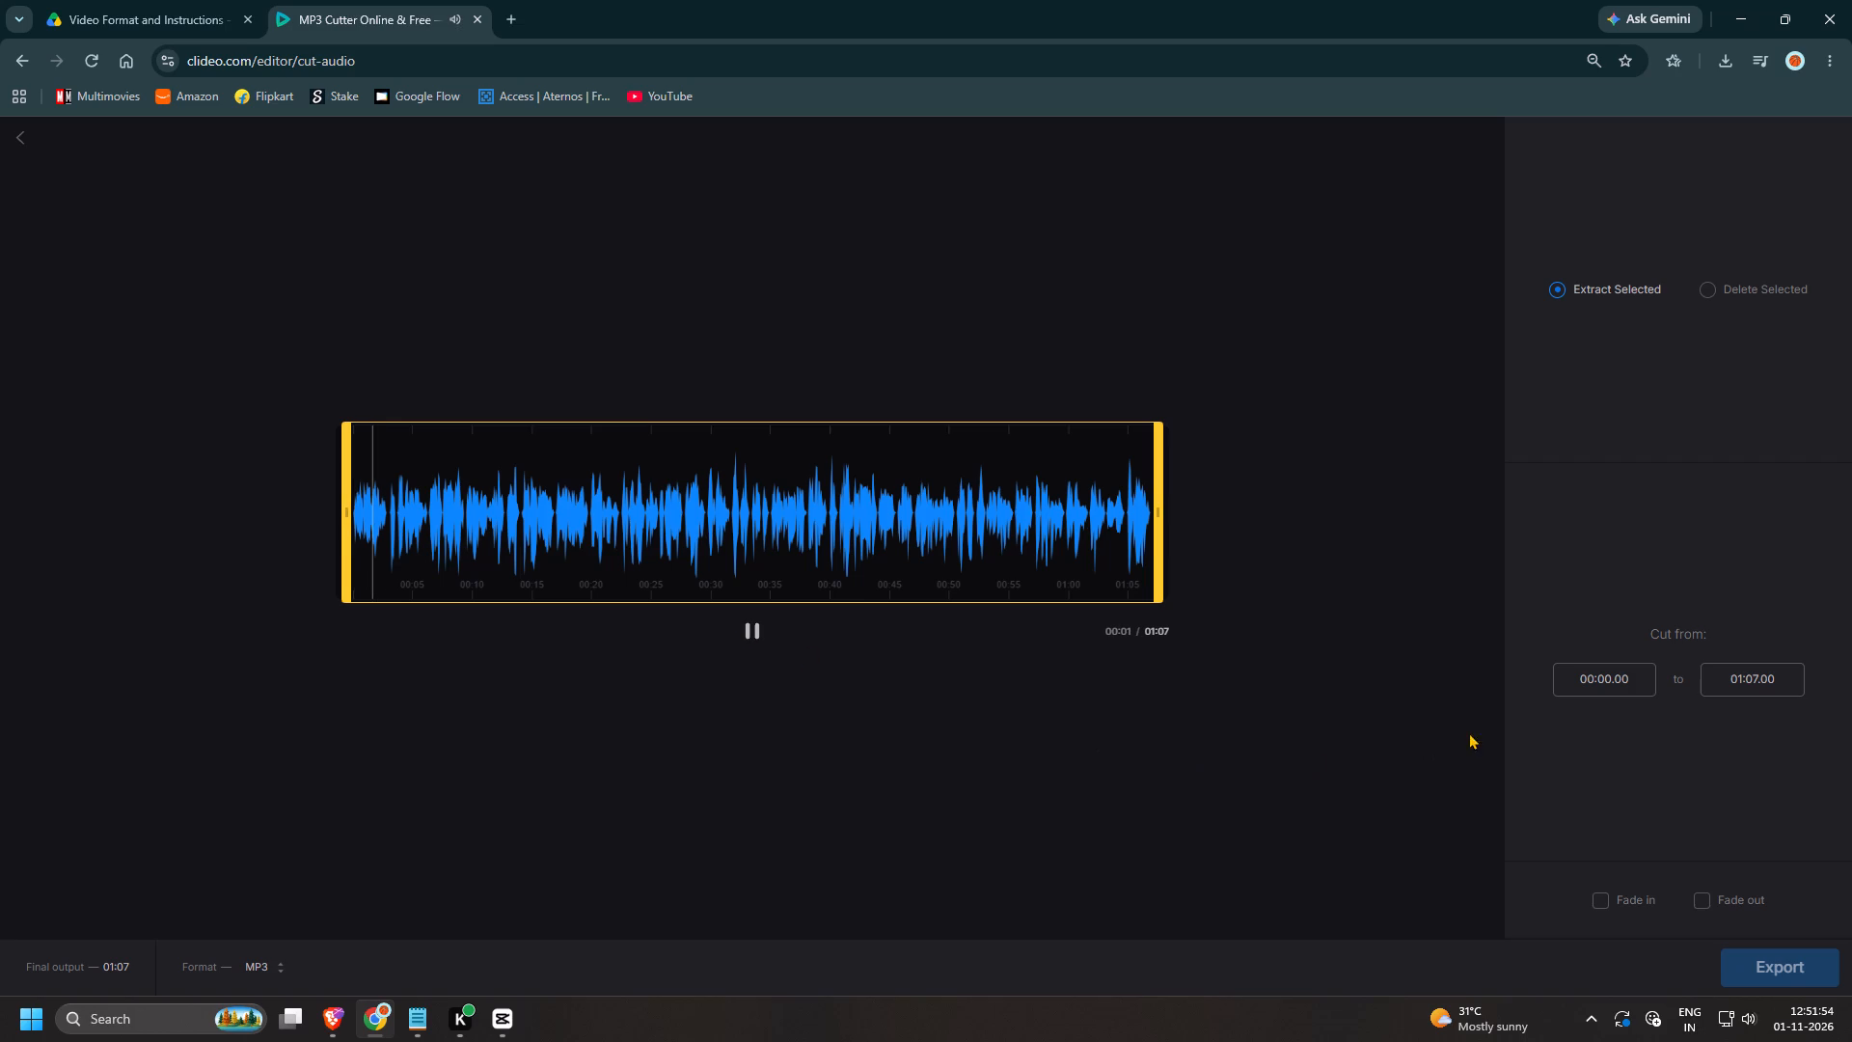
key(space)
key(space)
click(759, 628)
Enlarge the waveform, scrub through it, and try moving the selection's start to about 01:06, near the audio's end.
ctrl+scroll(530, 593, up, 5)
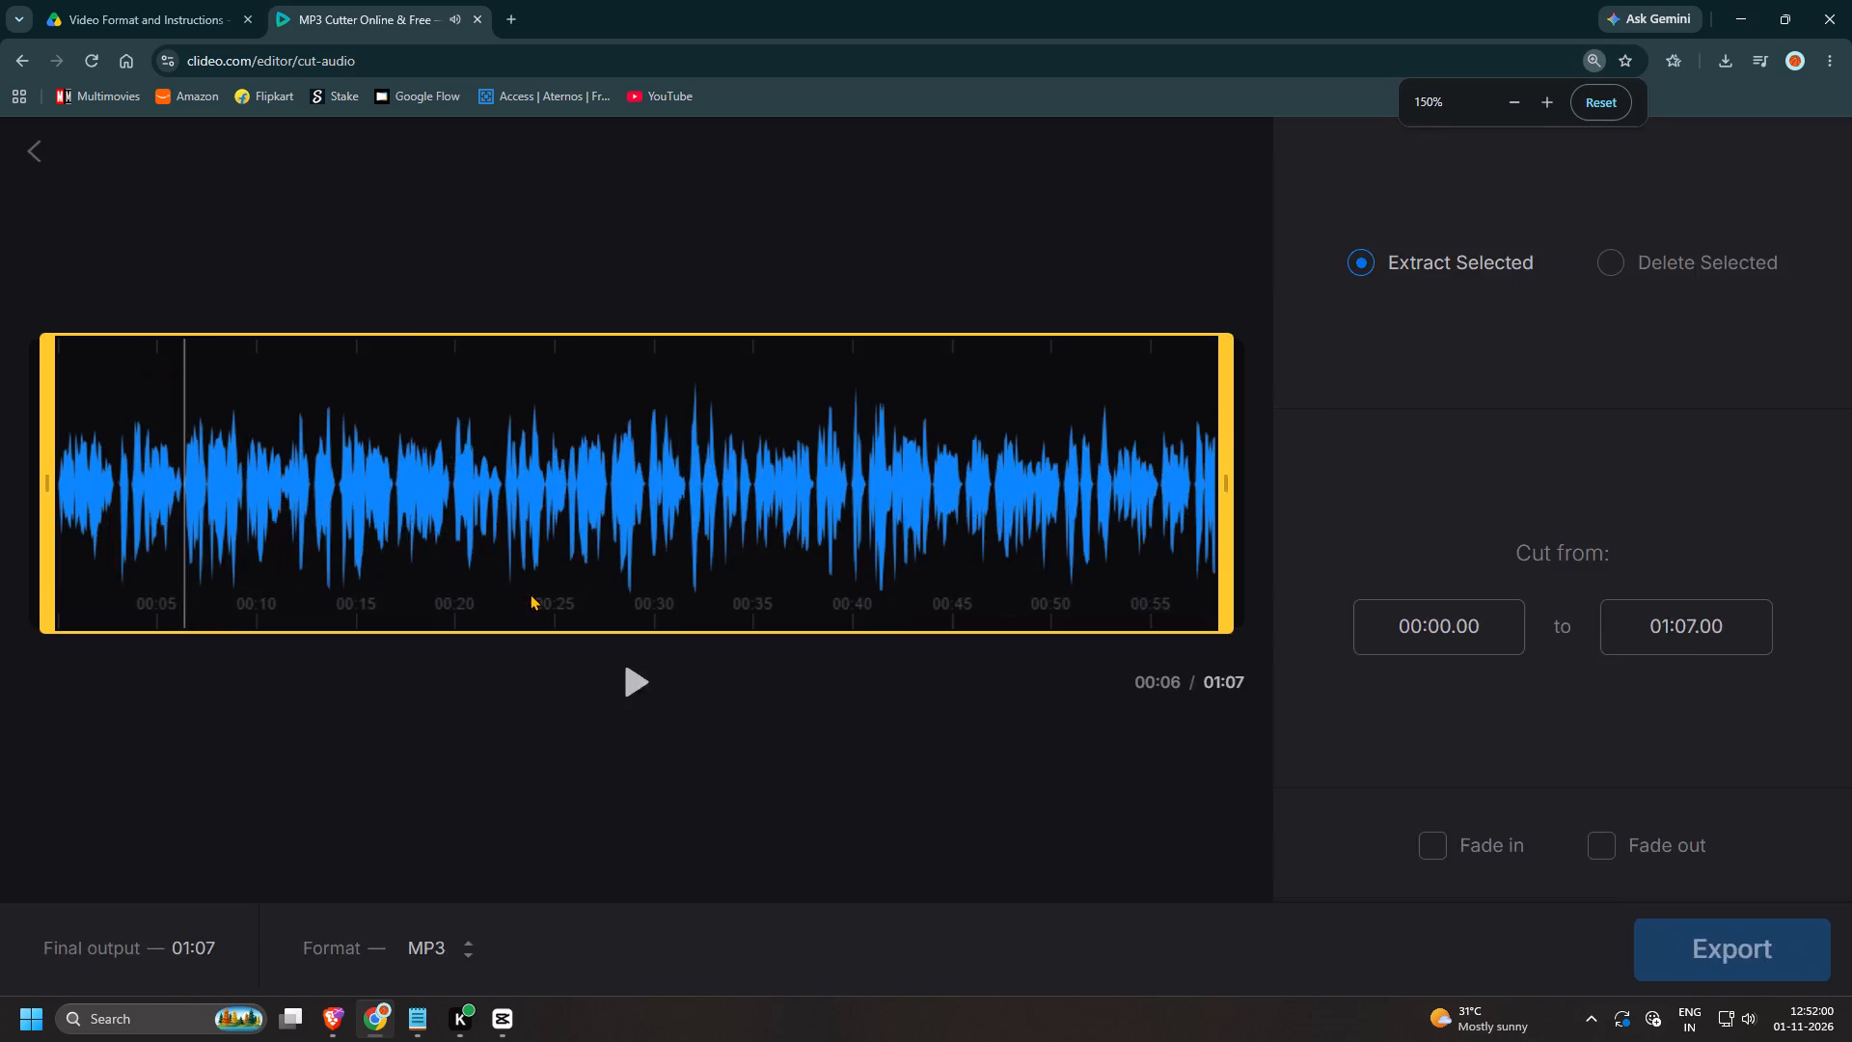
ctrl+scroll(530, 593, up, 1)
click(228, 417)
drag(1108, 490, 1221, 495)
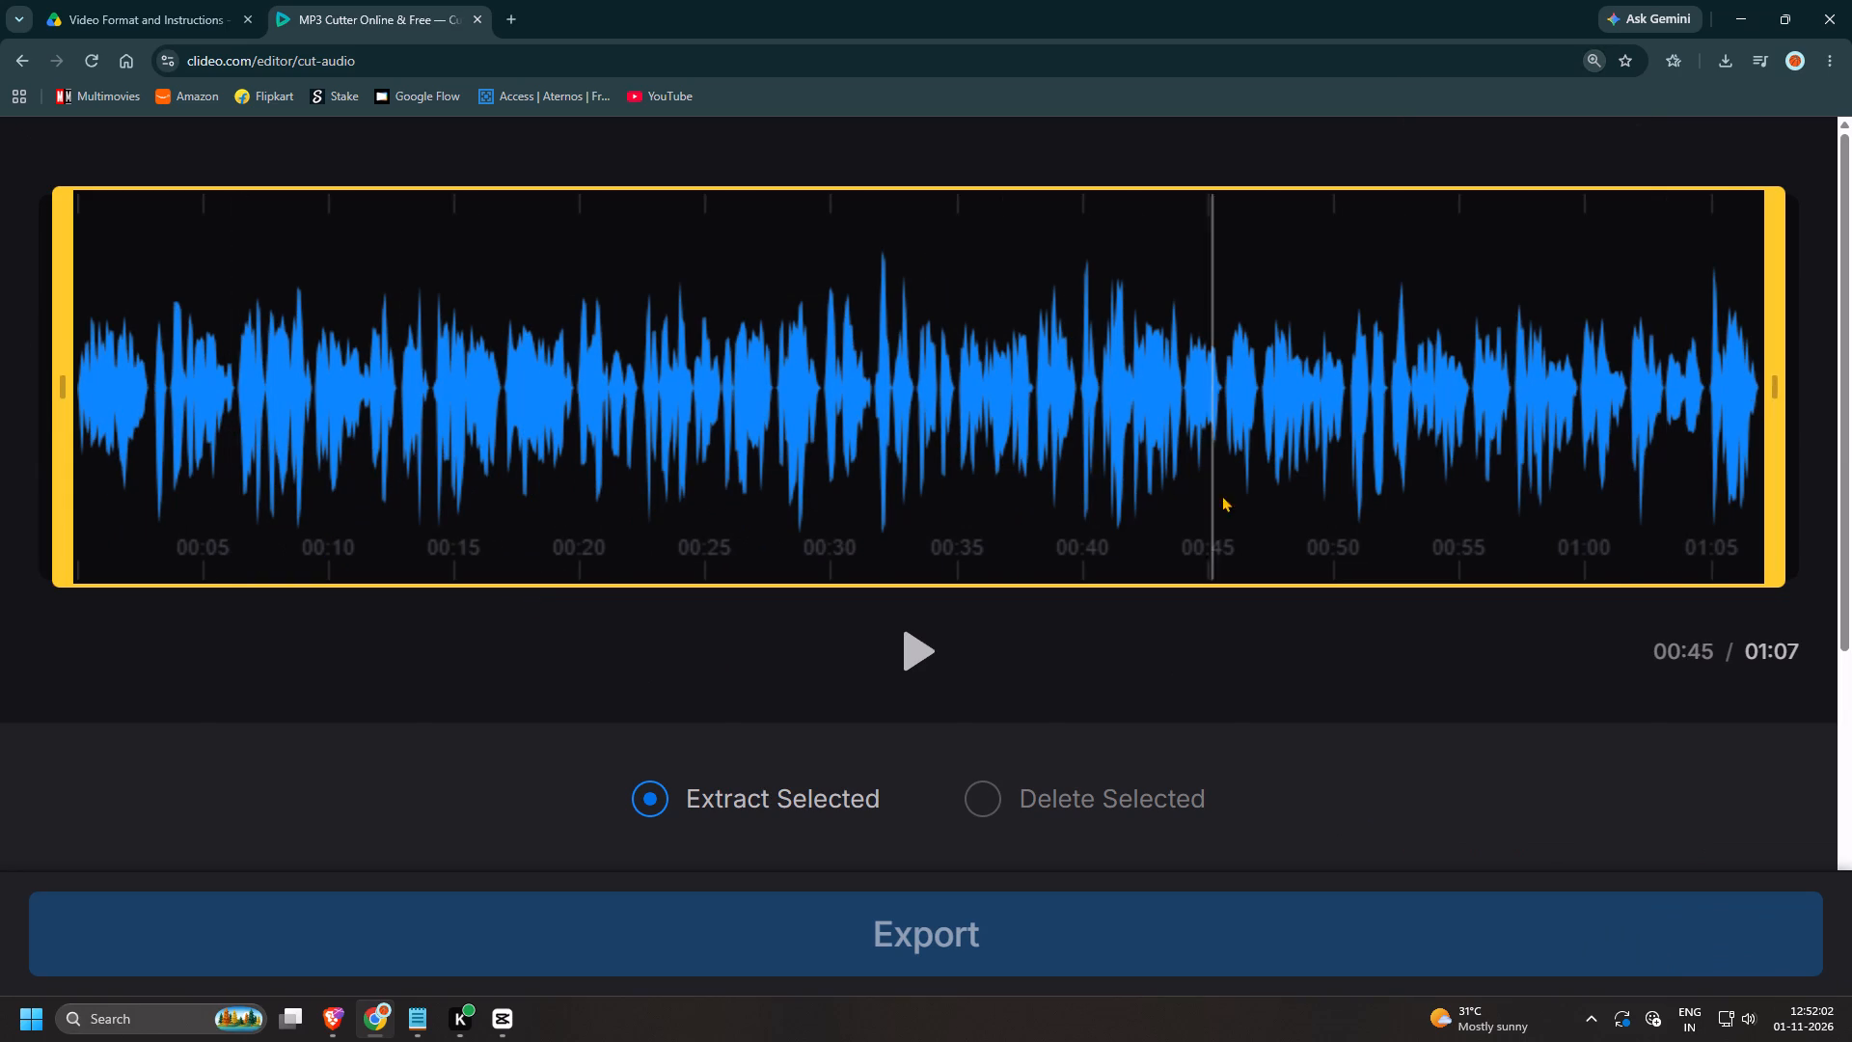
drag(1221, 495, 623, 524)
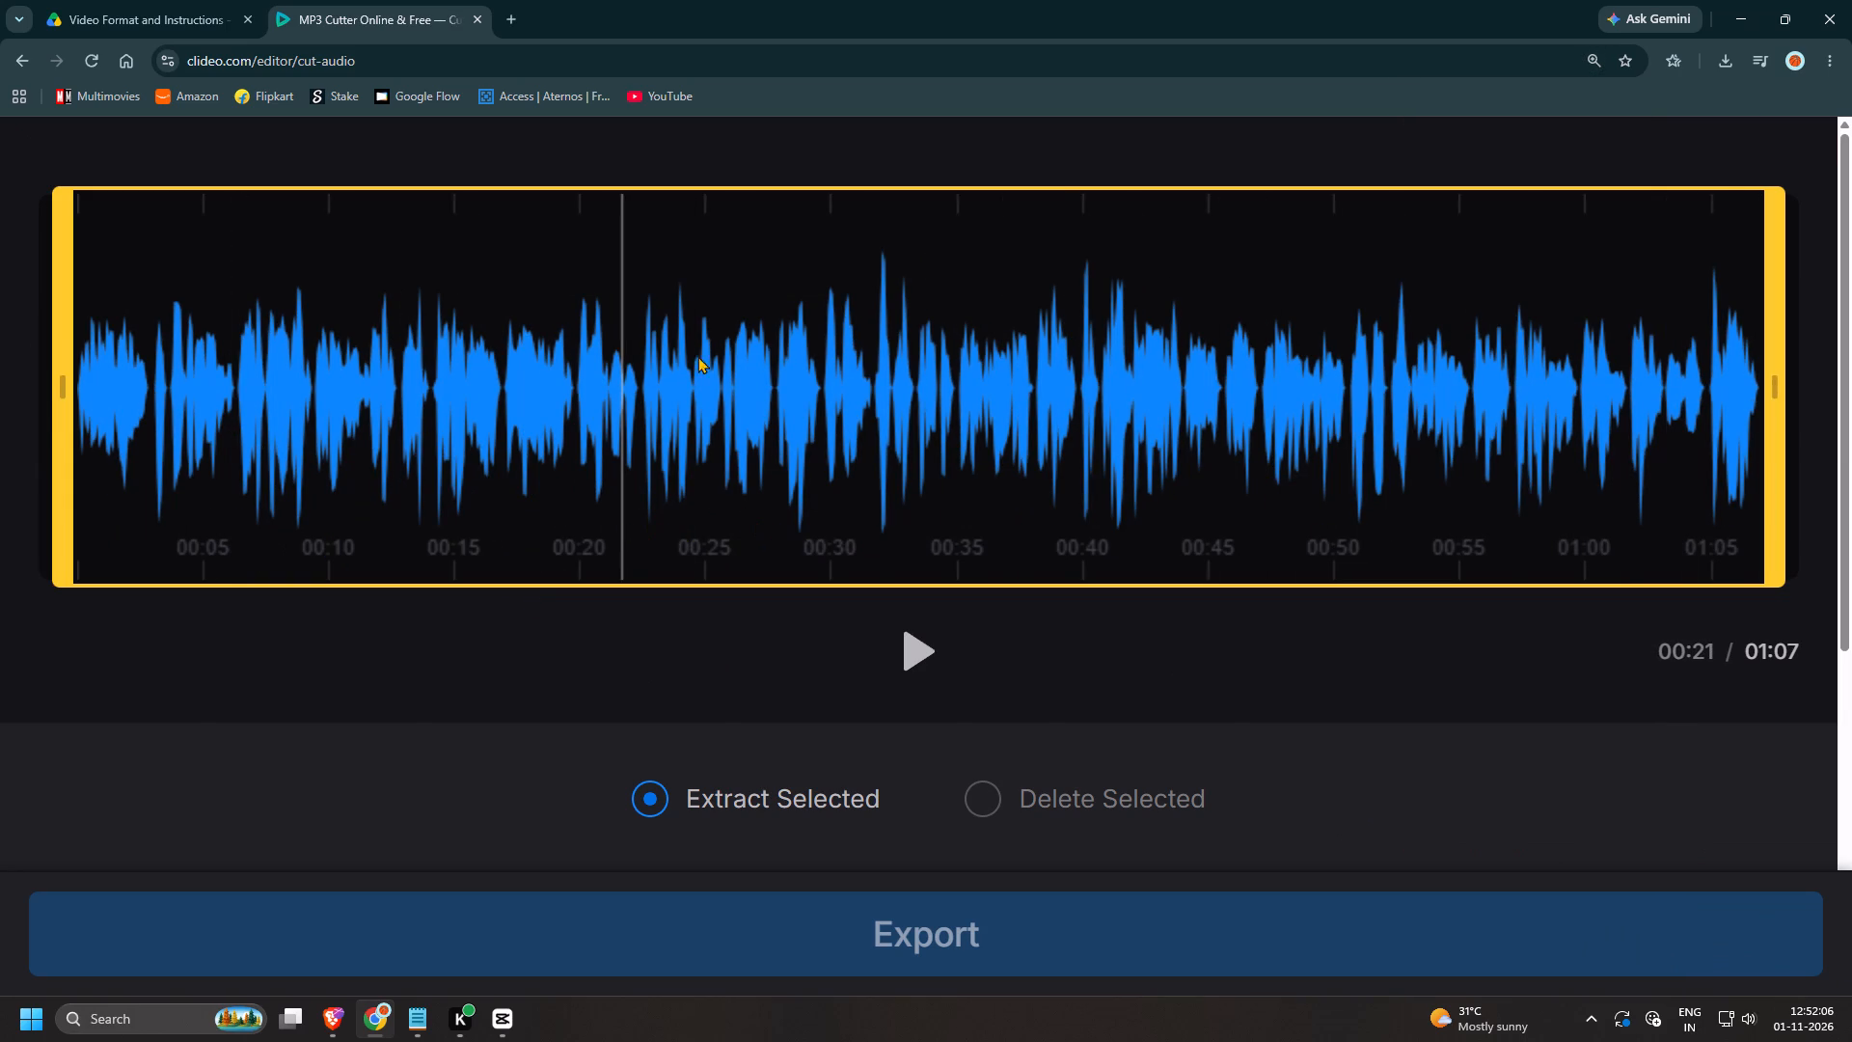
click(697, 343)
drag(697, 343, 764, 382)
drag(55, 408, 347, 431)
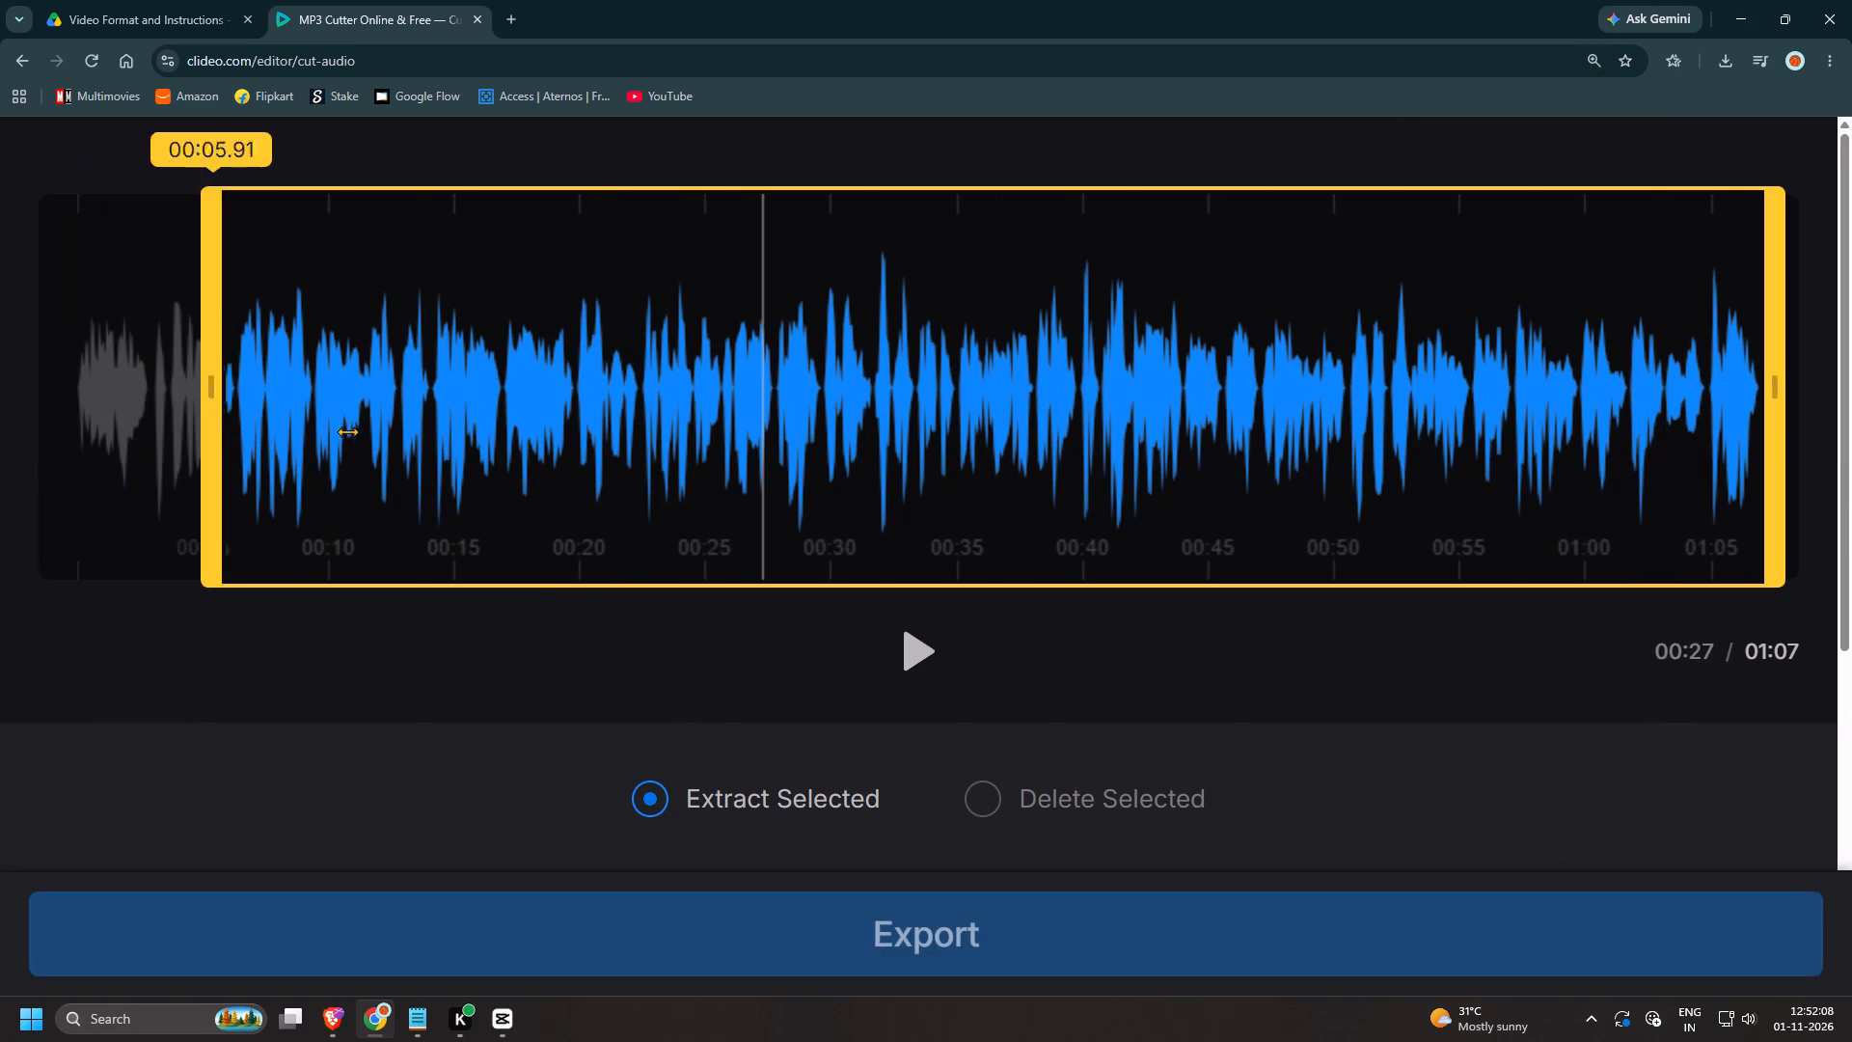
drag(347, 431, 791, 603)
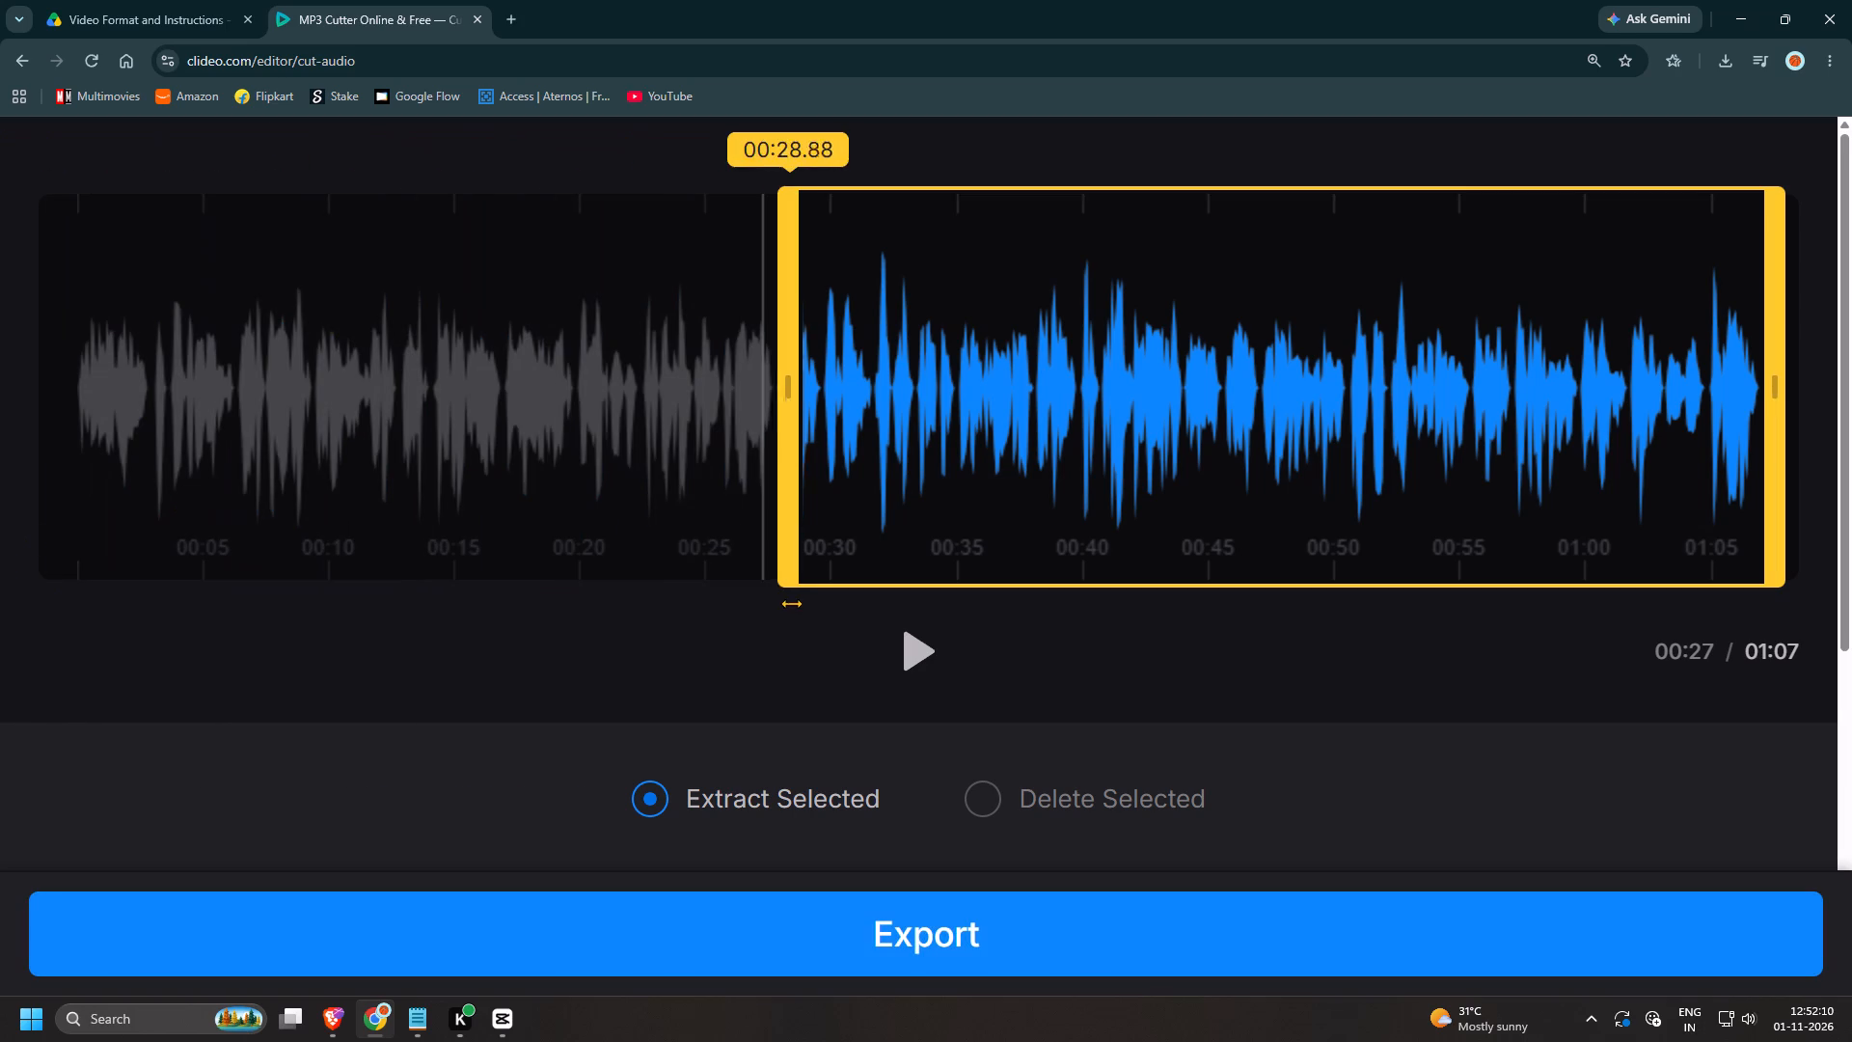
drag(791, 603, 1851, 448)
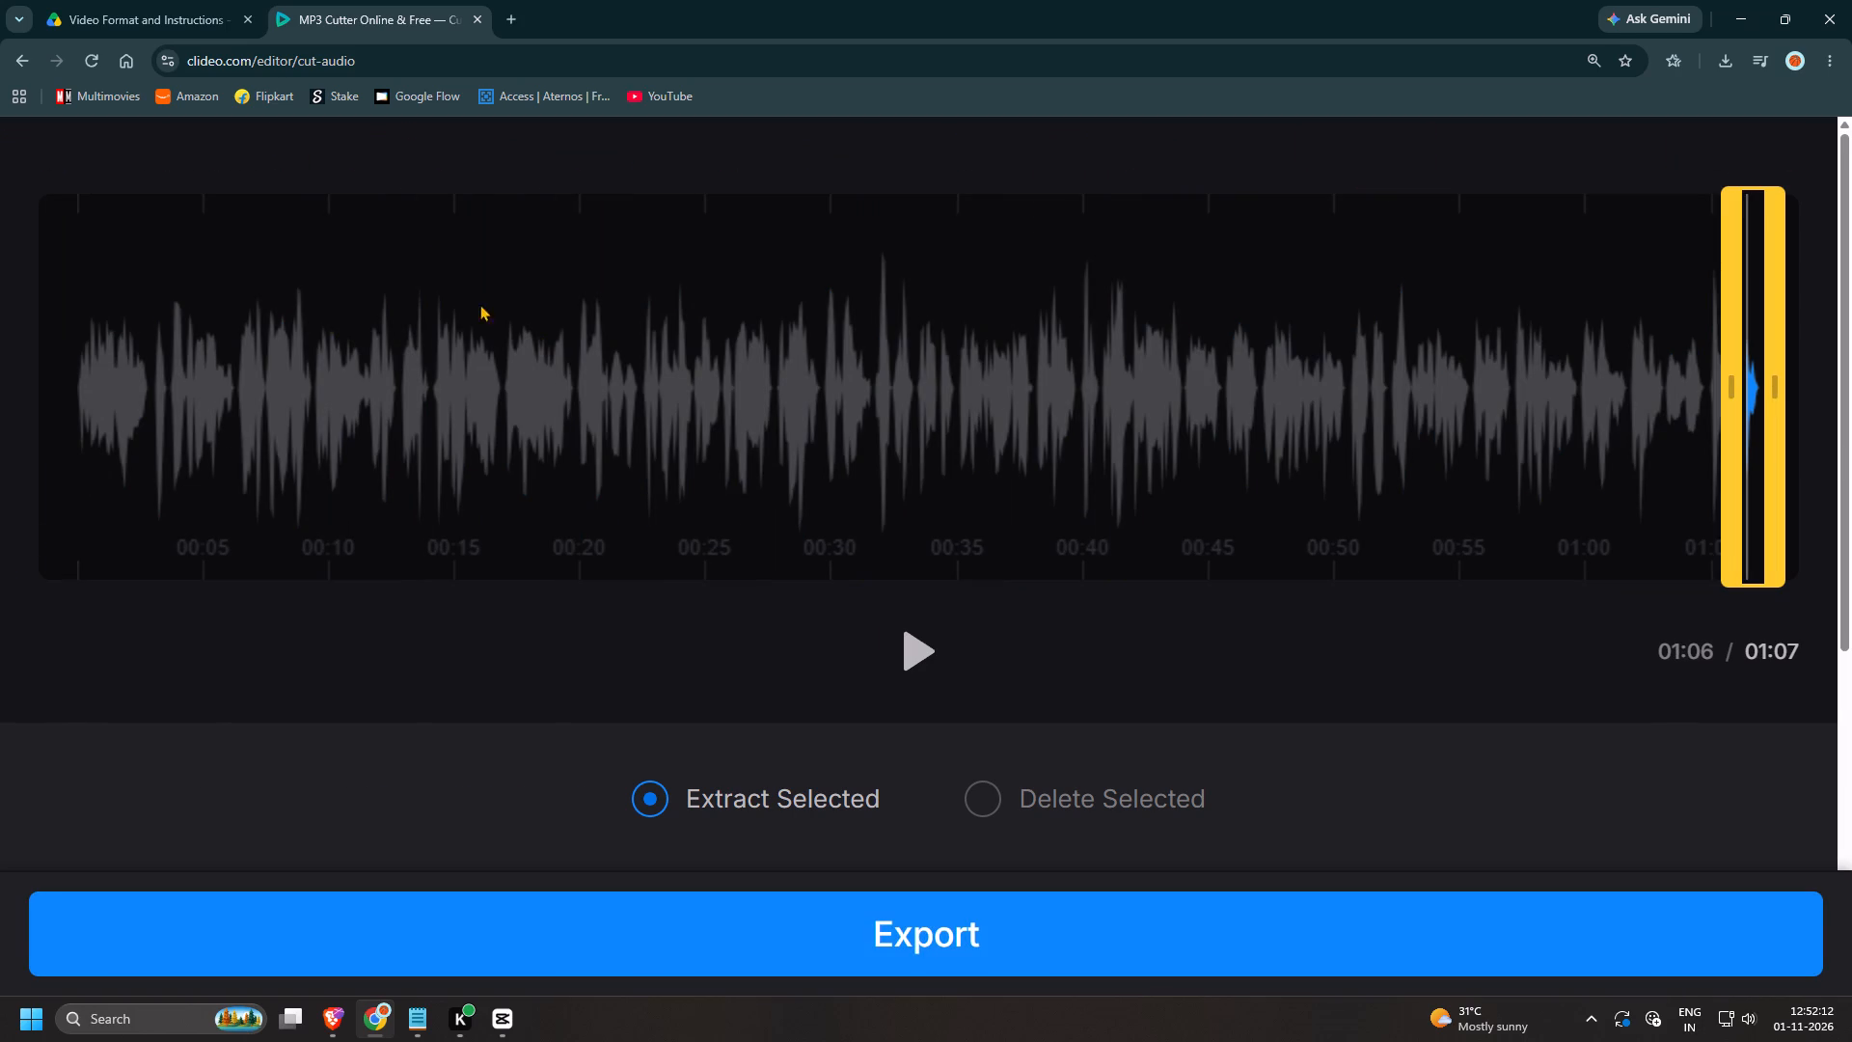
Close the Clideo audio cutter without exporting, discarding its changes.
click(471, 19)
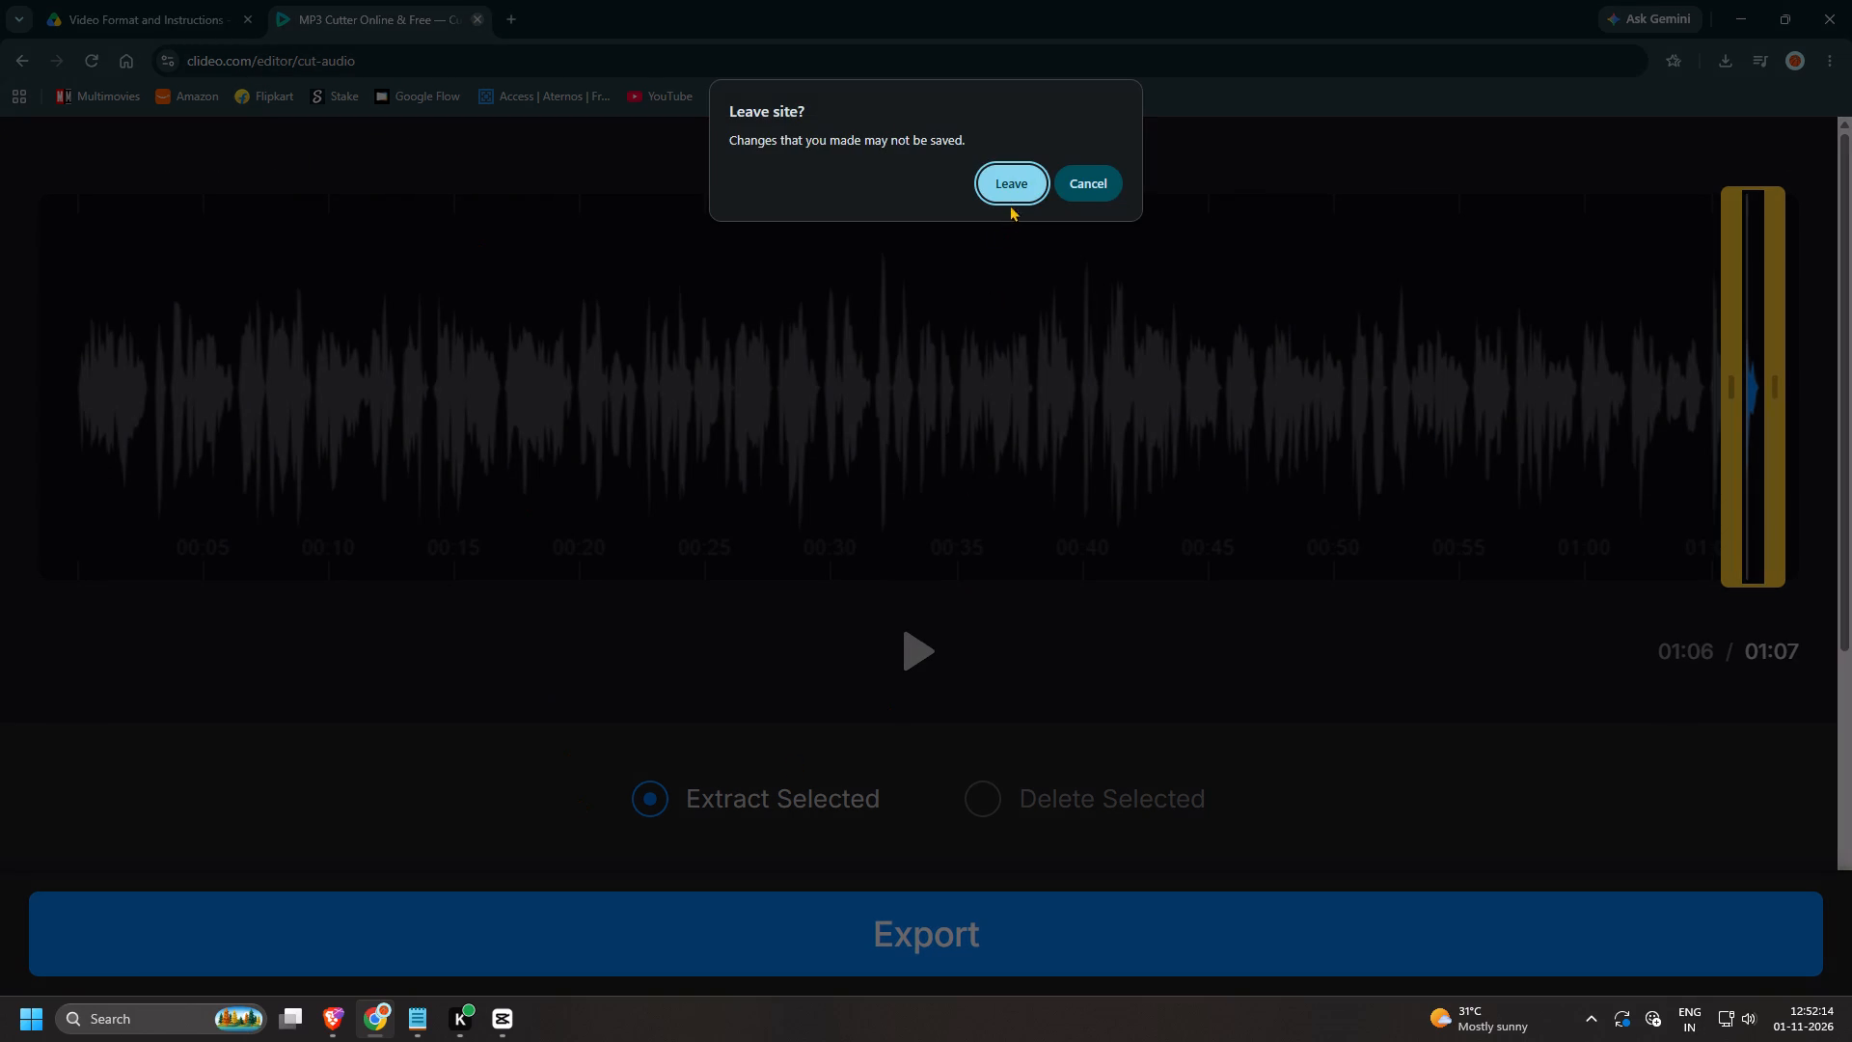
click(1013, 191)
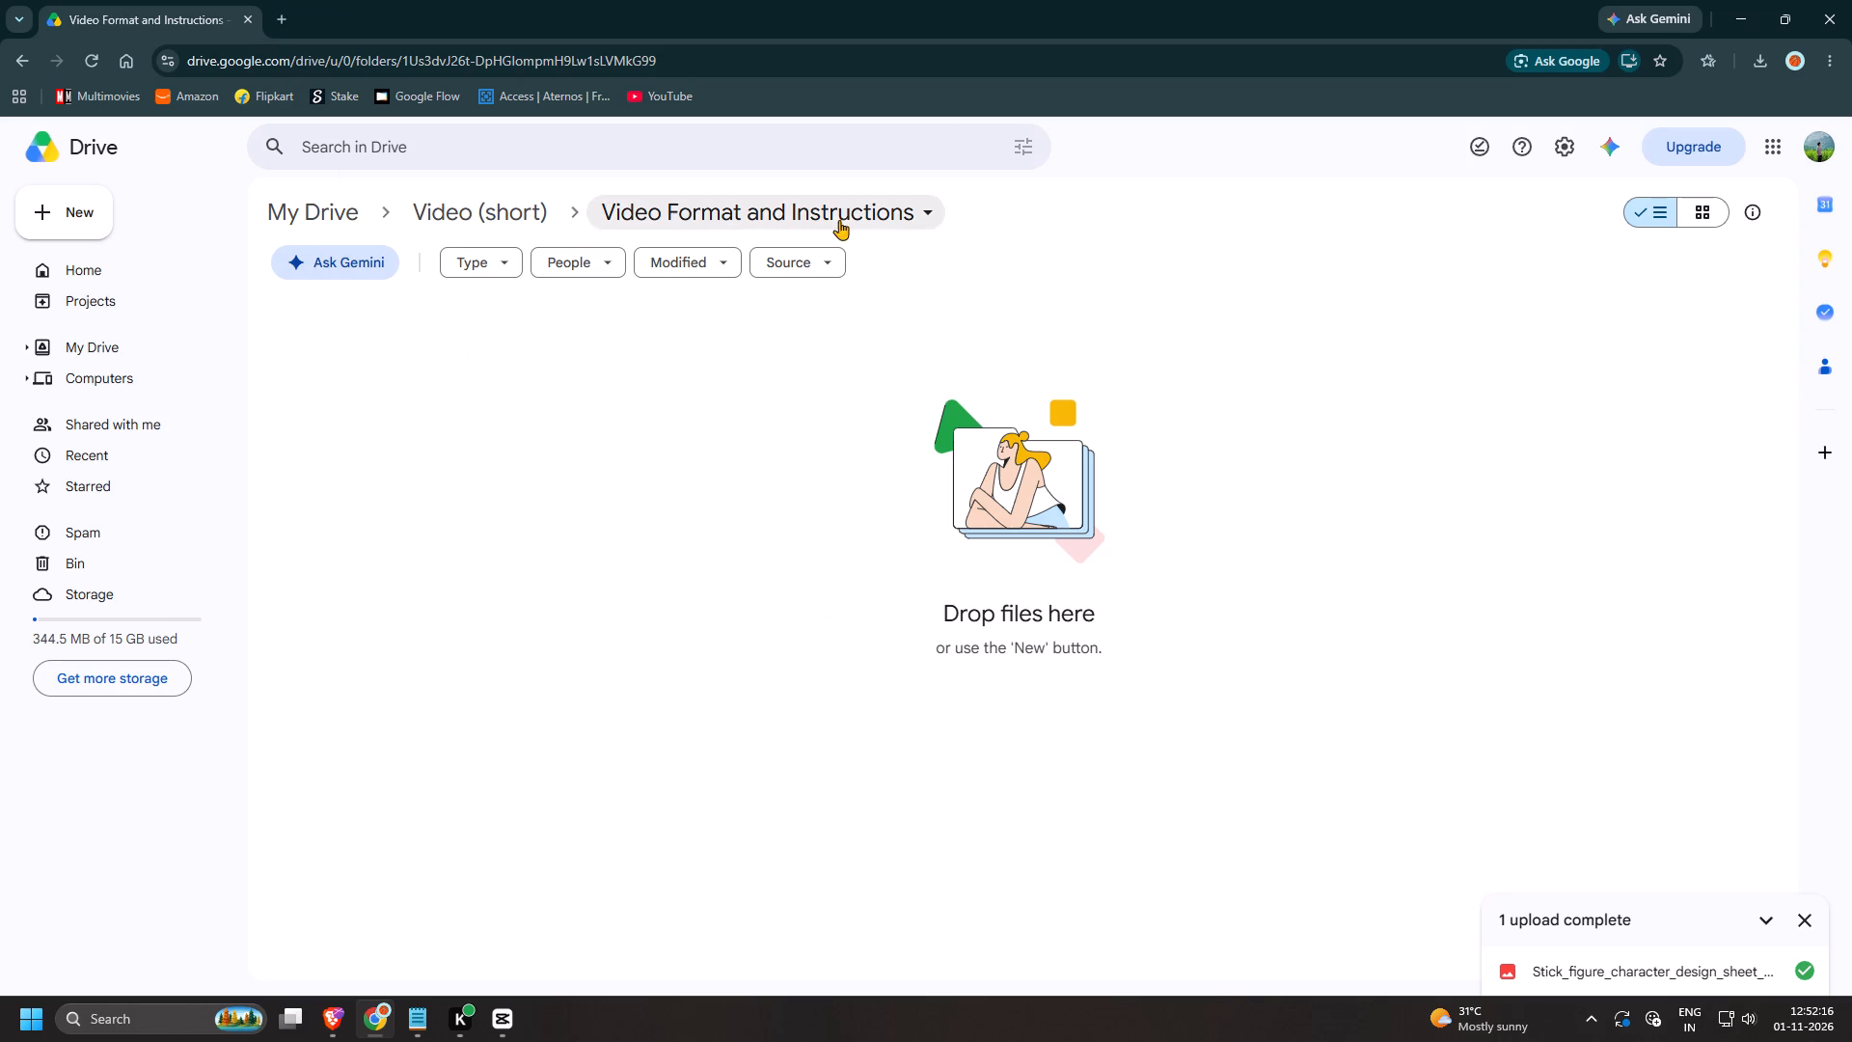
Upload VIDEO FORMAT.txt from the Desktop to the Video Format and Instructions folder in Google Drive.
click(89, 213)
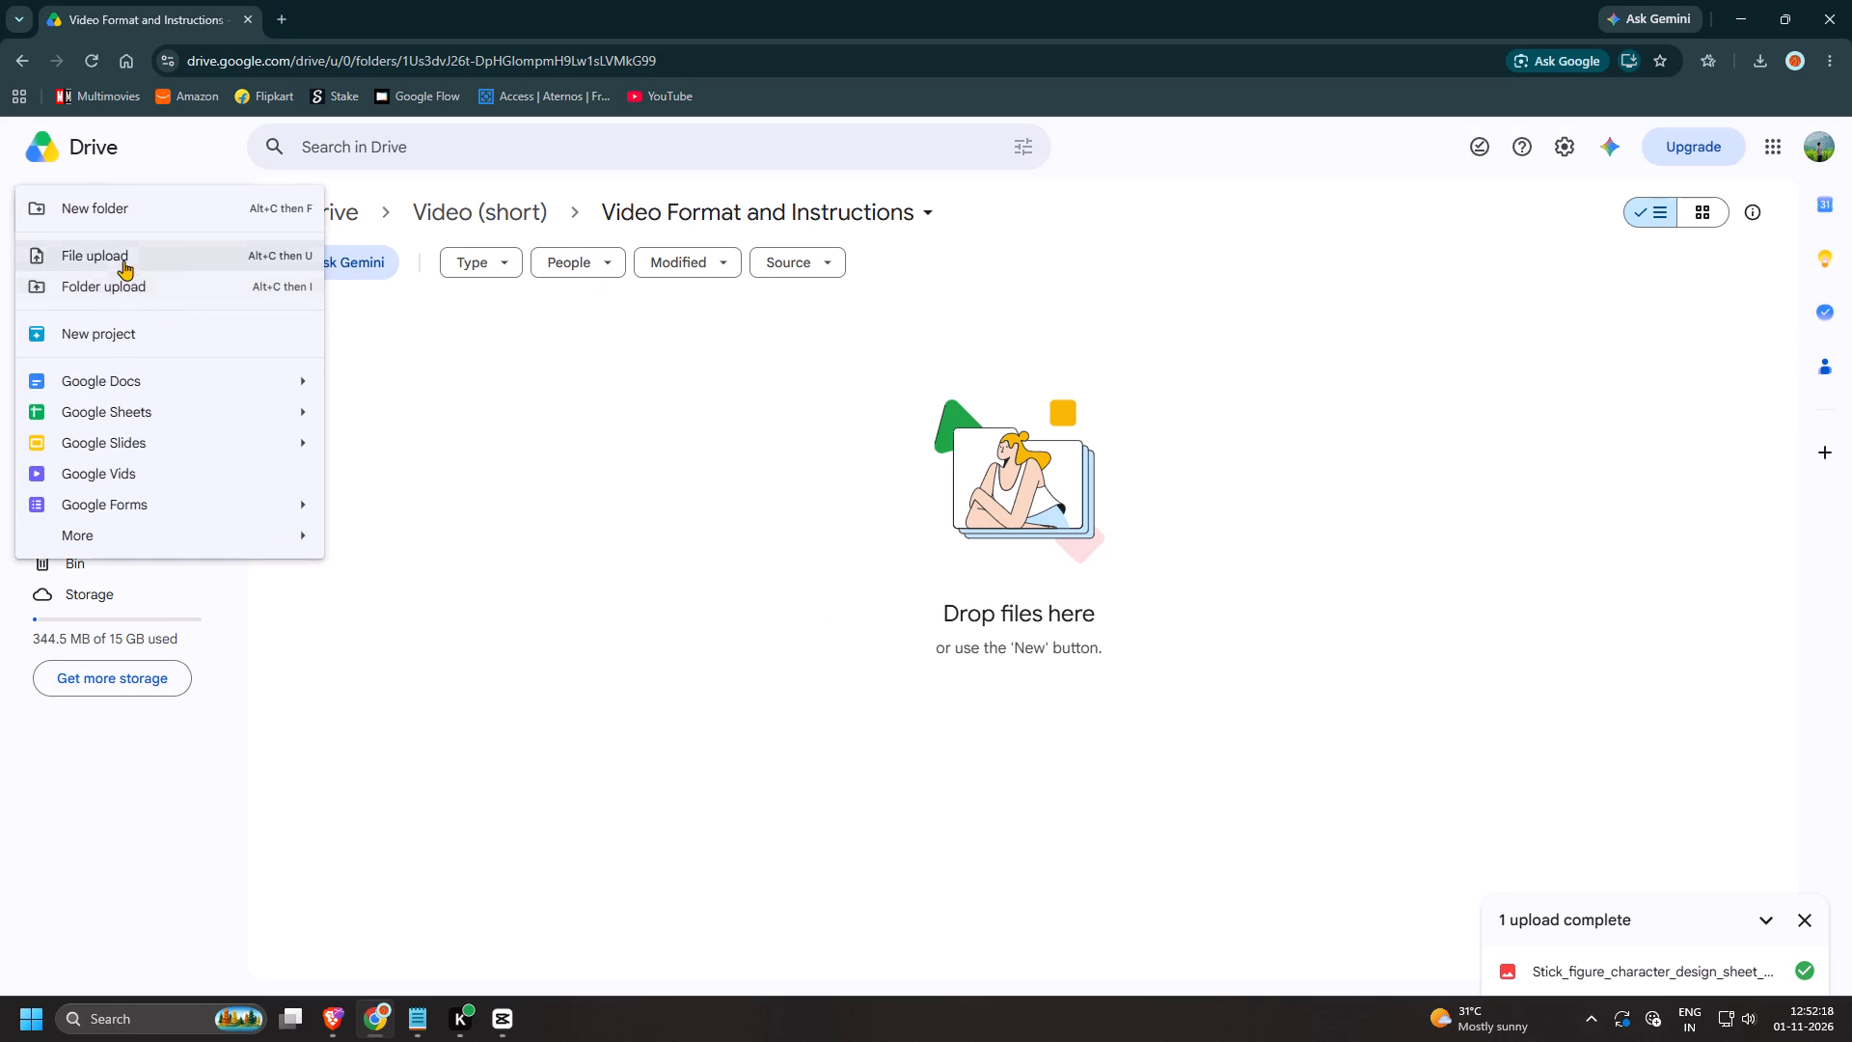
click(123, 260)
click(326, 333)
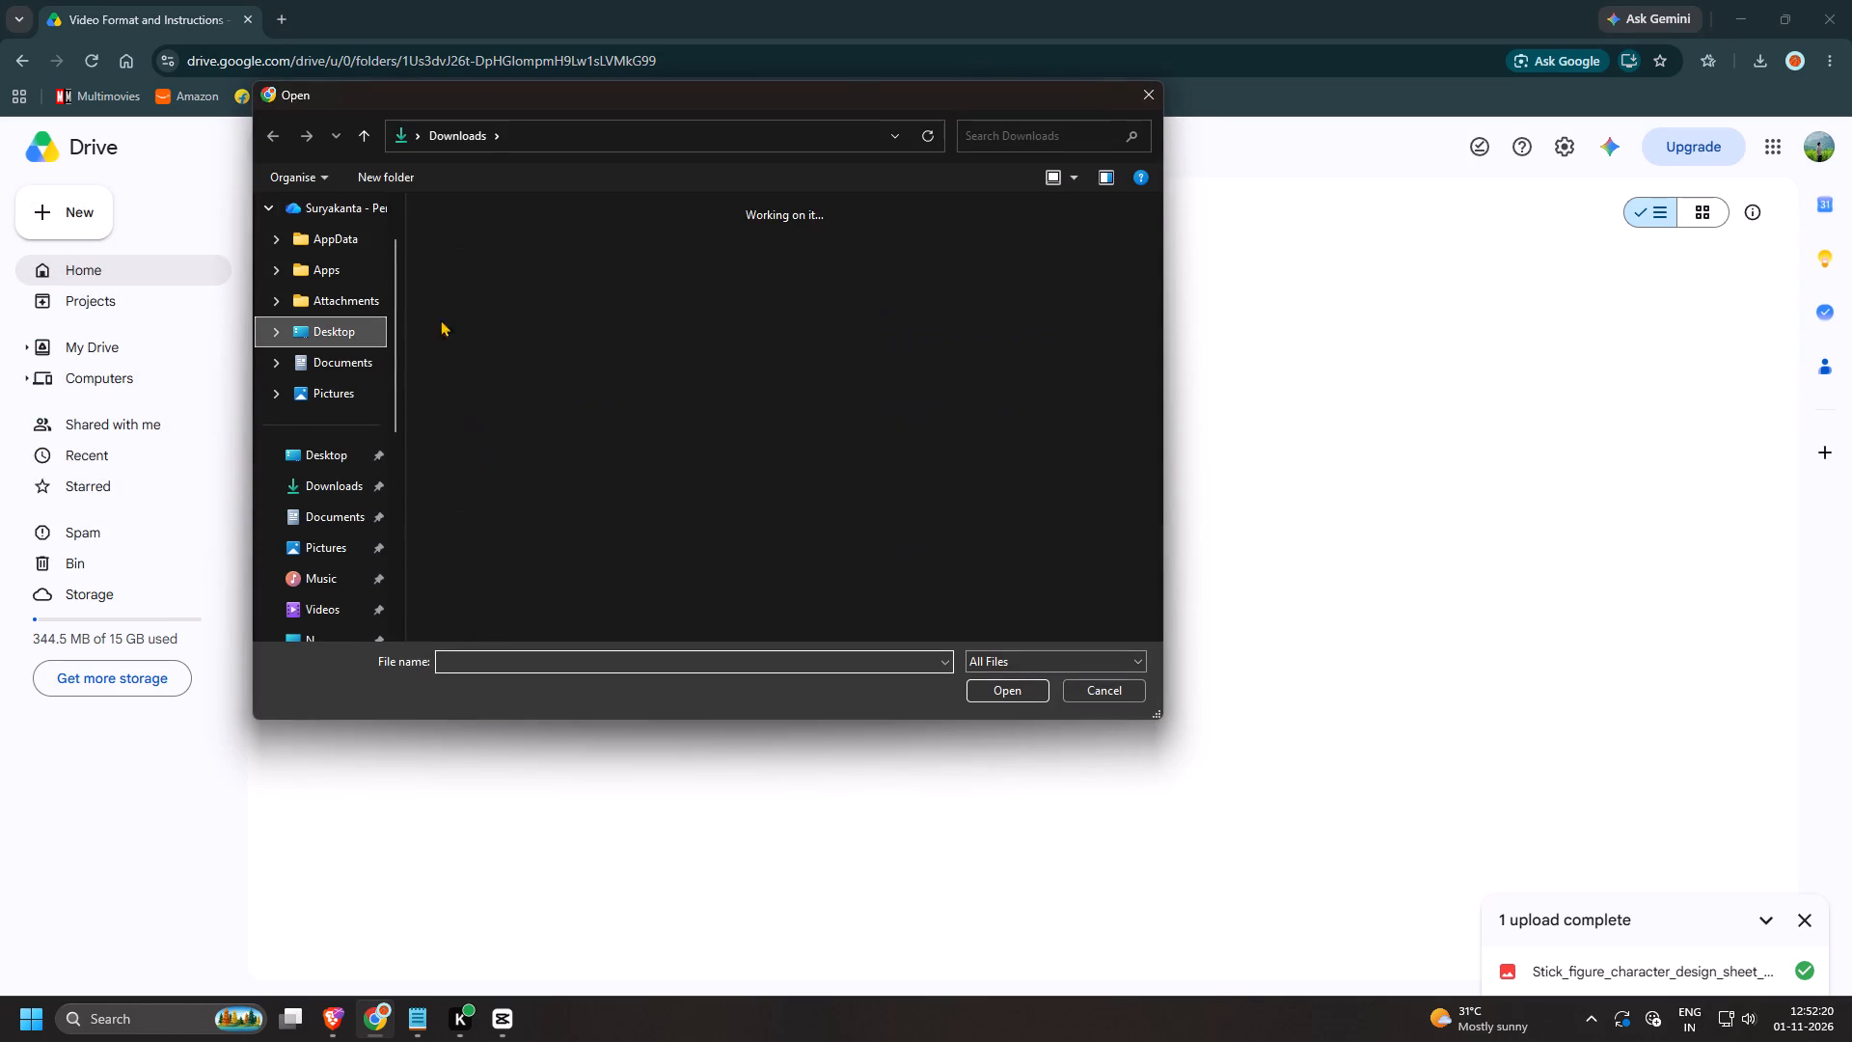
scroll(861, 419, down, 3)
double_click(547, 596)
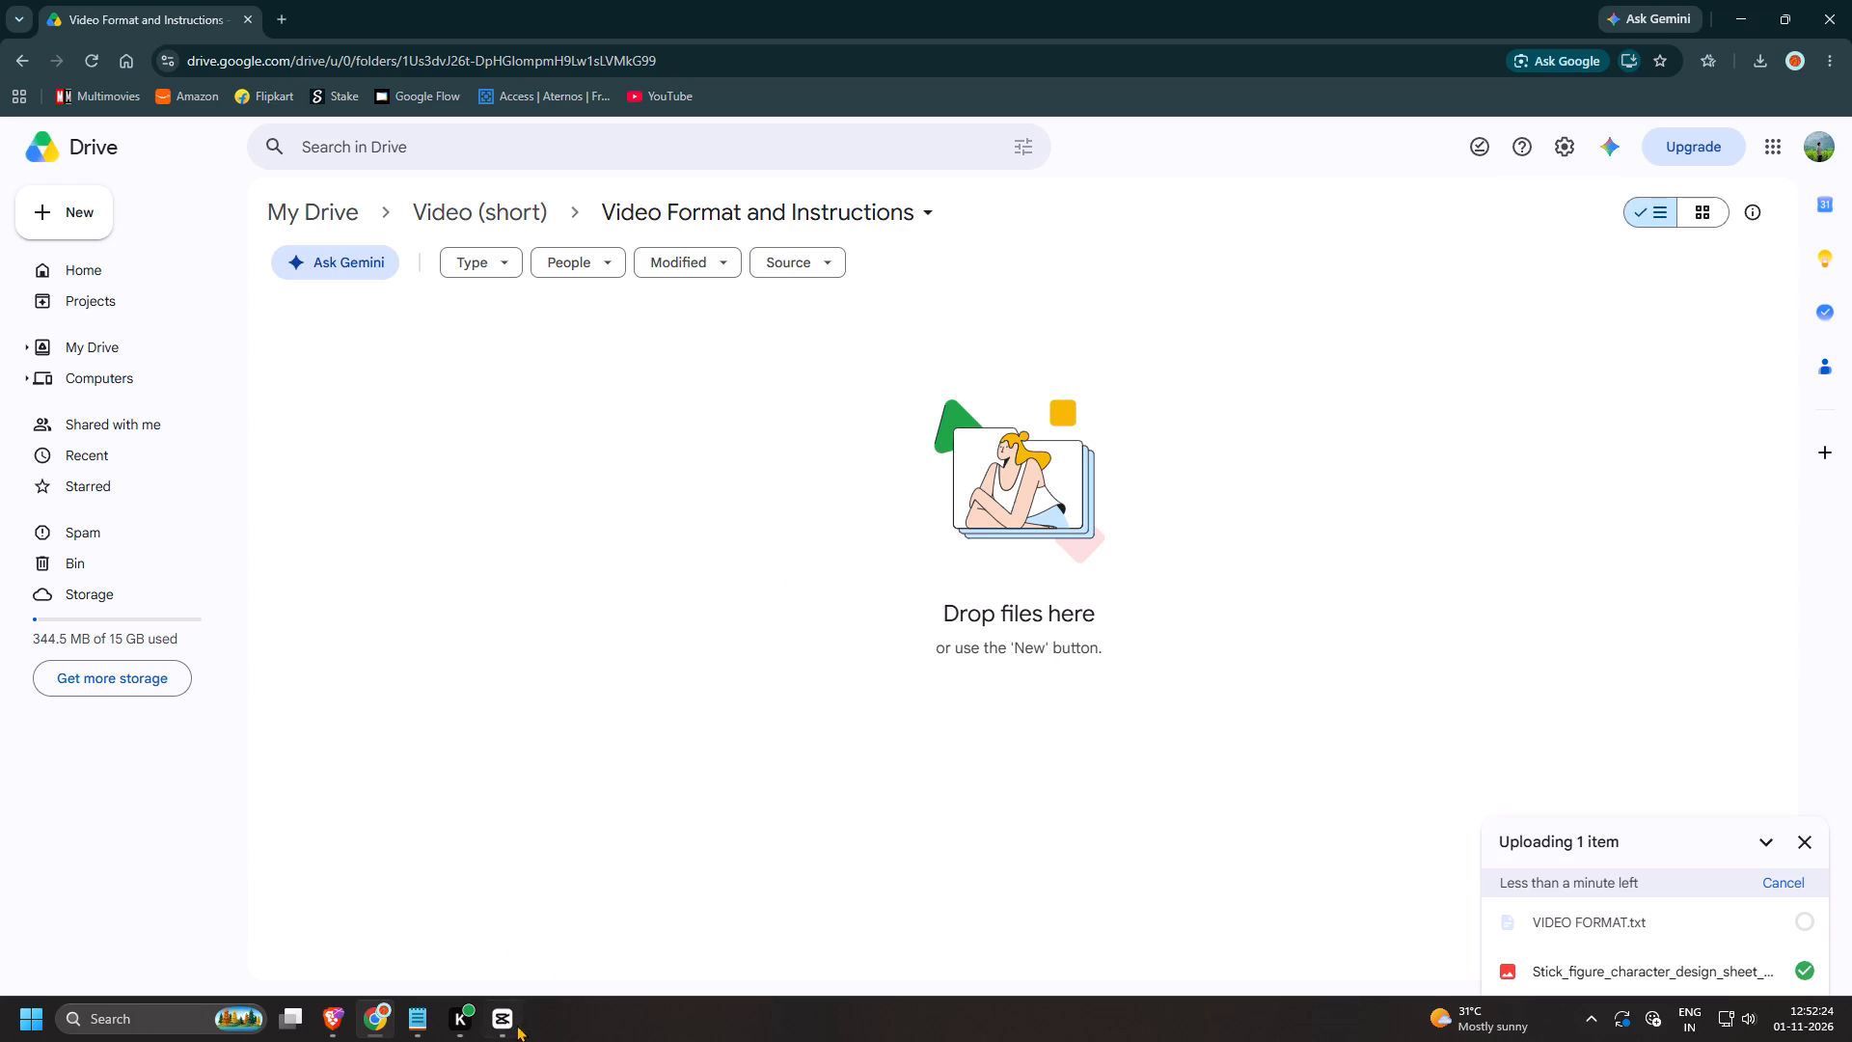
Switch to CapCut, return the playhead to the start of the voice-over and play its opening second.
click(516, 1025)
ctrl+scroll(430, 760, up, 7)
click(443, 693)
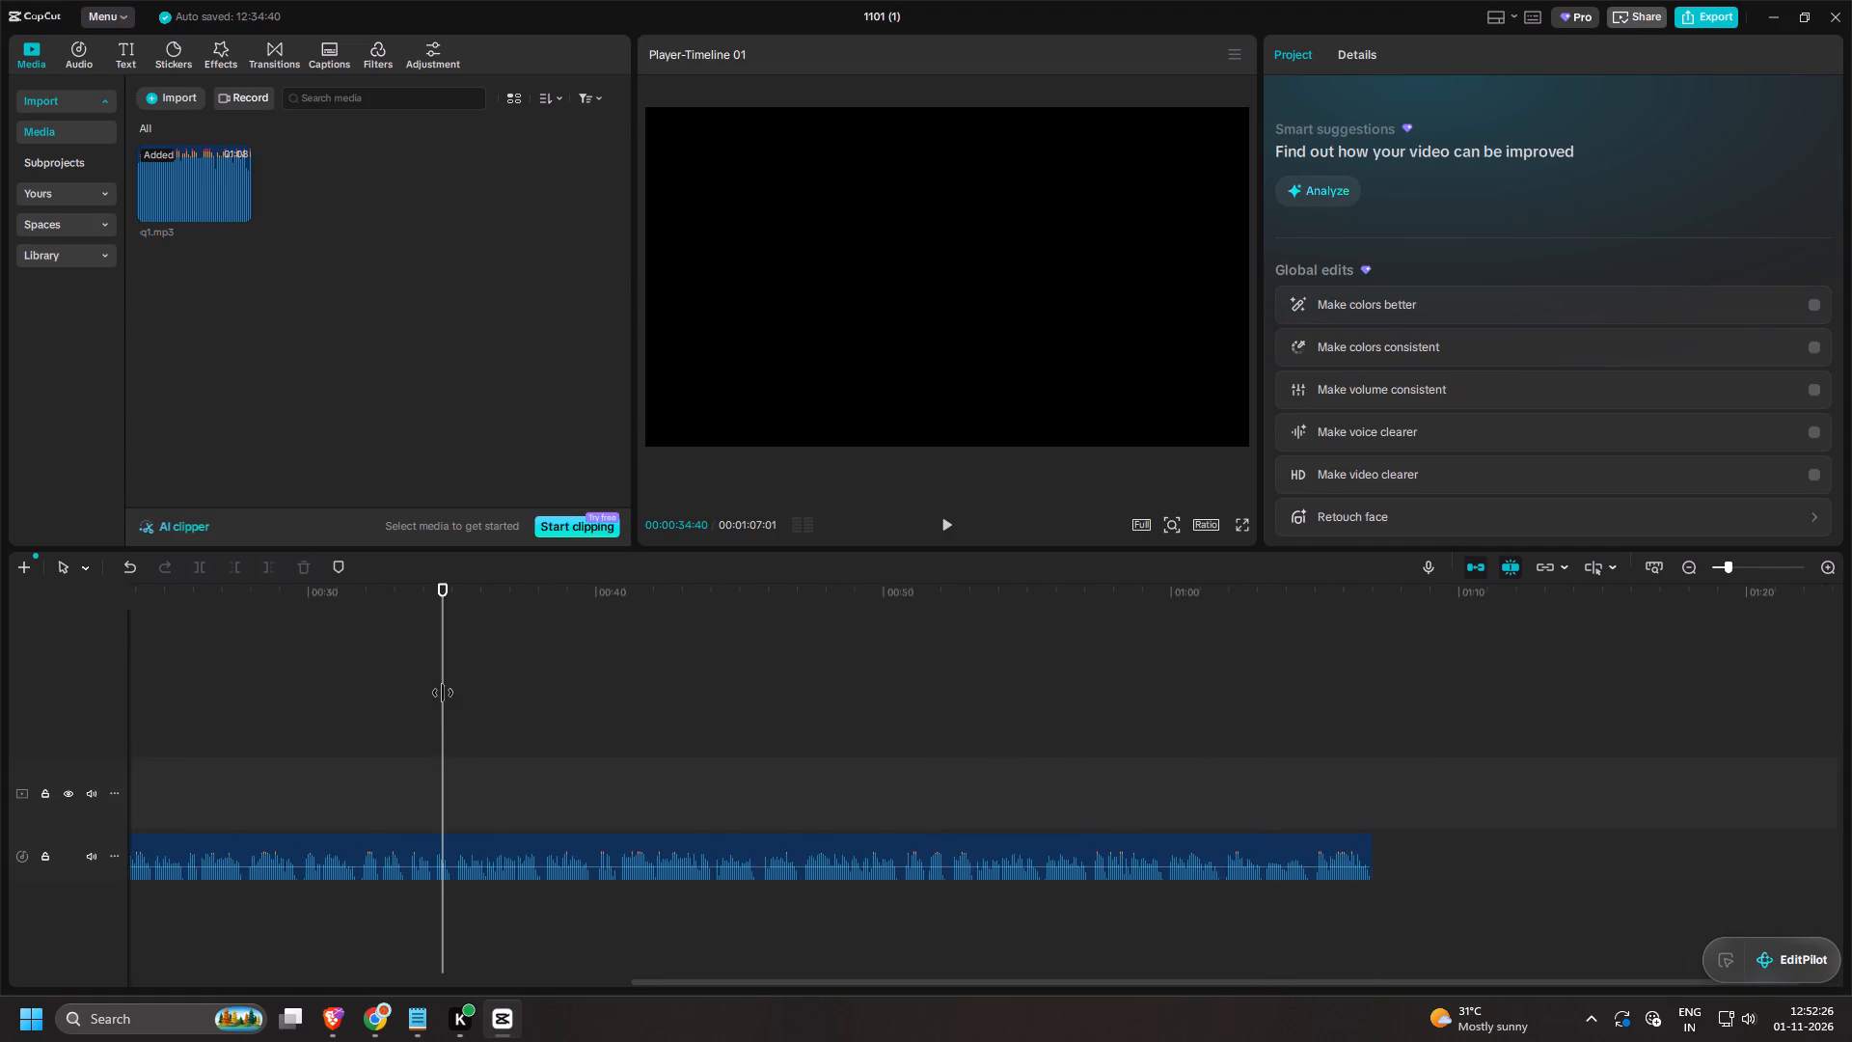
drag(443, 693, 6, 851)
ctrl+scroll(416, 754, up, 11)
key(space)
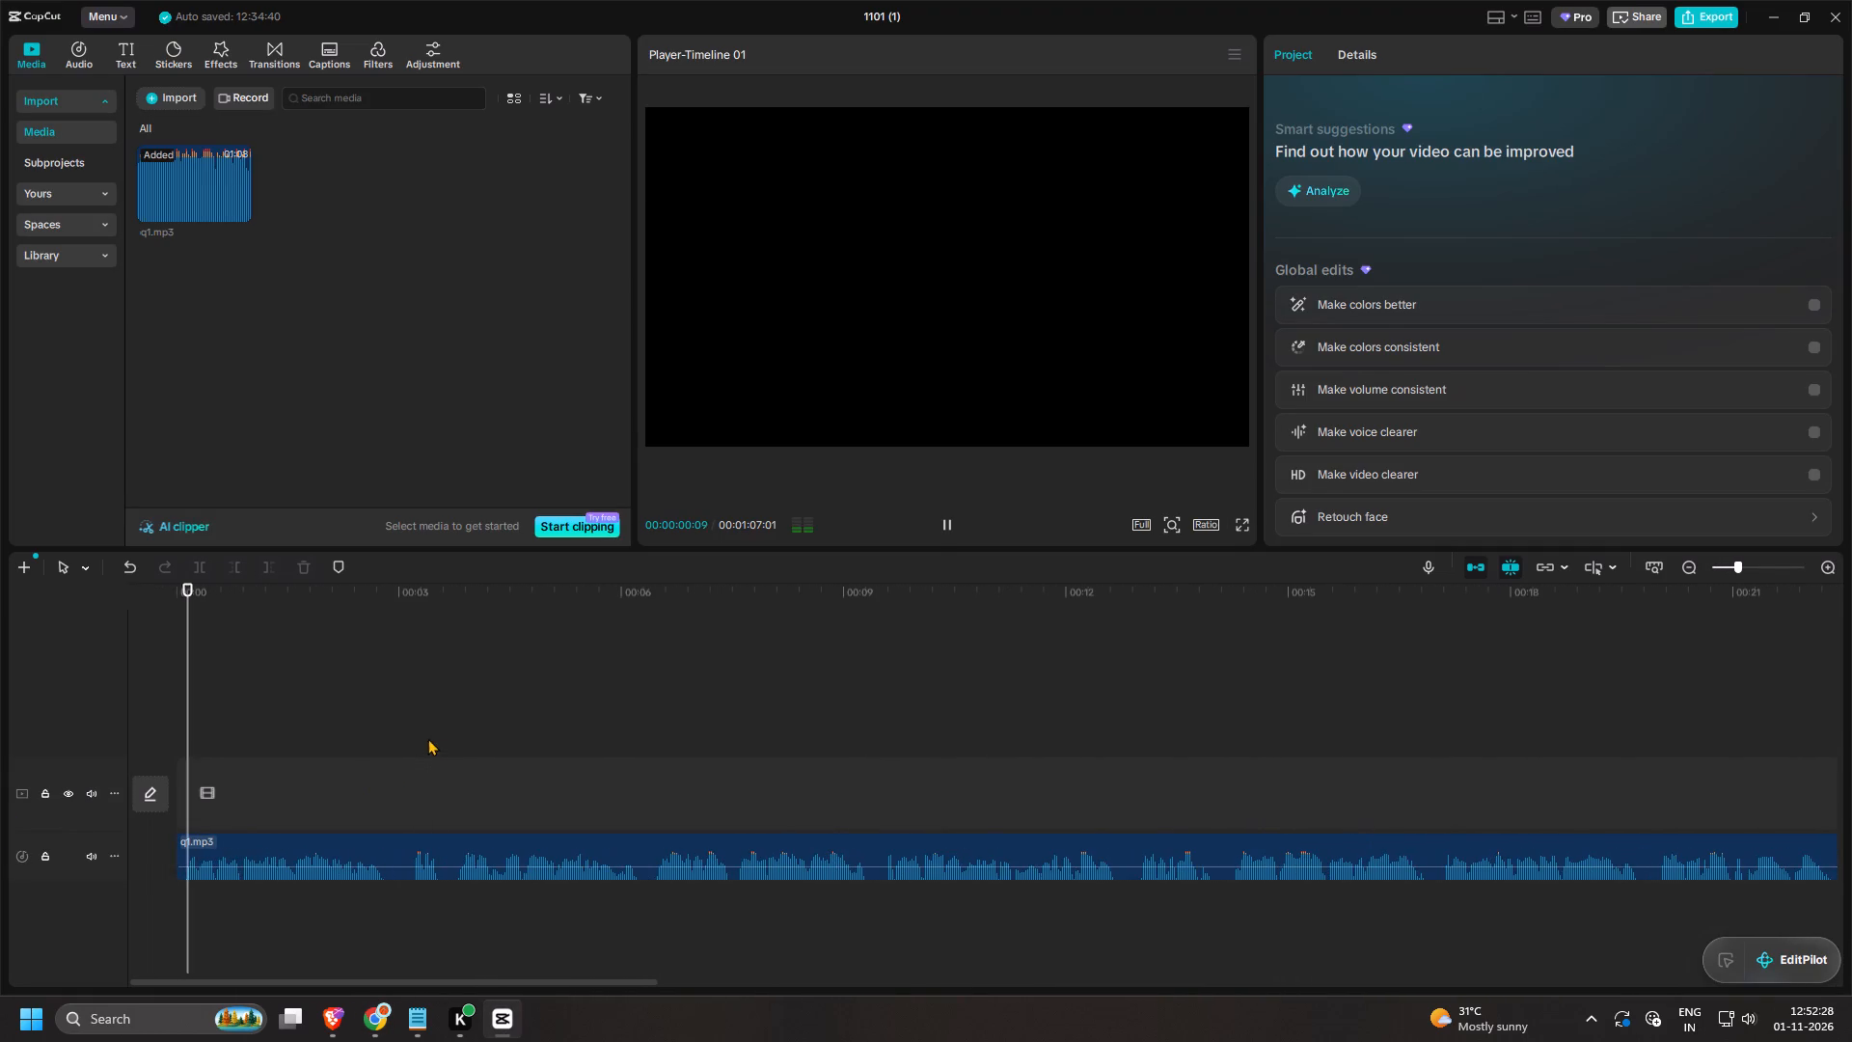
key(space)
key(space)
key(space)
Split the voice-over on both sides of the silent pauses at about 3 s and 9.4 s.
scroll(462, 838, up, 4)
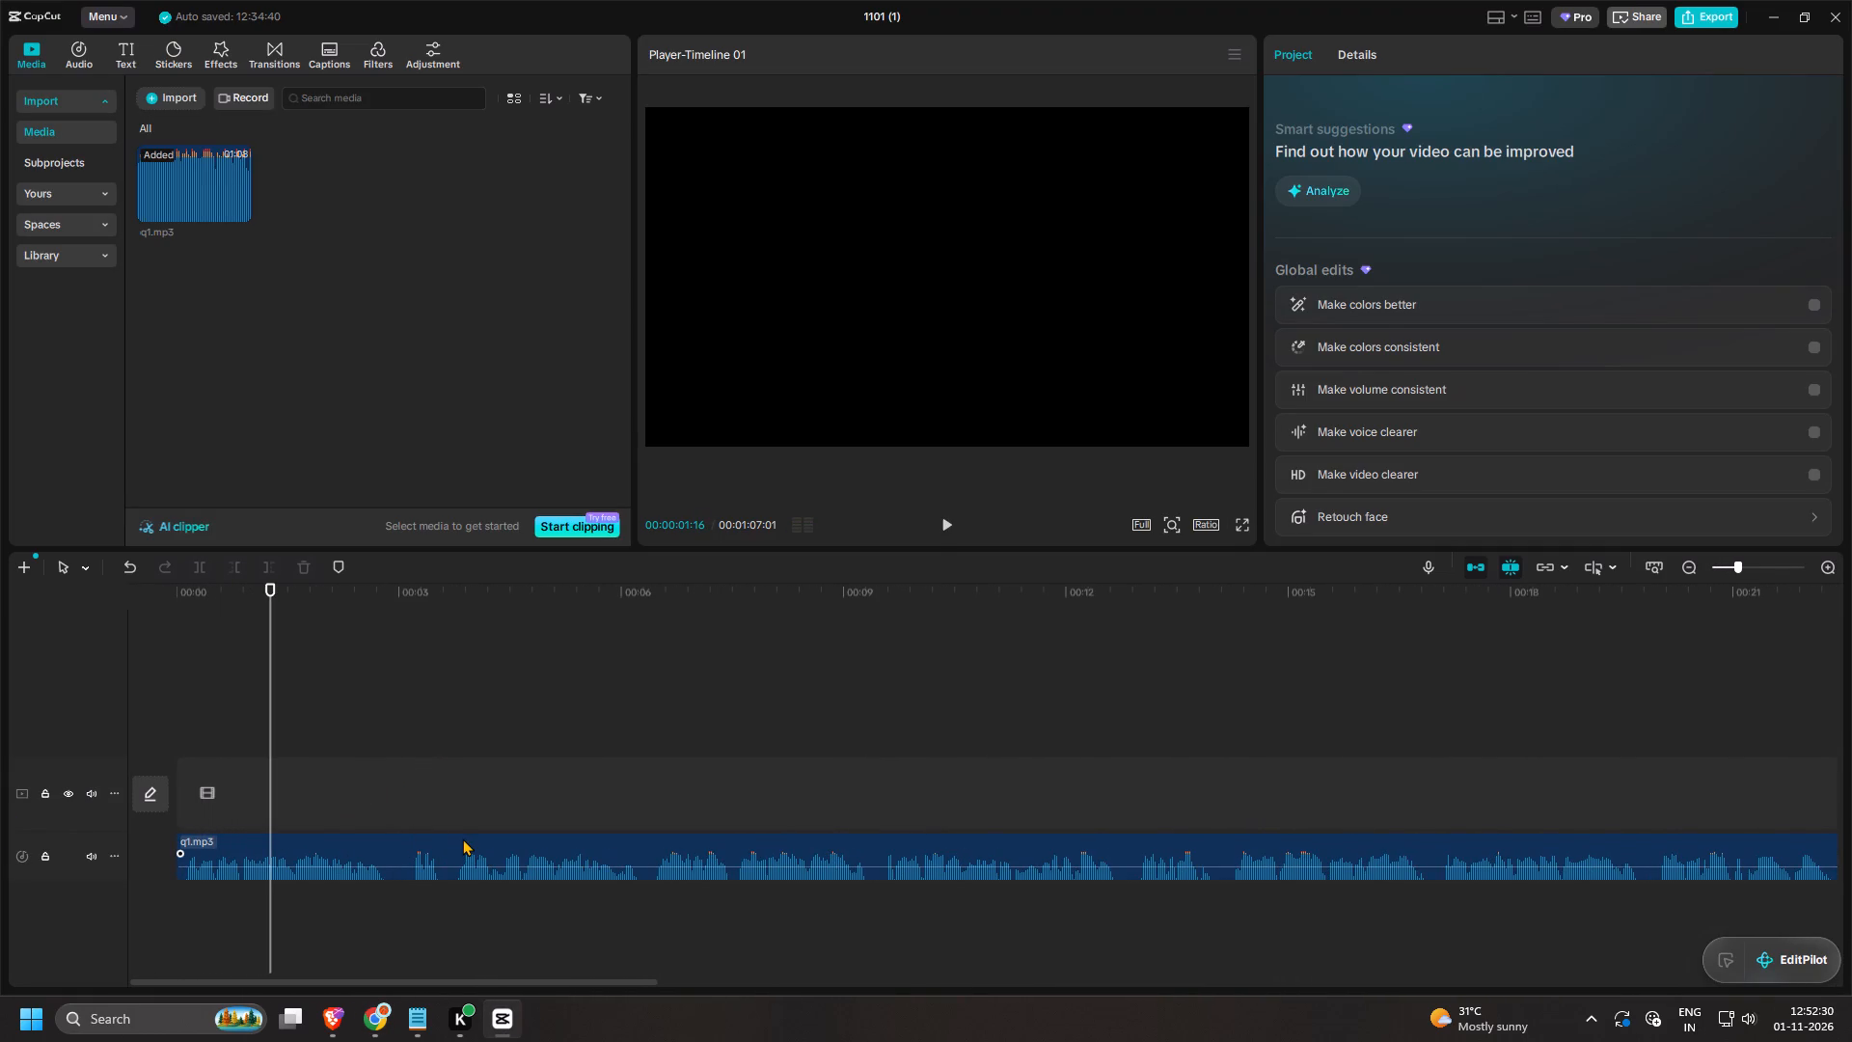
ctrl+scroll(462, 838, up, 8)
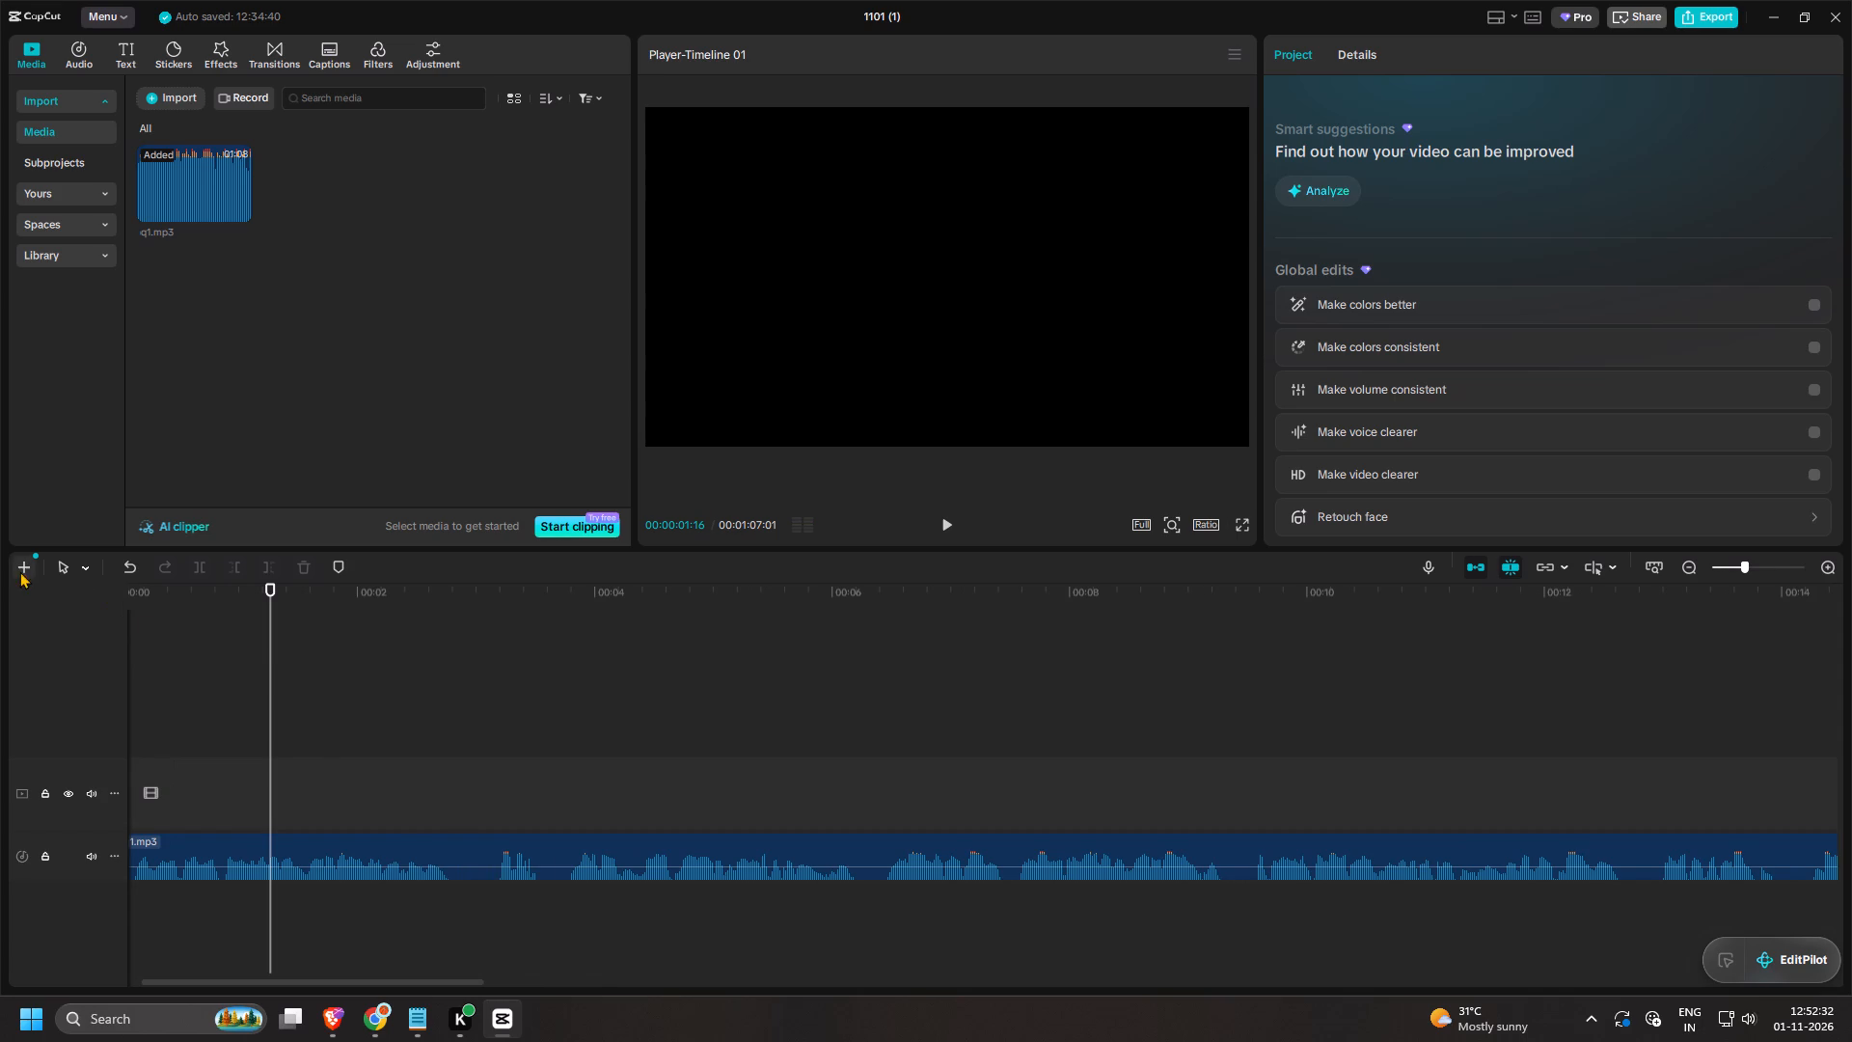
click(86, 567)
click(93, 625)
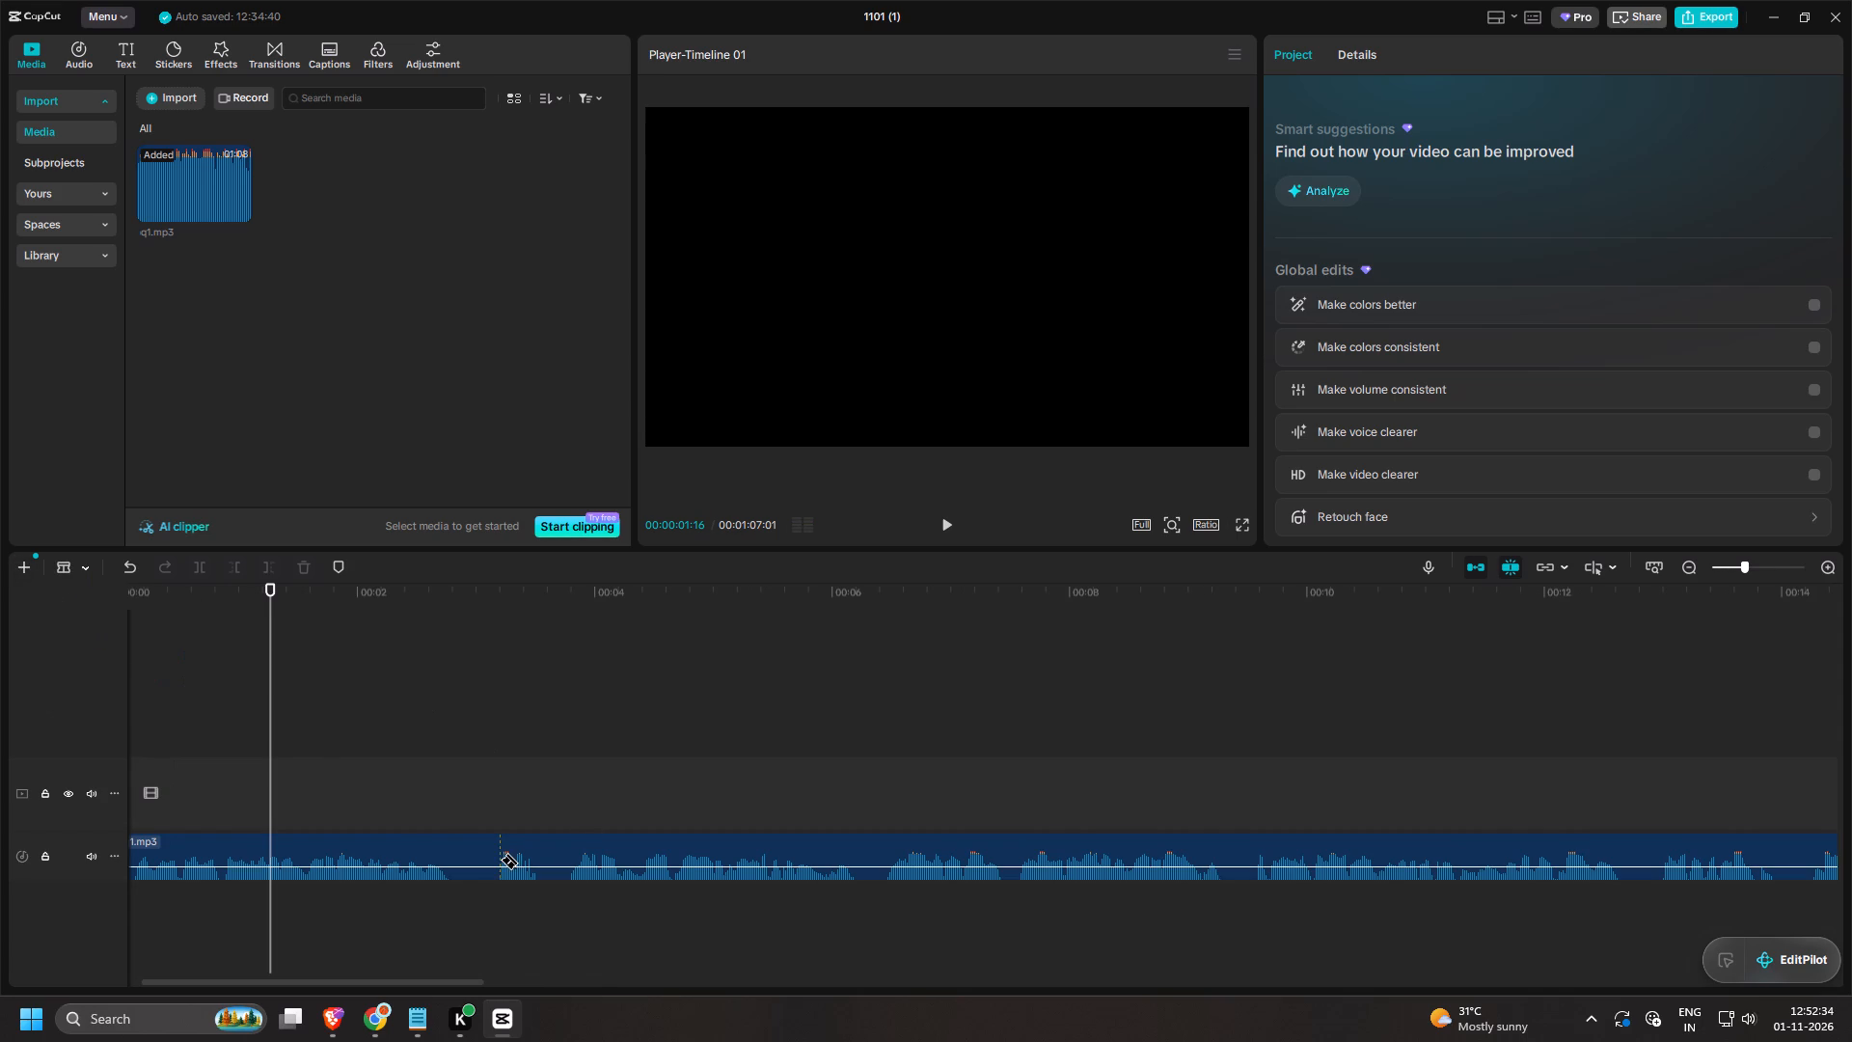
click(493, 862)
click(465, 868)
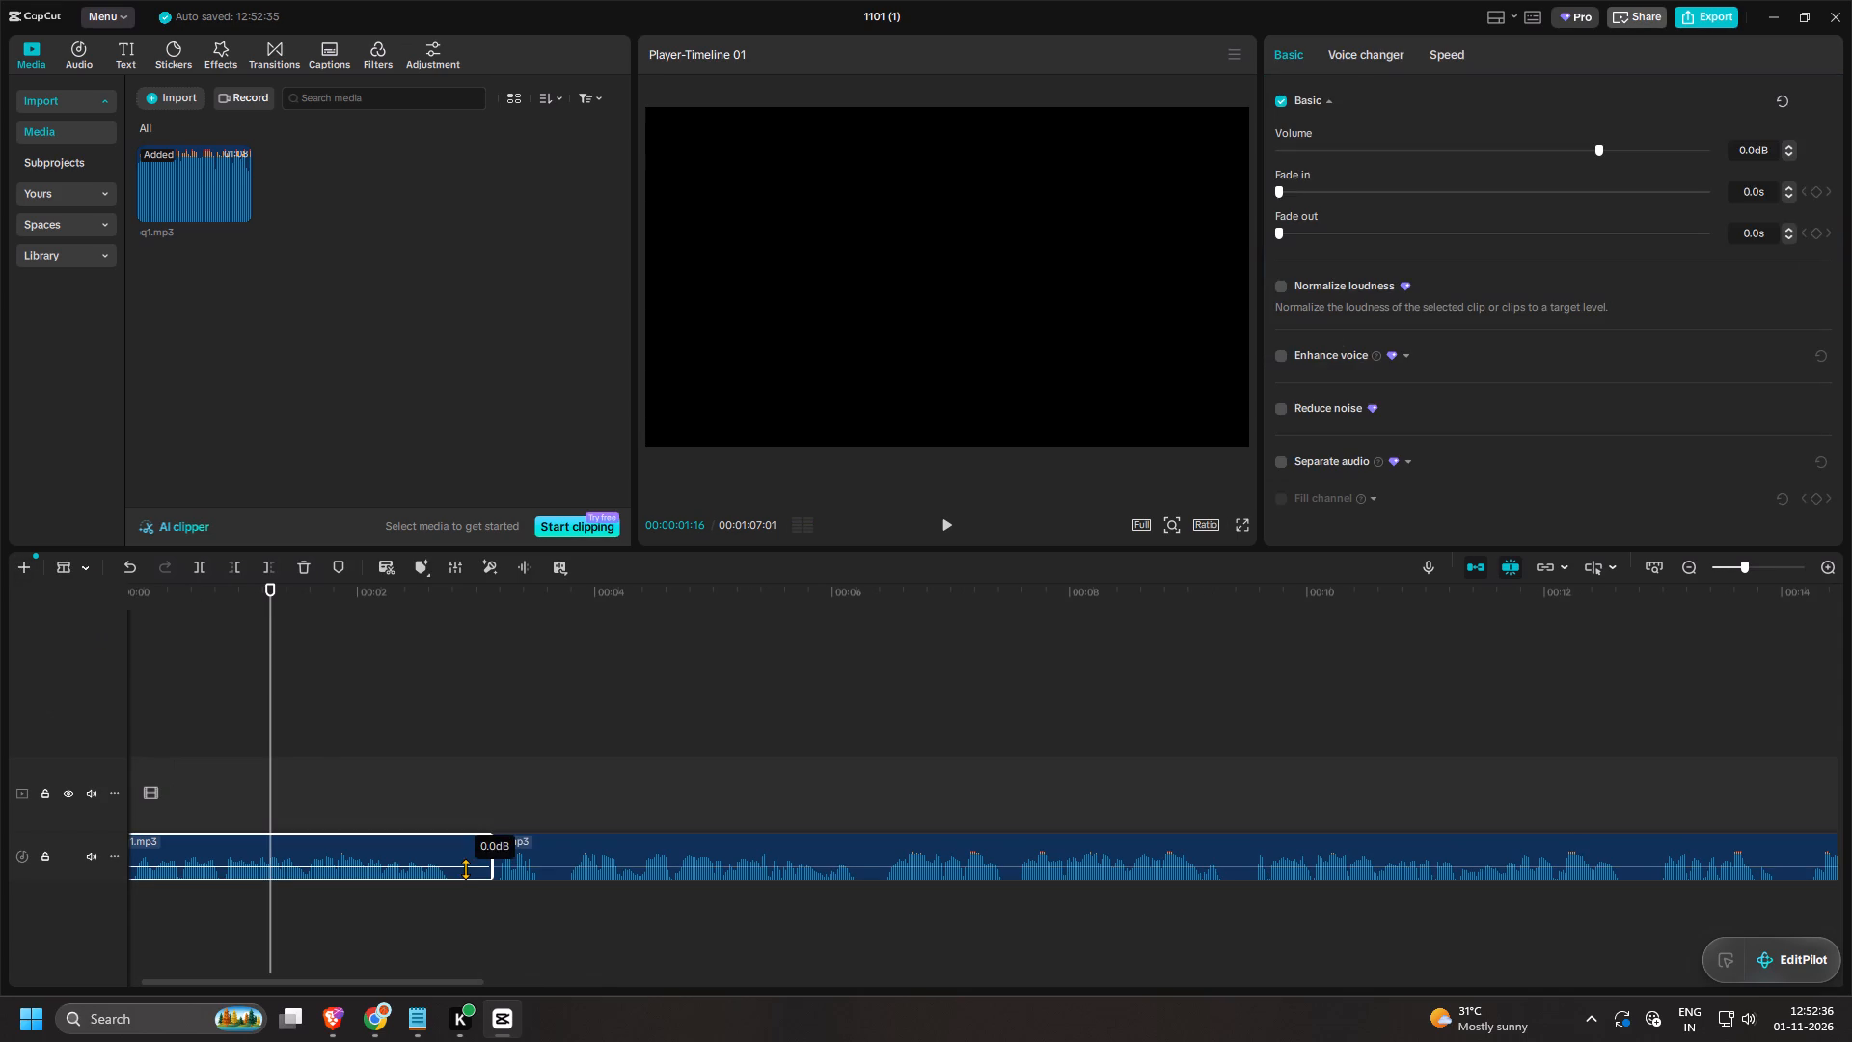
click(483, 814)
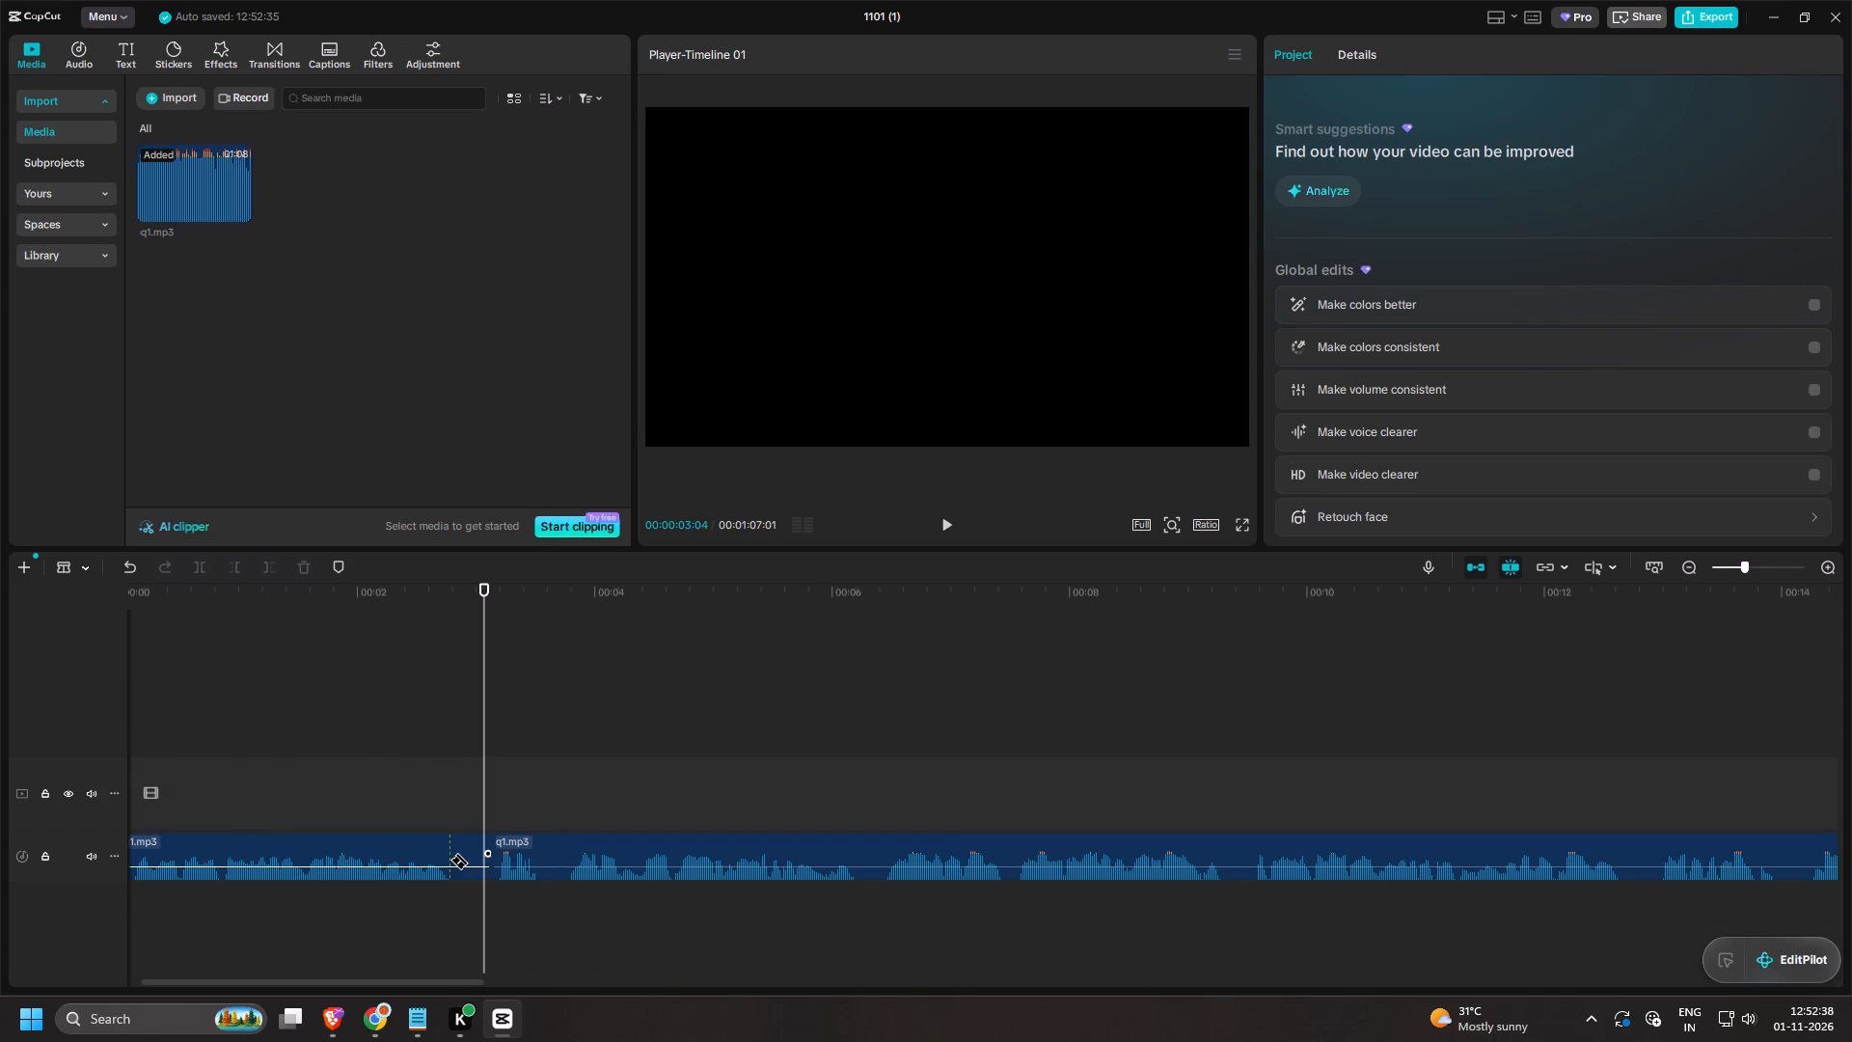
click(466, 860)
click(1248, 871)
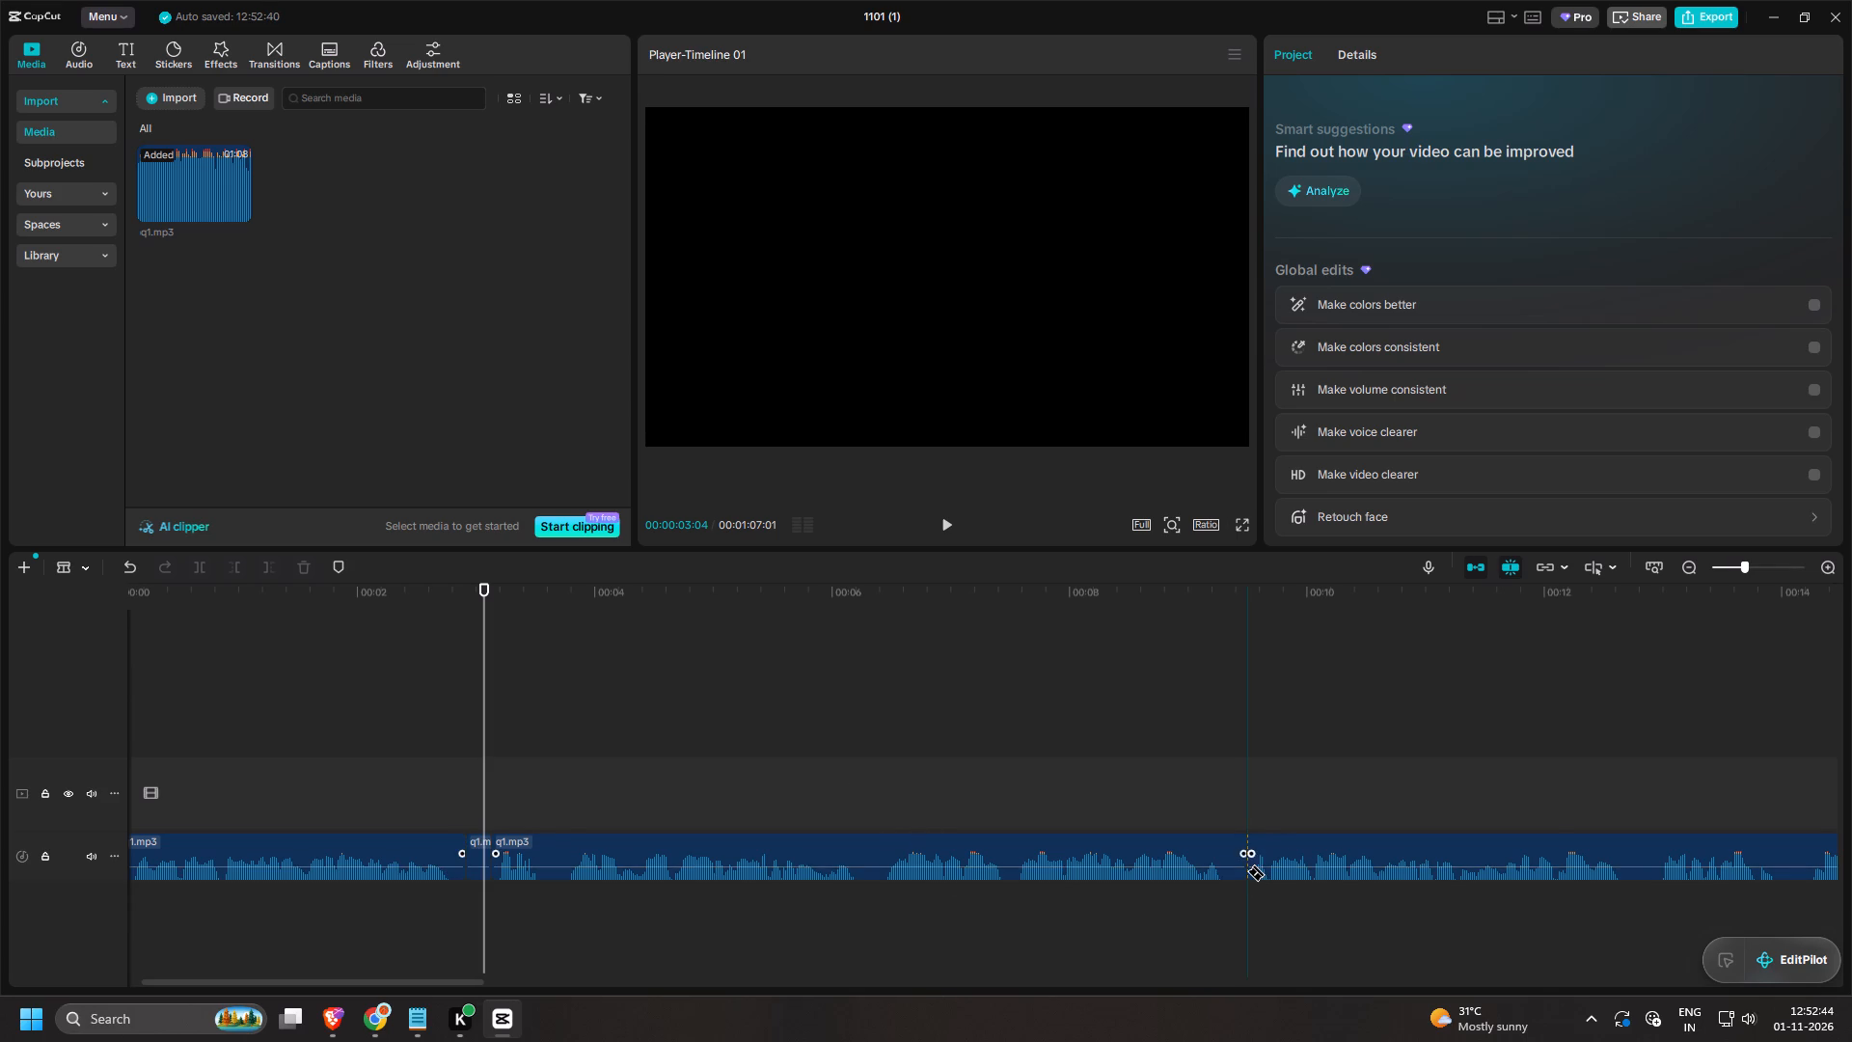
click(1229, 864)
click(1229, 864)
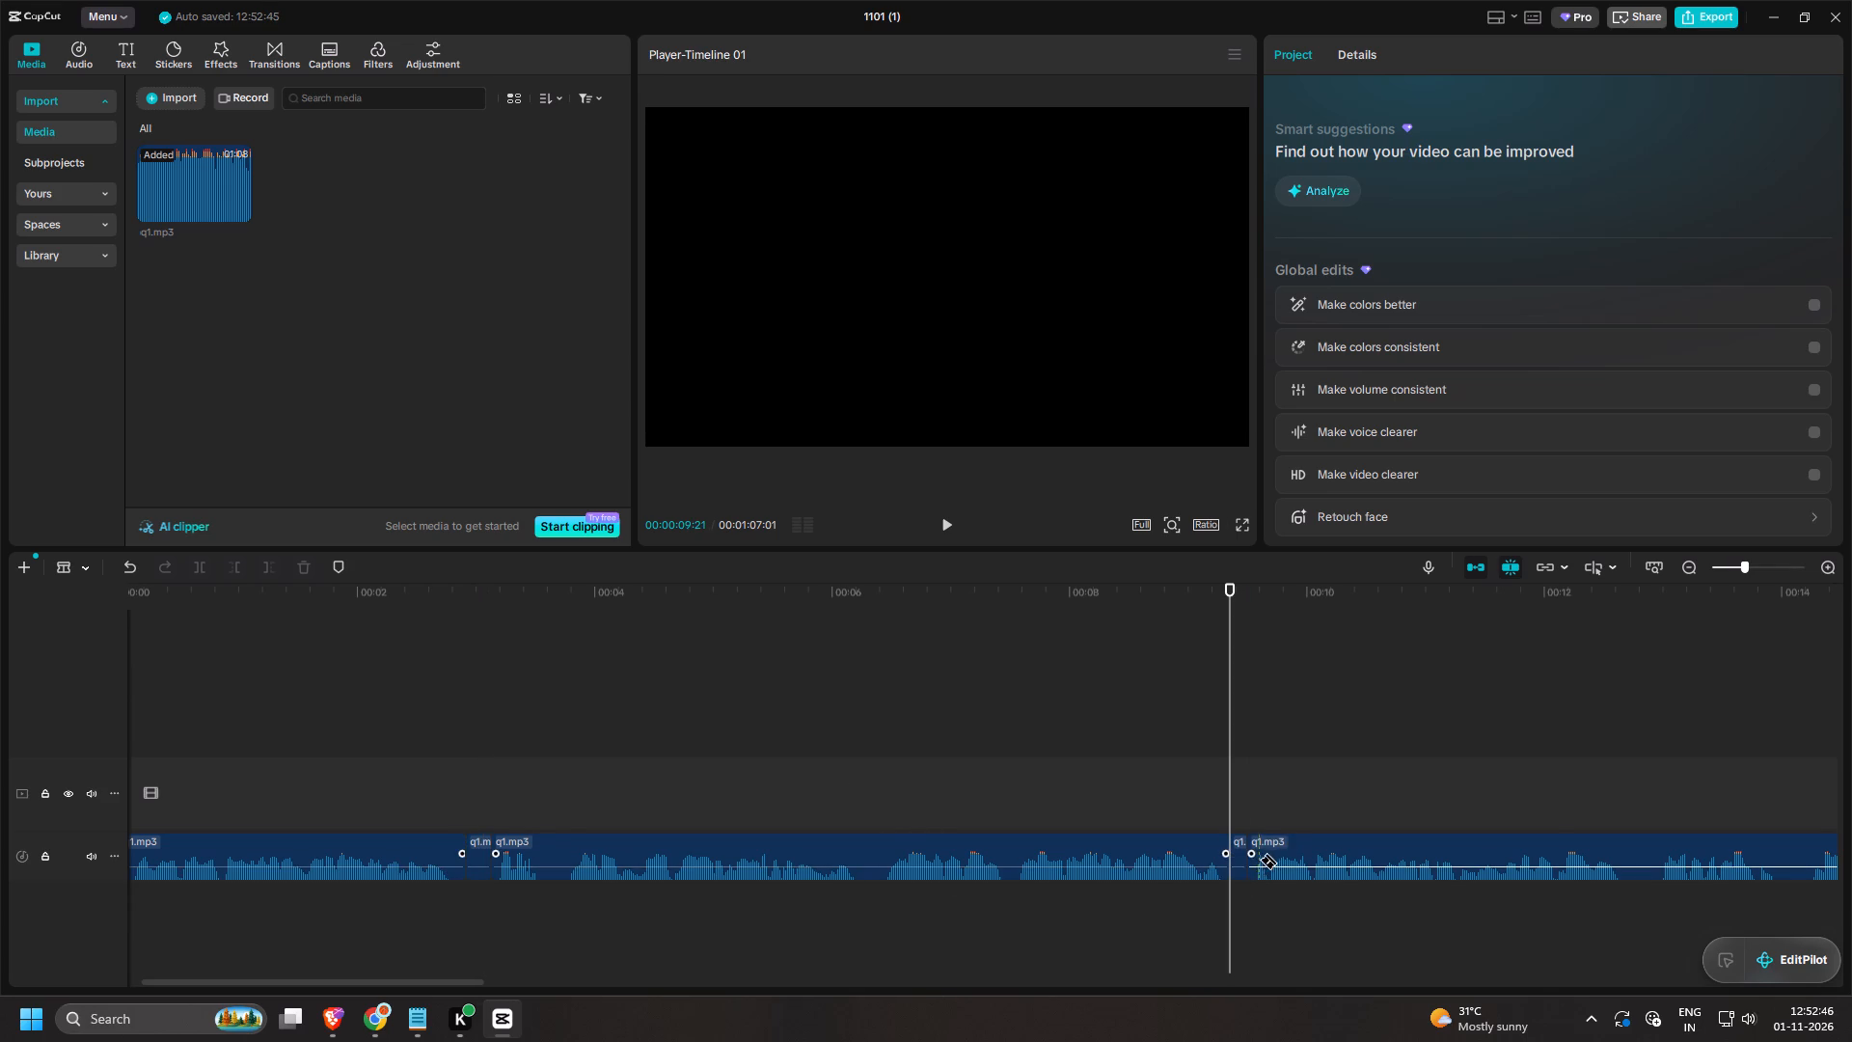
Delete the two isolated silent pieces at about 3 s and 9.4 s.
click(80, 573)
click(84, 605)
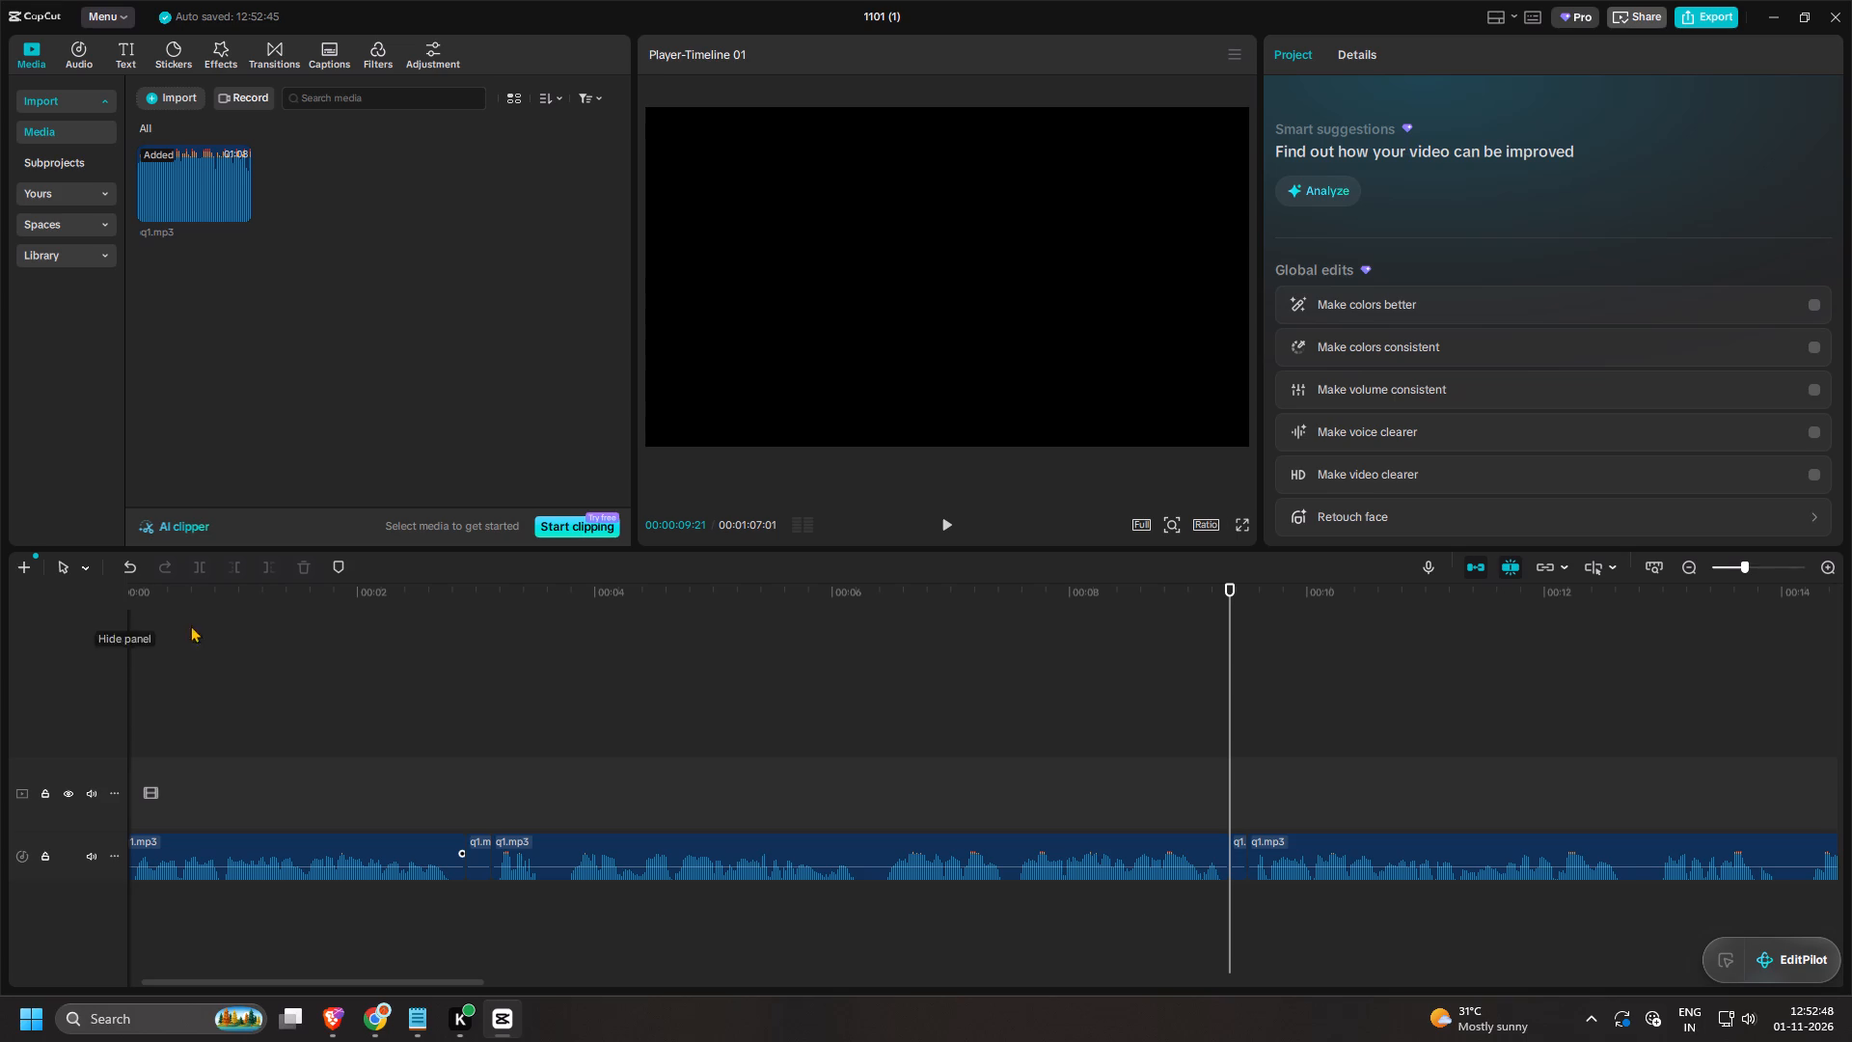
click(479, 858)
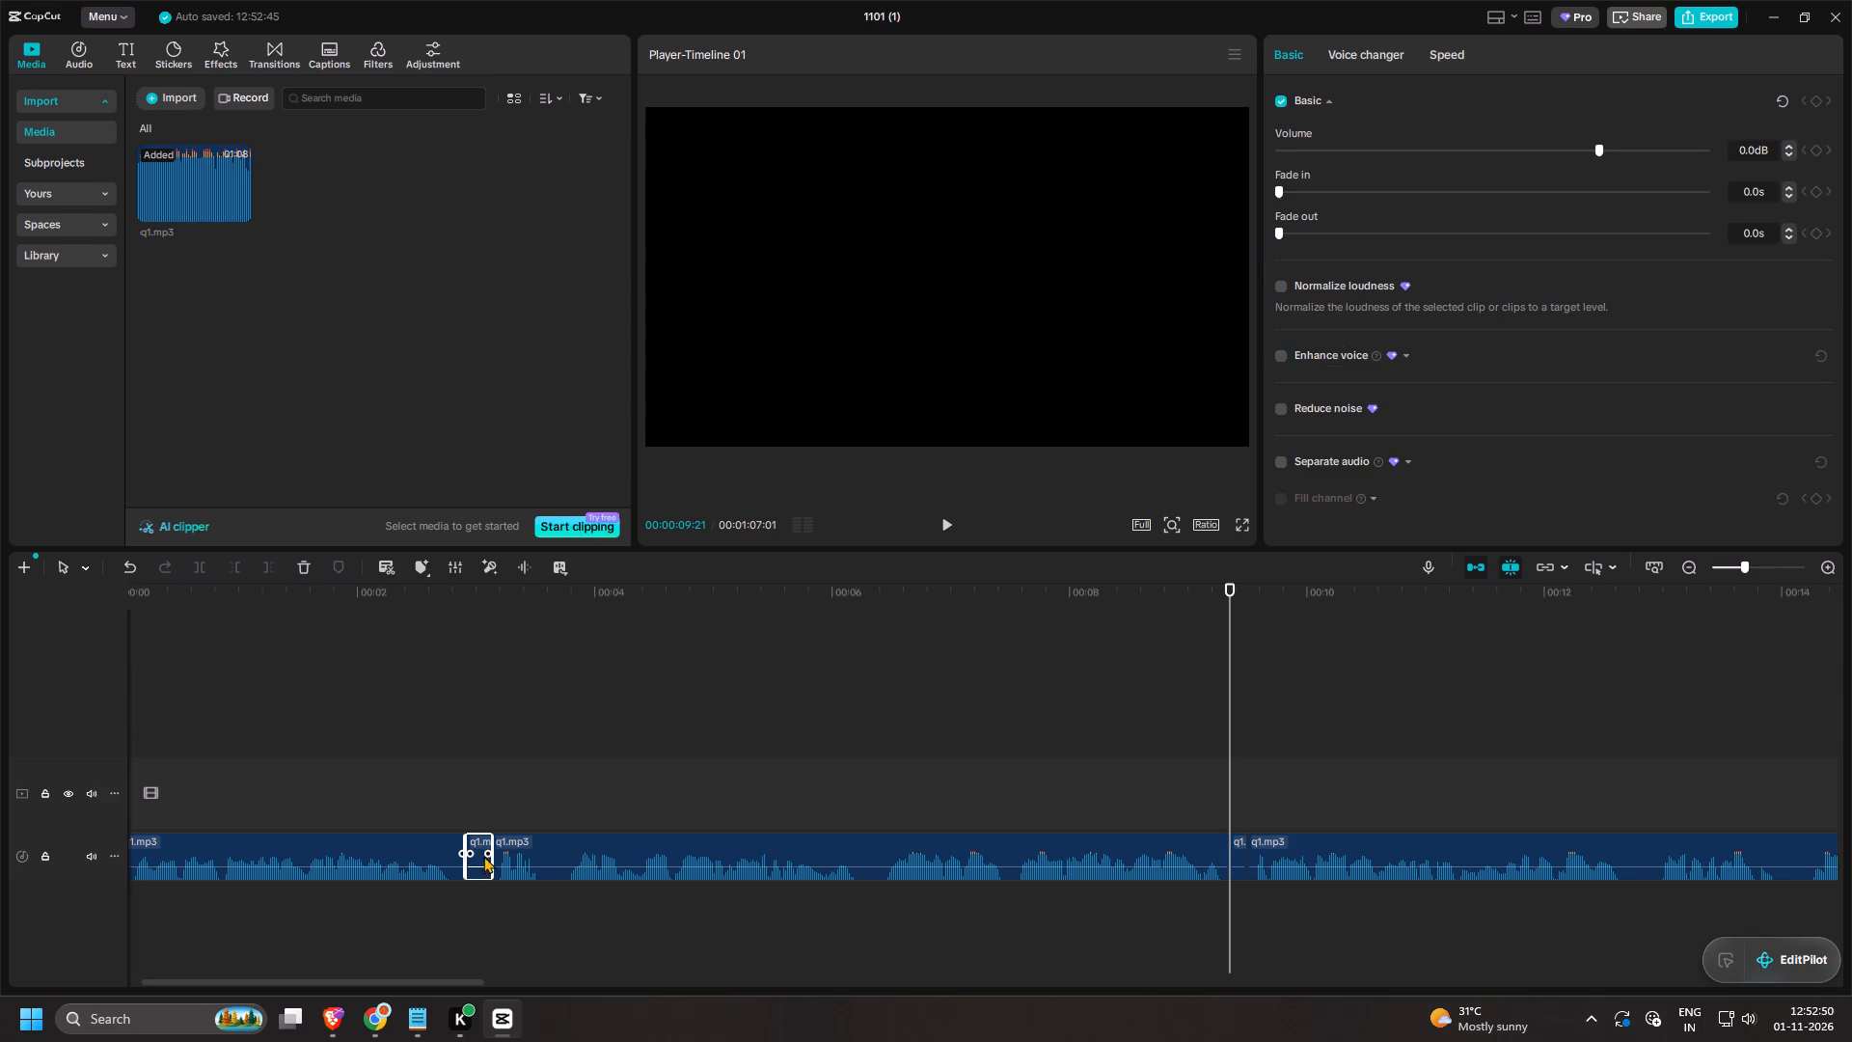
key(BackSpace)
click(1238, 854)
key(BackSpace)
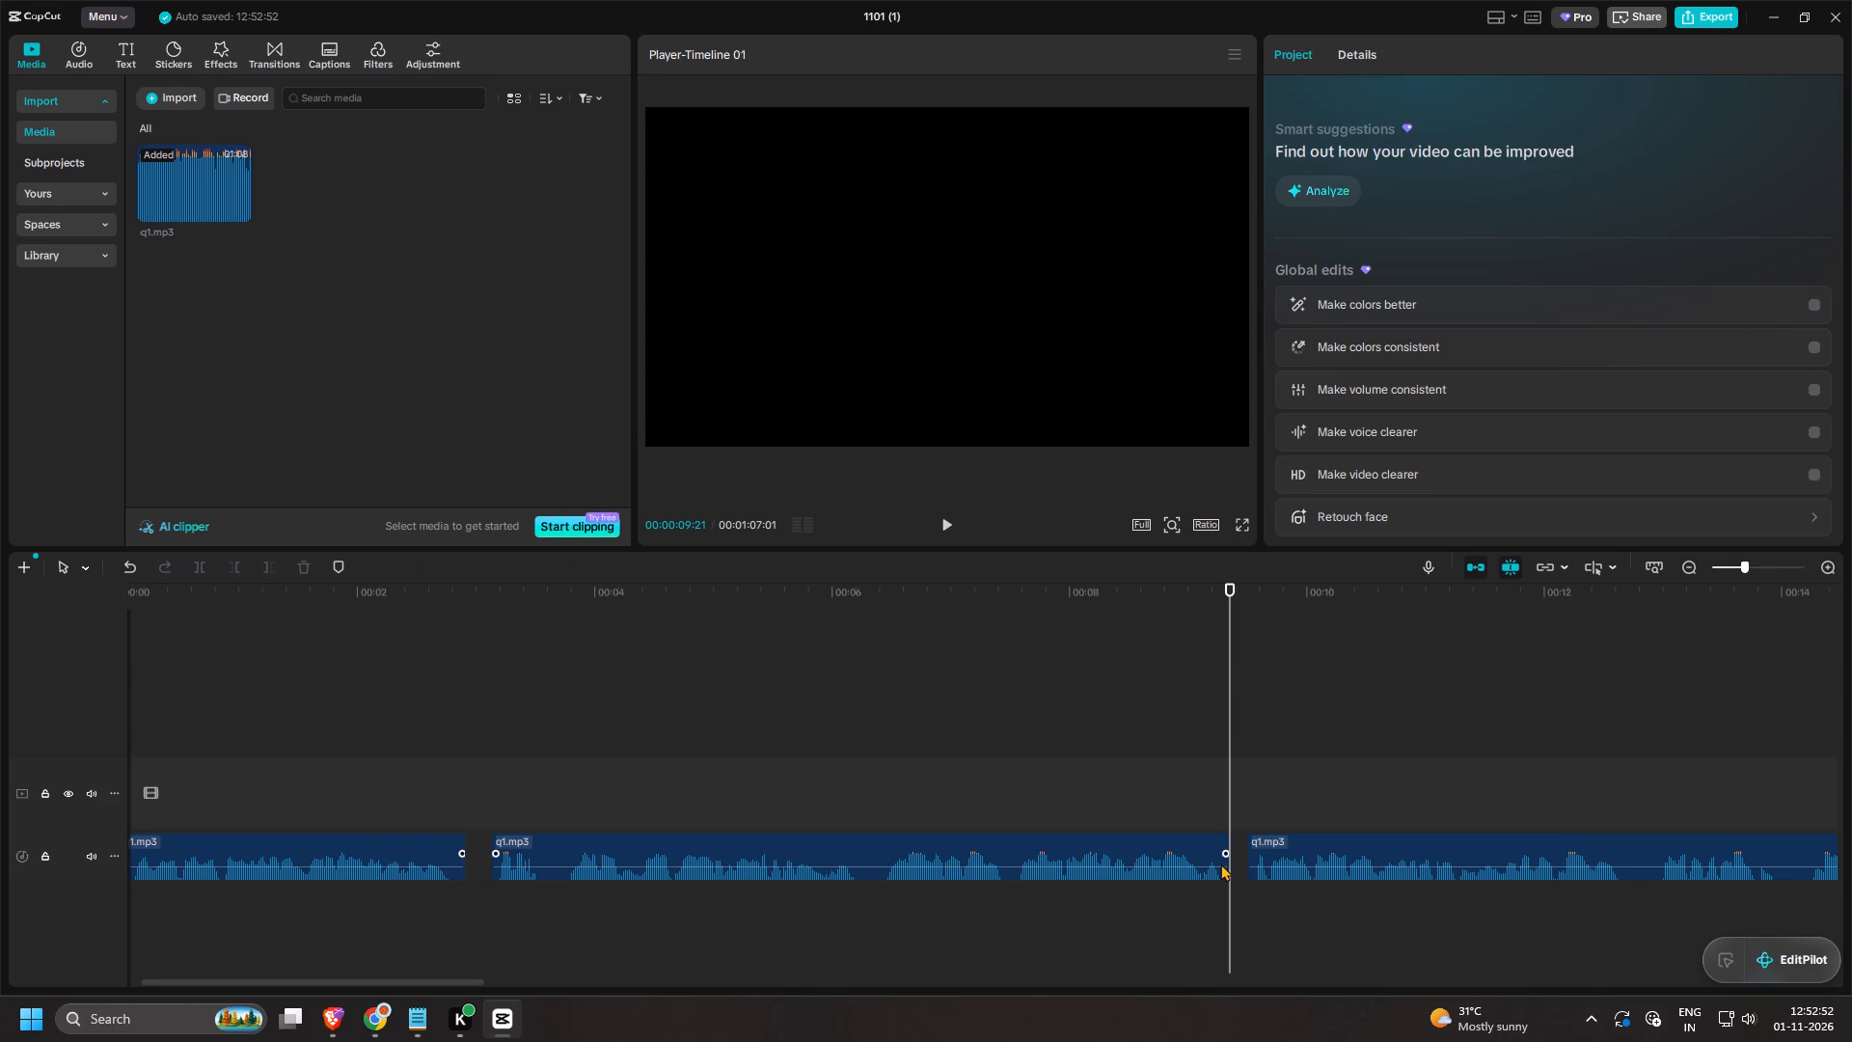
Cut out the silent pause at about 6.3 s from the second voice-over clip and delete it.
ctrl+scroll(833, 912, up, 6)
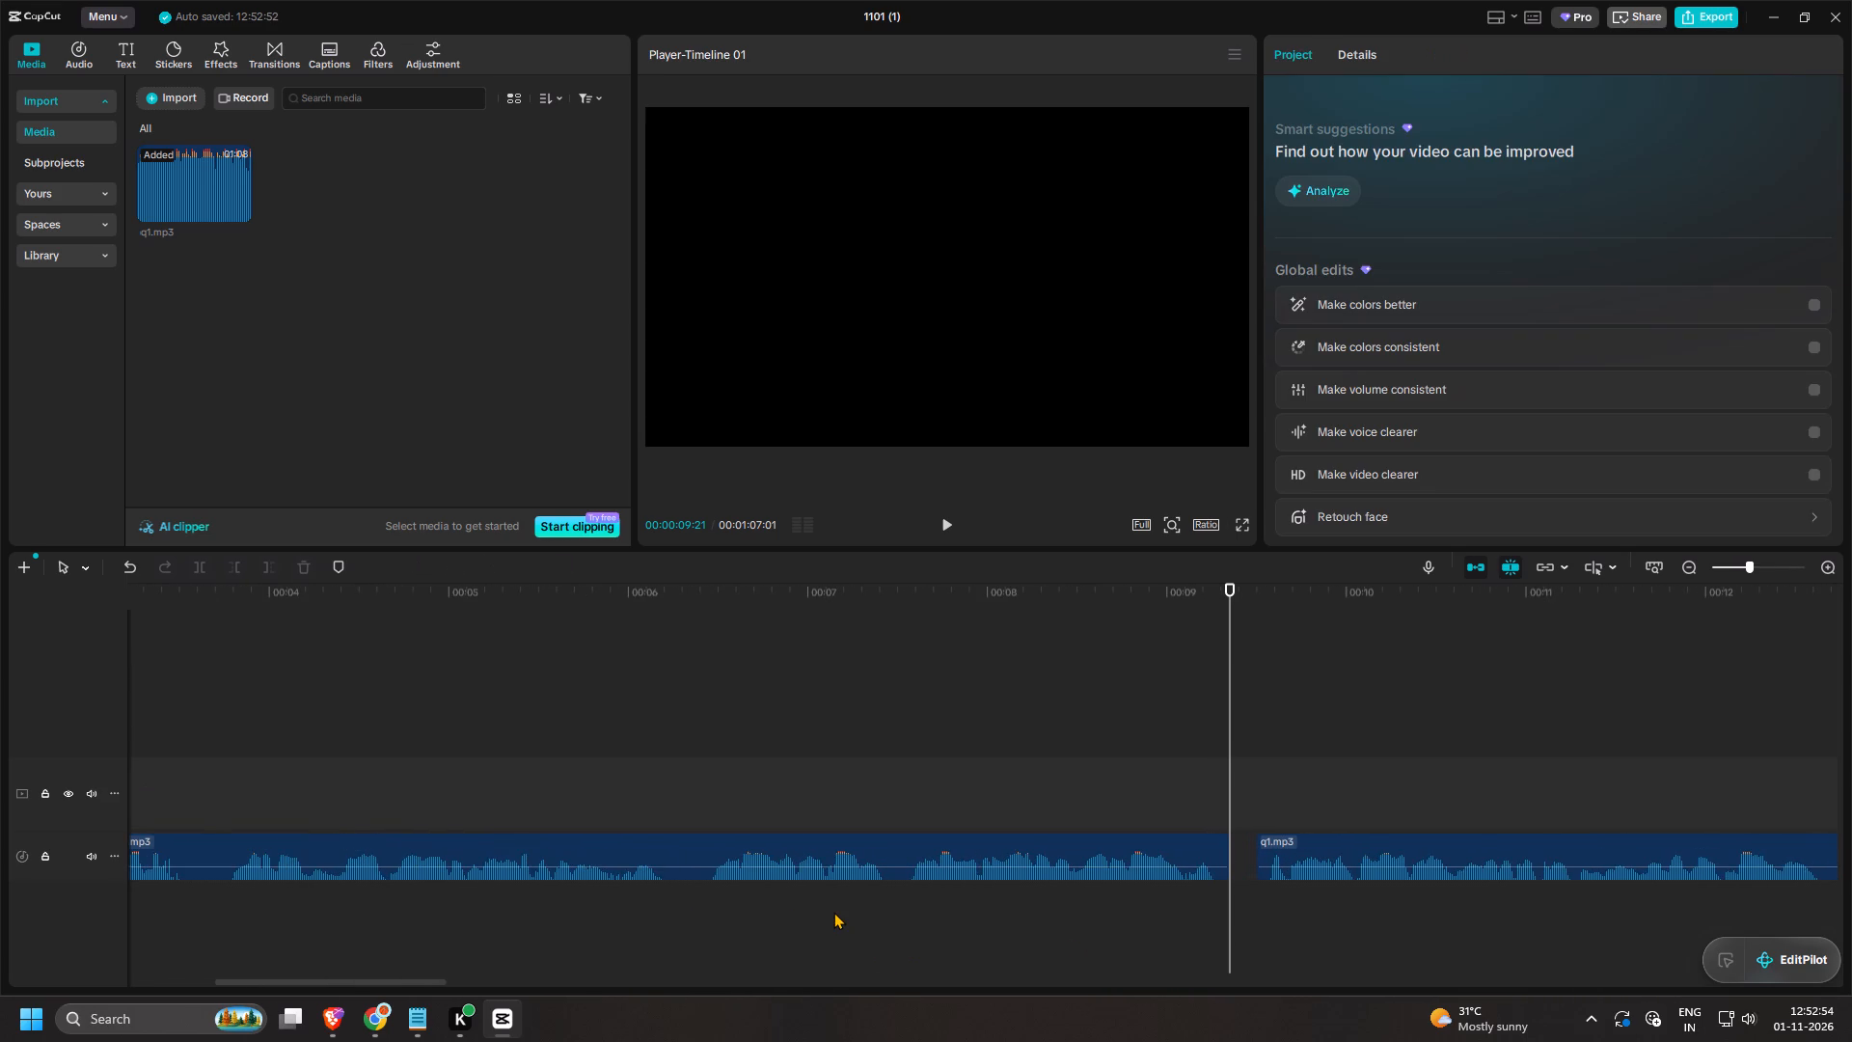
click(85, 569)
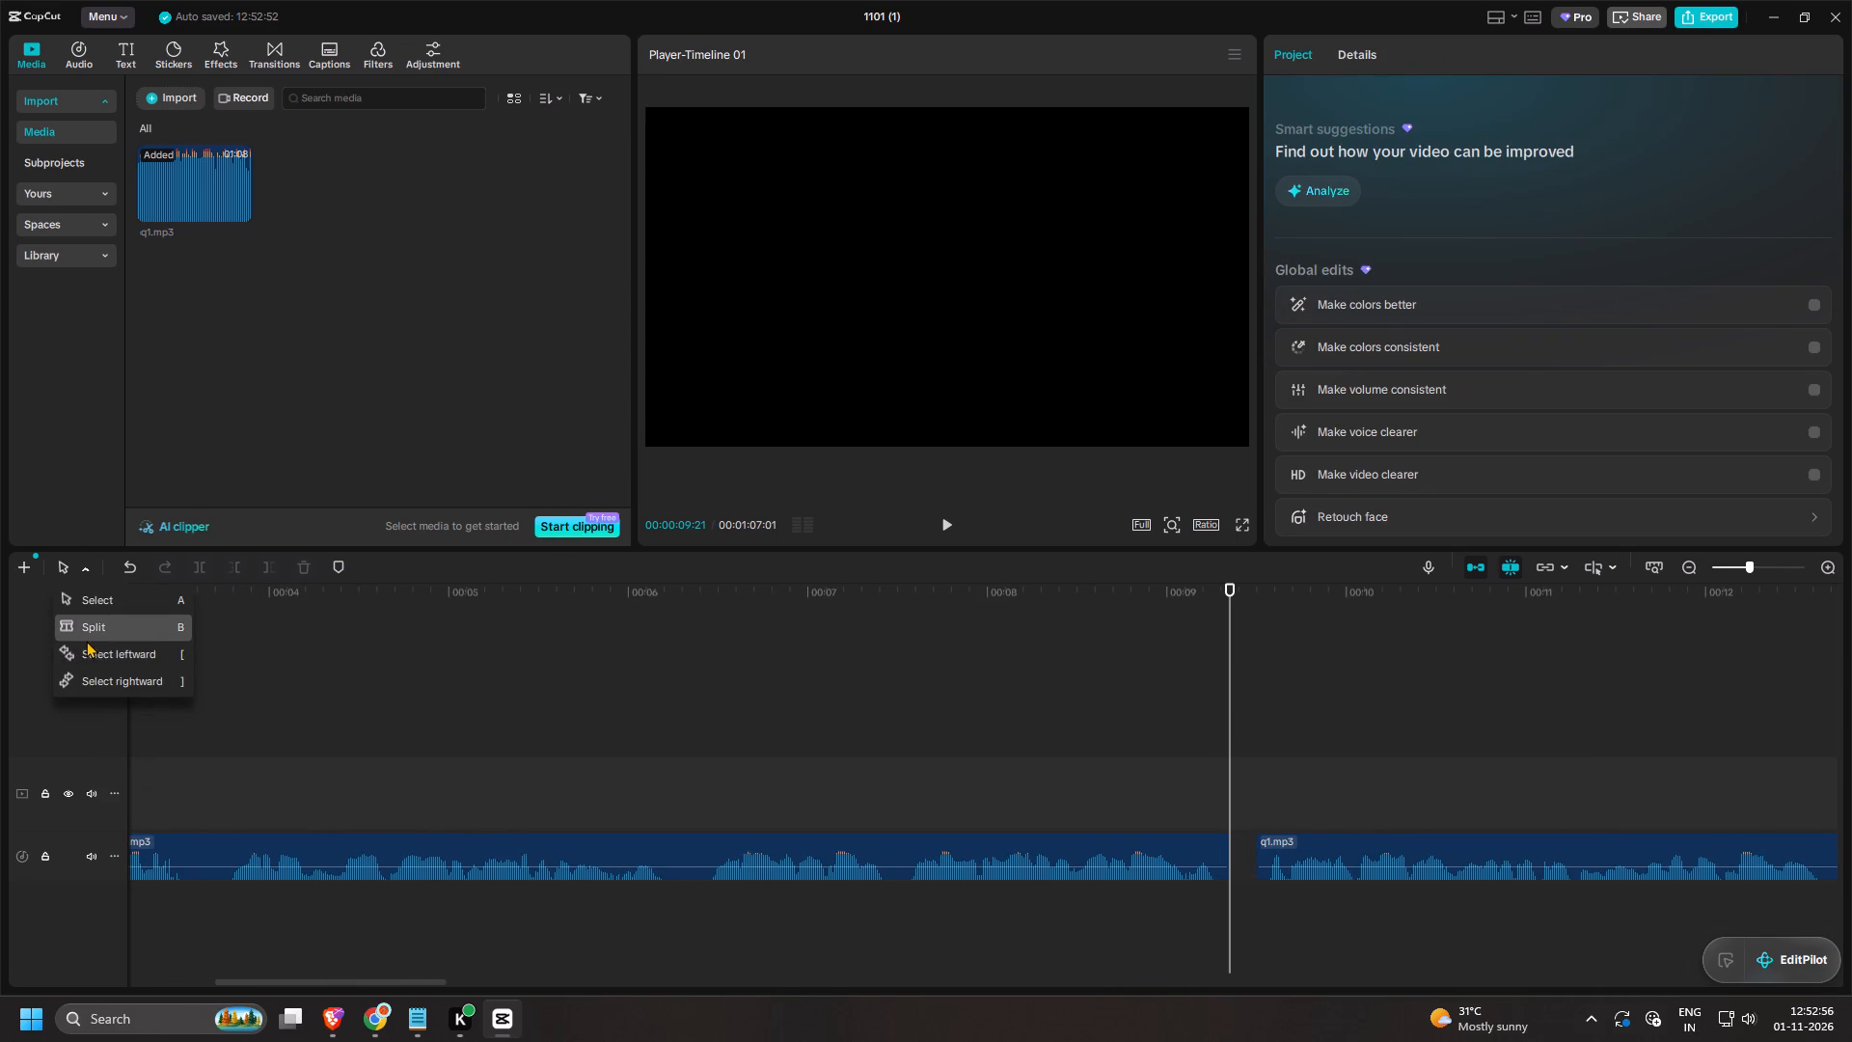
click(91, 634)
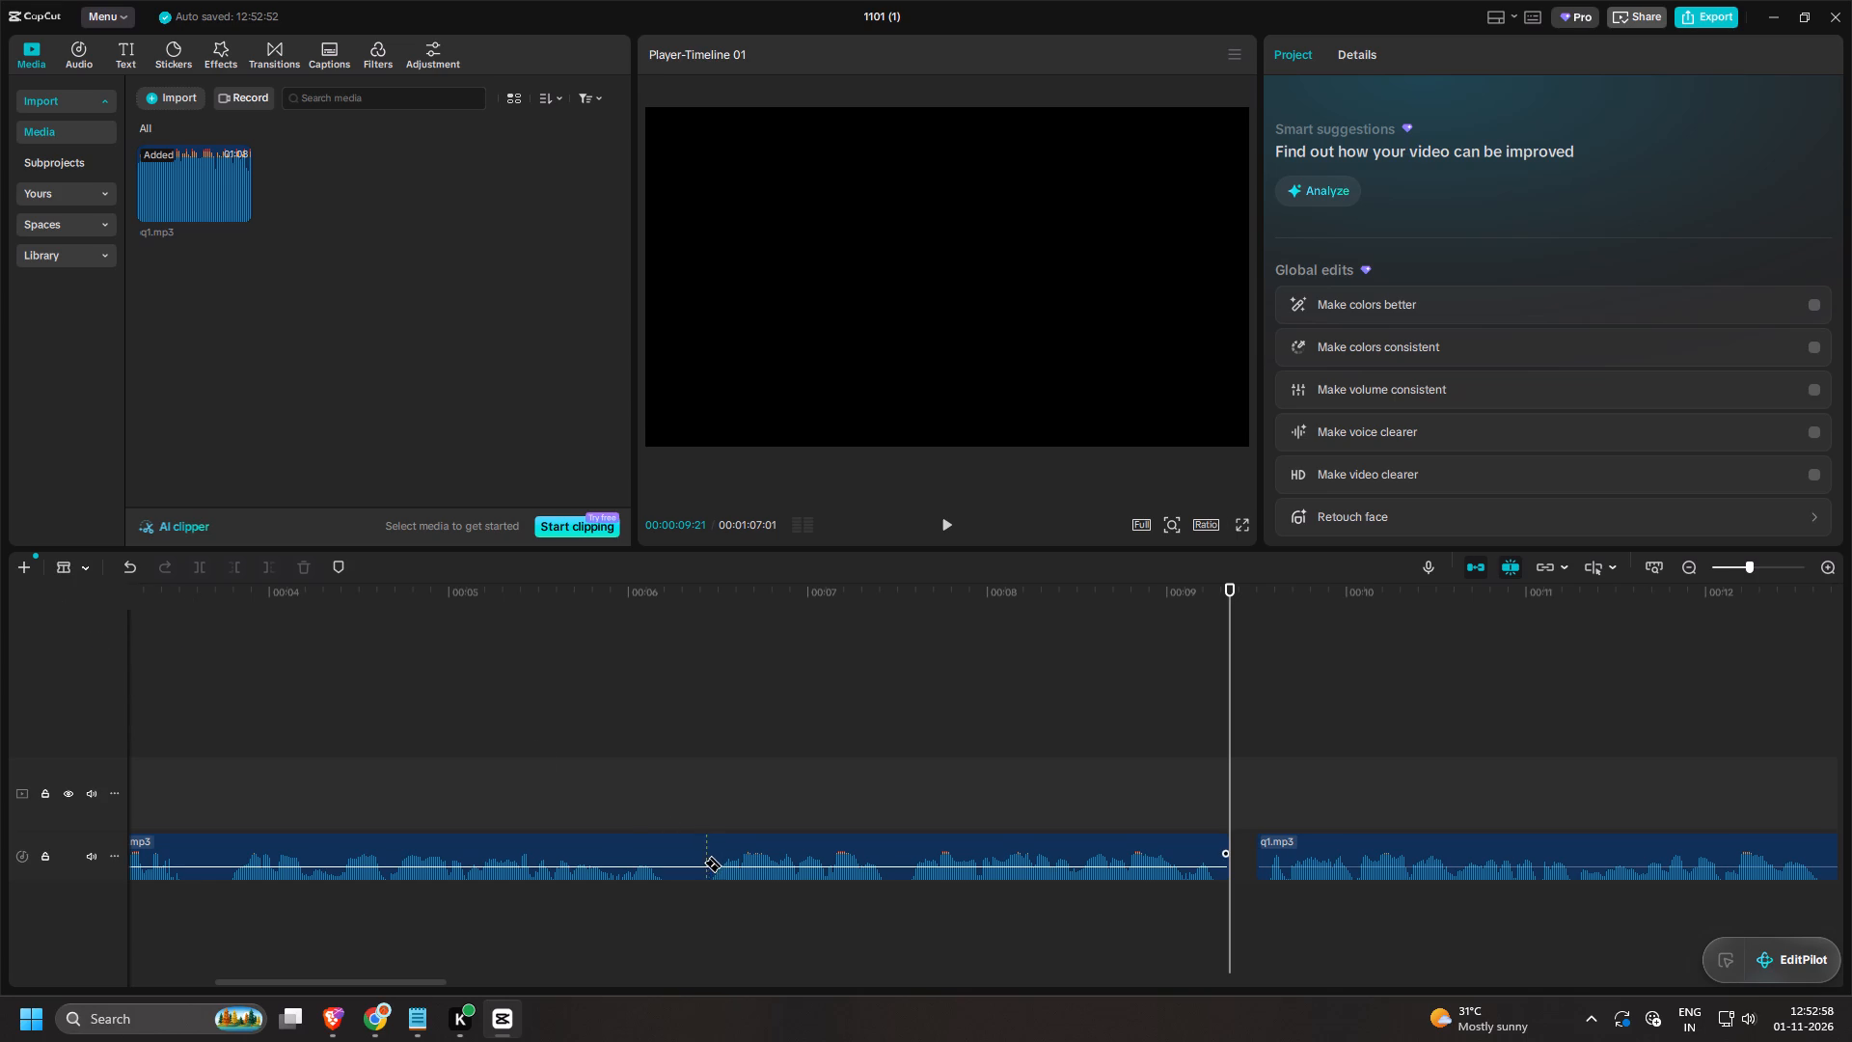
click(703, 863)
click(677, 864)
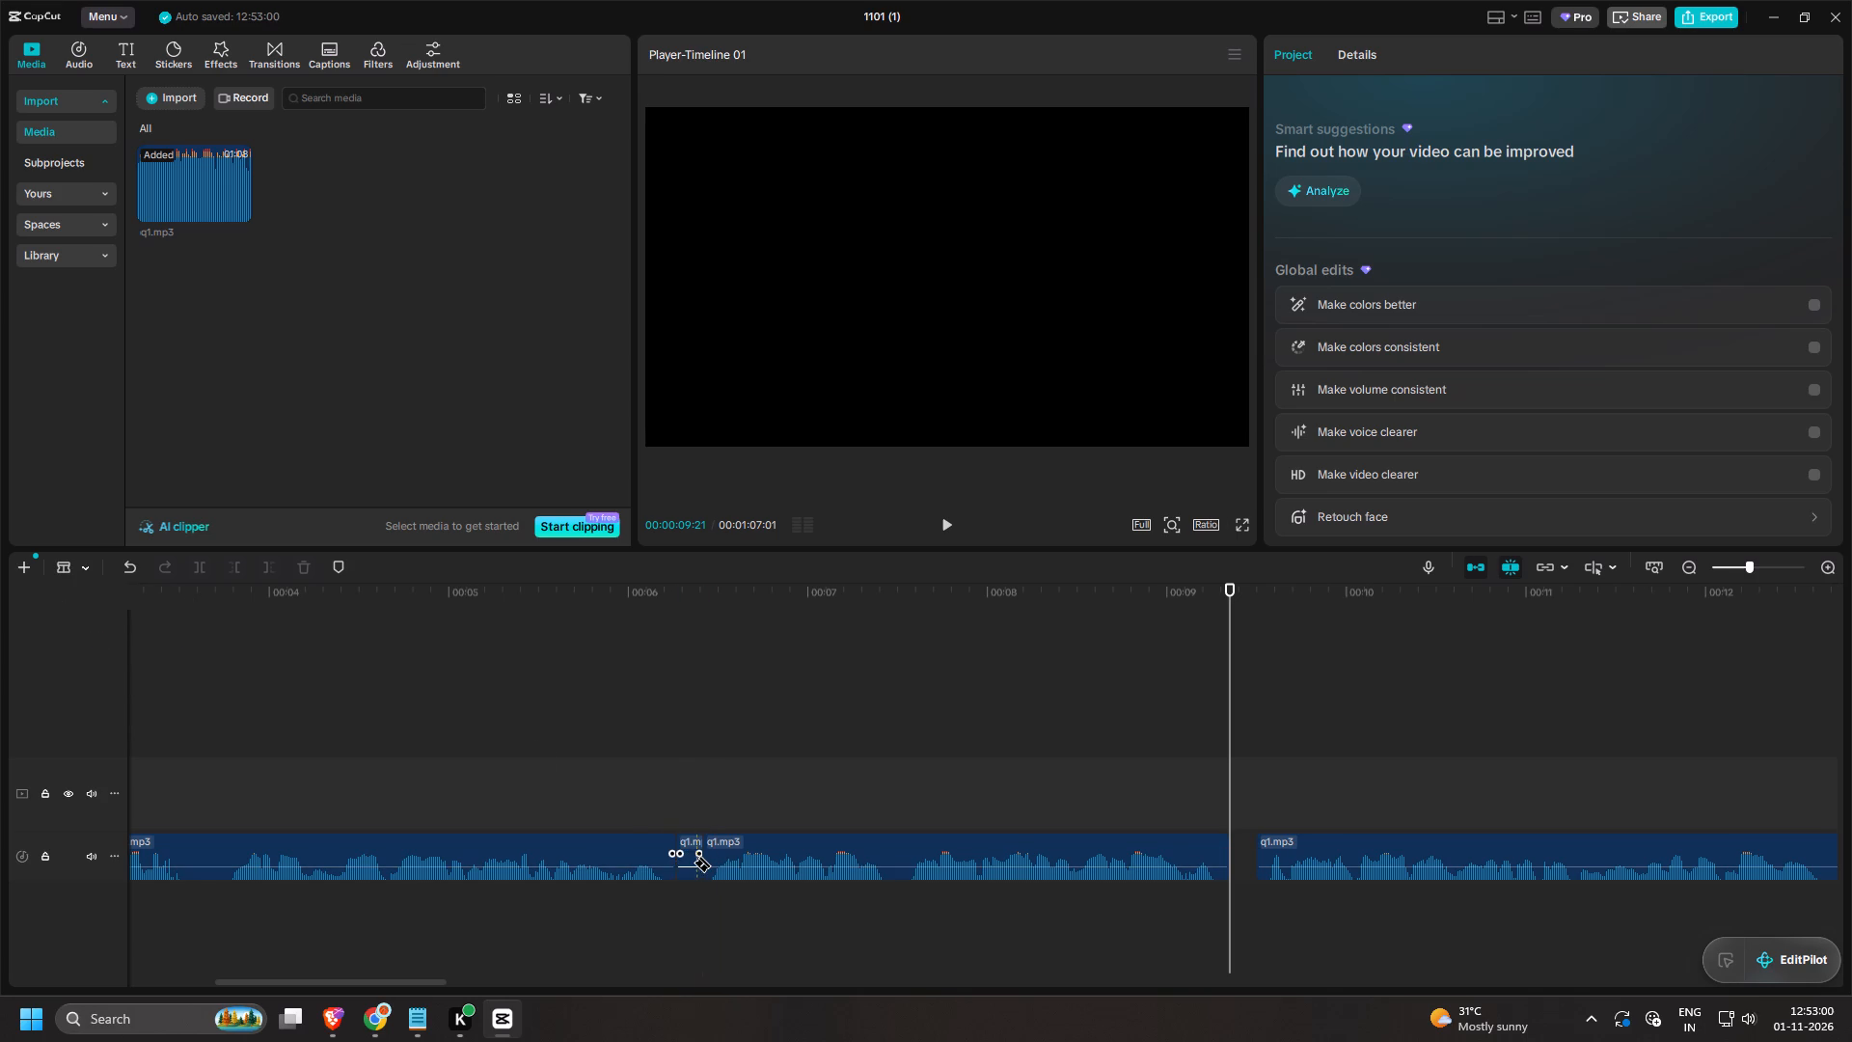
key(a)
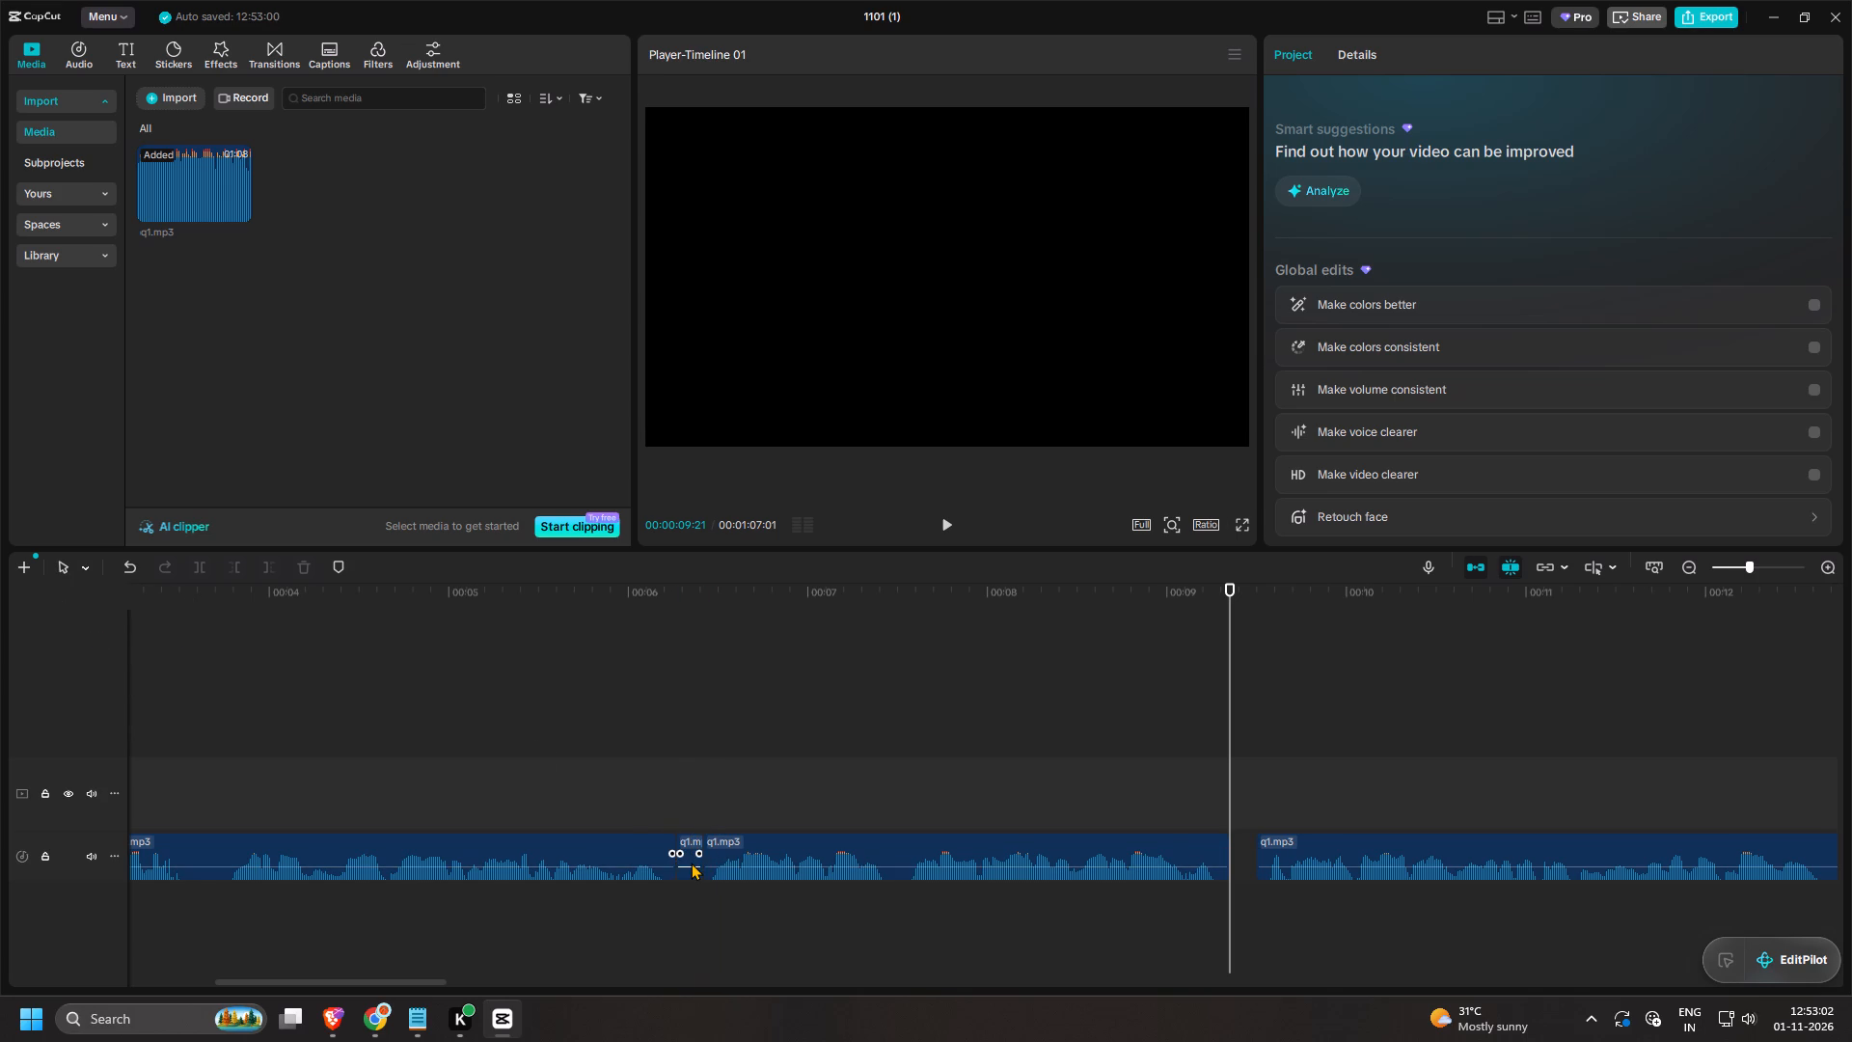
click(691, 863)
key(BackSpace)
Move the second and third voice-over clips earlier, each against the end of the clip before it.
ctrl+scroll(948, 864, down, 2)
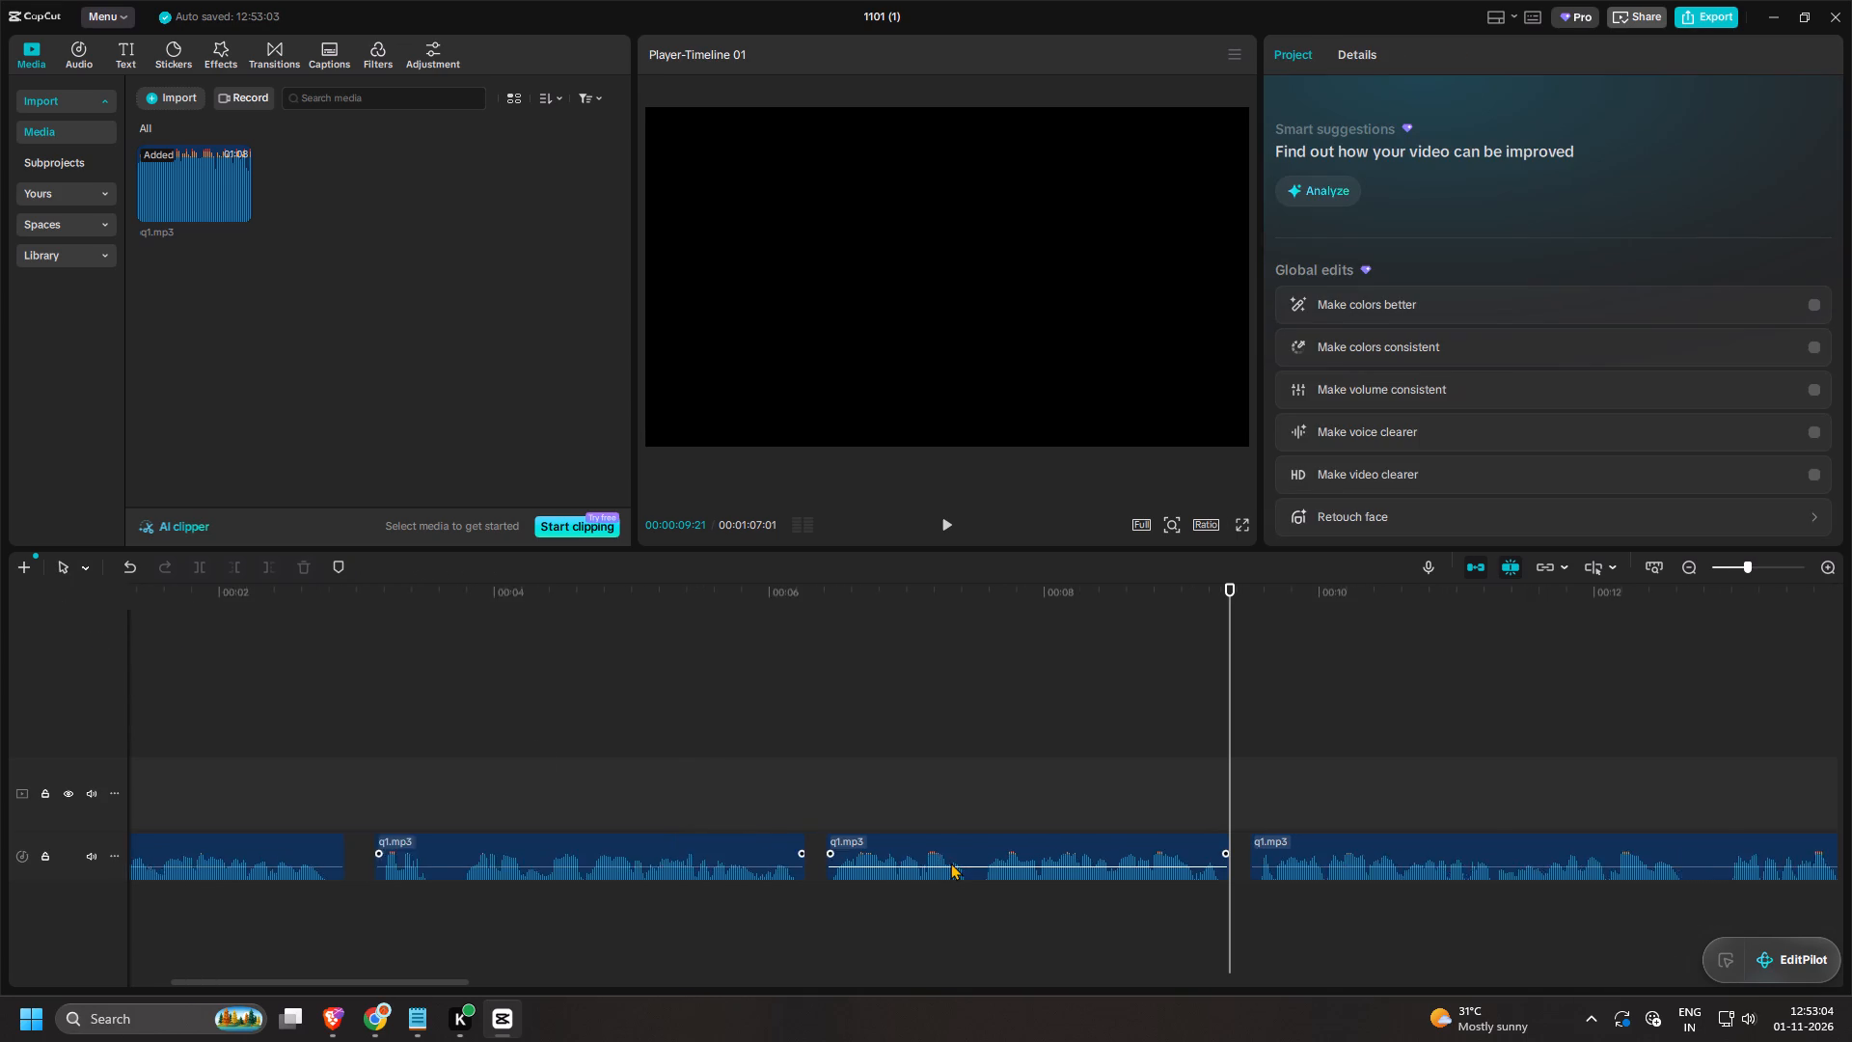
ctrl+scroll(950, 863, down, 7)
drag(651, 846, 636, 846)
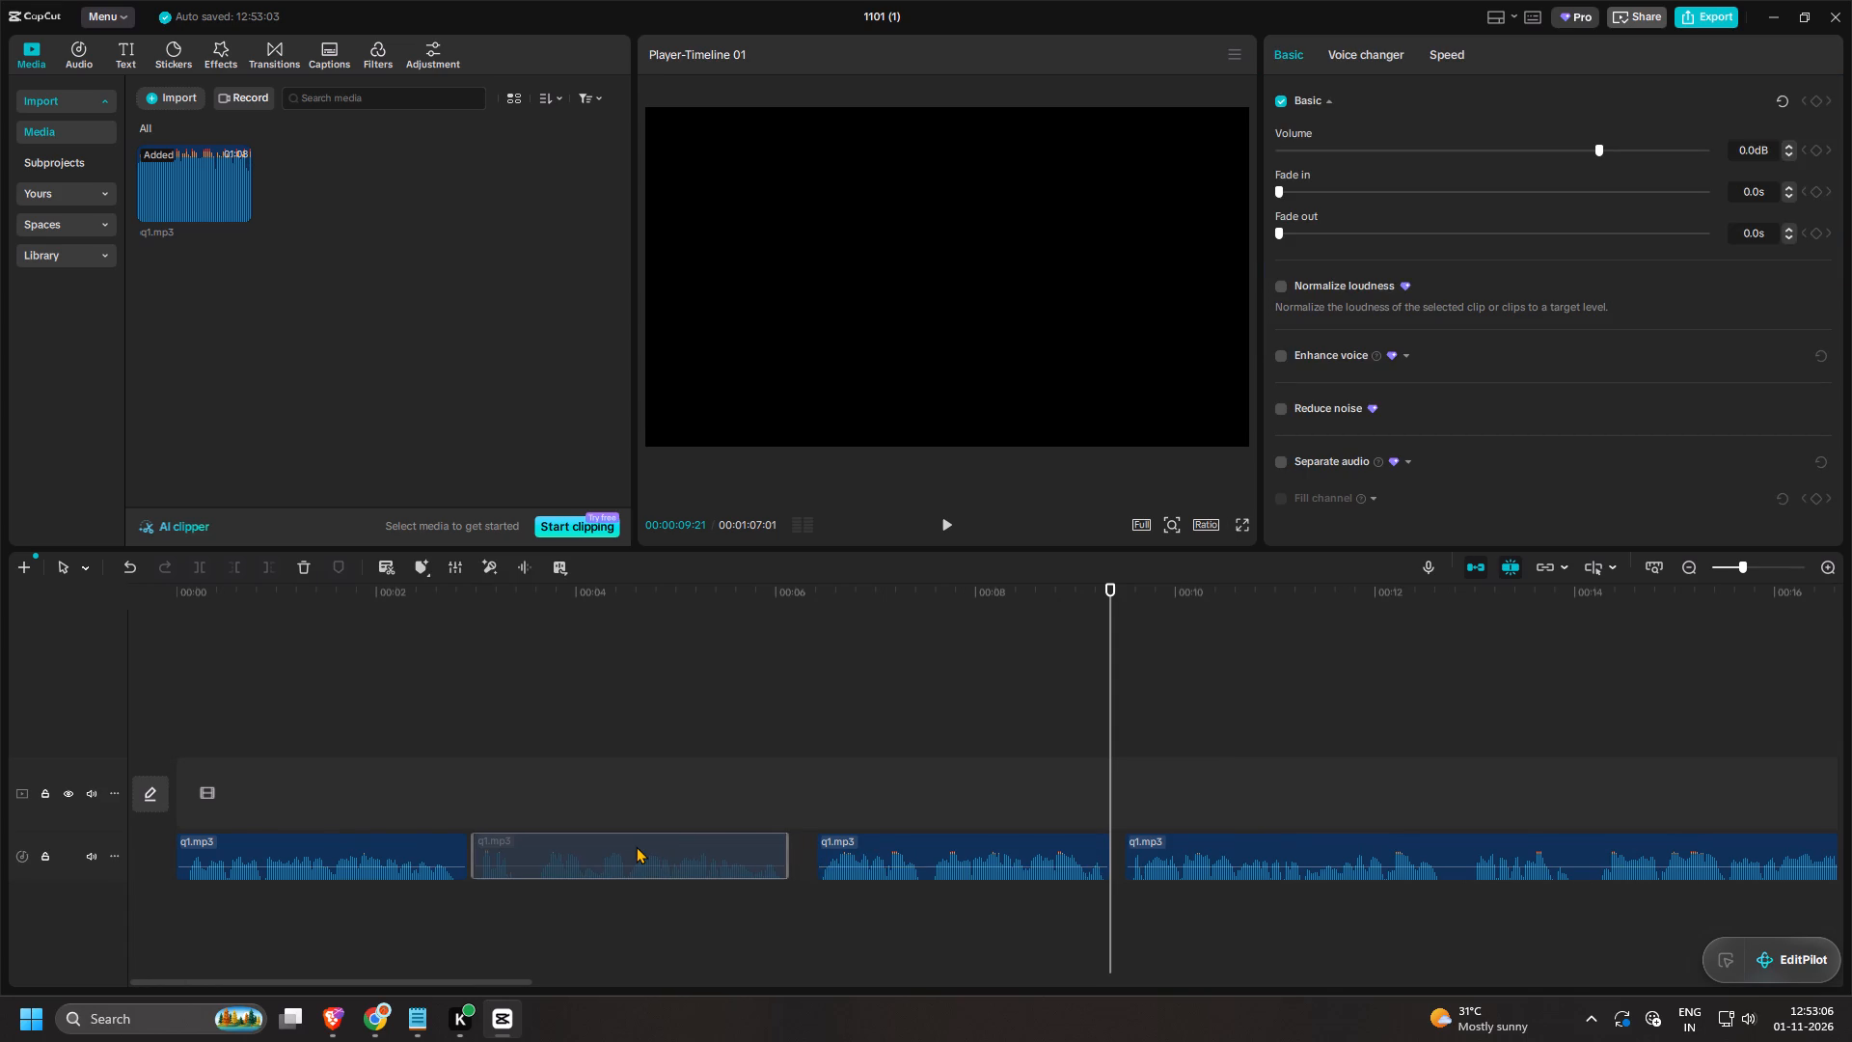
drag(636, 846, 630, 846)
drag(876, 842, 861, 842)
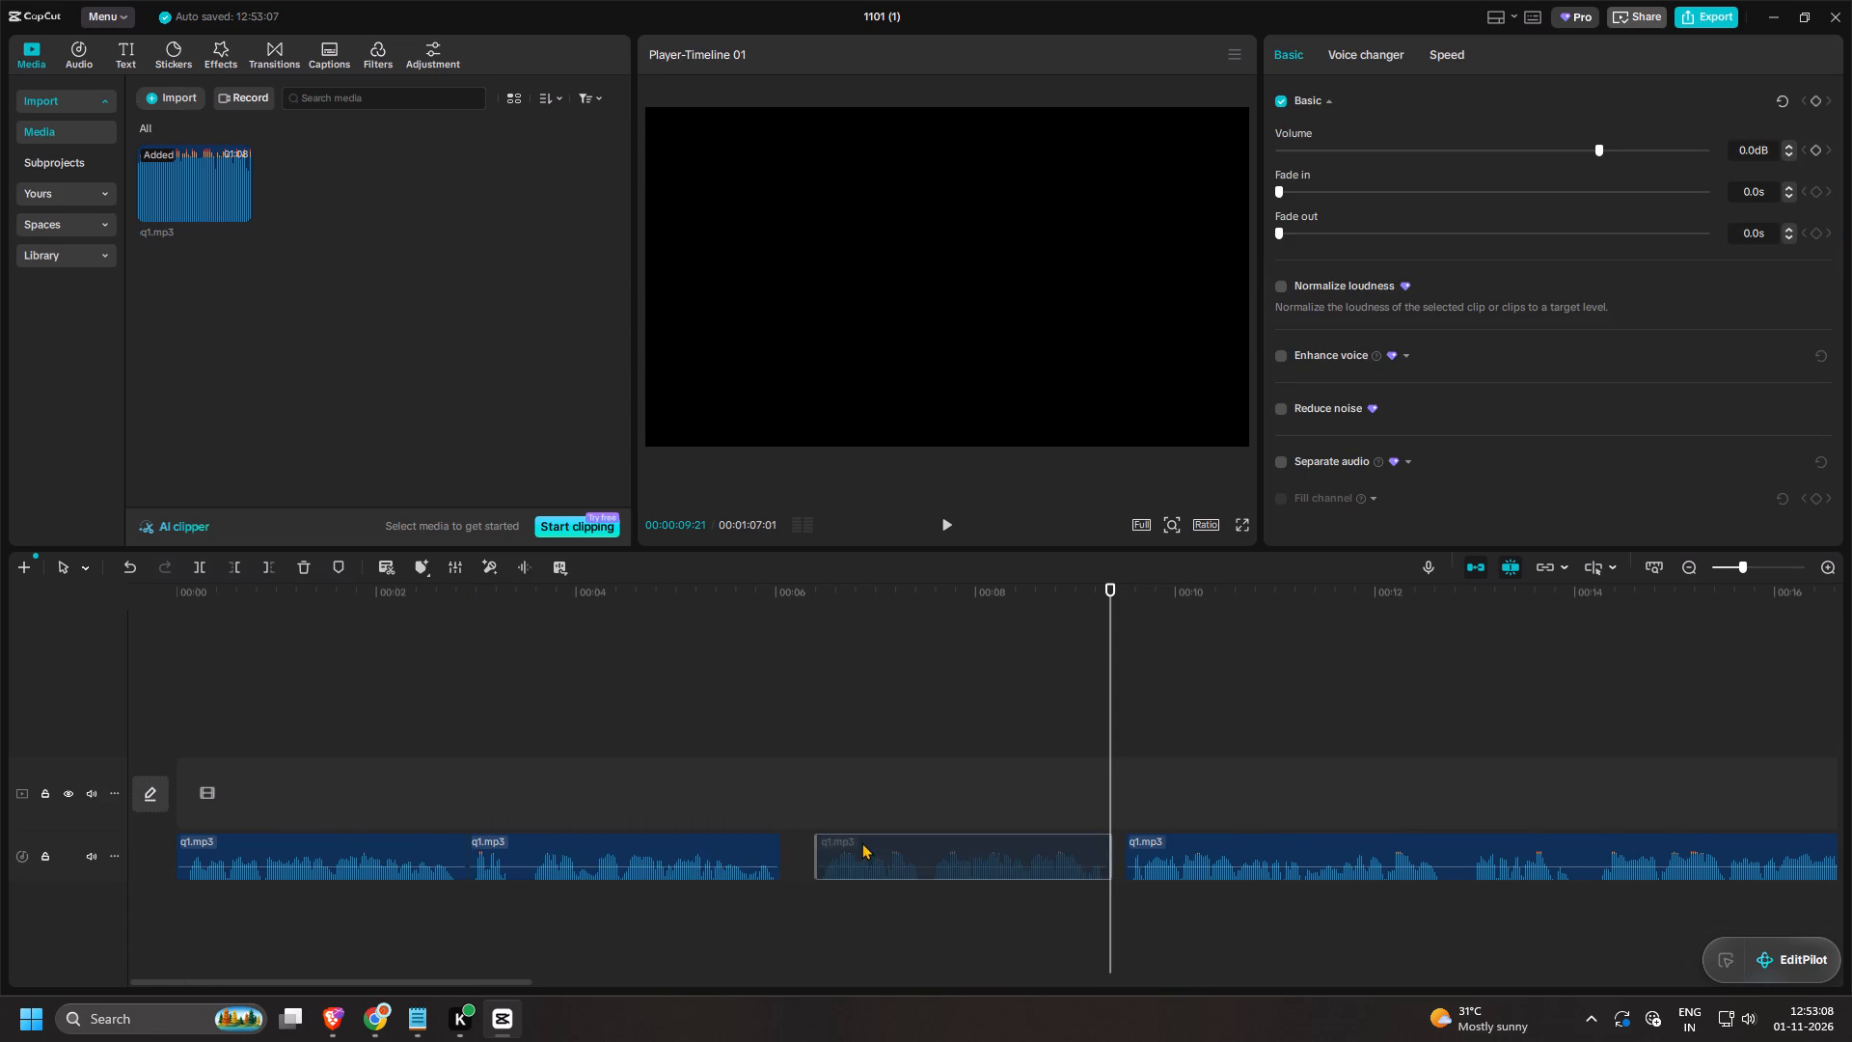
drag(861, 842, 840, 842)
Split the following voice-over clip on both sides of the silent pauses at about 12.8 s and 14.1 s.
ctrl+scroll(1341, 879, up, 3)
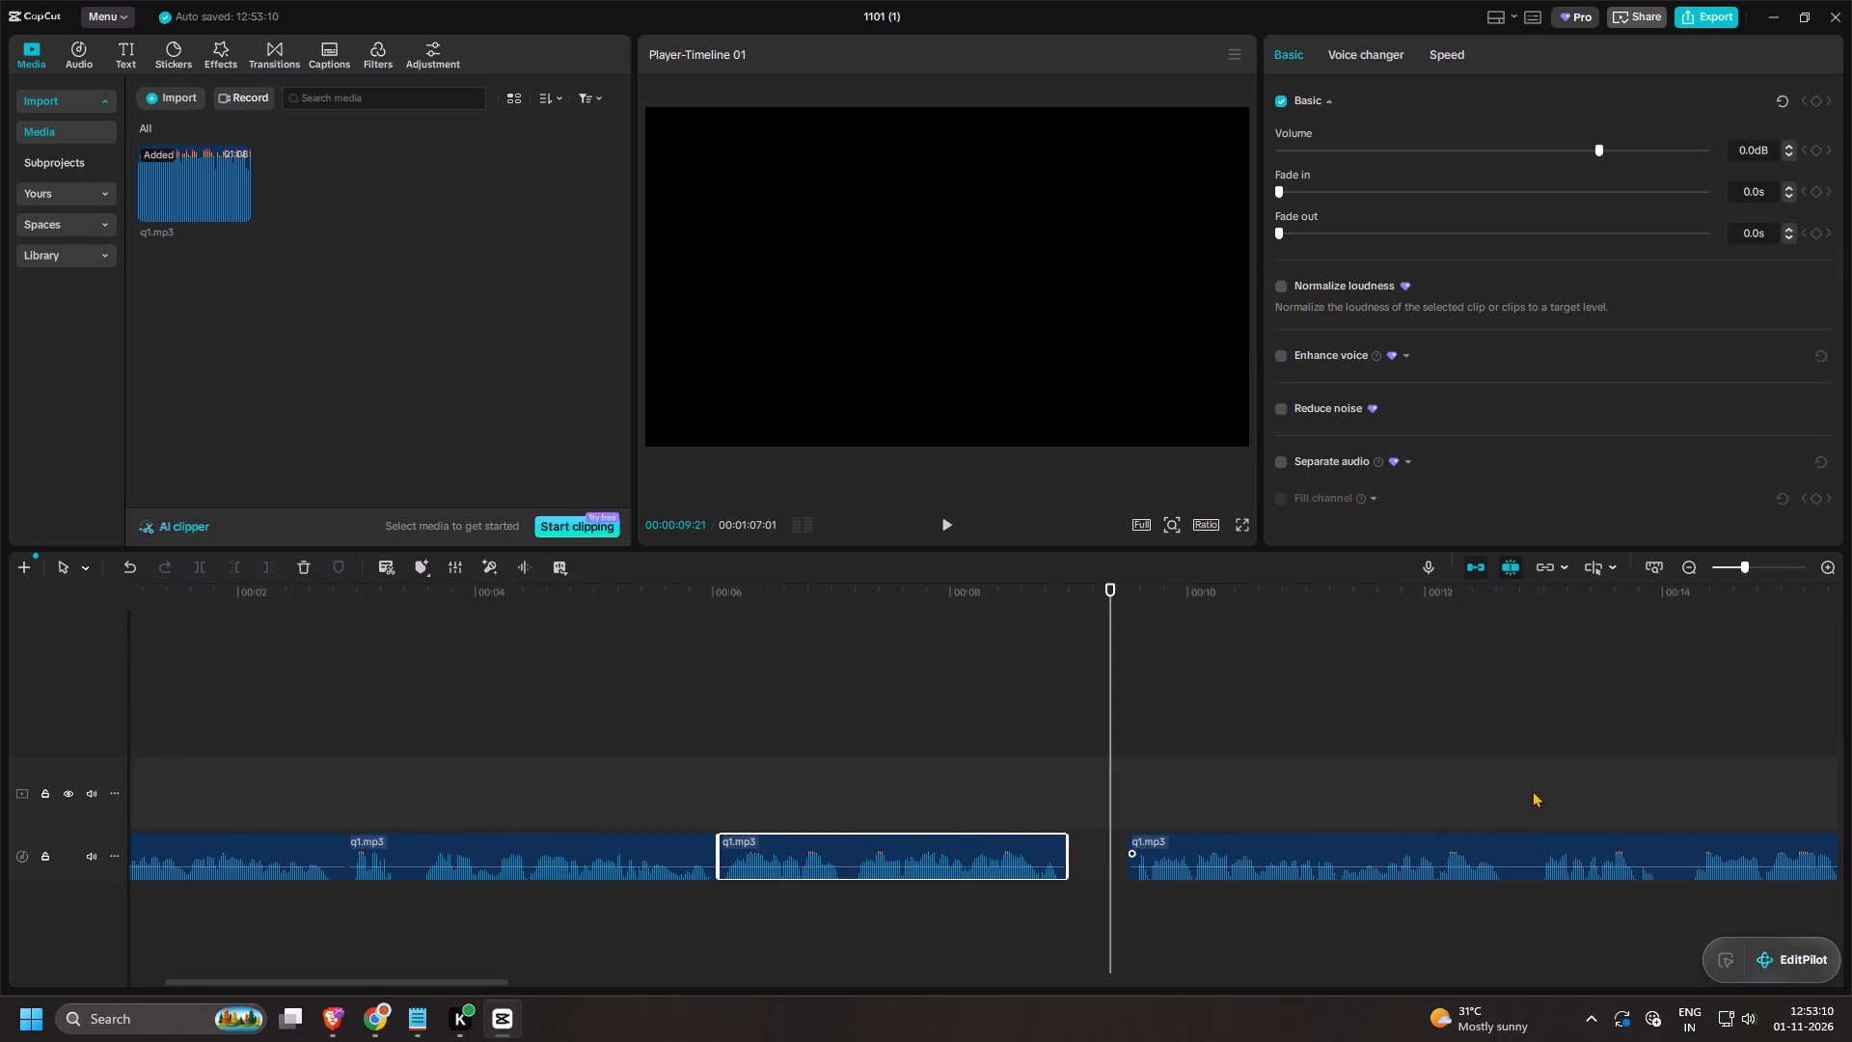
click(1573, 773)
drag(1573, 773, 871, 792)
ctrl+scroll(856, 794, up, 11)
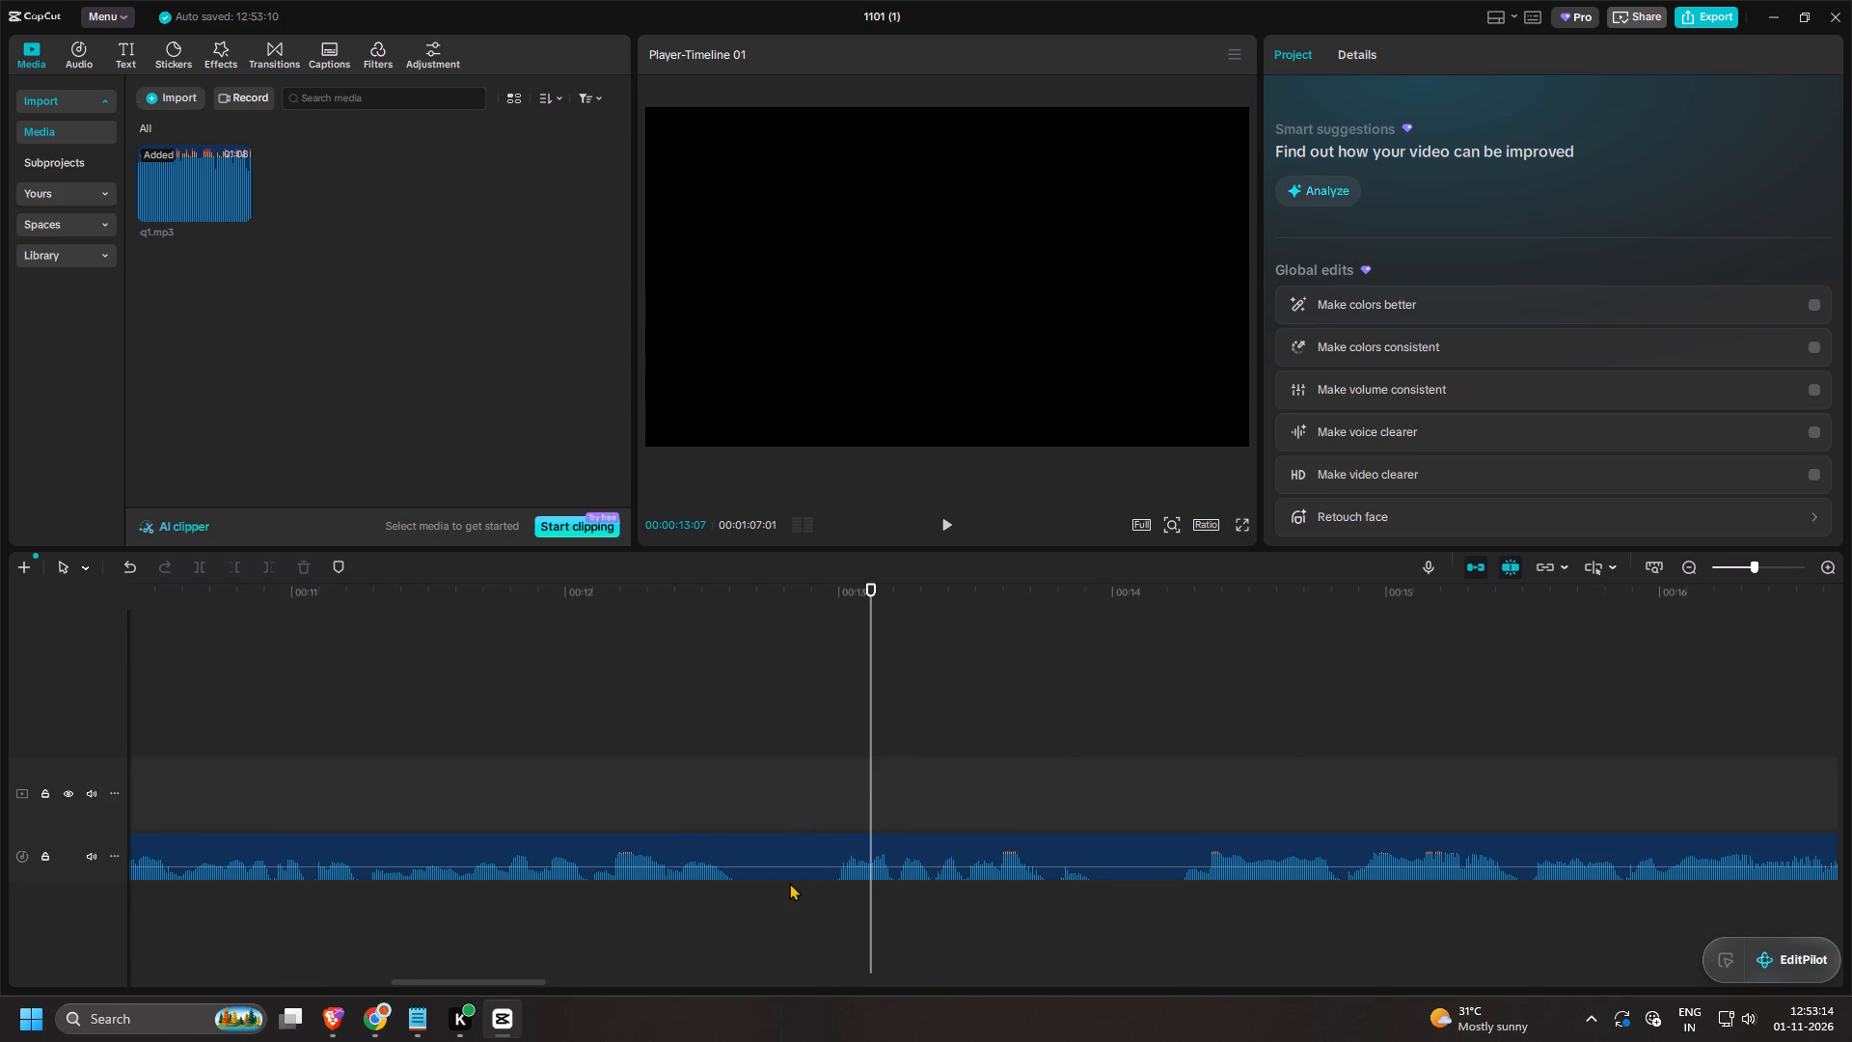
key(b)
click(825, 857)
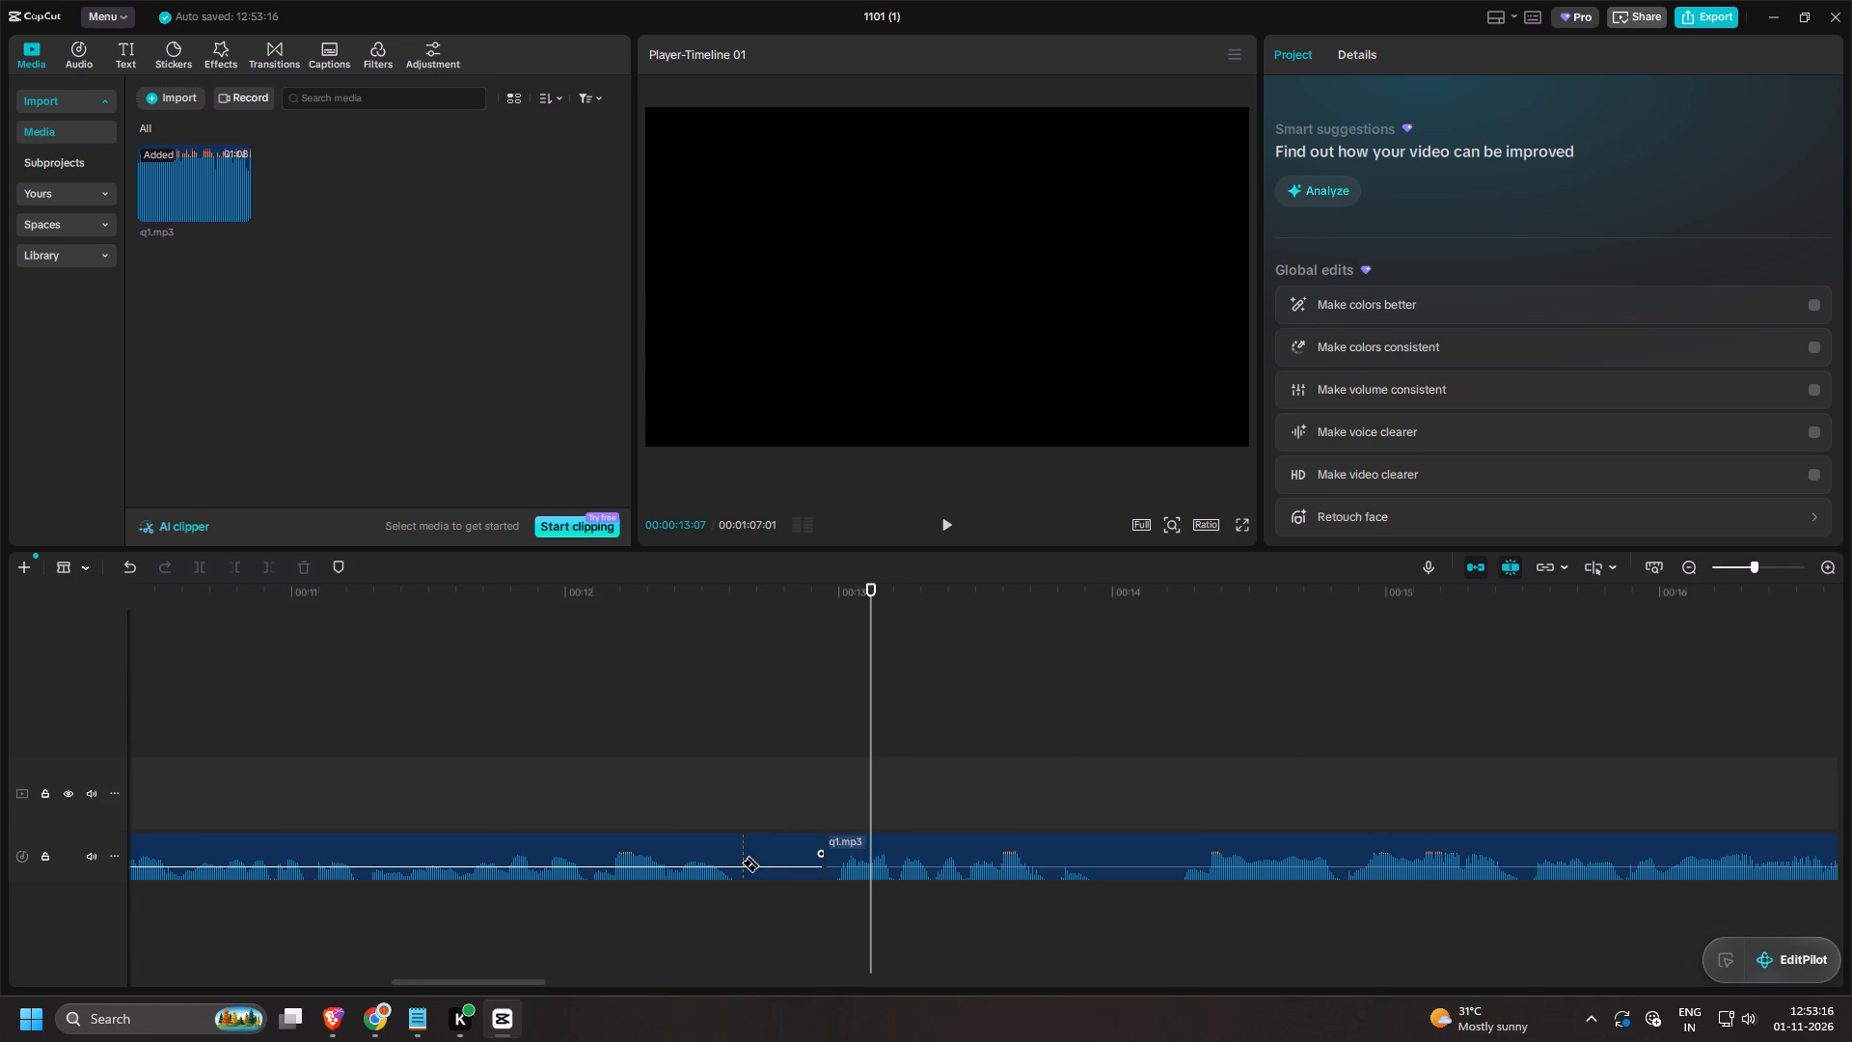
click(743, 863)
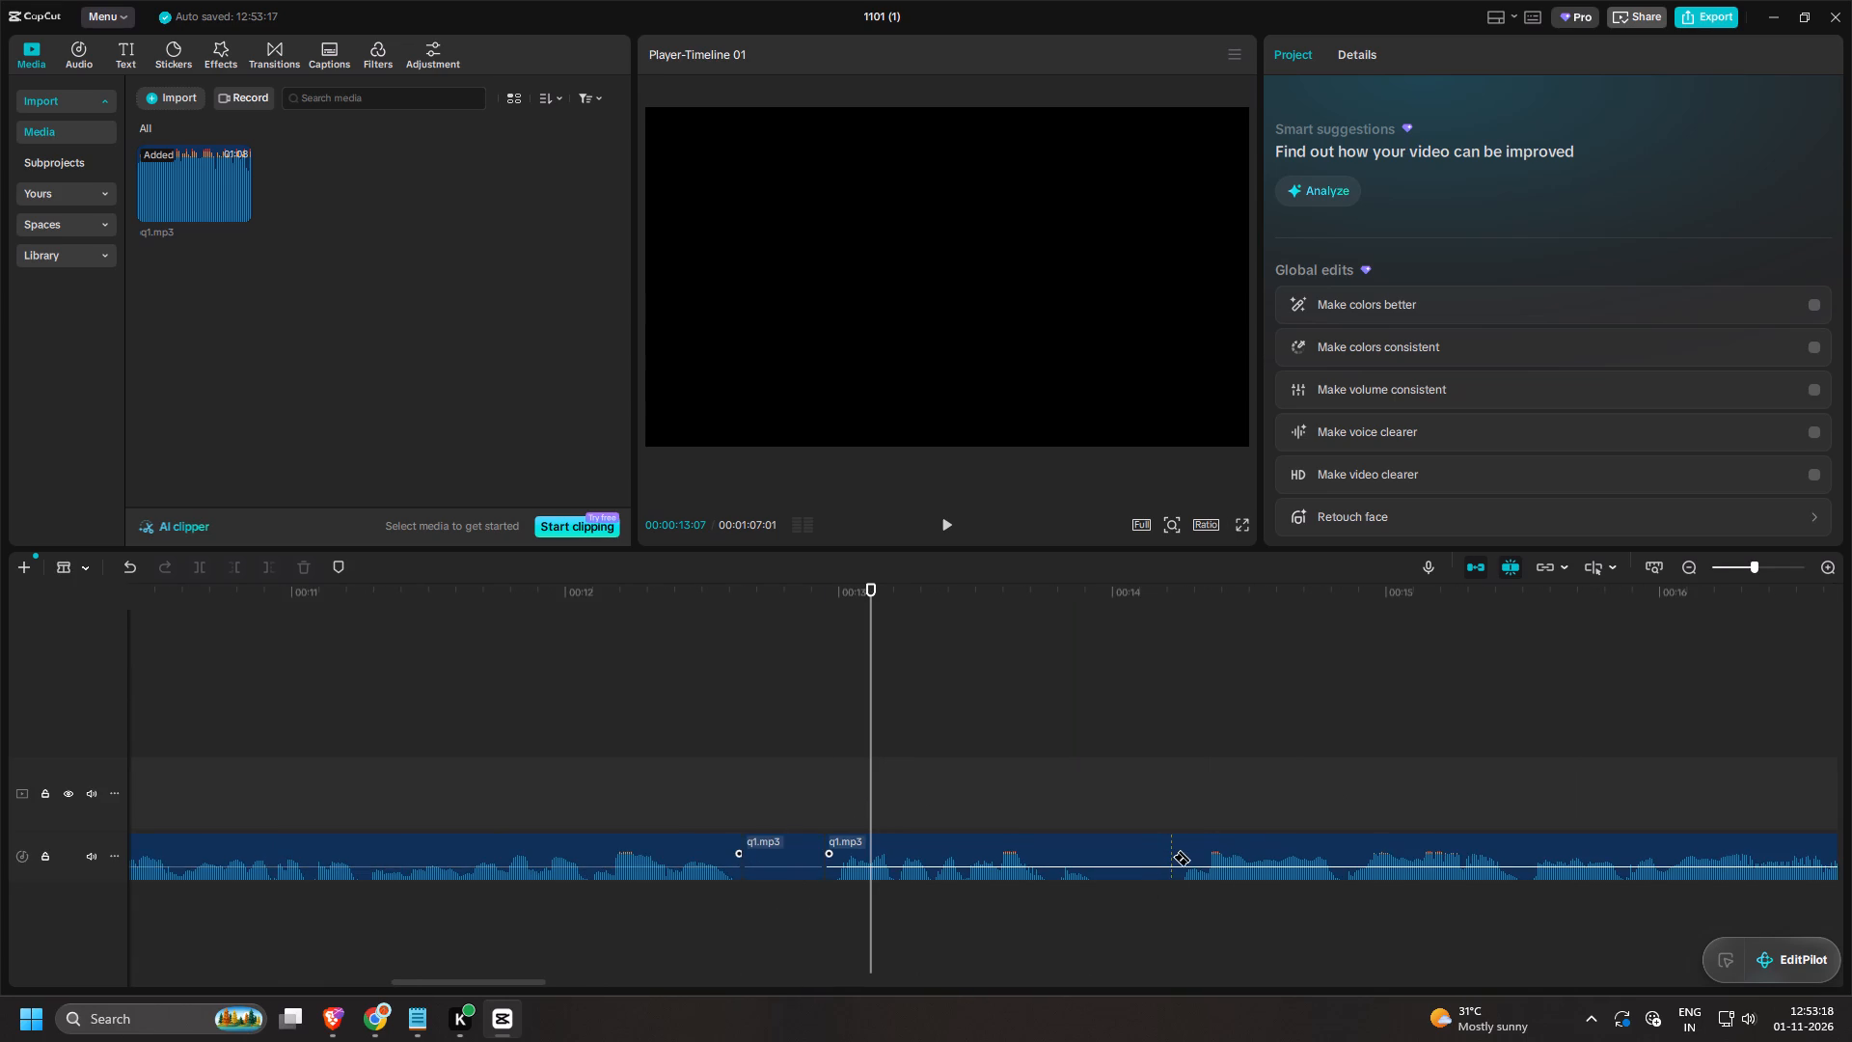
click(1172, 857)
click(1103, 863)
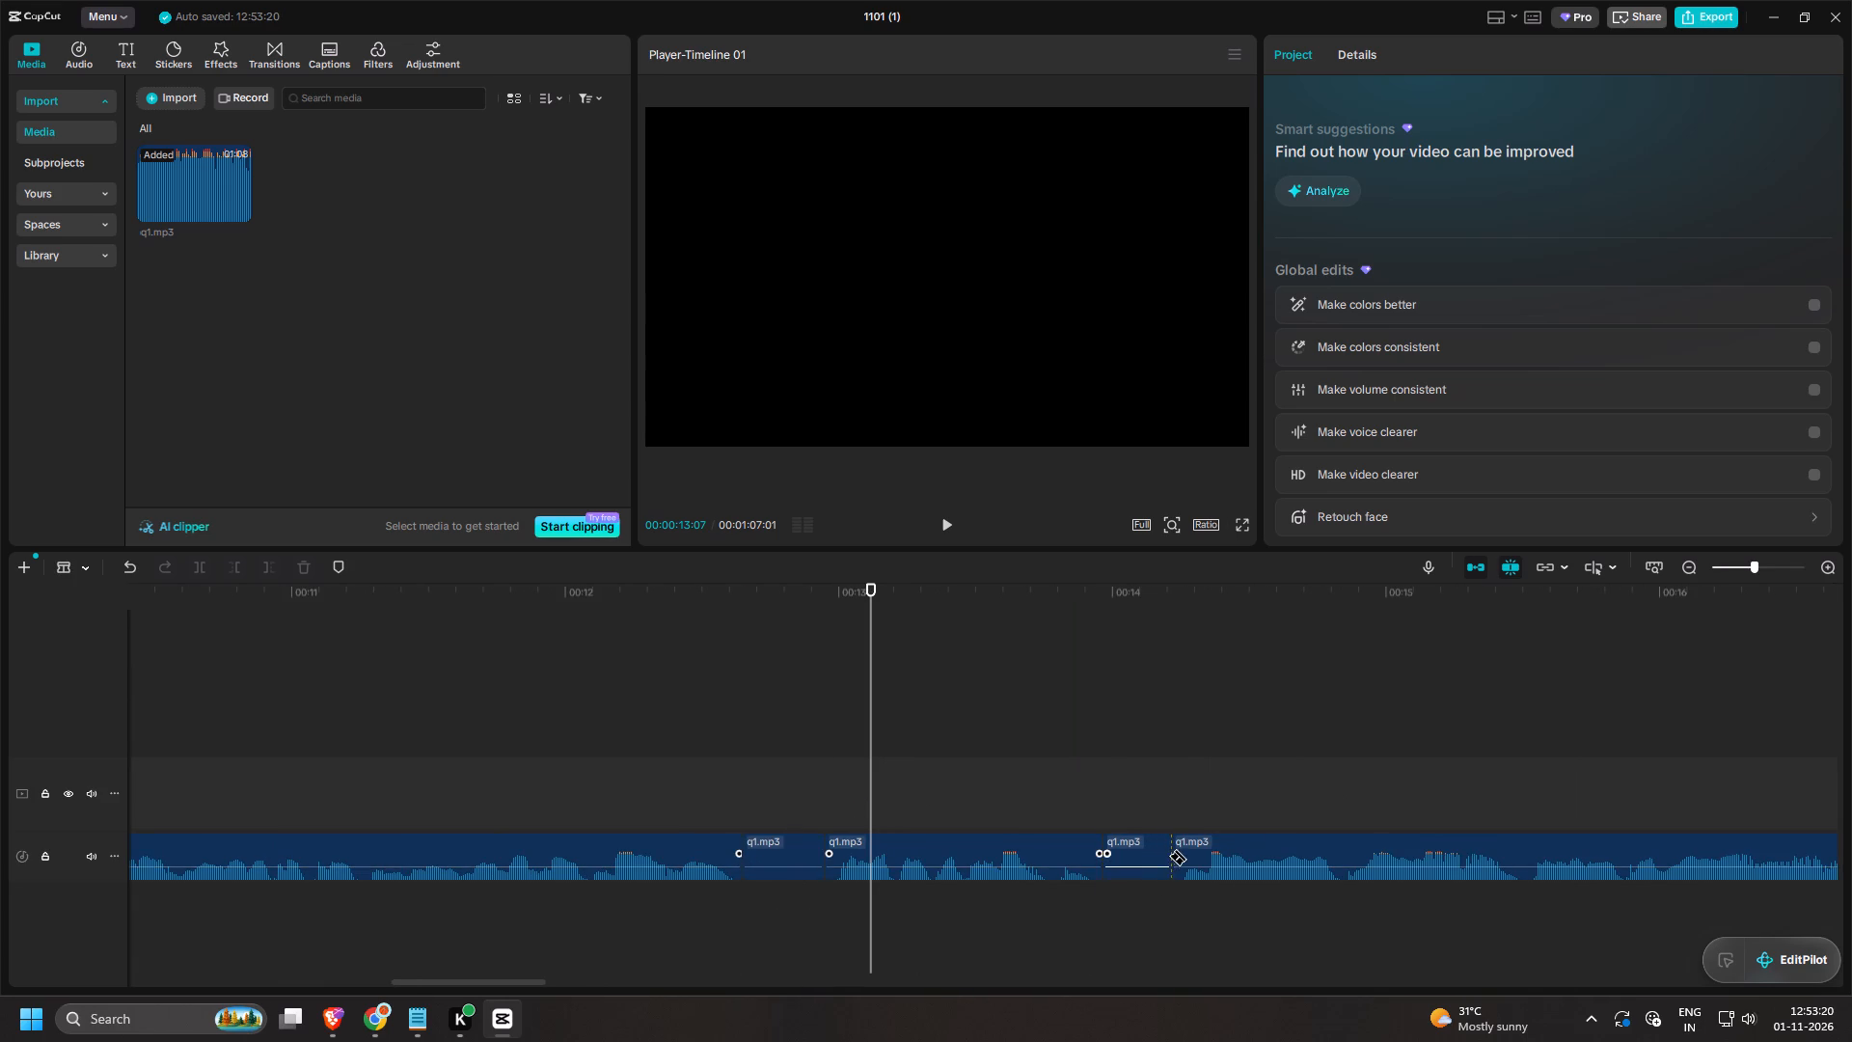
Delete the two isolated silent pieces at about 14.1 s and 12.8 s.
key(a)
click(1120, 864)
key(BackSpace)
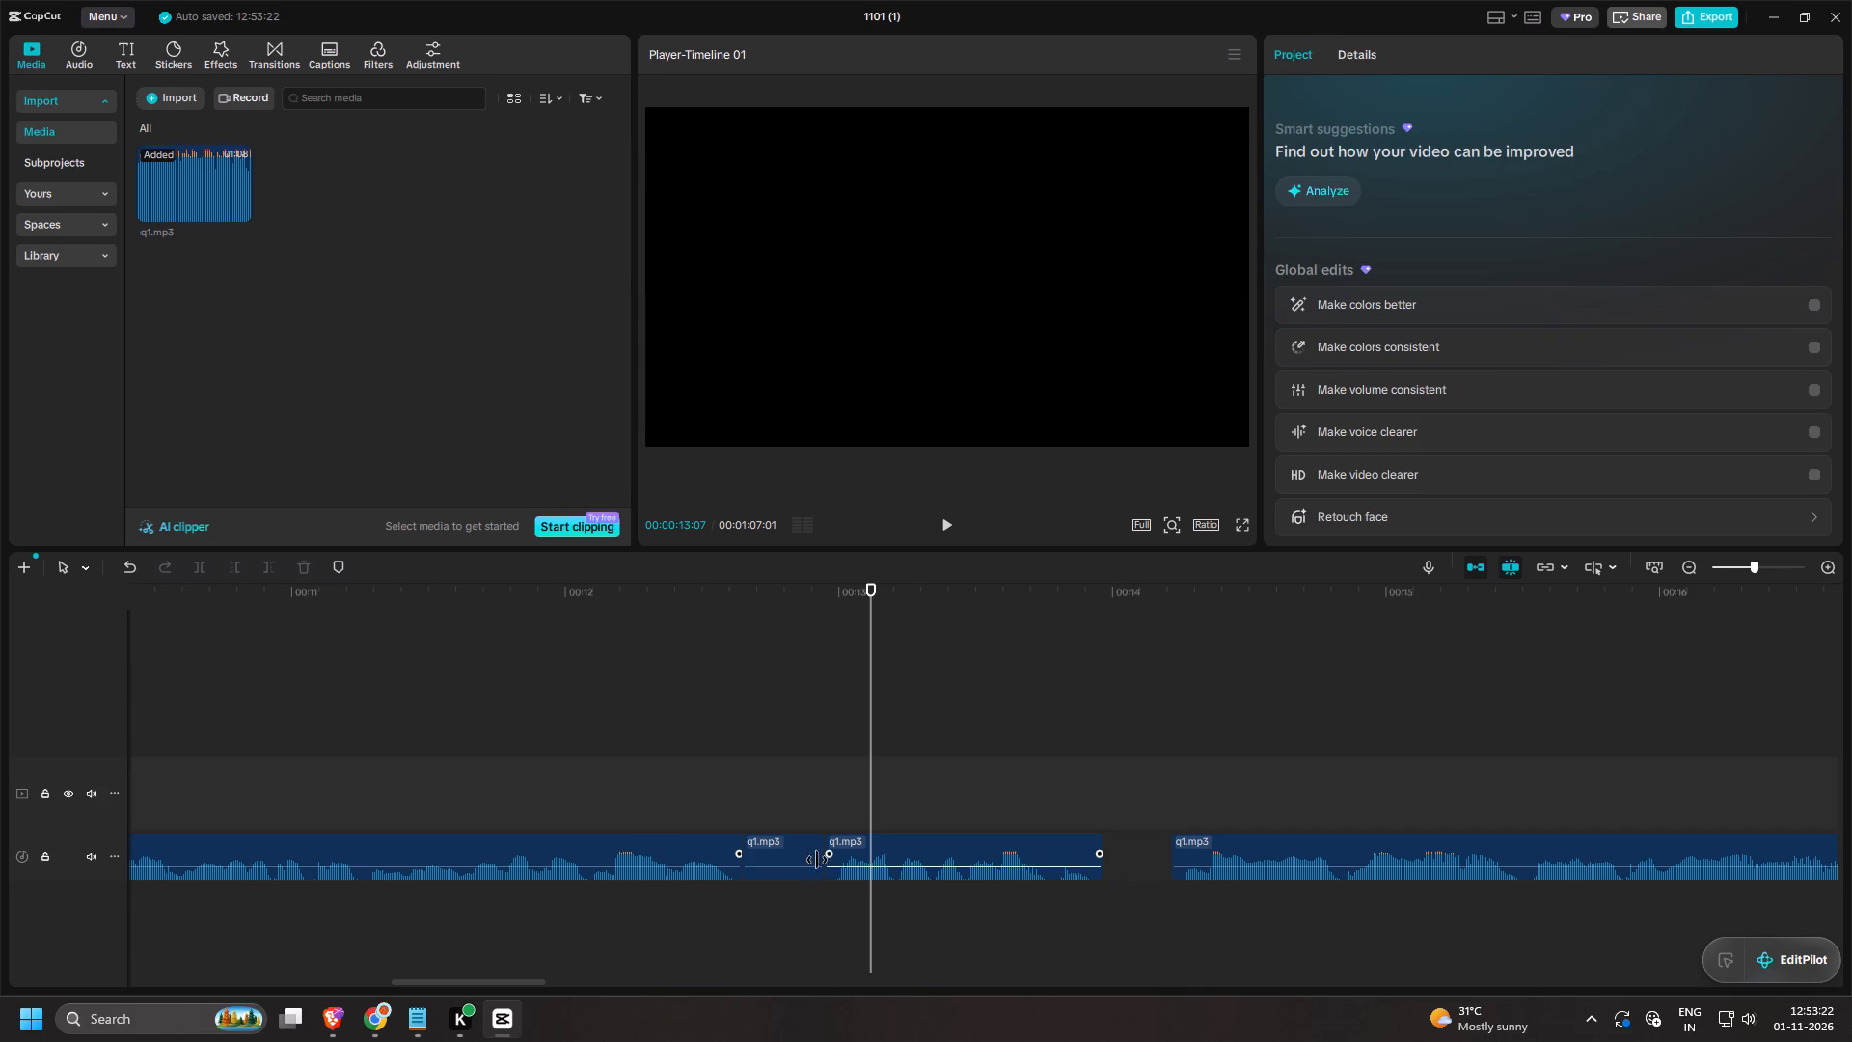
click(793, 847)
key(BackSpace)
Move the short clip back over the deleted pause, and shift the clip starting near 9.5 s against the third clip.
drag(905, 848, 821, 845)
ctrl+scroll(611, 790, down, 8)
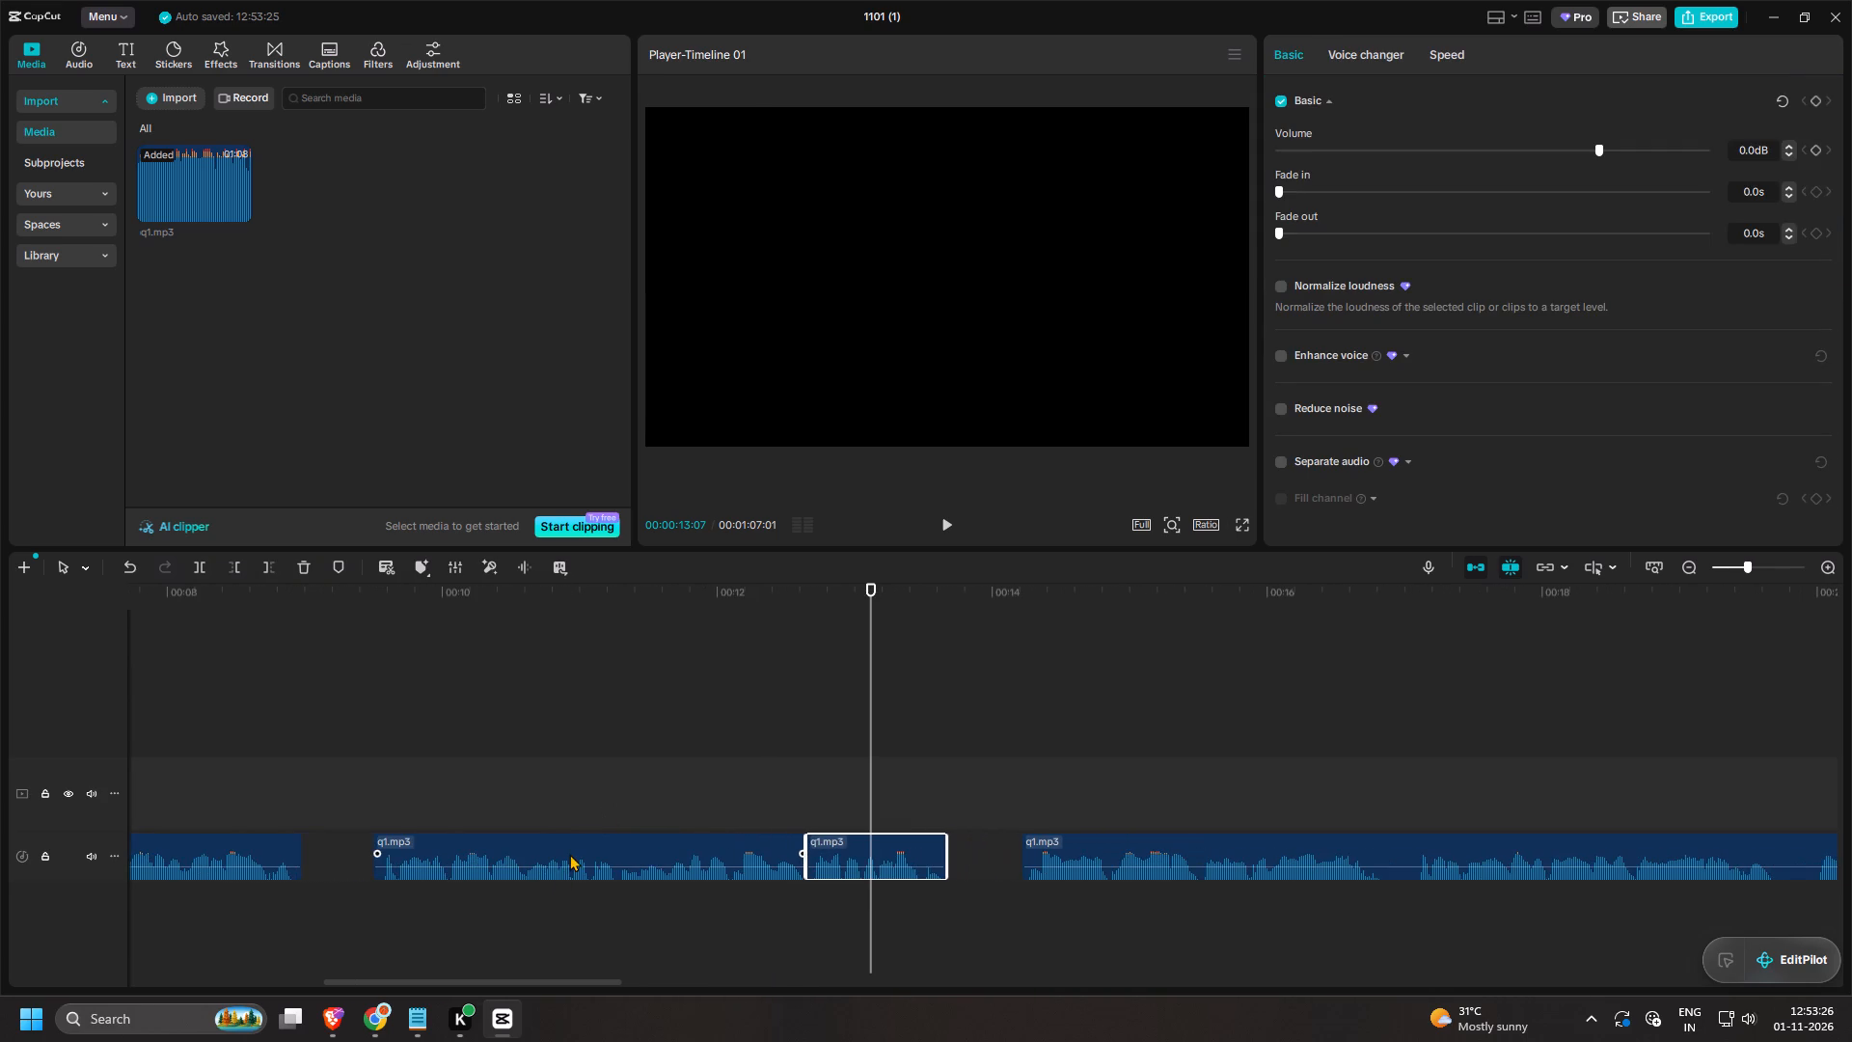
ctrl+click(573, 851)
drag(573, 851, 497, 855)
Reposition the short clip on the same audio track, directly against the preceding clip's end at about 12 s.
drag(842, 851, 769, 853)
drag(784, 896, 799, 846)
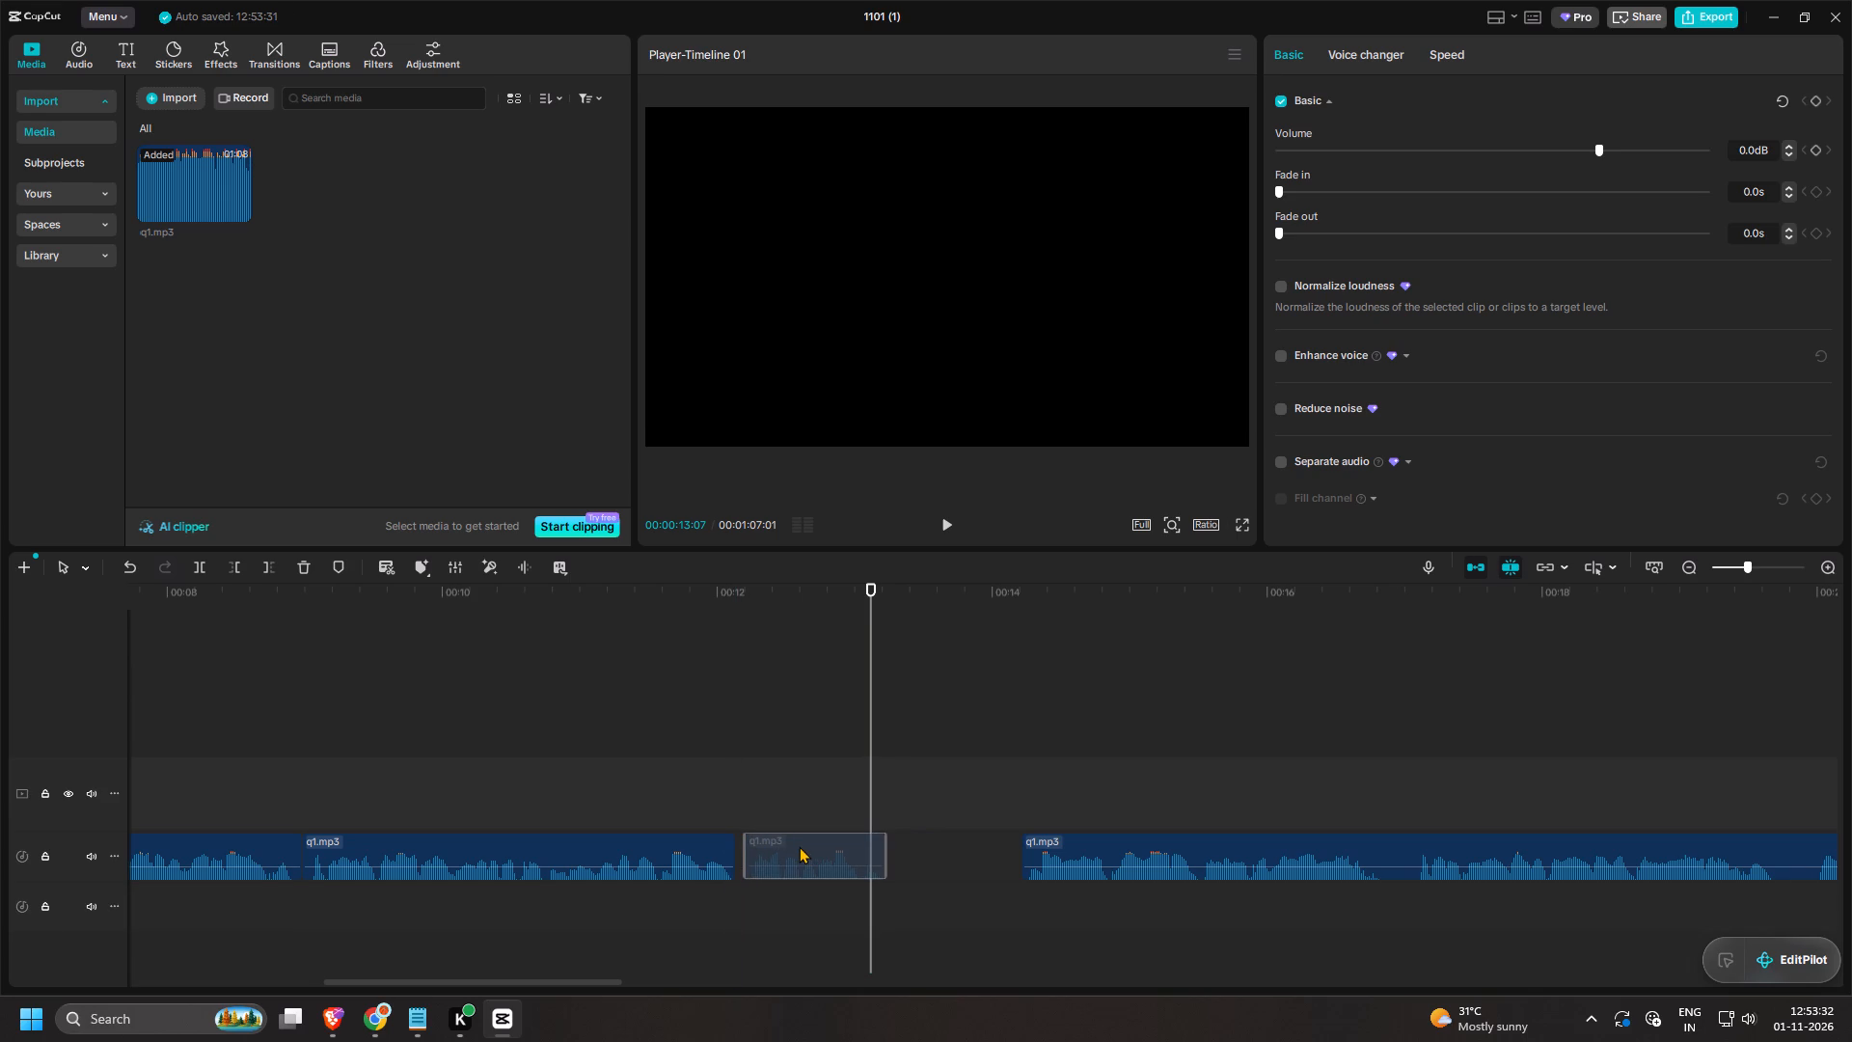
drag(799, 846, 789, 851)
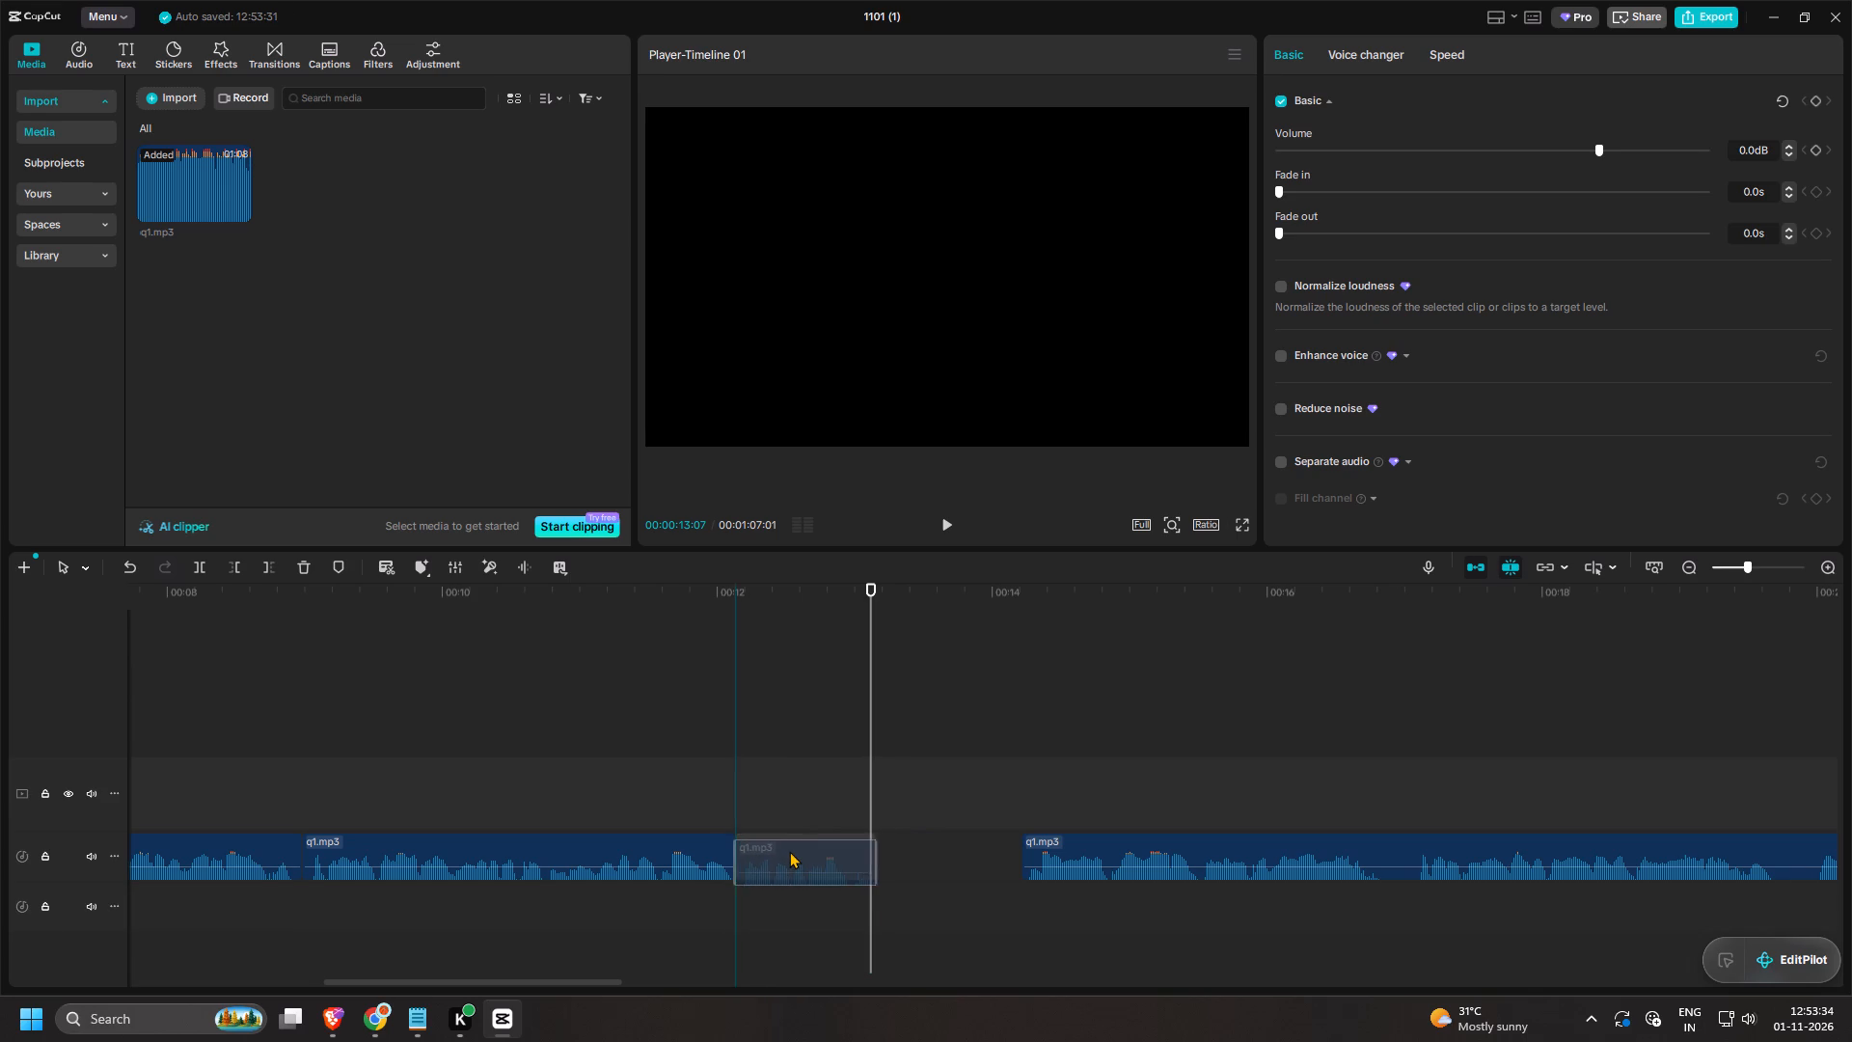
drag(789, 851, 786, 847)
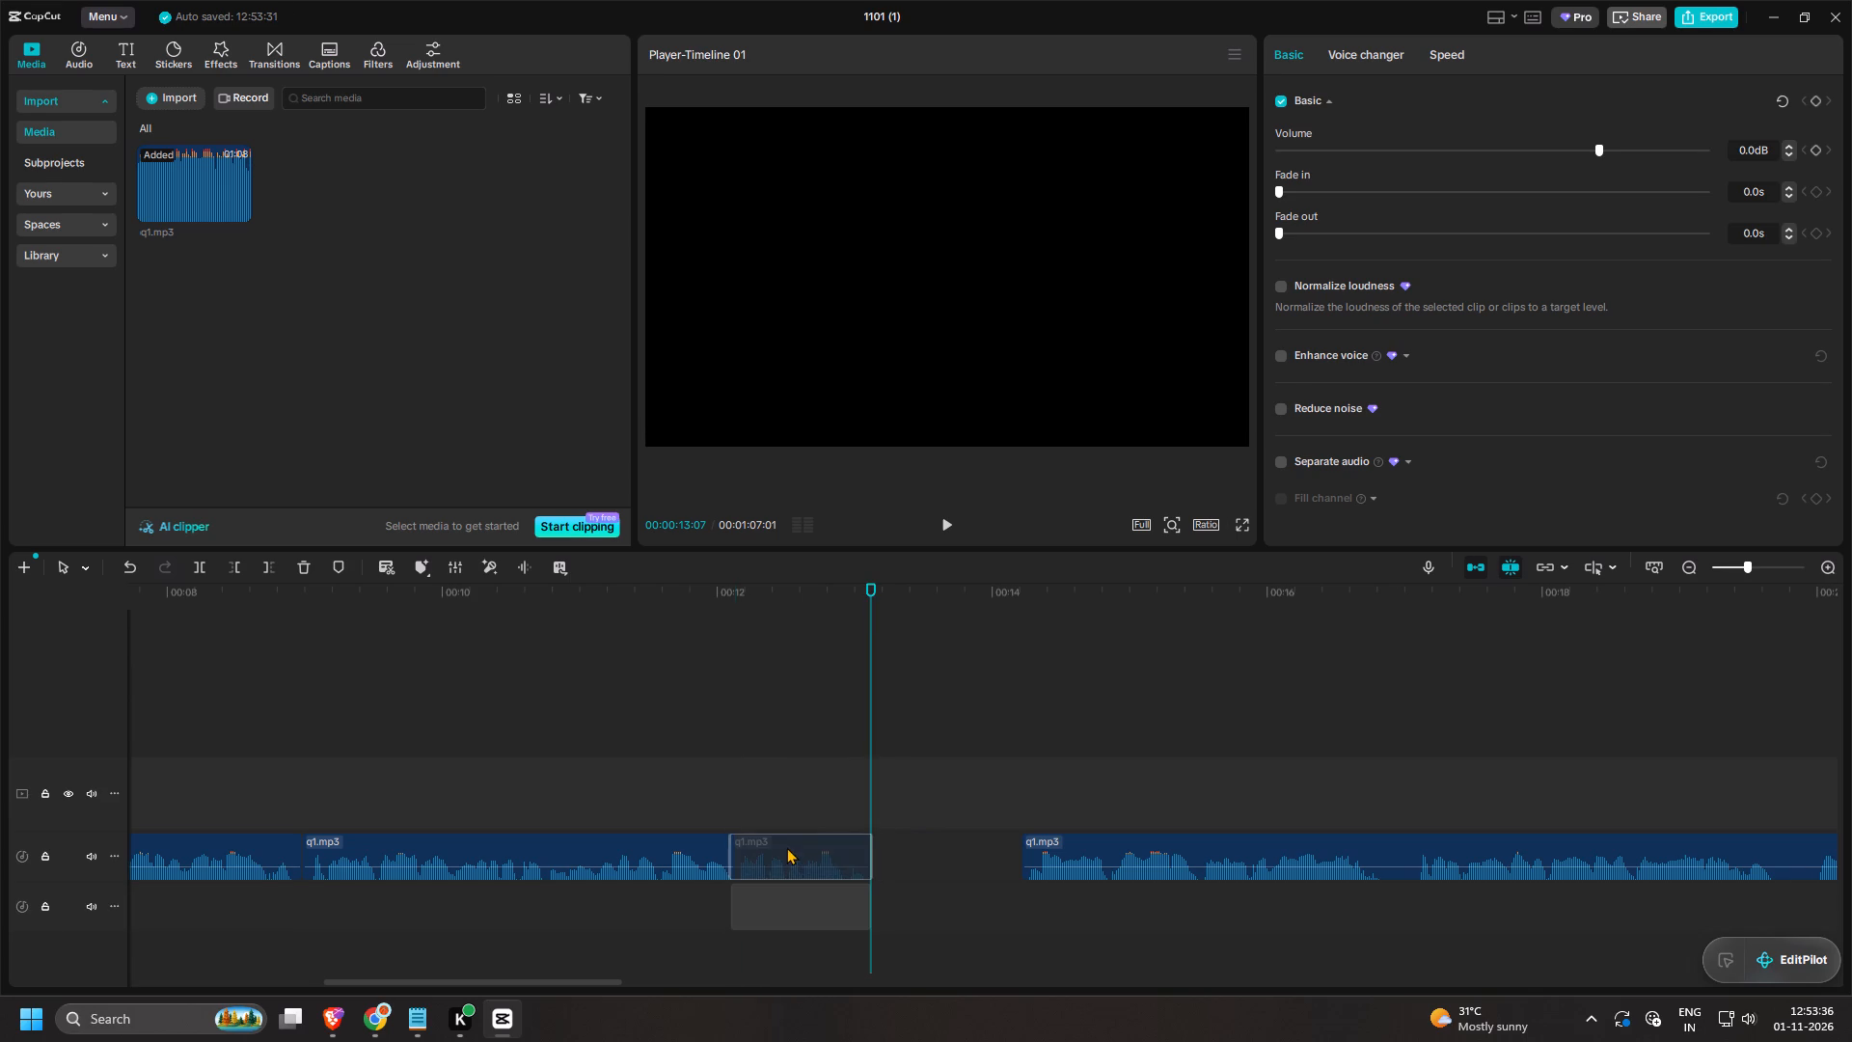
drag(786, 847, 795, 845)
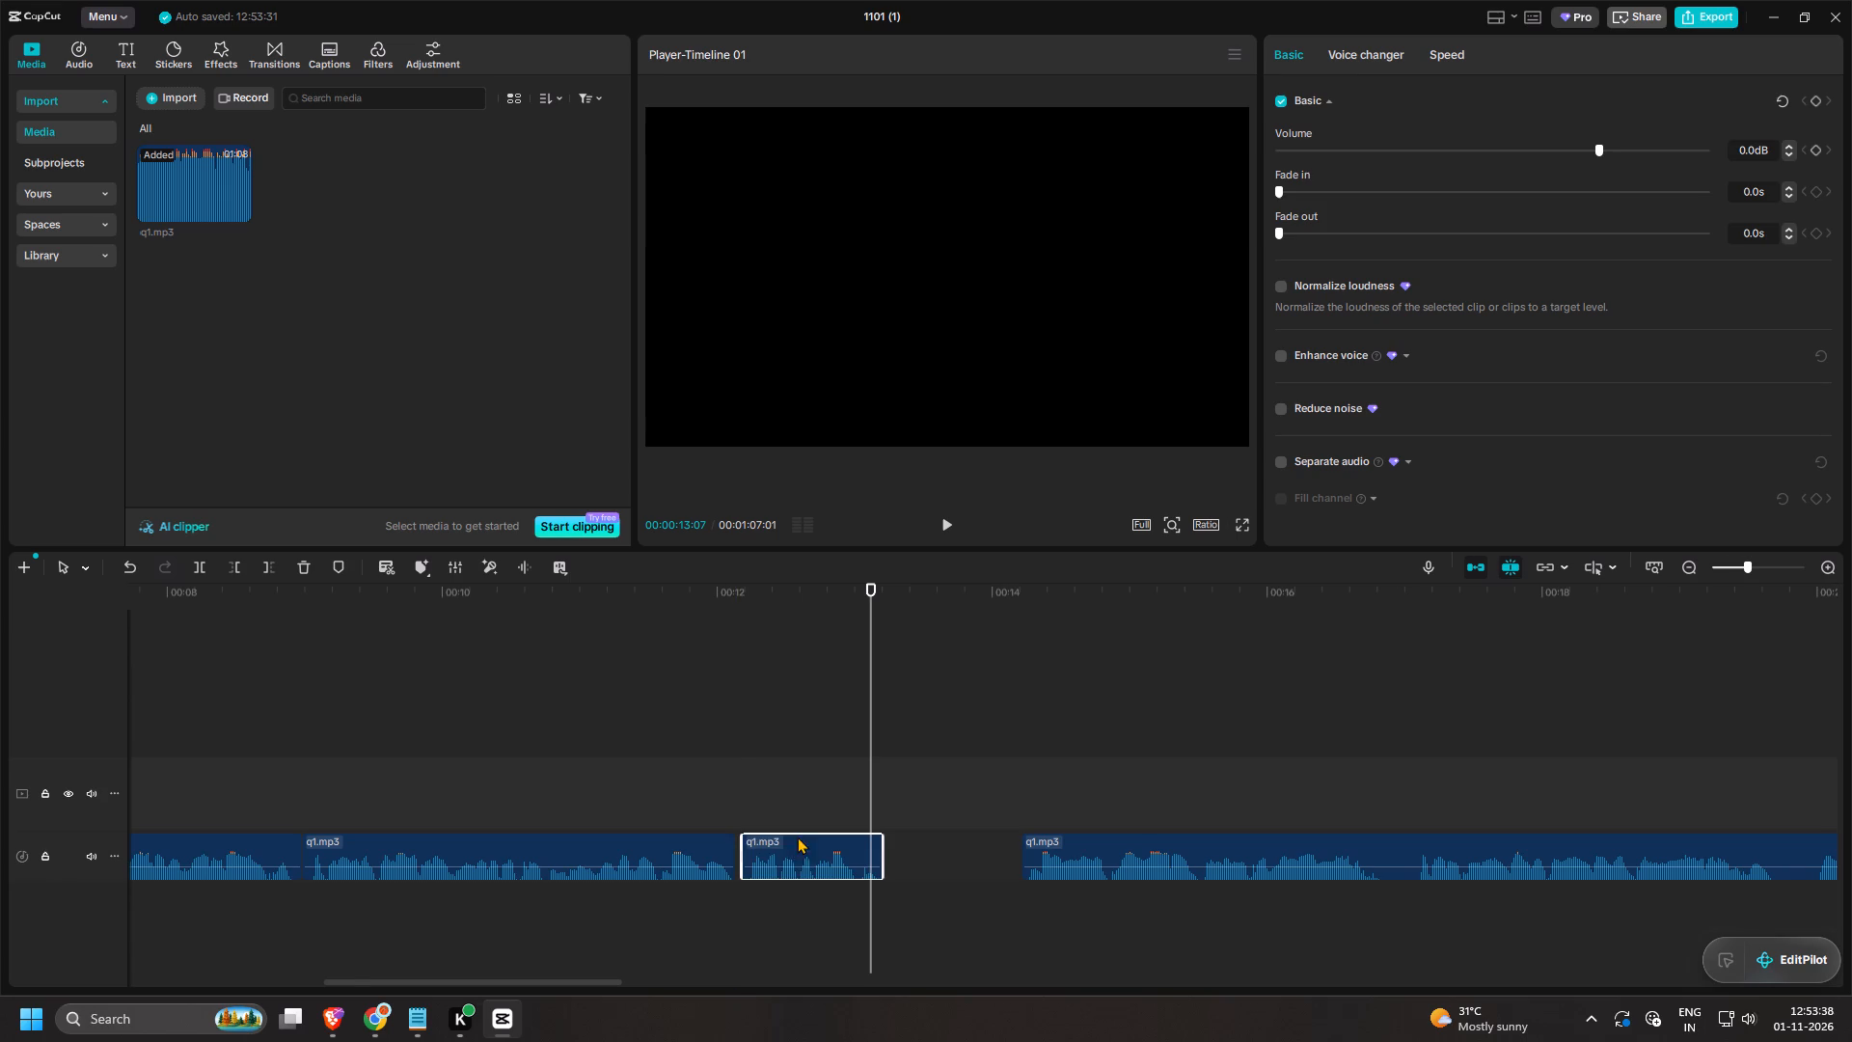
ctrl+scroll(723, 868, up, 3)
drag(812, 837, 802, 857)
drag(775, 886, 777, 851)
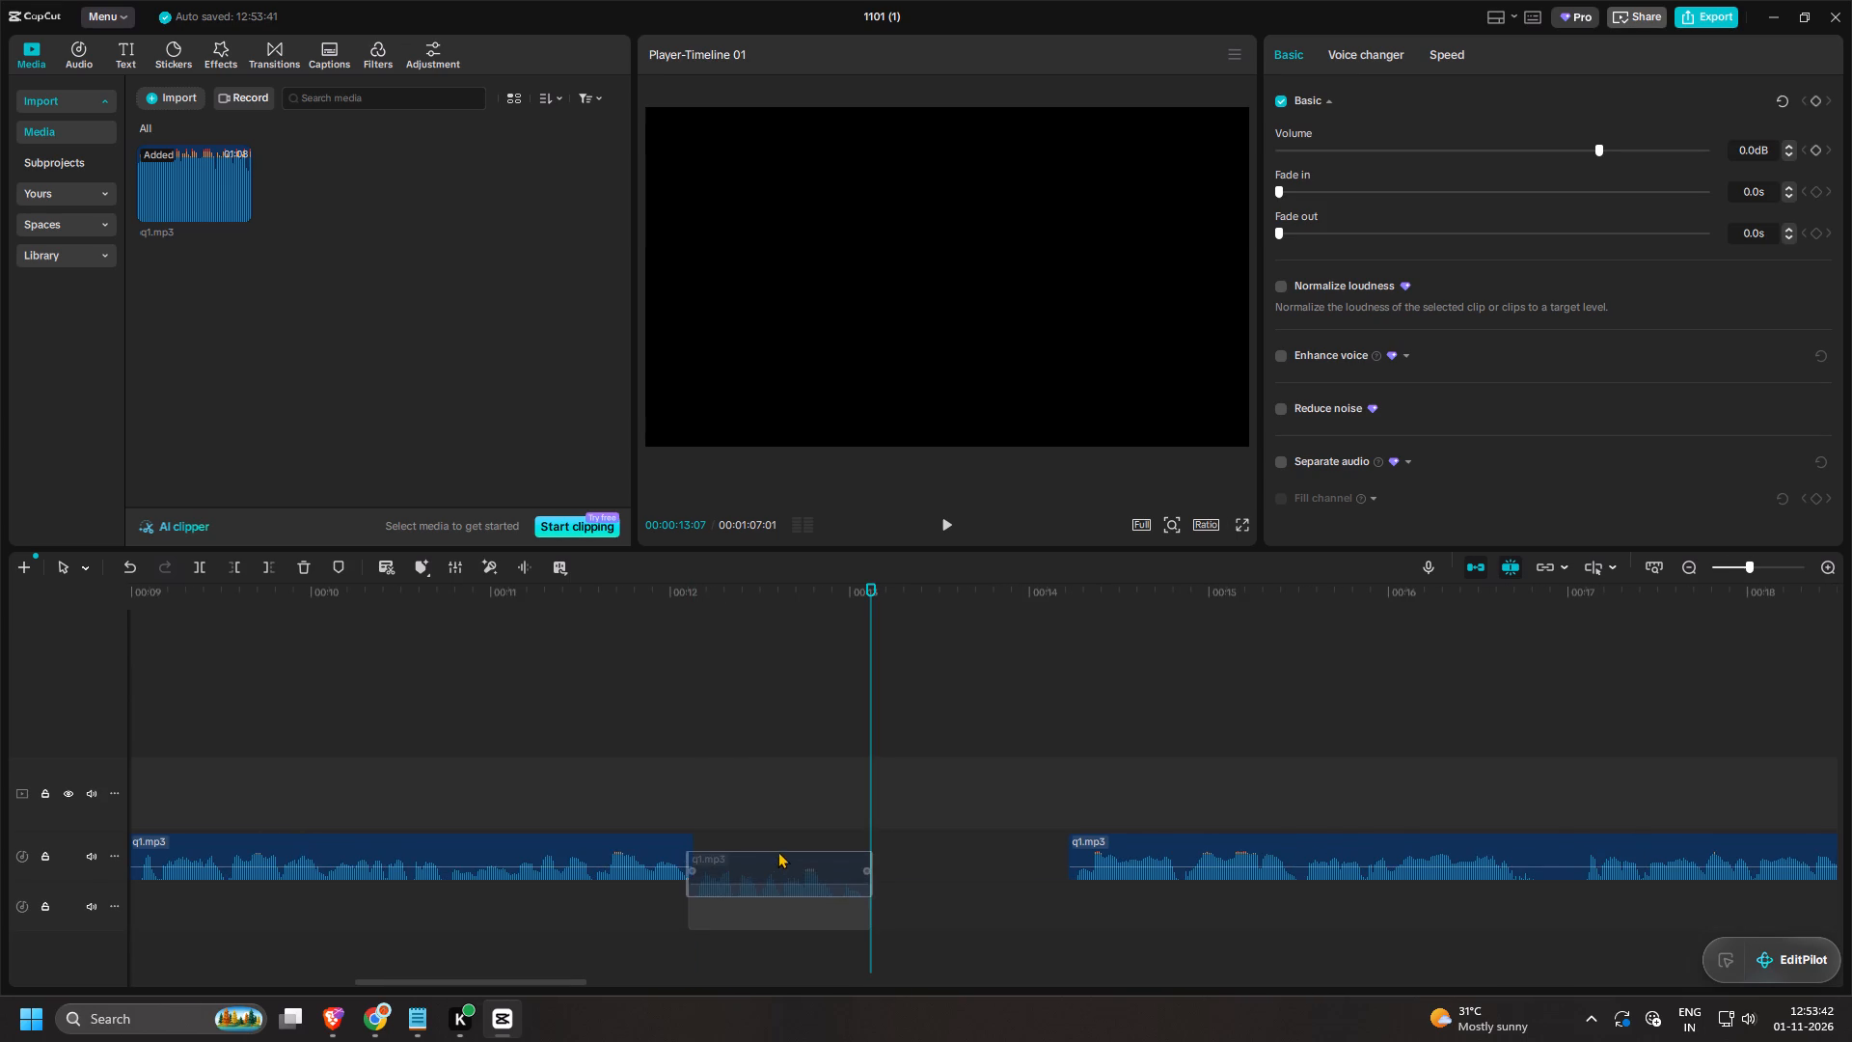
drag(777, 851, 784, 842)
click(861, 776)
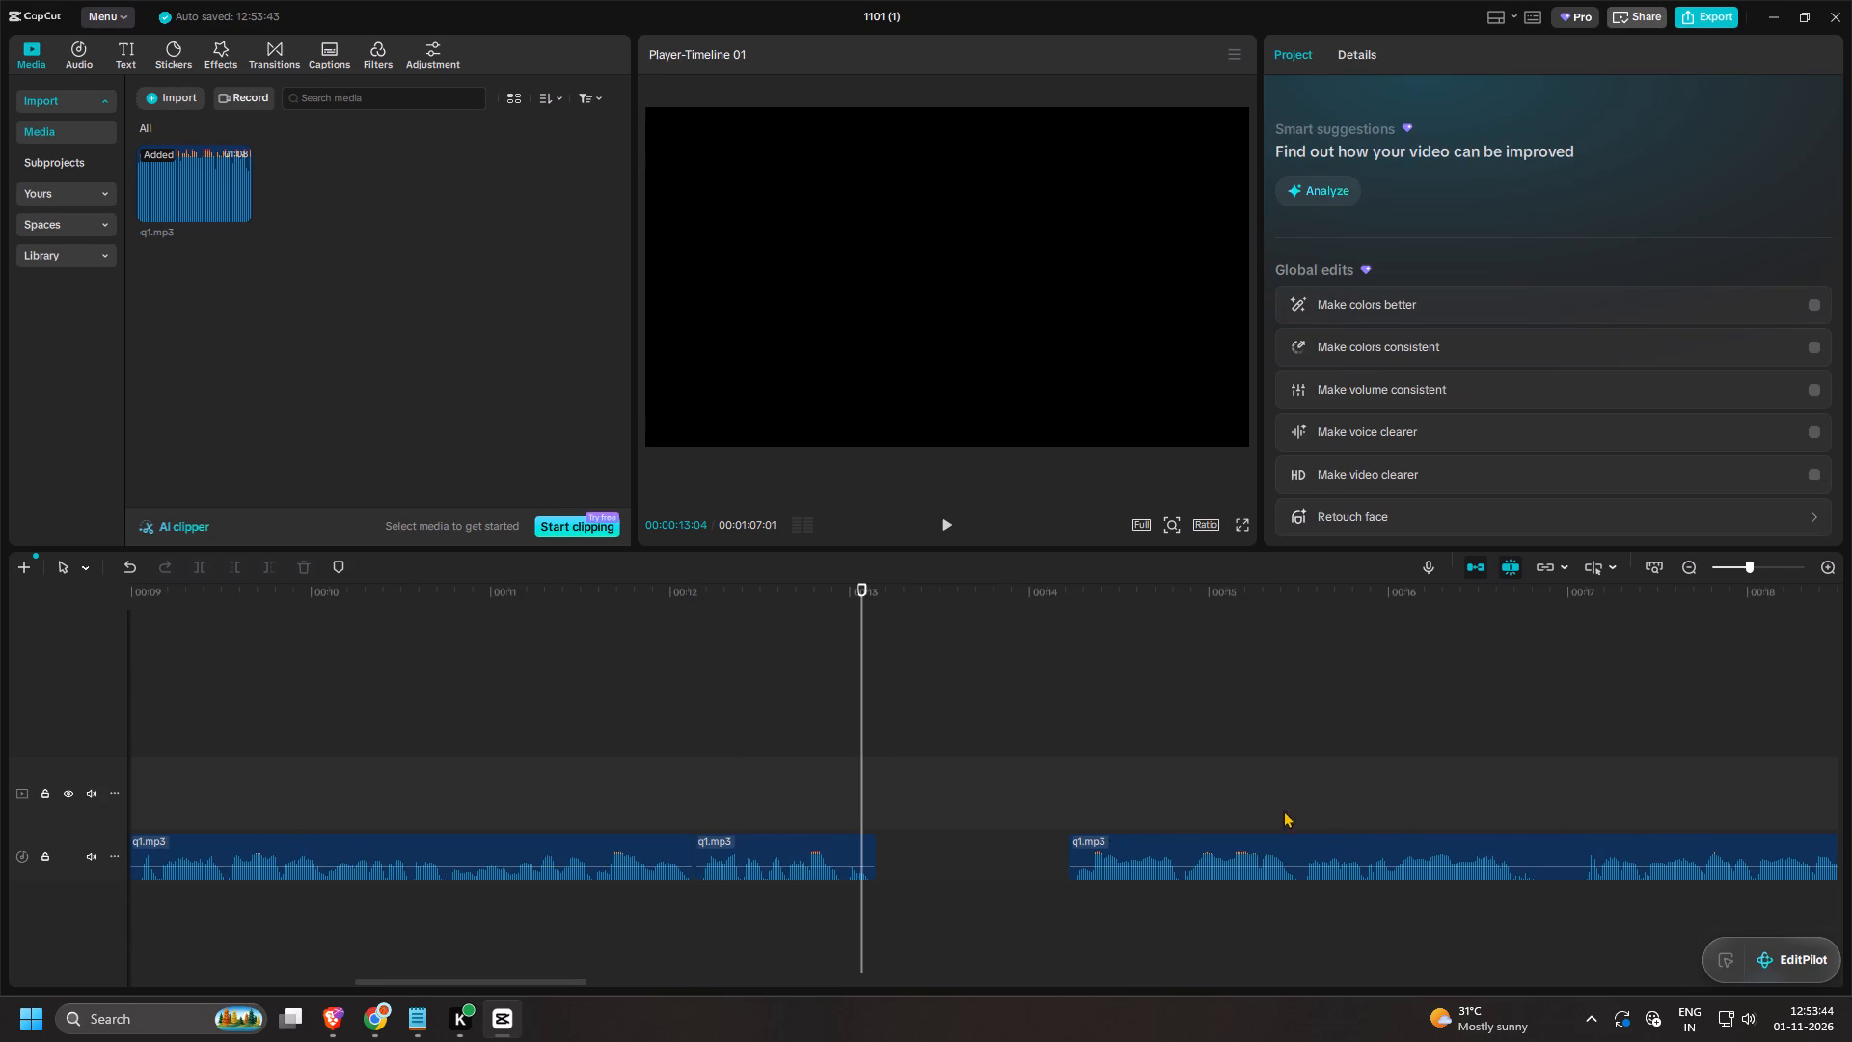
Split the voice-over clip on both sides of the silent pauses at about 16.8–17 s and 19.7–20 s.
click(1335, 788)
drag(1335, 788, 1502, 864)
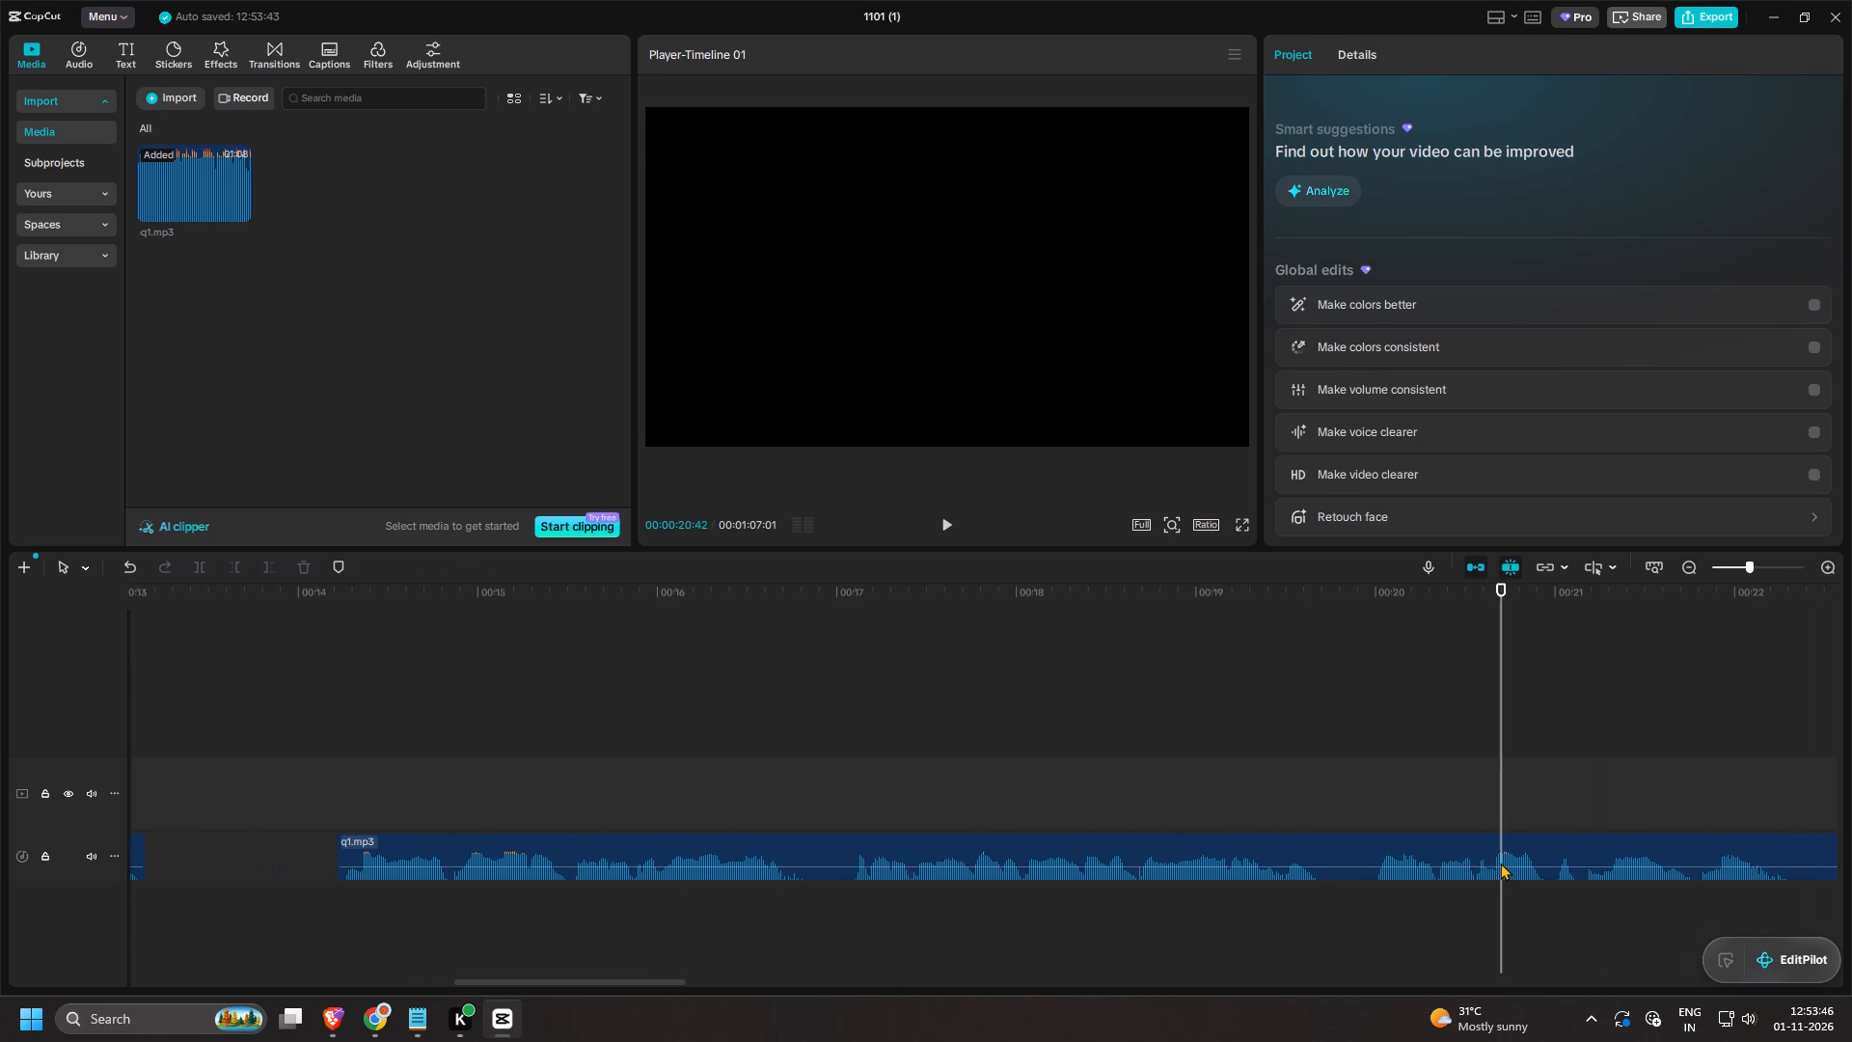
ctrl+scroll(1074, 848, up, 3)
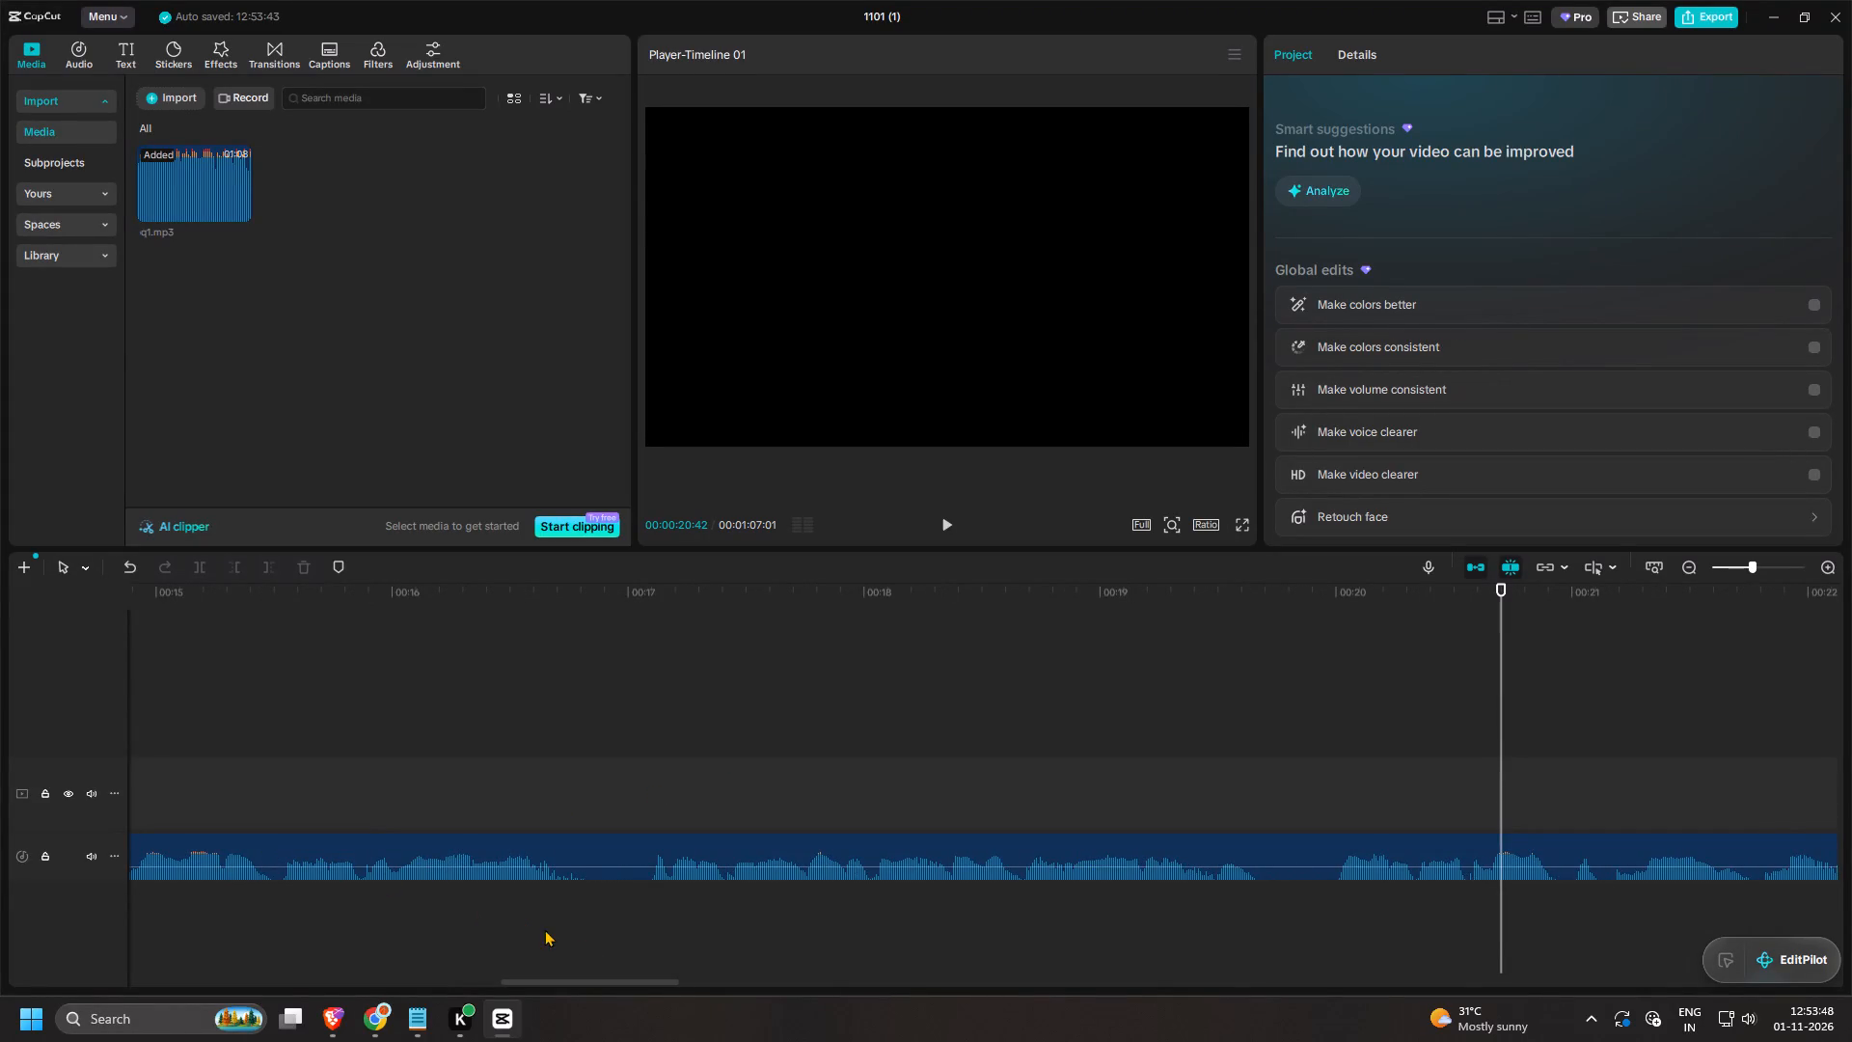
key(b)
click(634, 849)
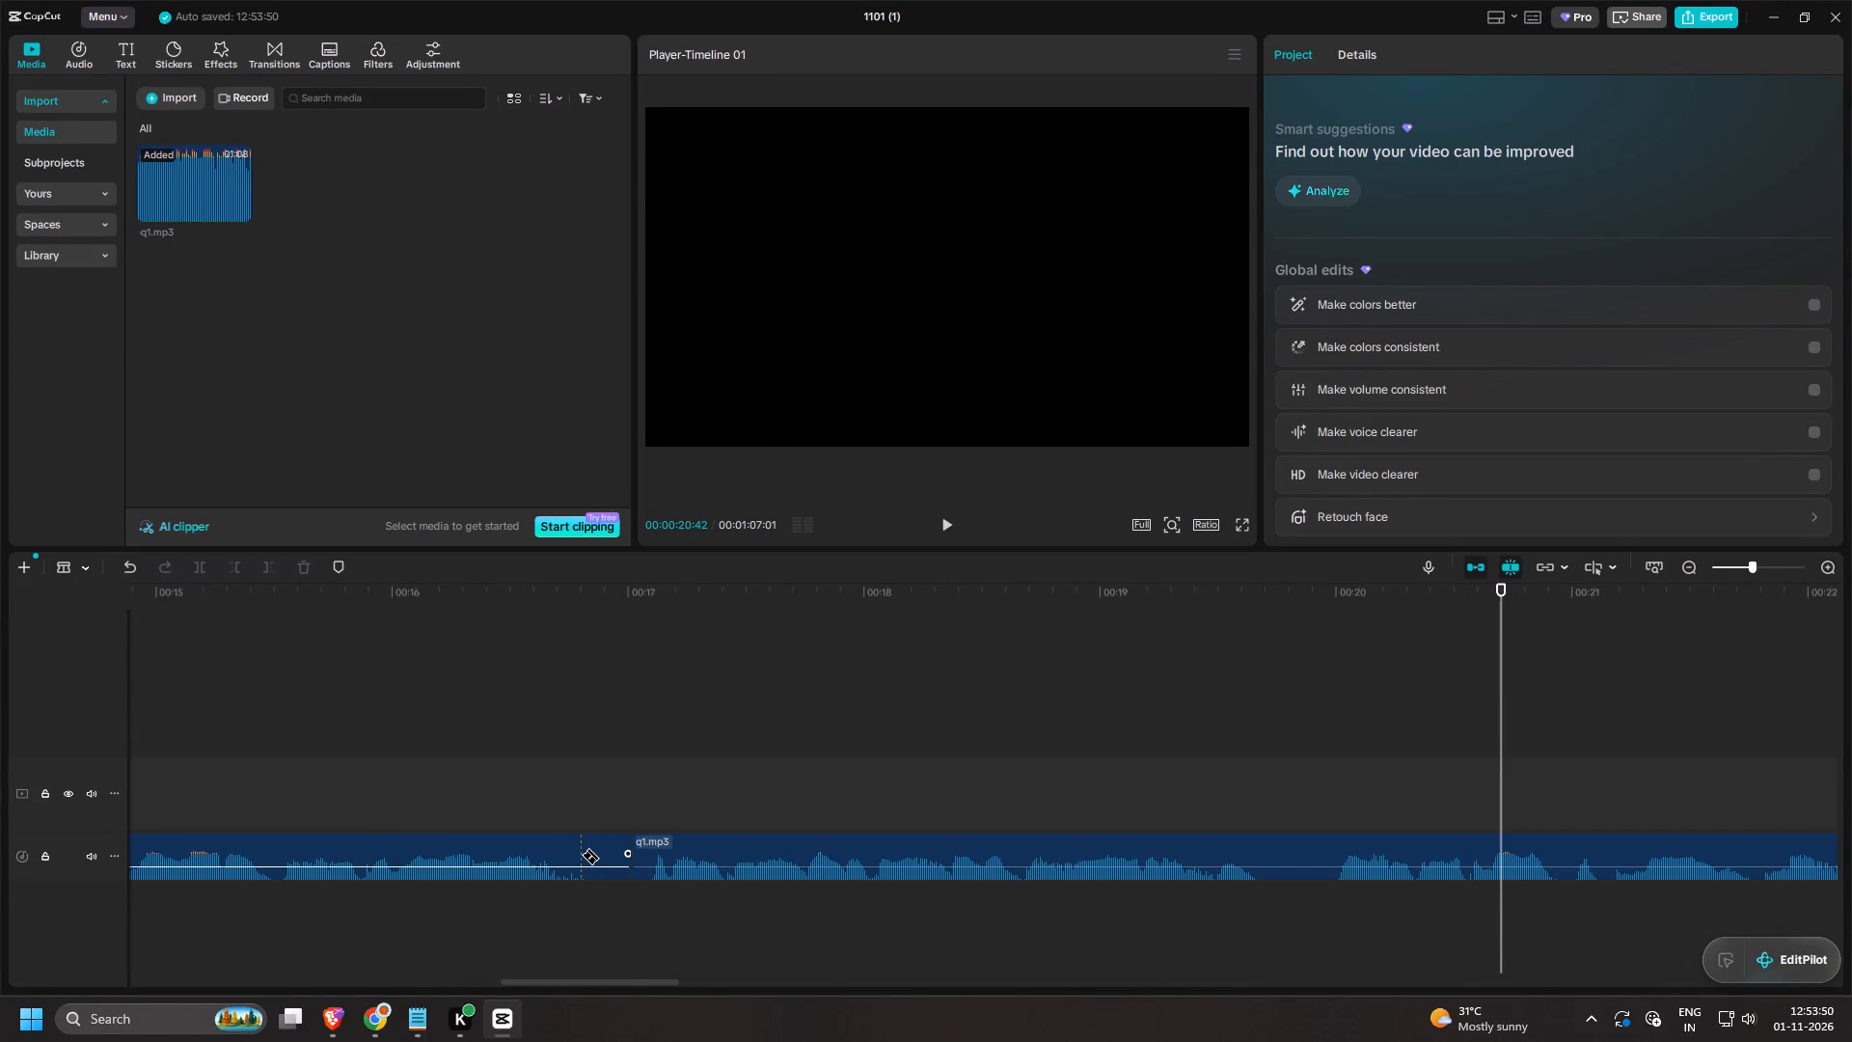
click(584, 855)
click(1330, 853)
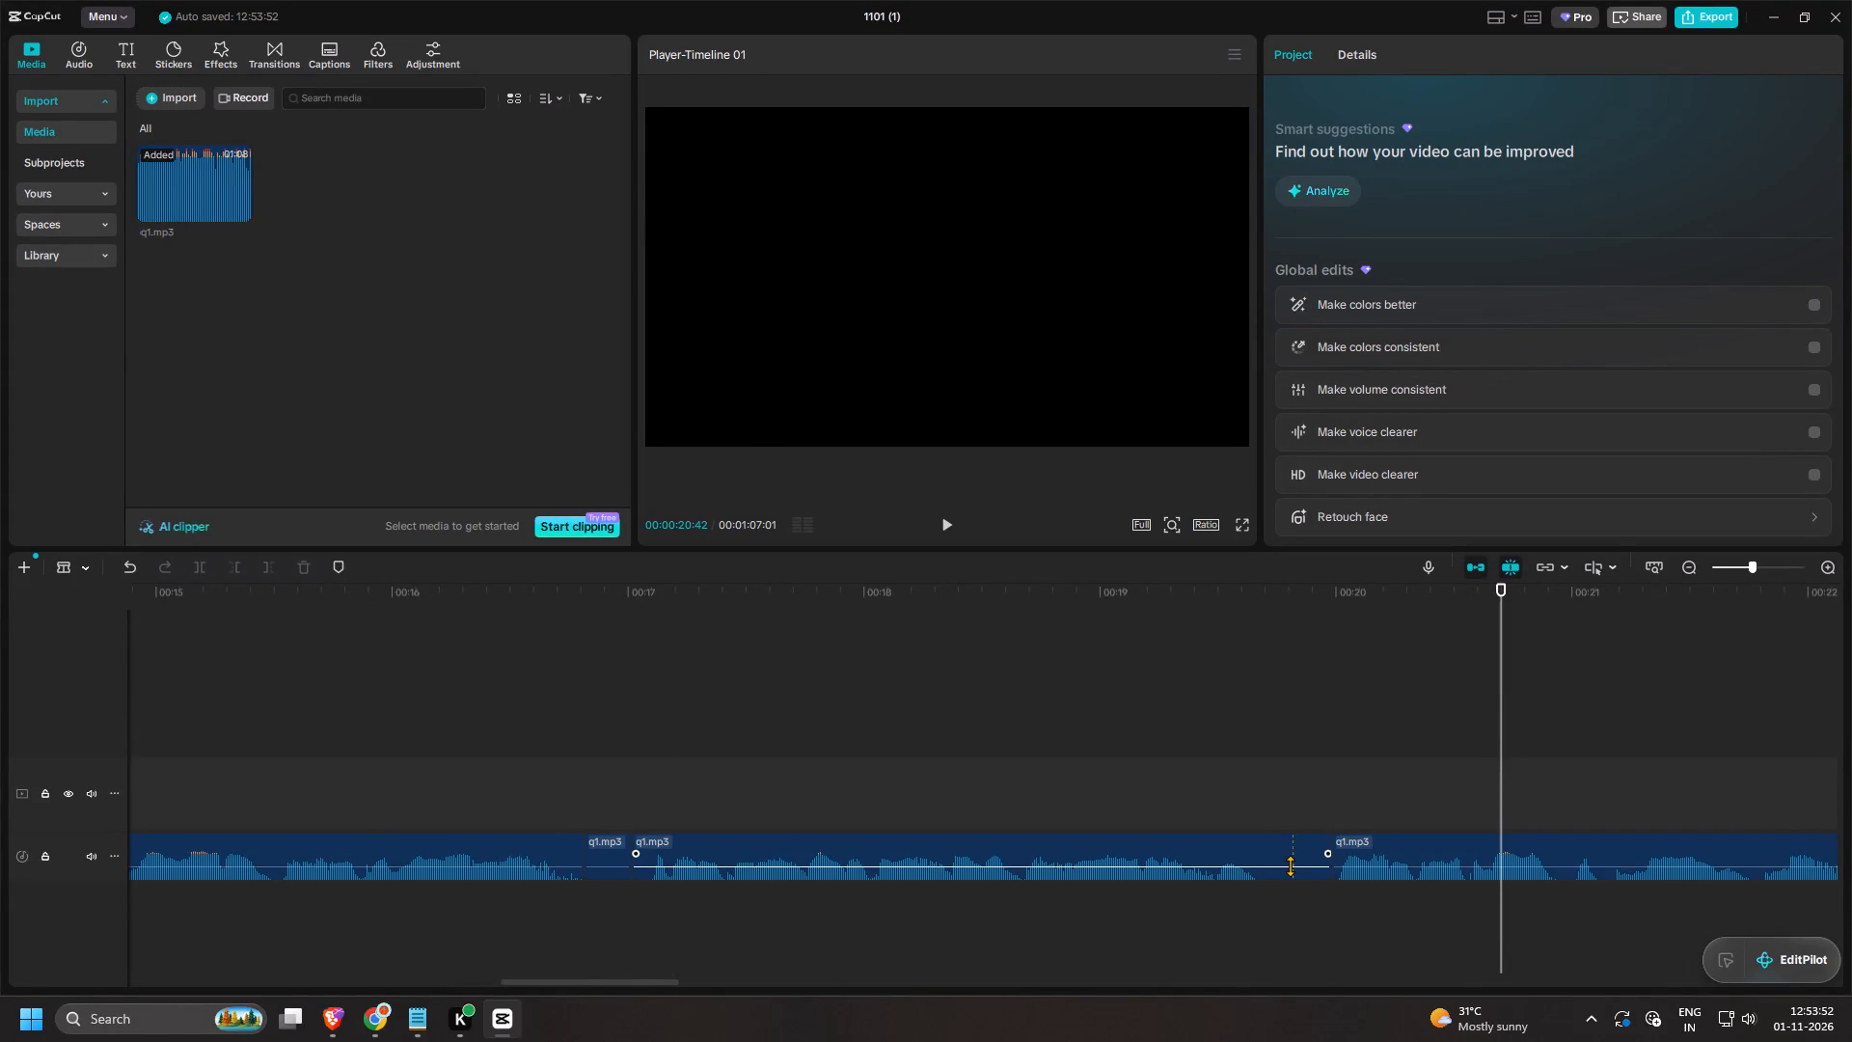
click(1264, 863)
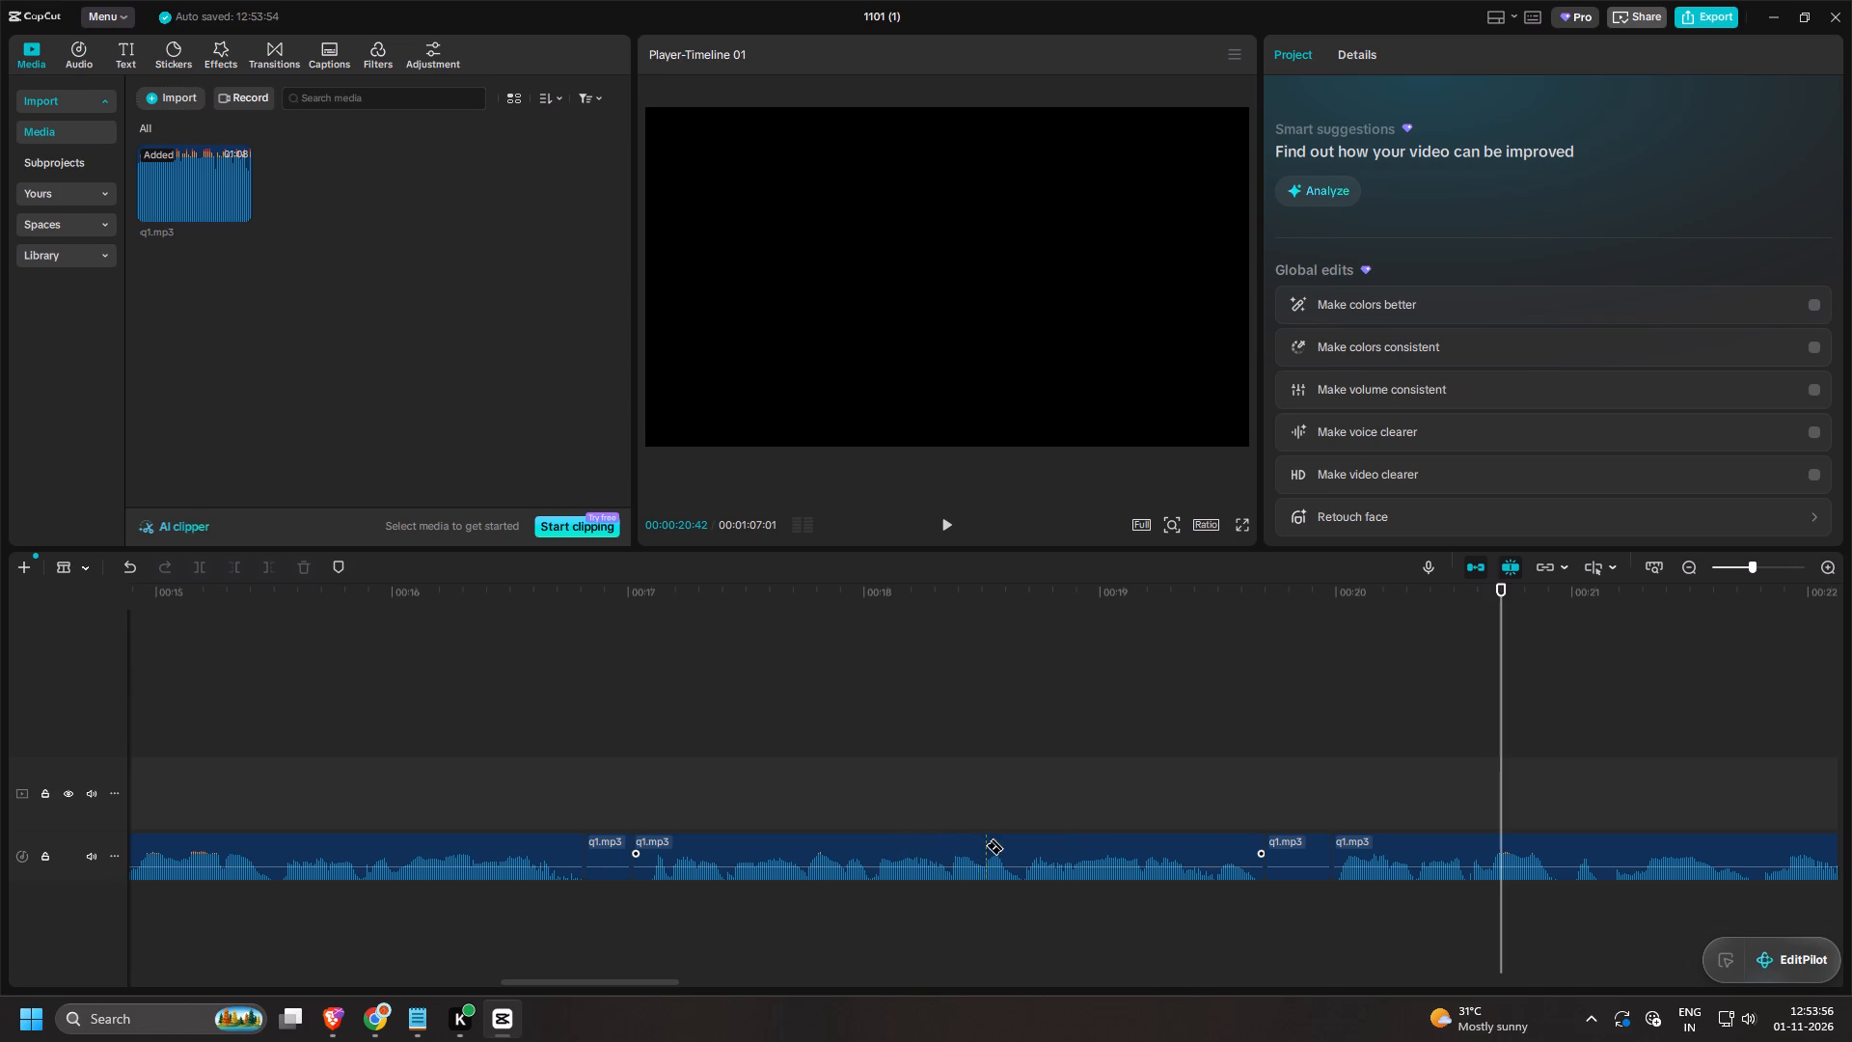
key(b)
key(a)
Delete the two isolated silent pieces at about 19.7 s and 16.8 s.
click(1295, 851)
key(BackSpace)
click(613, 854)
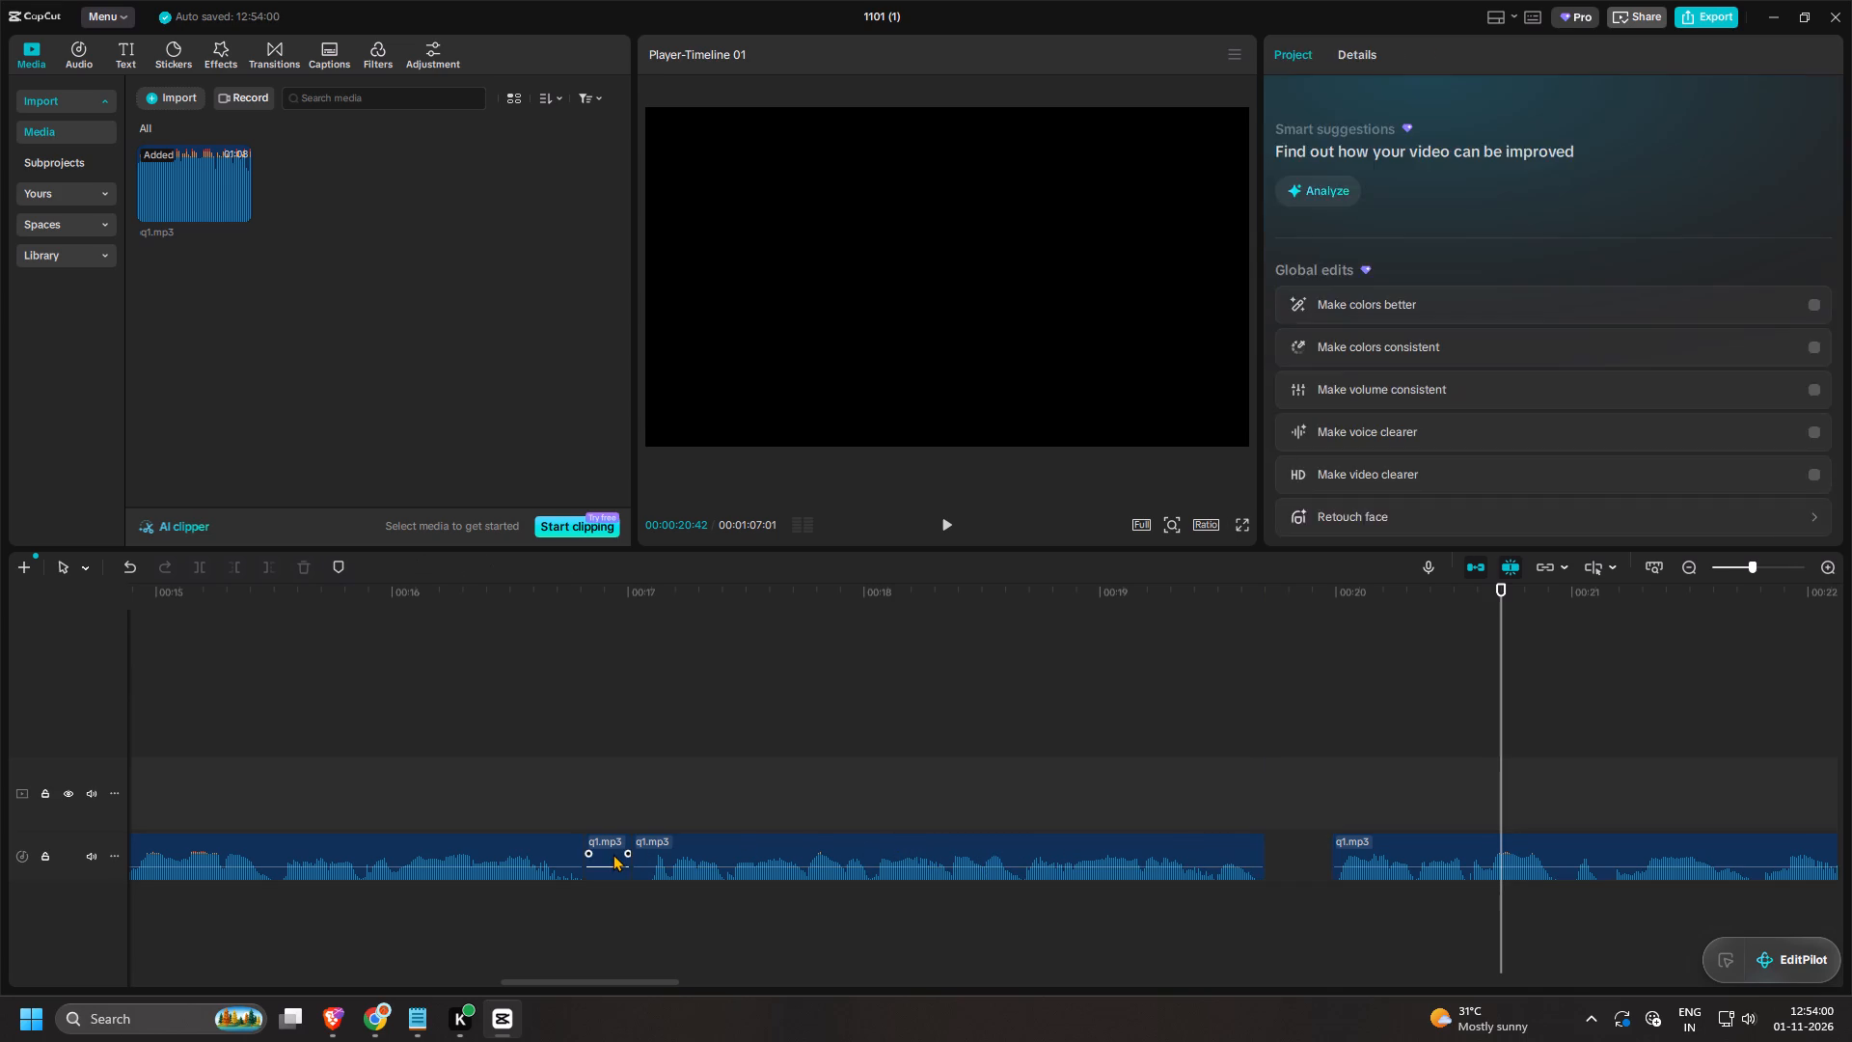
key(BackSpace)
Close the gap at about 16.8 s with the following clip, and shift both clips together against the short clip's end near 13.1 s.
drag(770, 840, 720, 844)
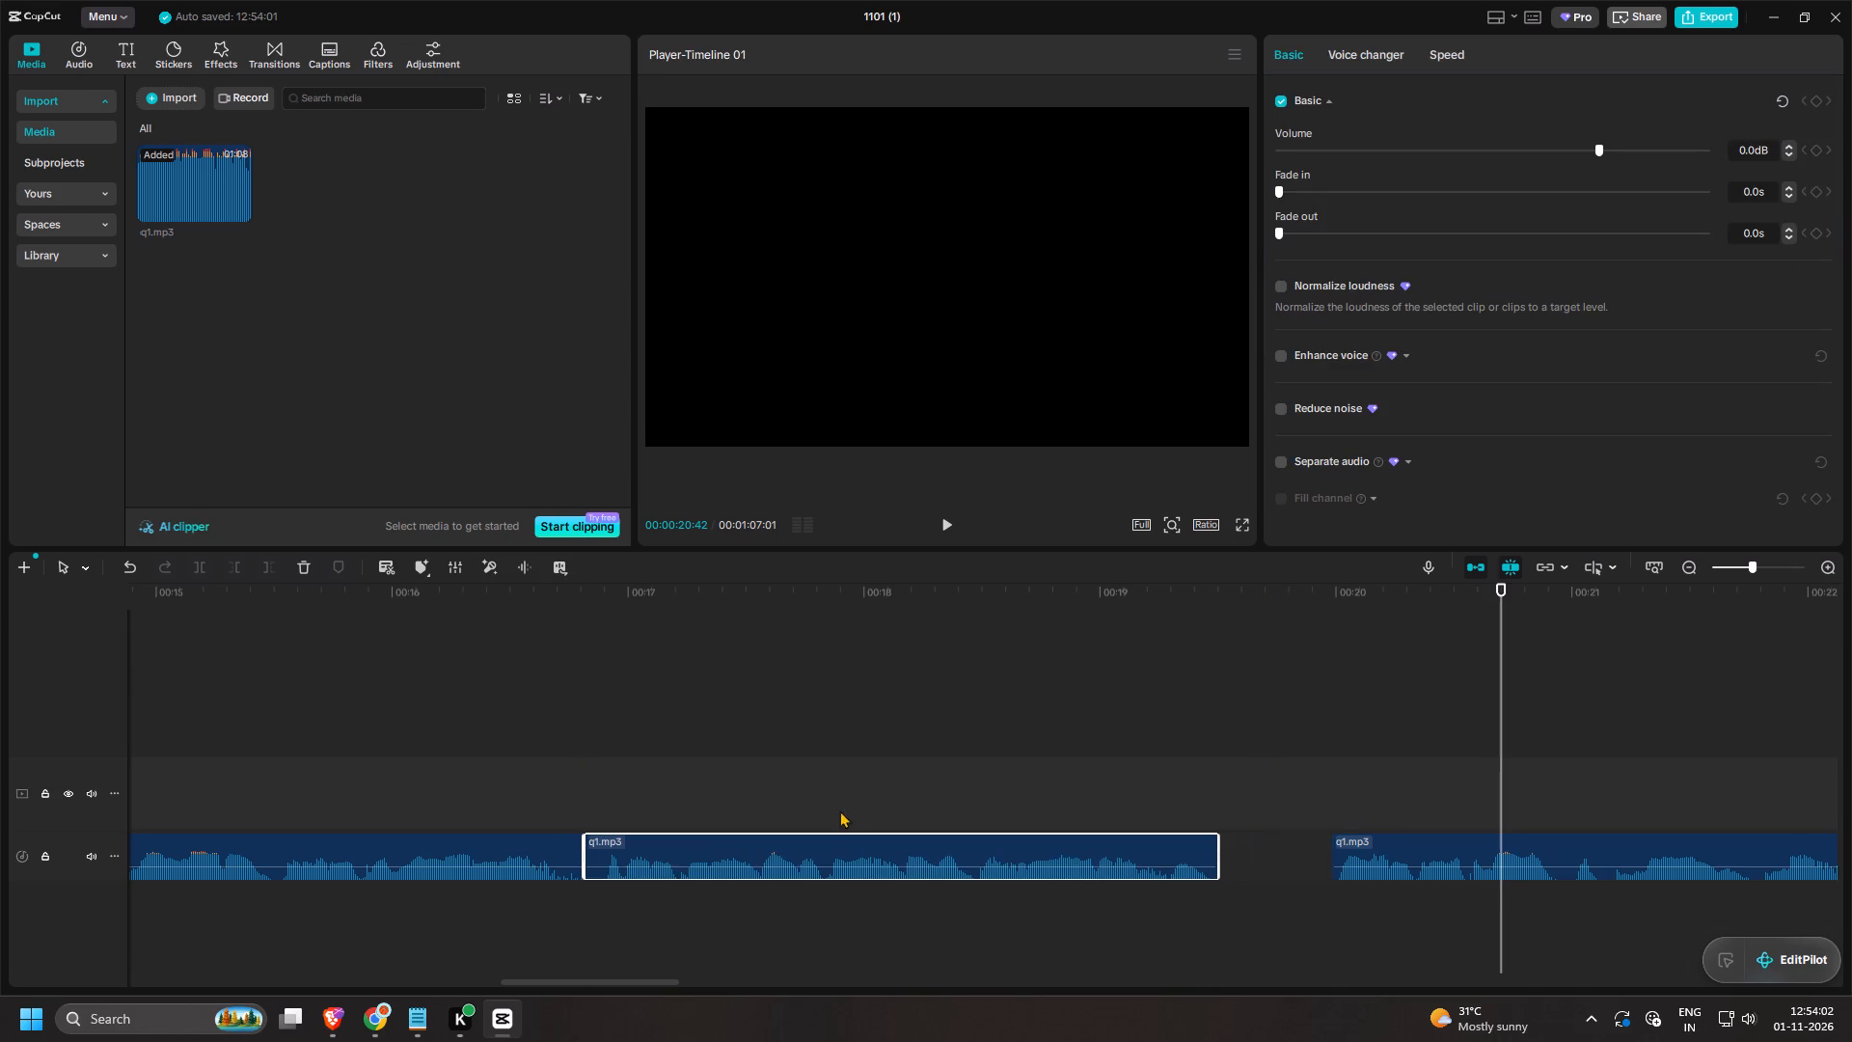
ctrl+click(512, 834)
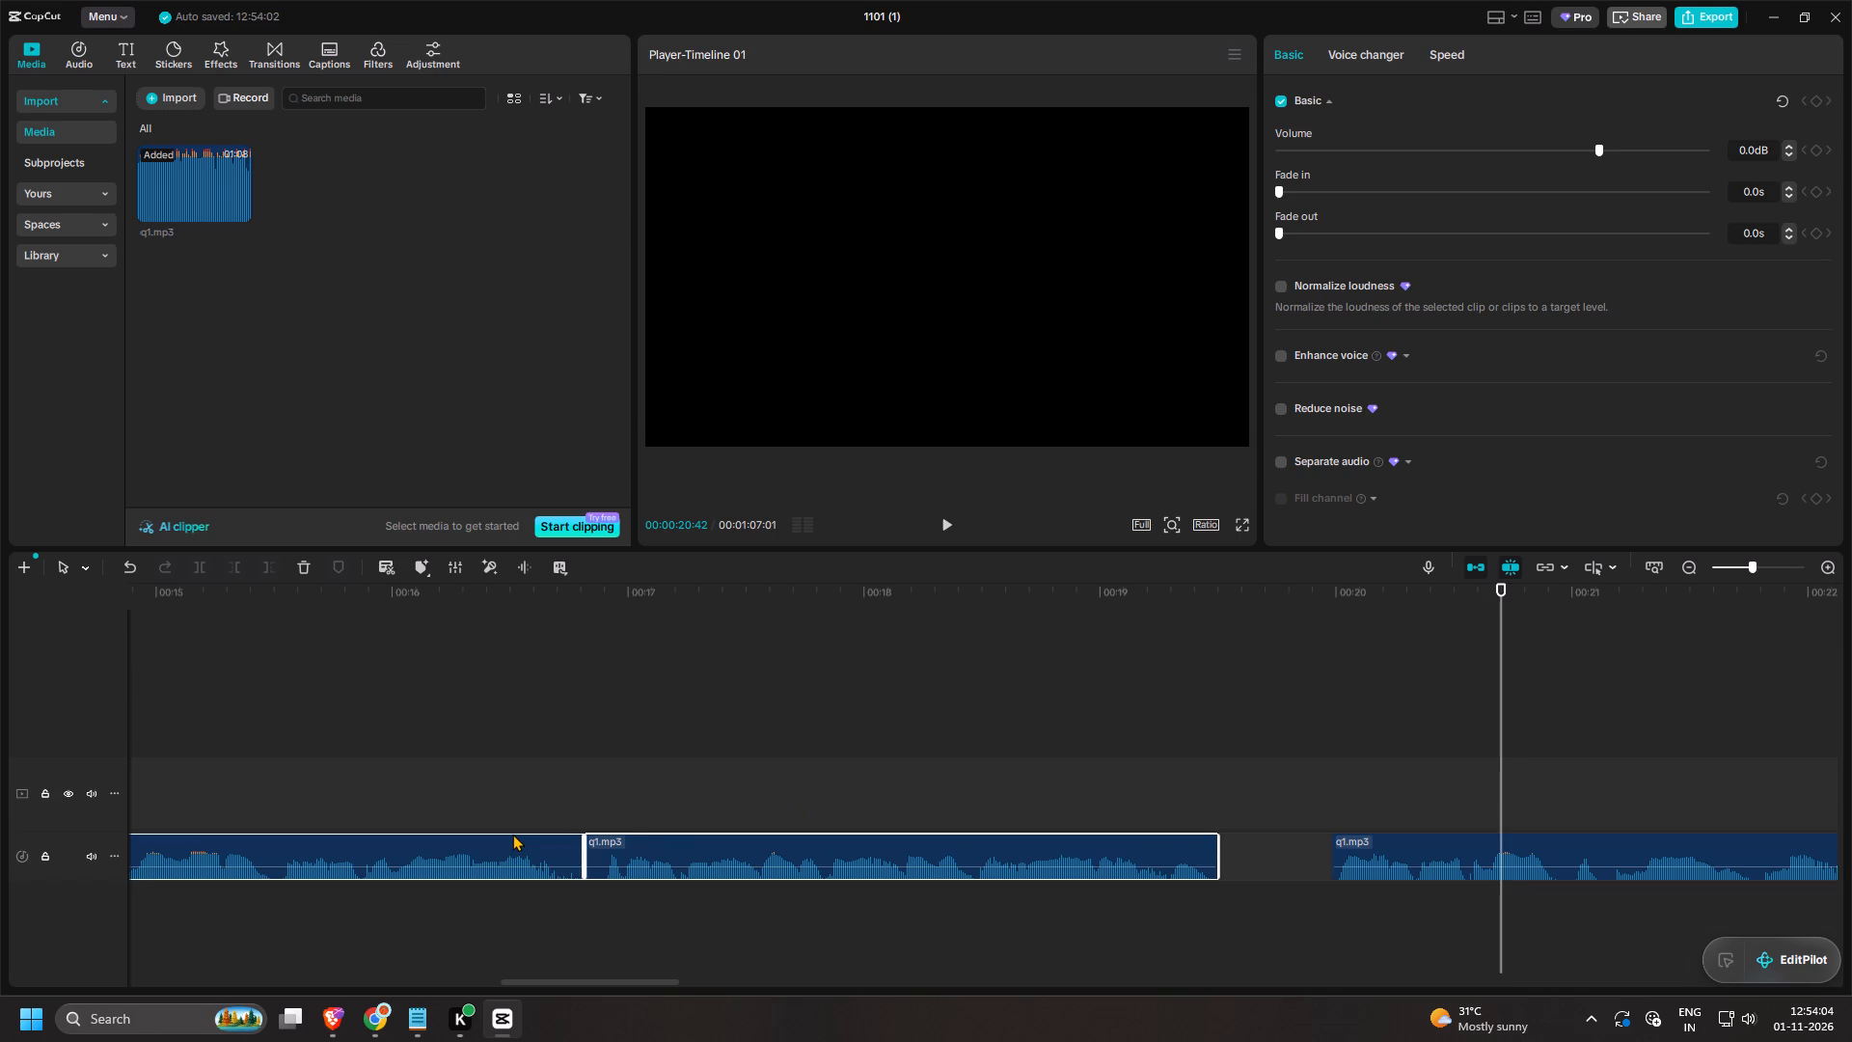
ctrl+scroll(512, 834, down, 9)
drag(855, 842, 788, 846)
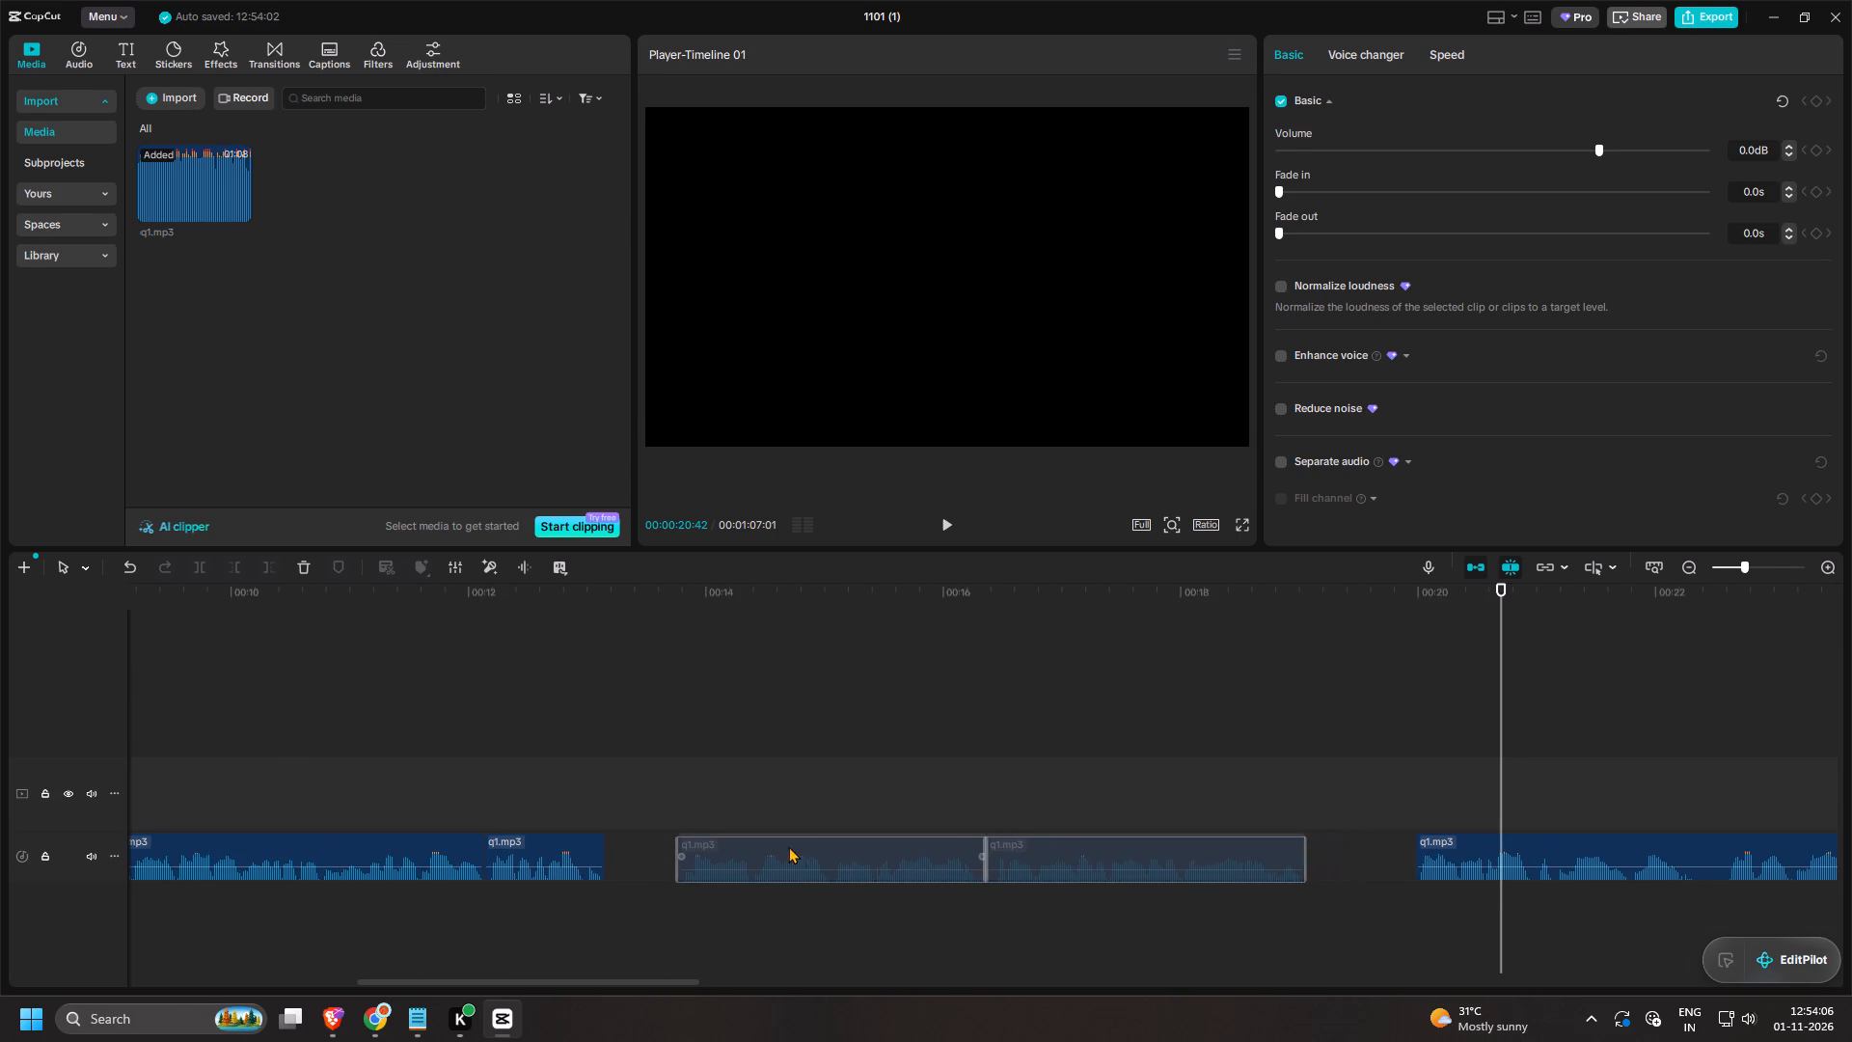
drag(788, 846, 729, 846)
click(941, 780)
Cut out the silent pause between about 1:04.7 and 1:05, near the voice-over's end, by splitting both sides and deleting the piece.
click(1423, 779)
drag(1423, 779, 1478, 792)
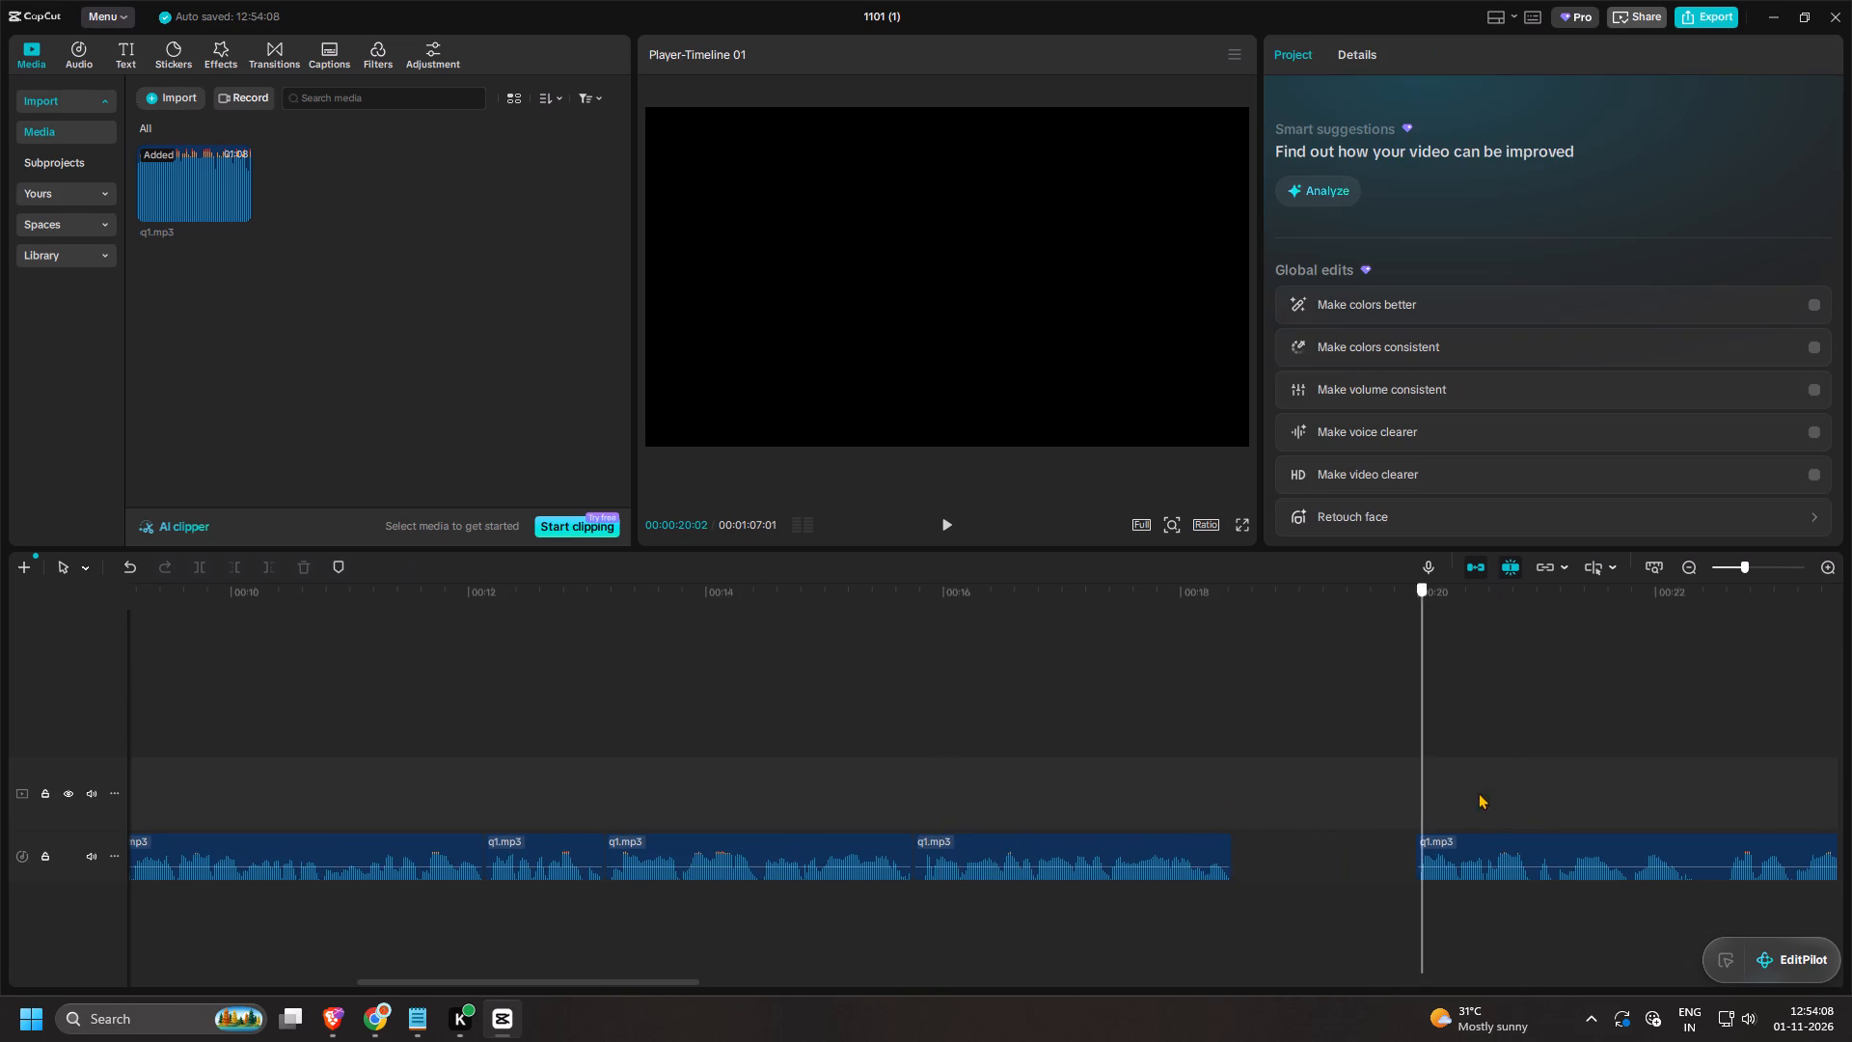
drag(1478, 792, 1375, 860)
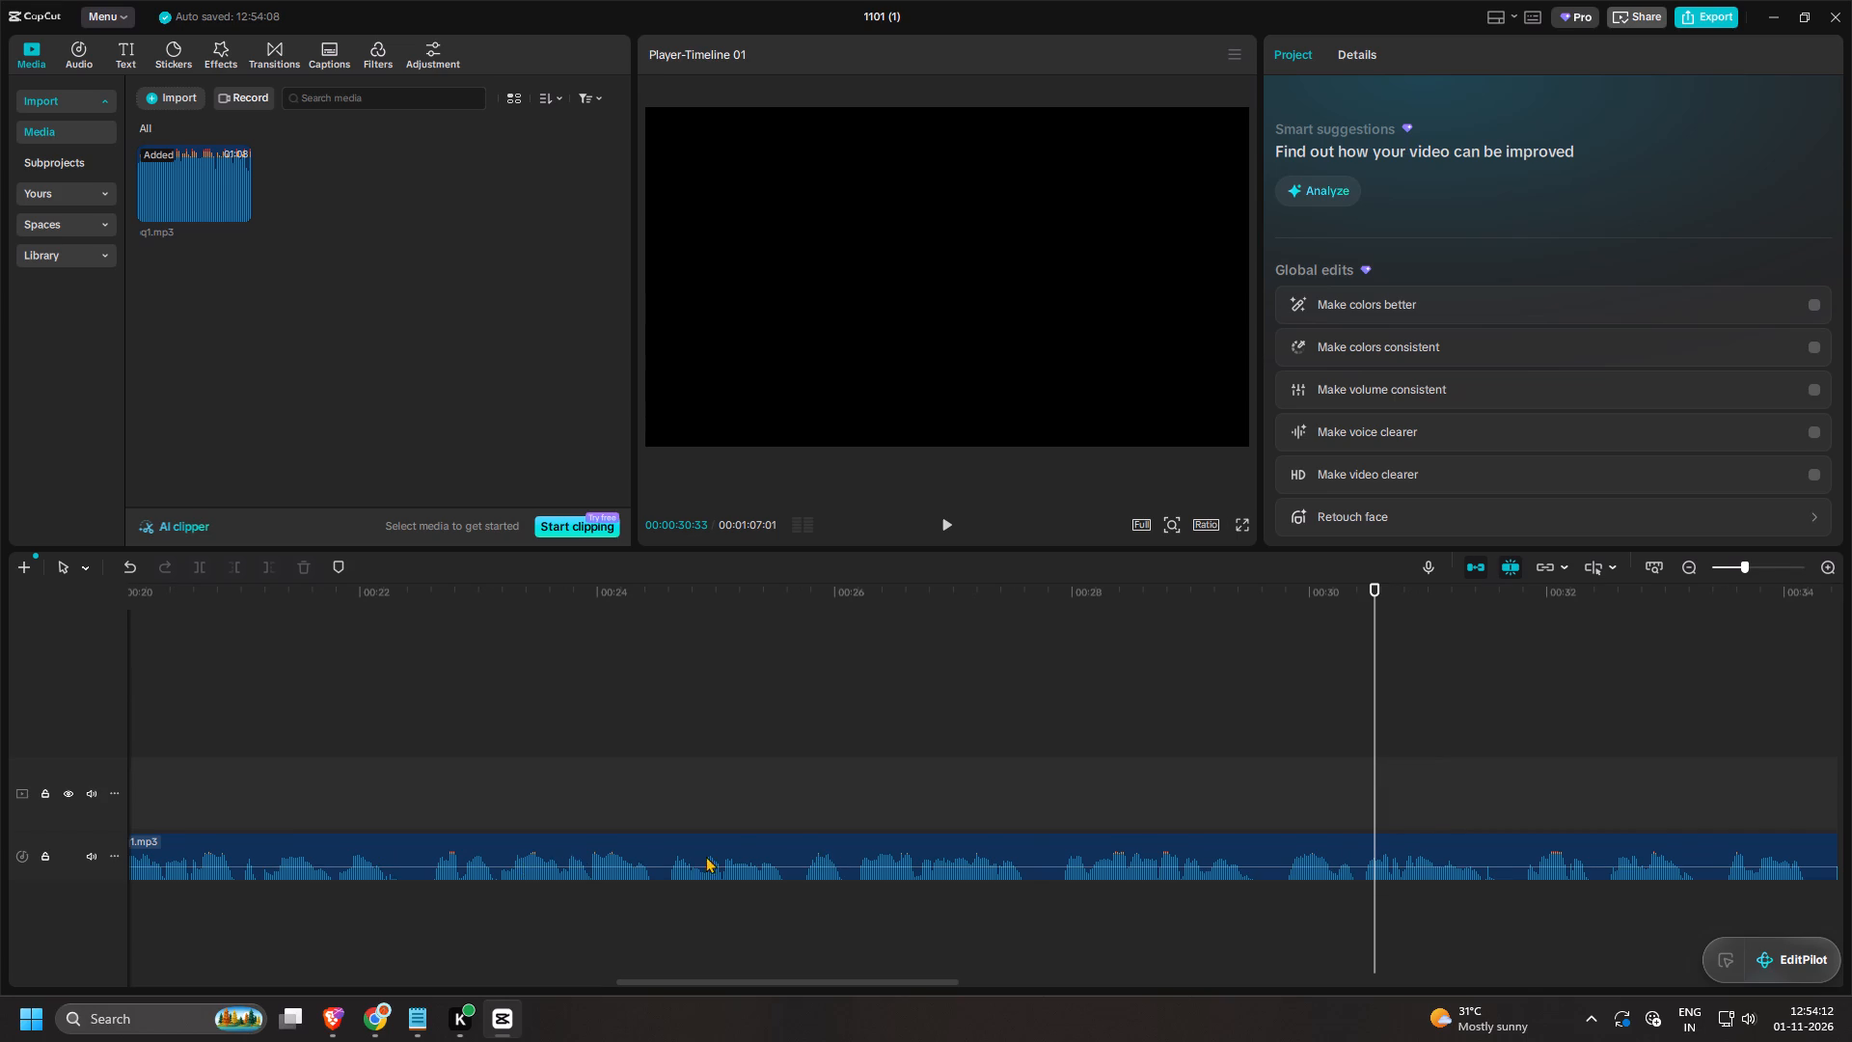
drag(1380, 788, 1851, 797)
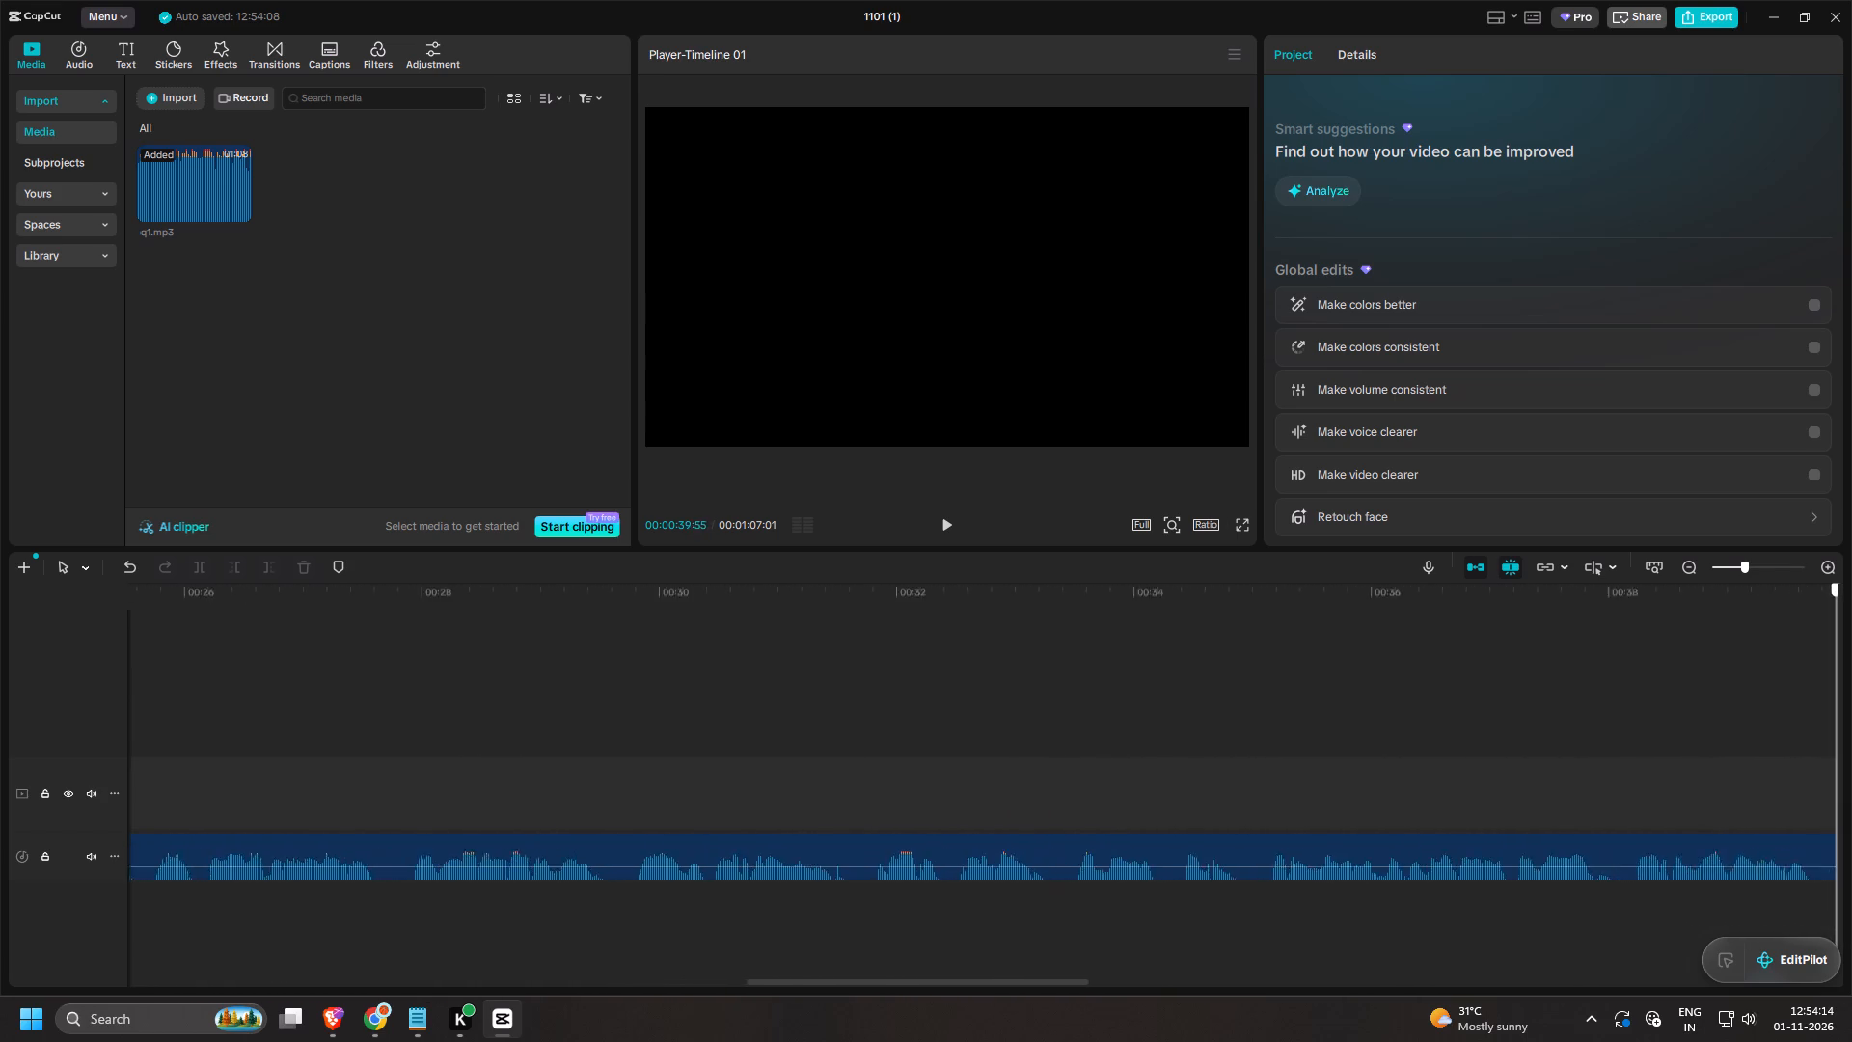
drag(1851, 797, 1851, 776)
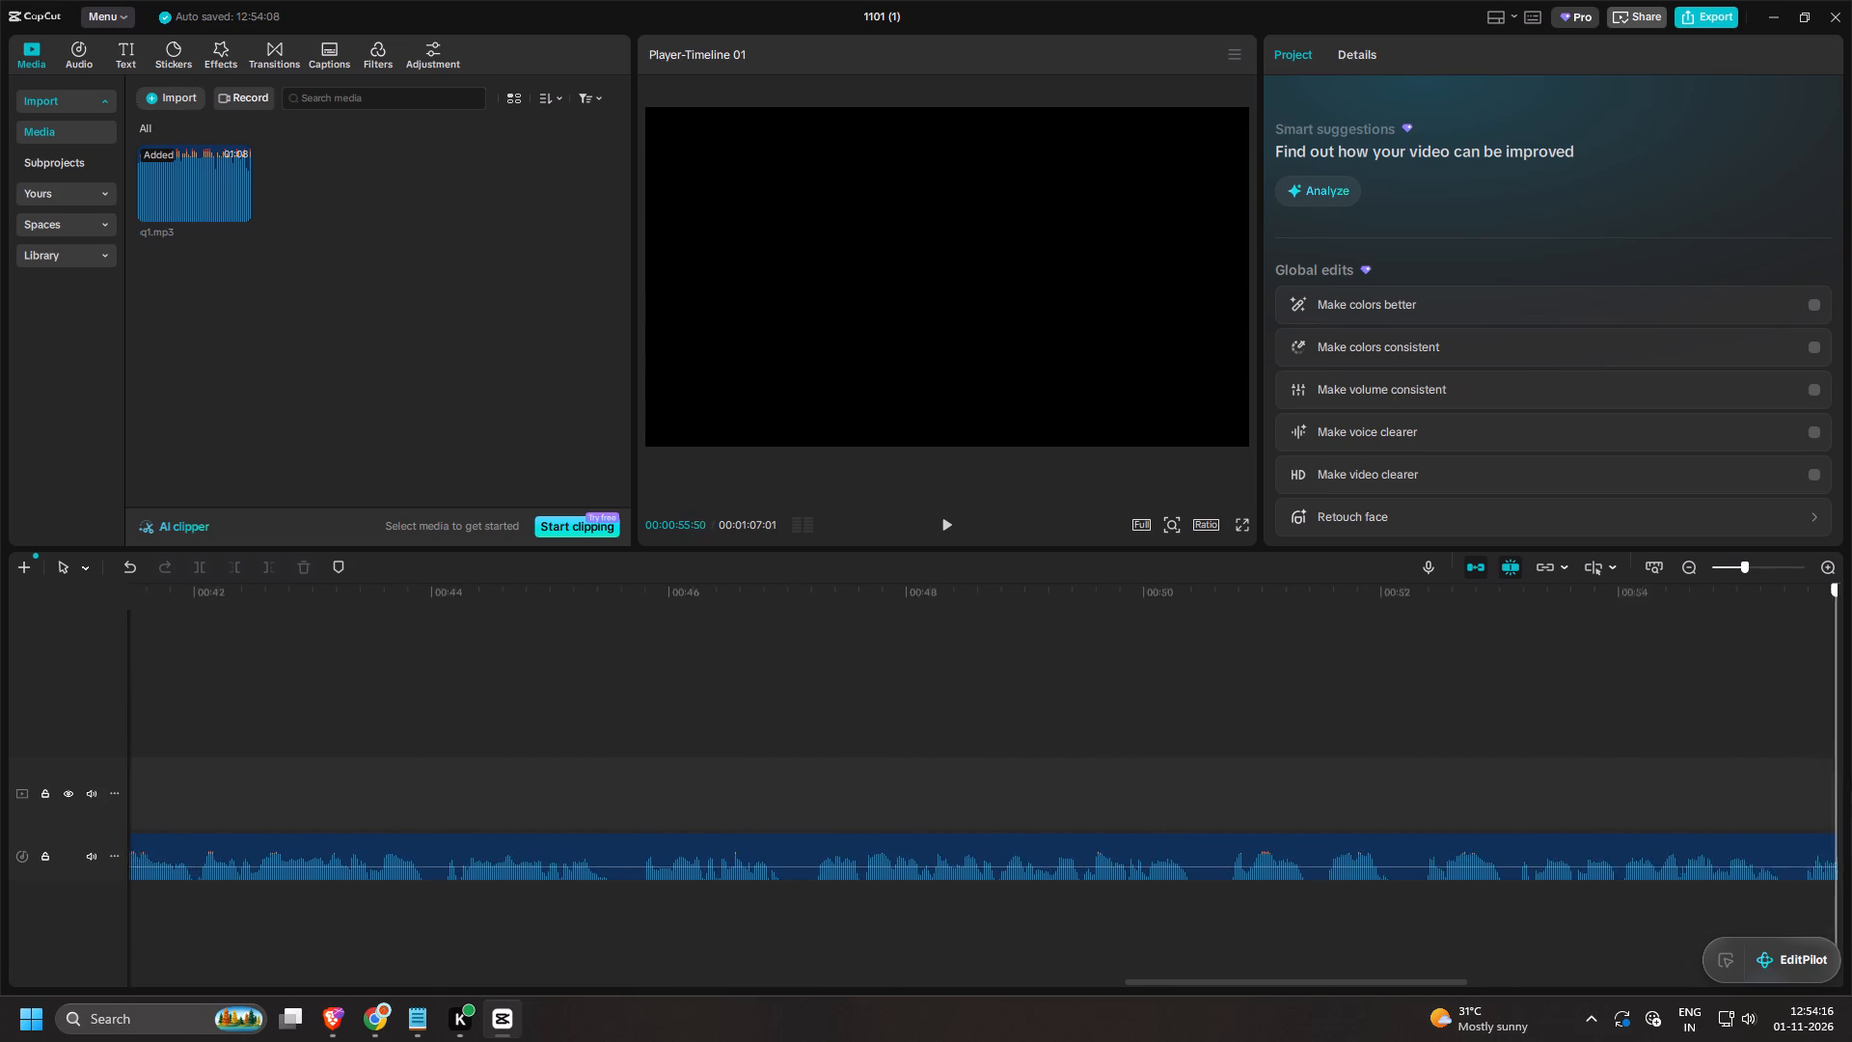
drag(1851, 776, 1364, 799)
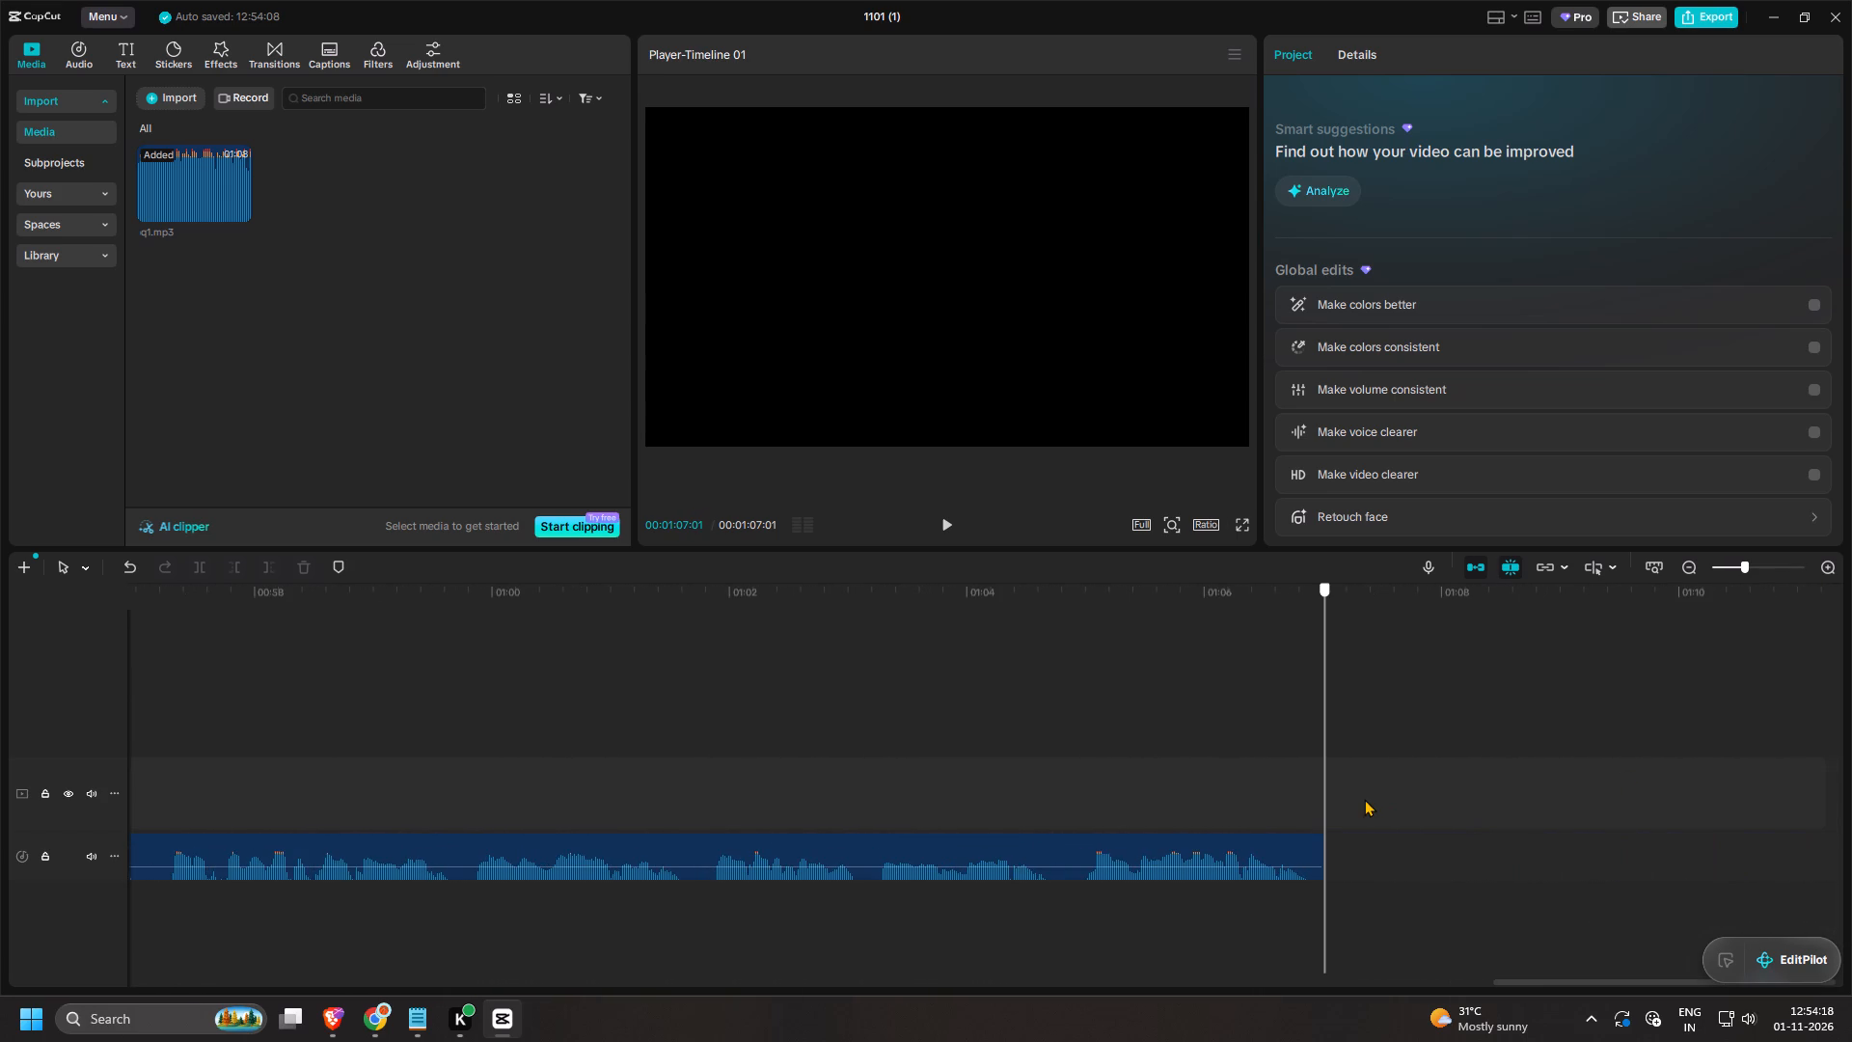
drag(1364, 799, 1090, 855)
ctrl+scroll(1014, 864, up, 9)
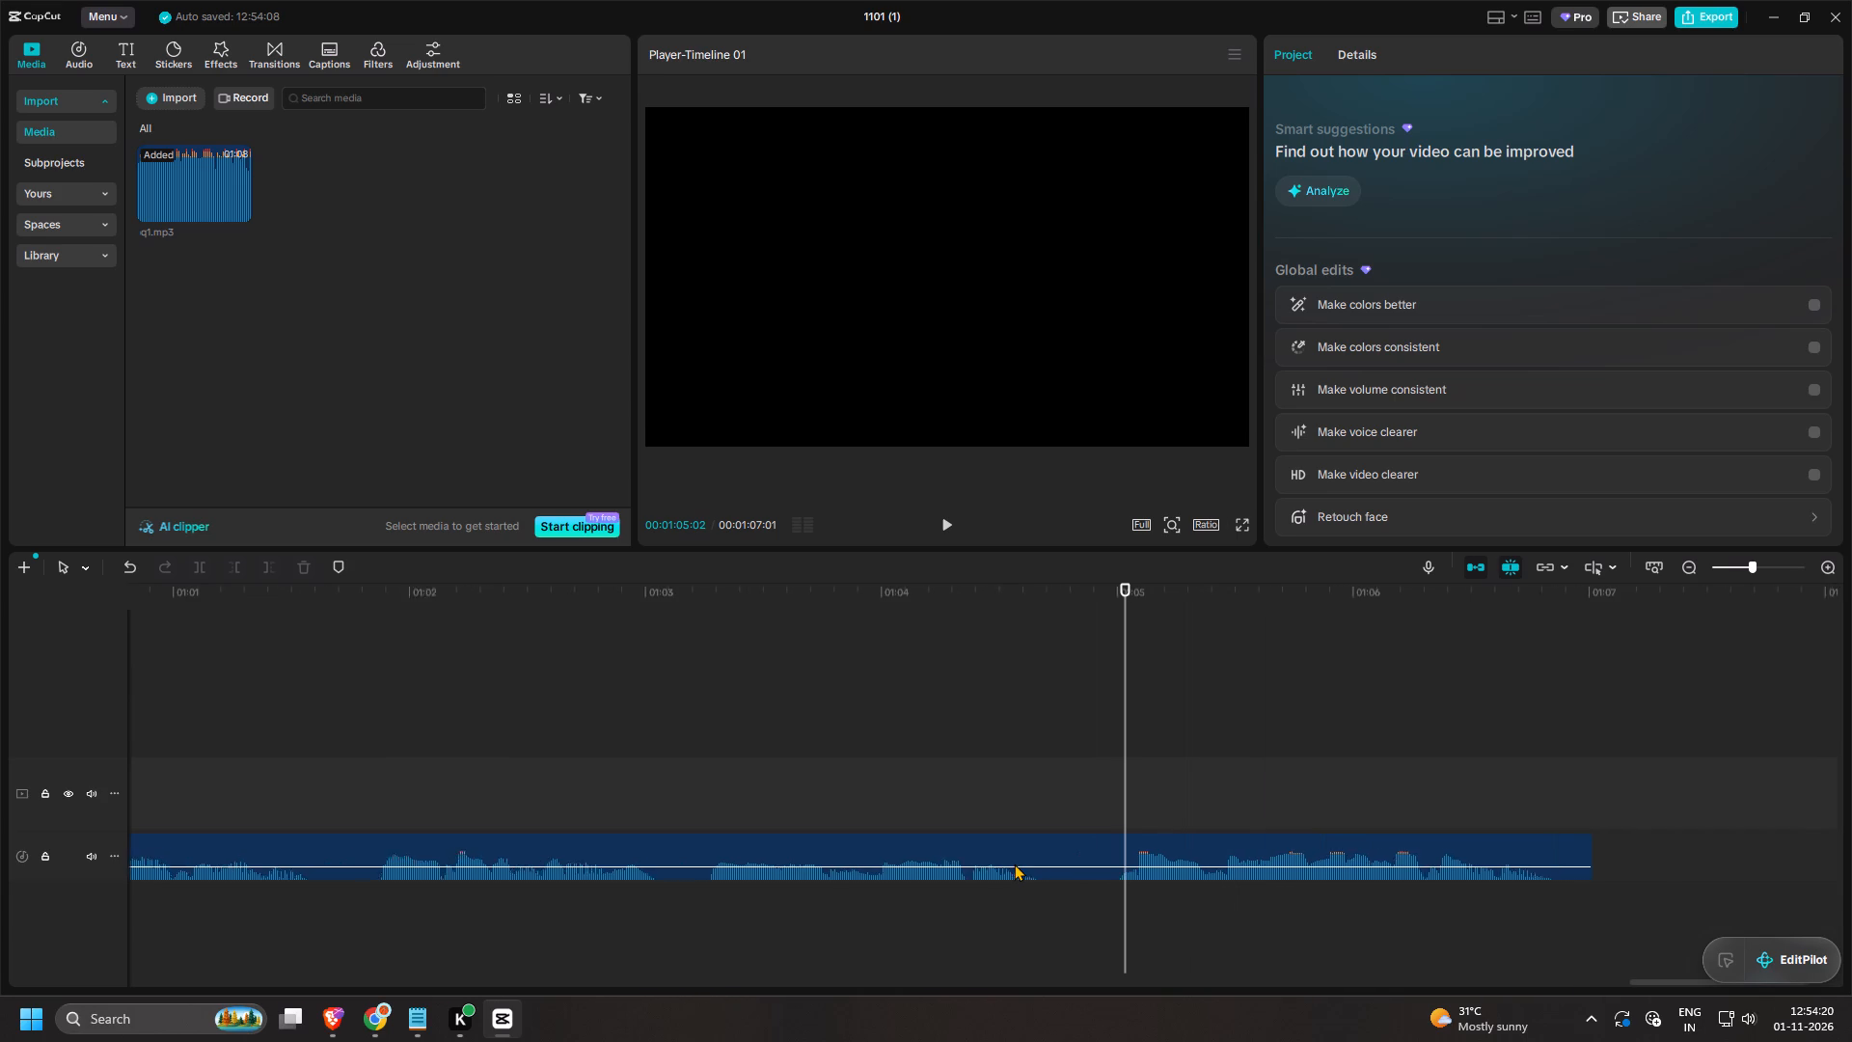
ctrl+scroll(1014, 864, up, 2)
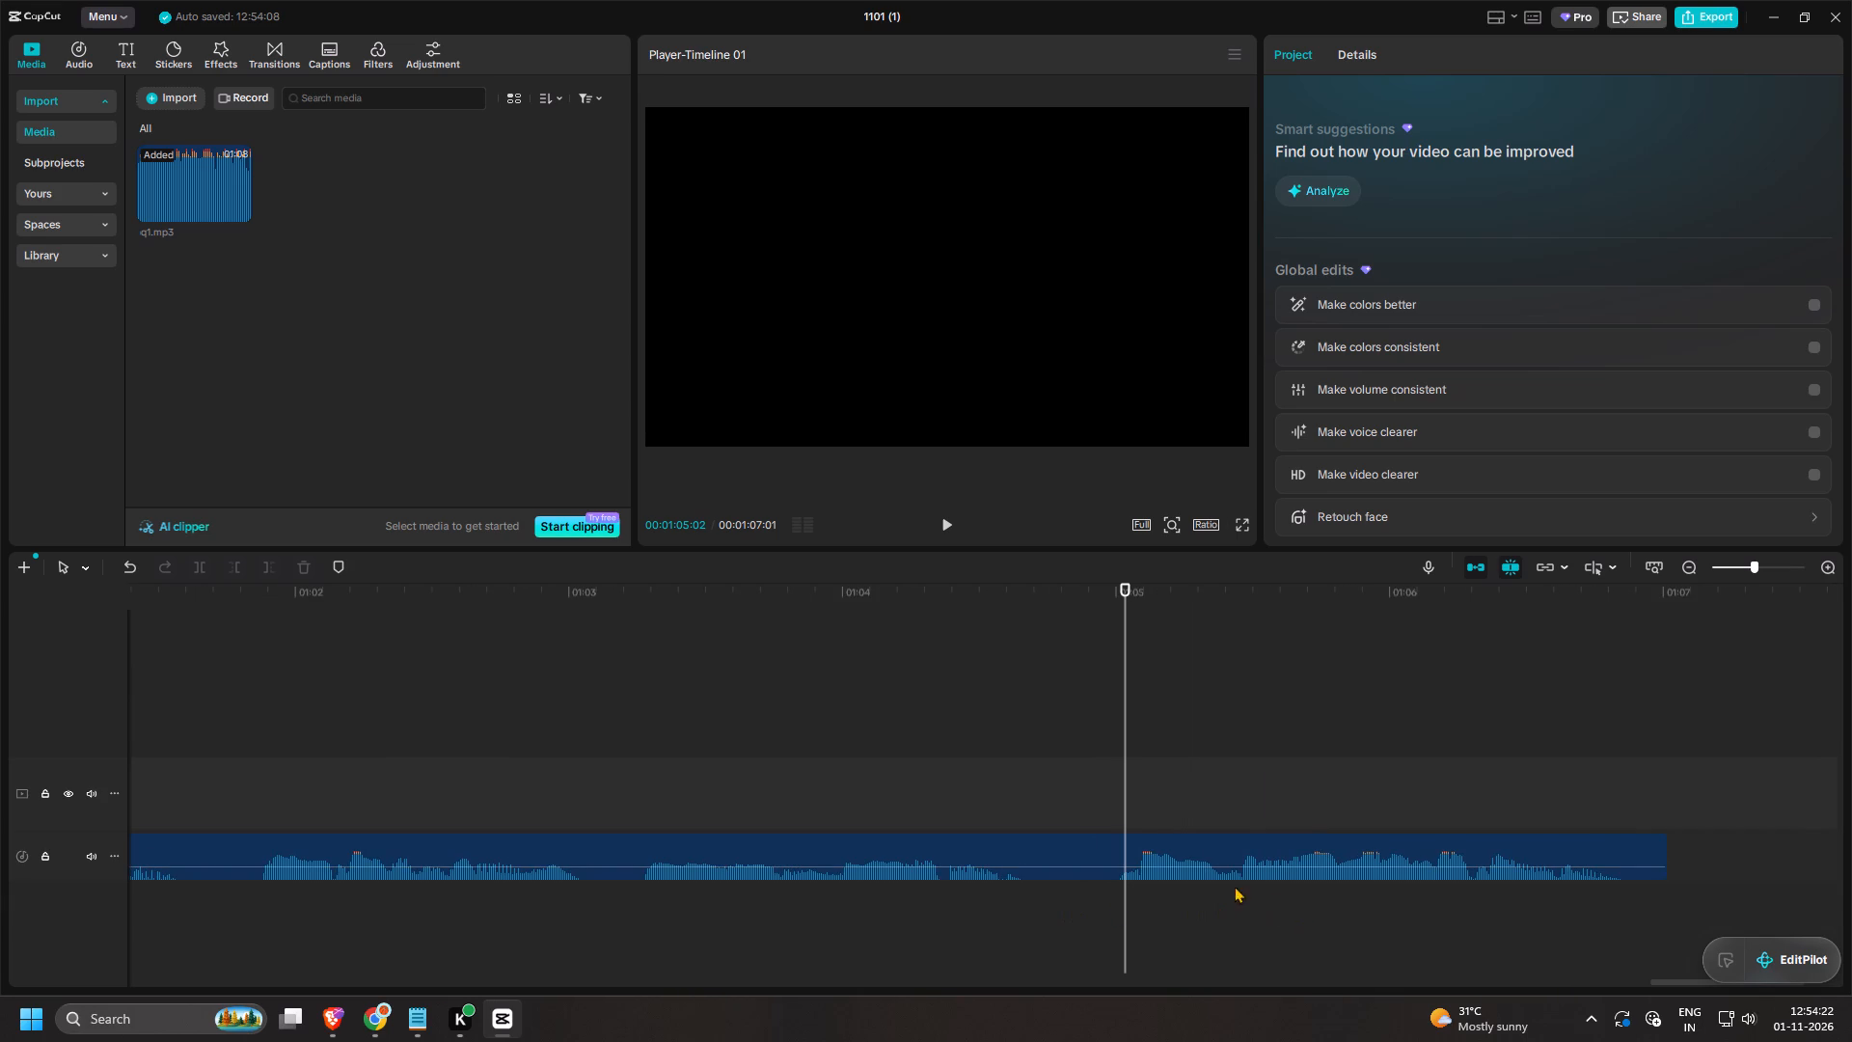
key(b)
click(1107, 849)
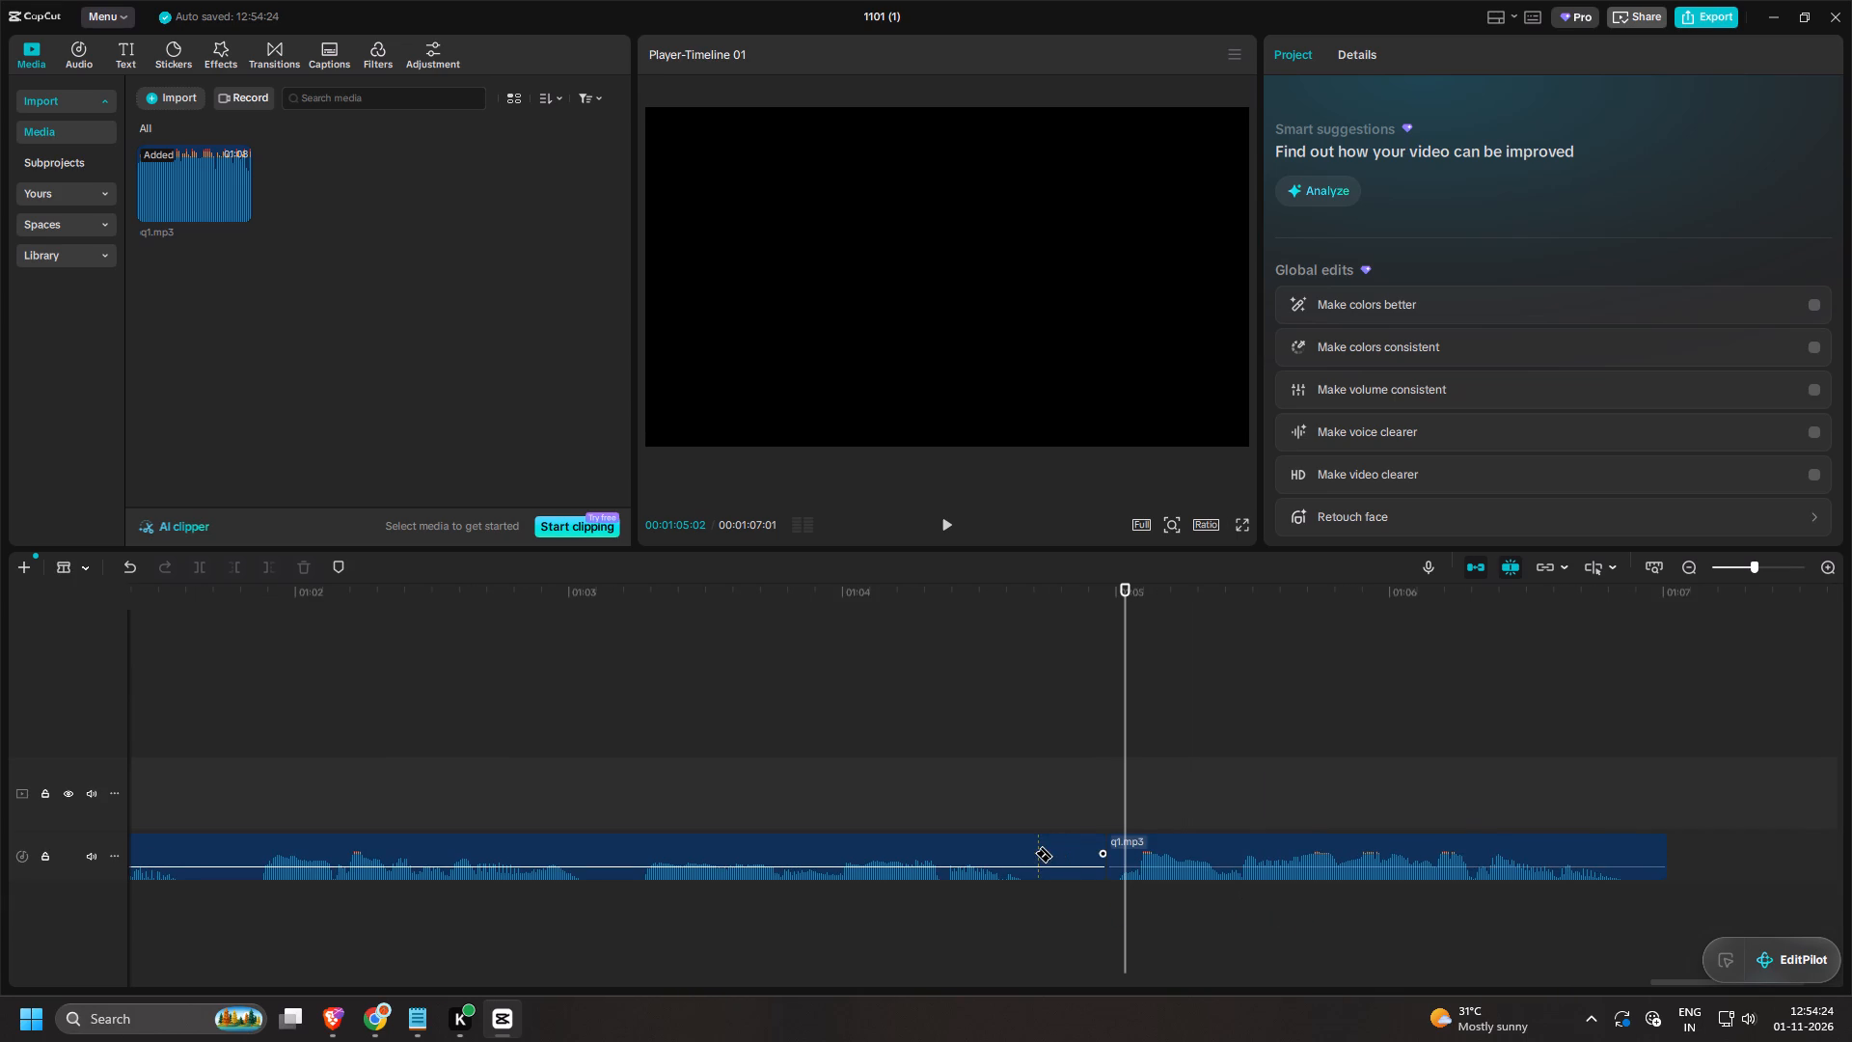
click(1034, 853)
key(a)
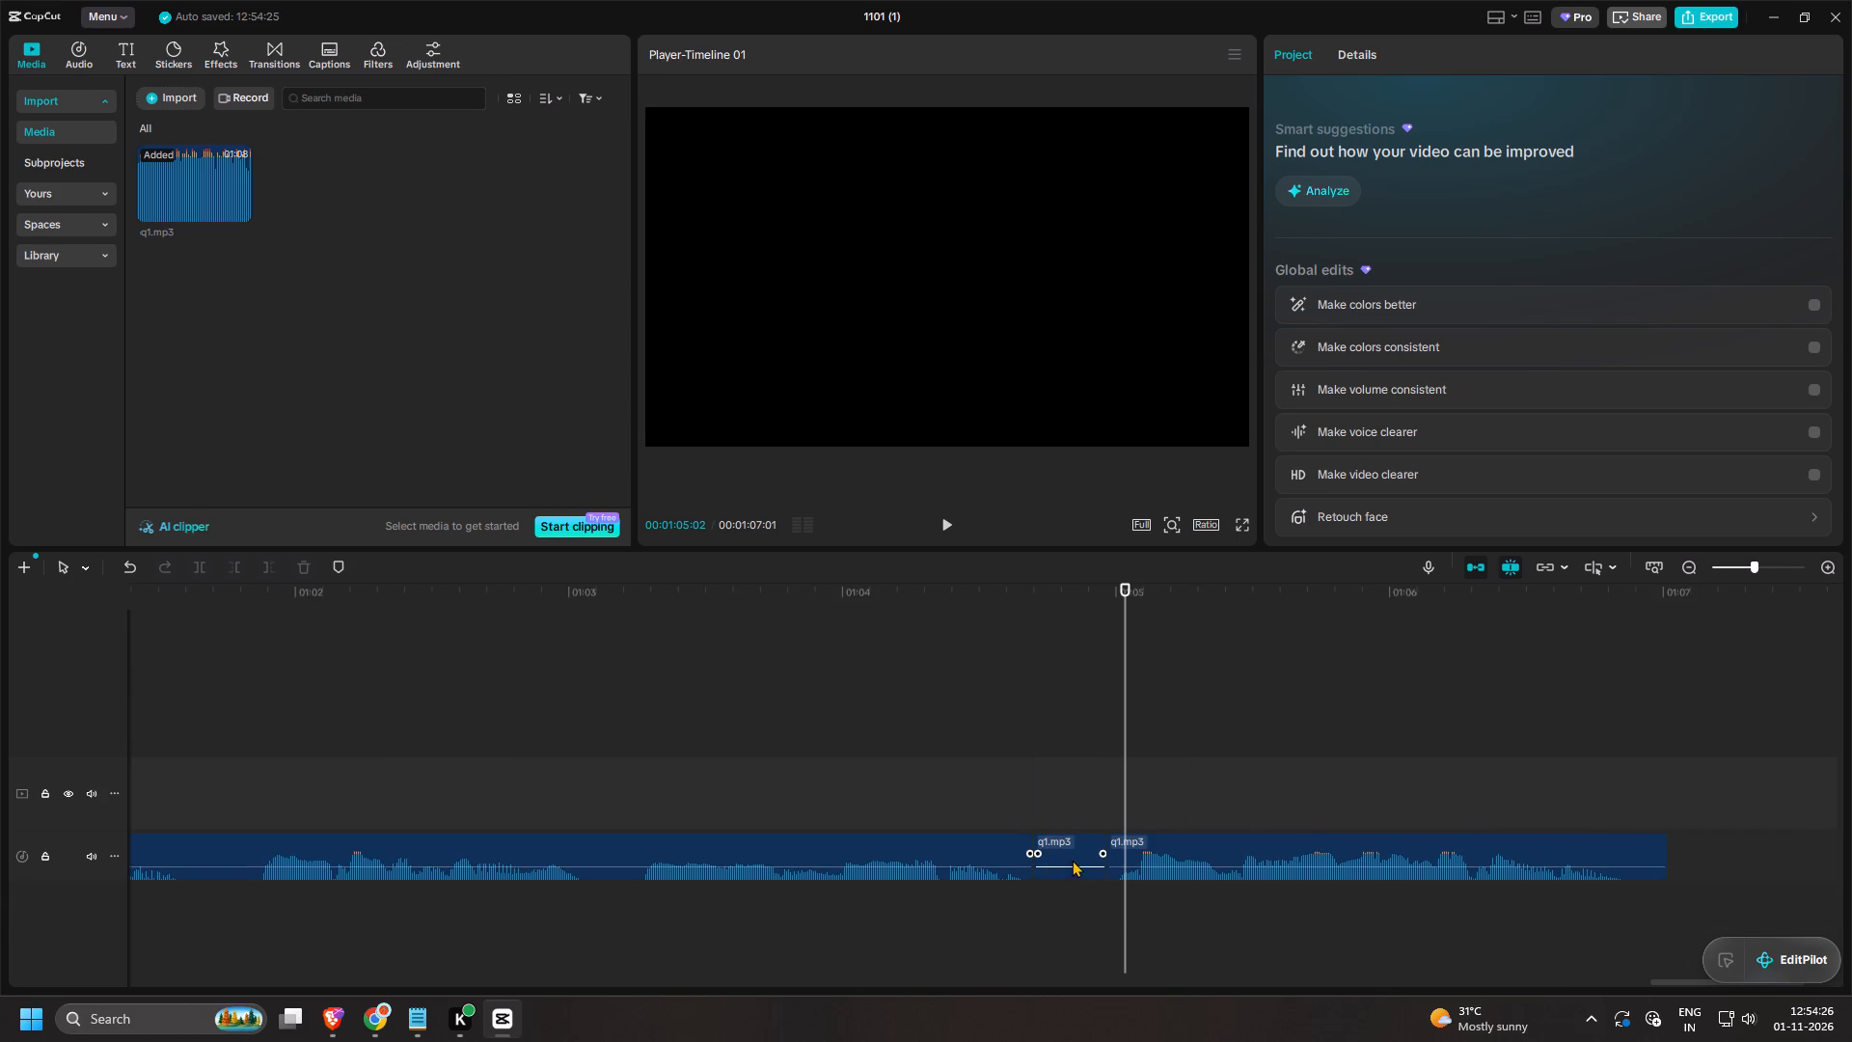
click(1076, 856)
key(BackSpace)
Split the voice-over on both sides of the silent pauses at about 59.7 s, 57.1 s and 55.4 s.
click(665, 769)
drag(665, 769, 232, 881)
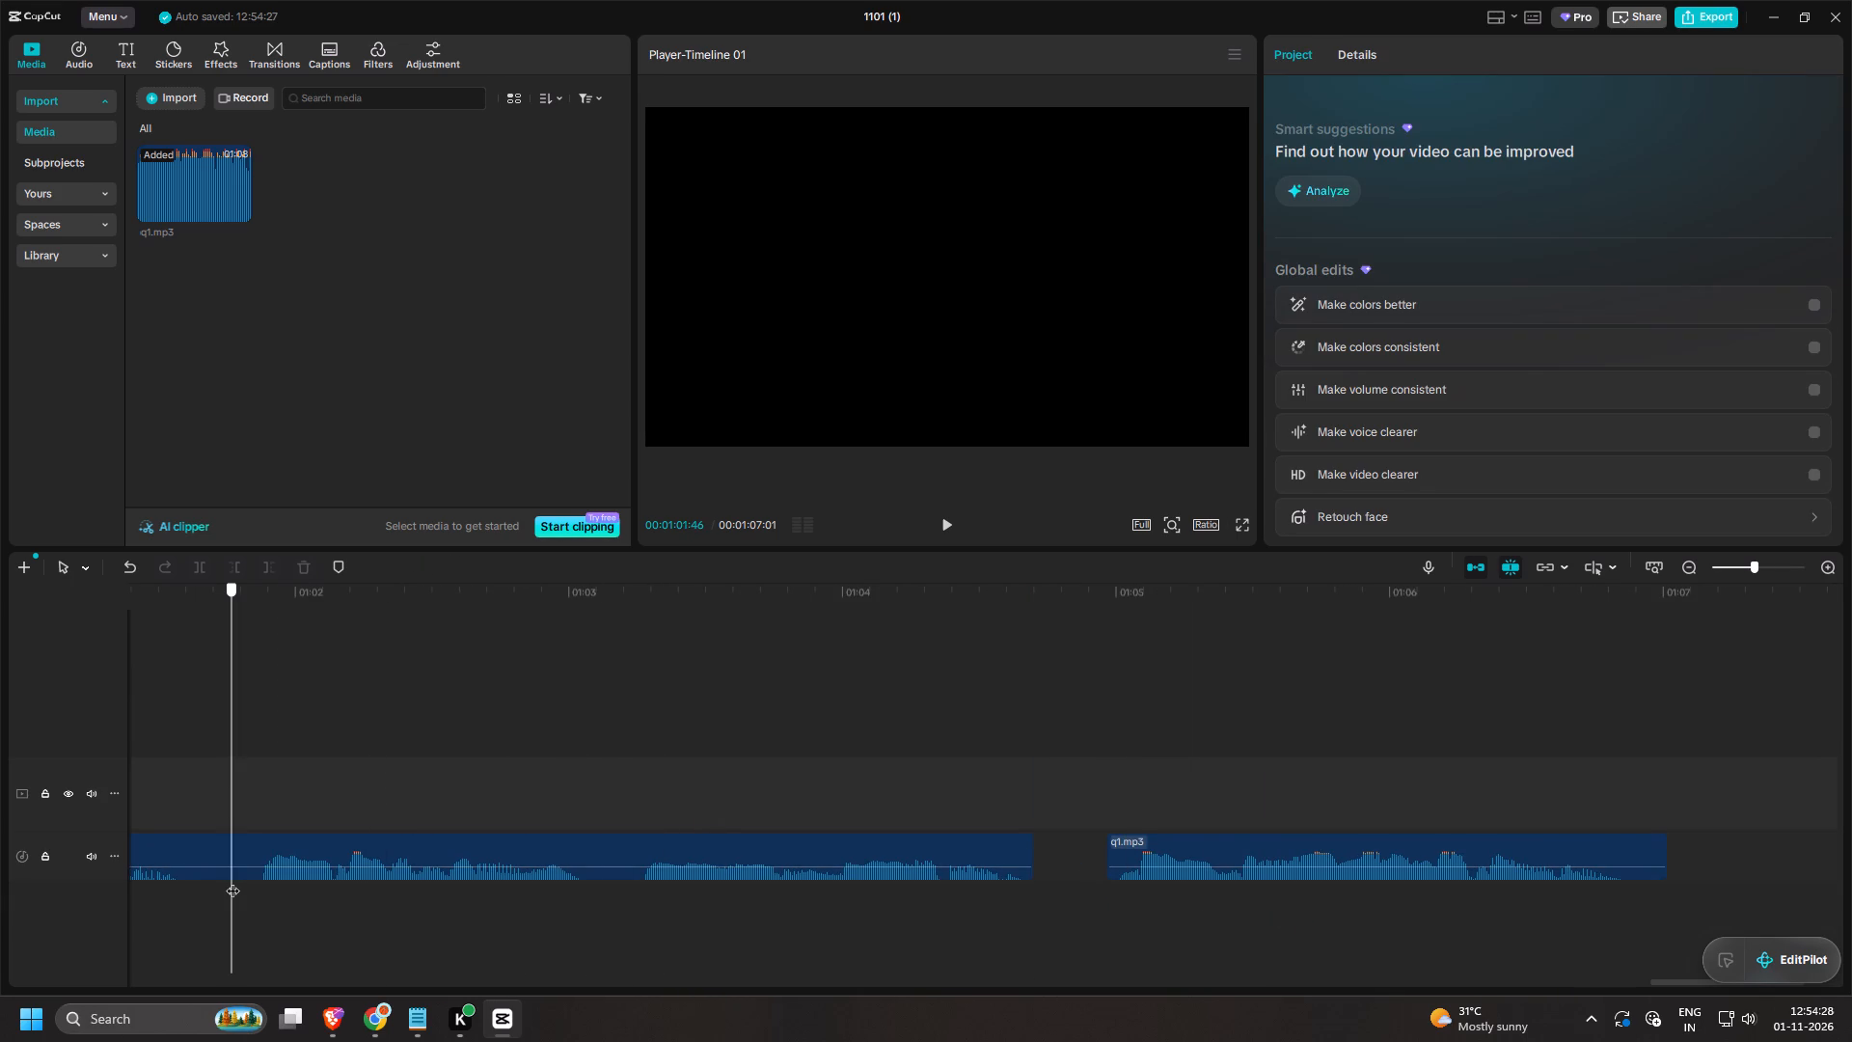
drag(232, 881, 1471, 983)
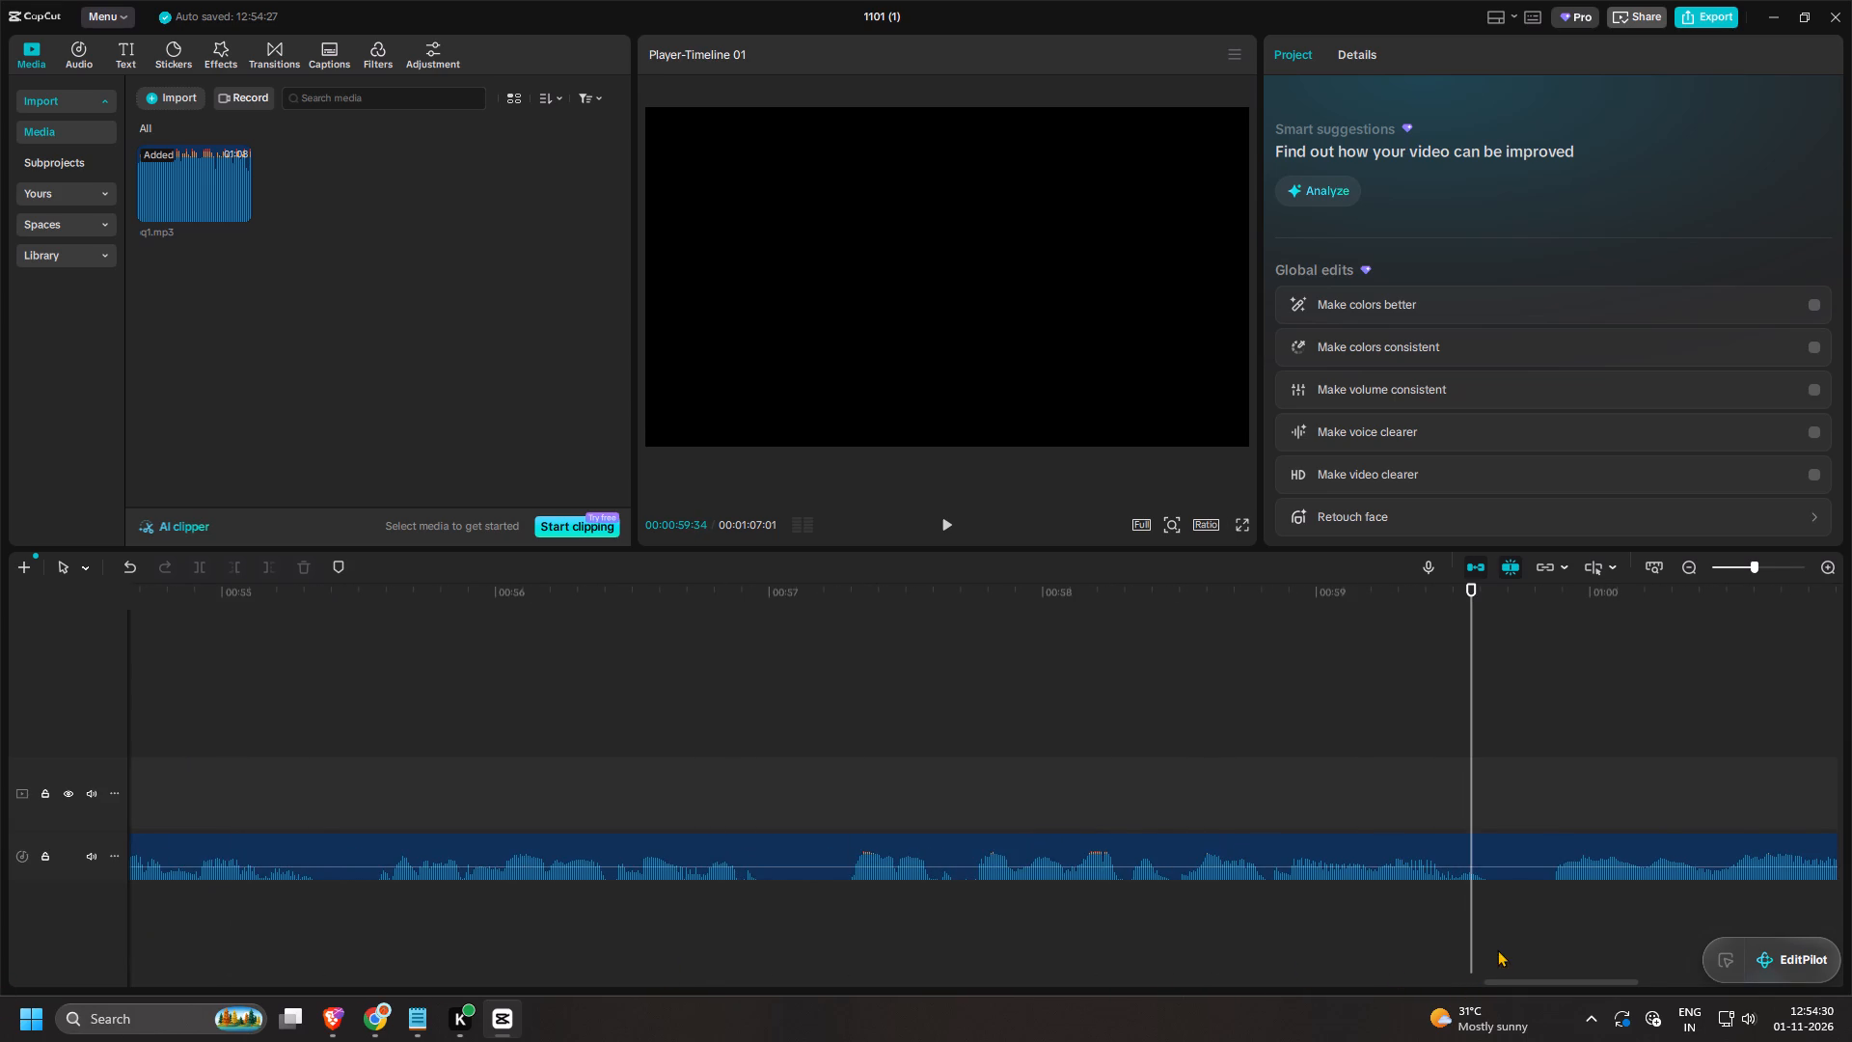
key(b)
click(1537, 860)
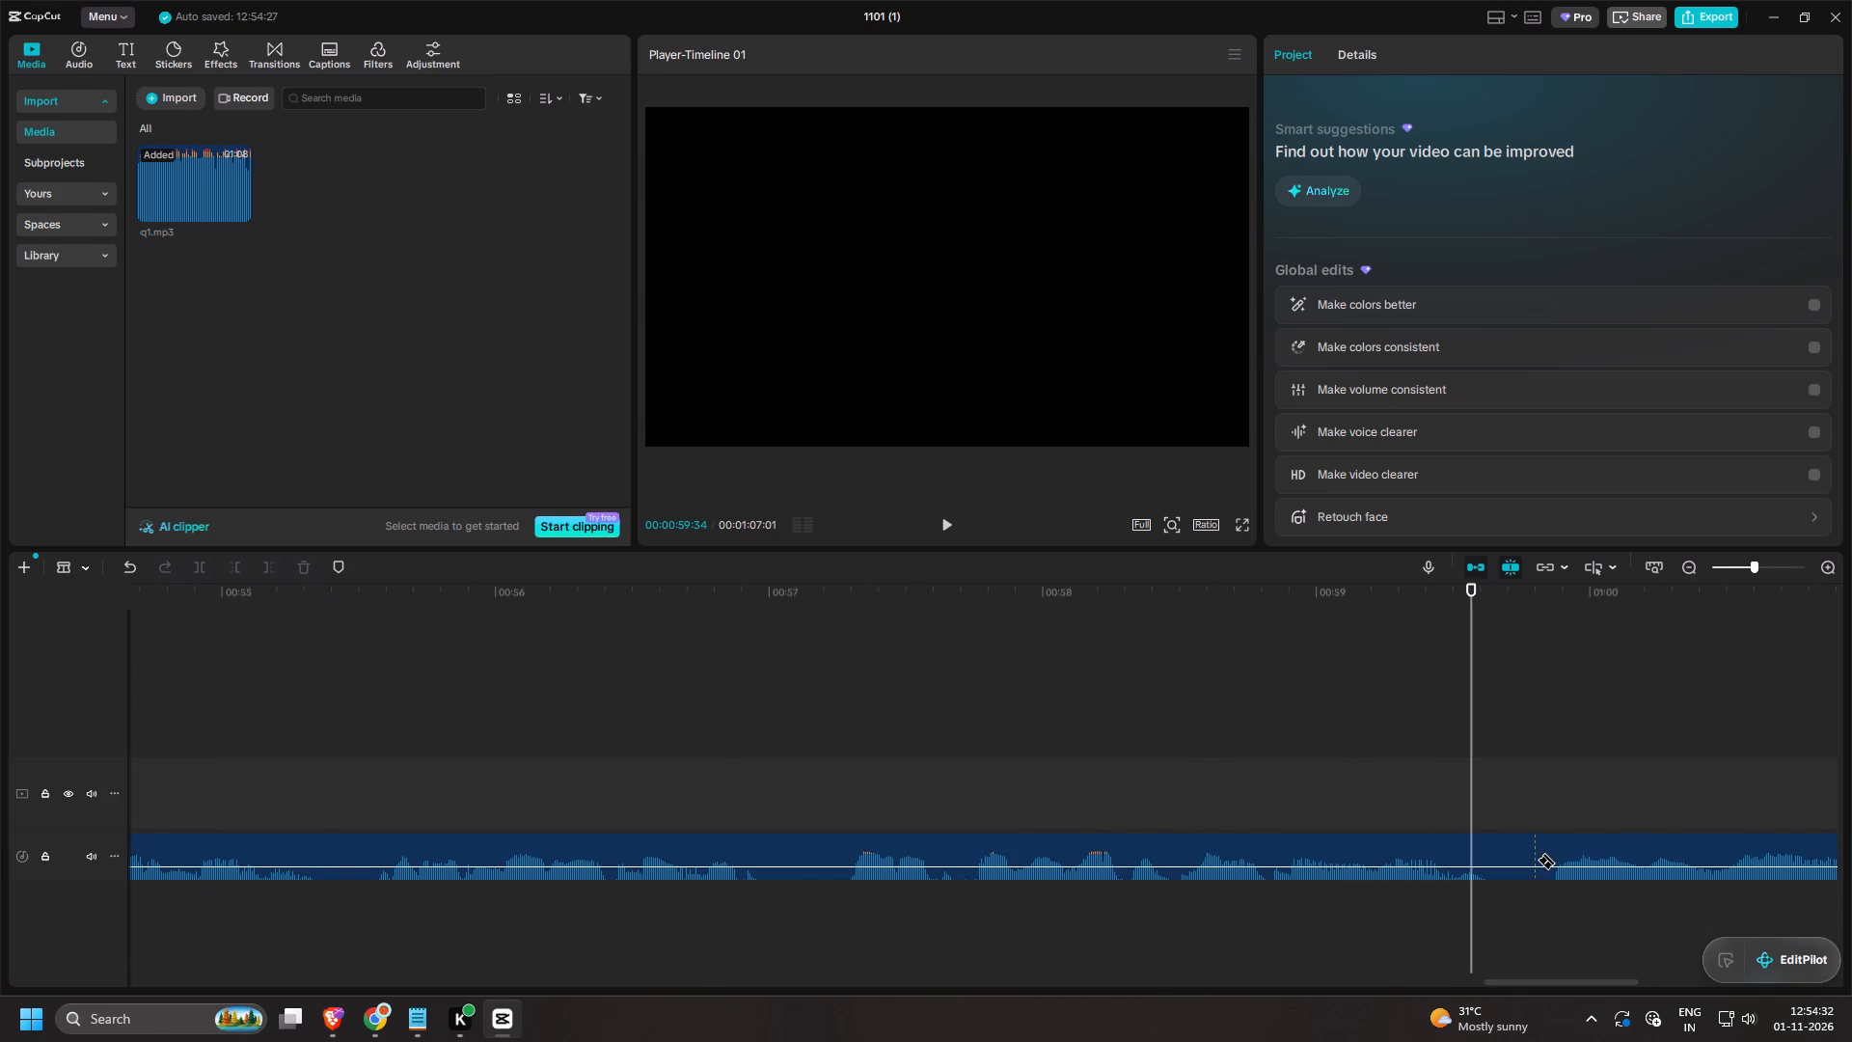
click(1502, 865)
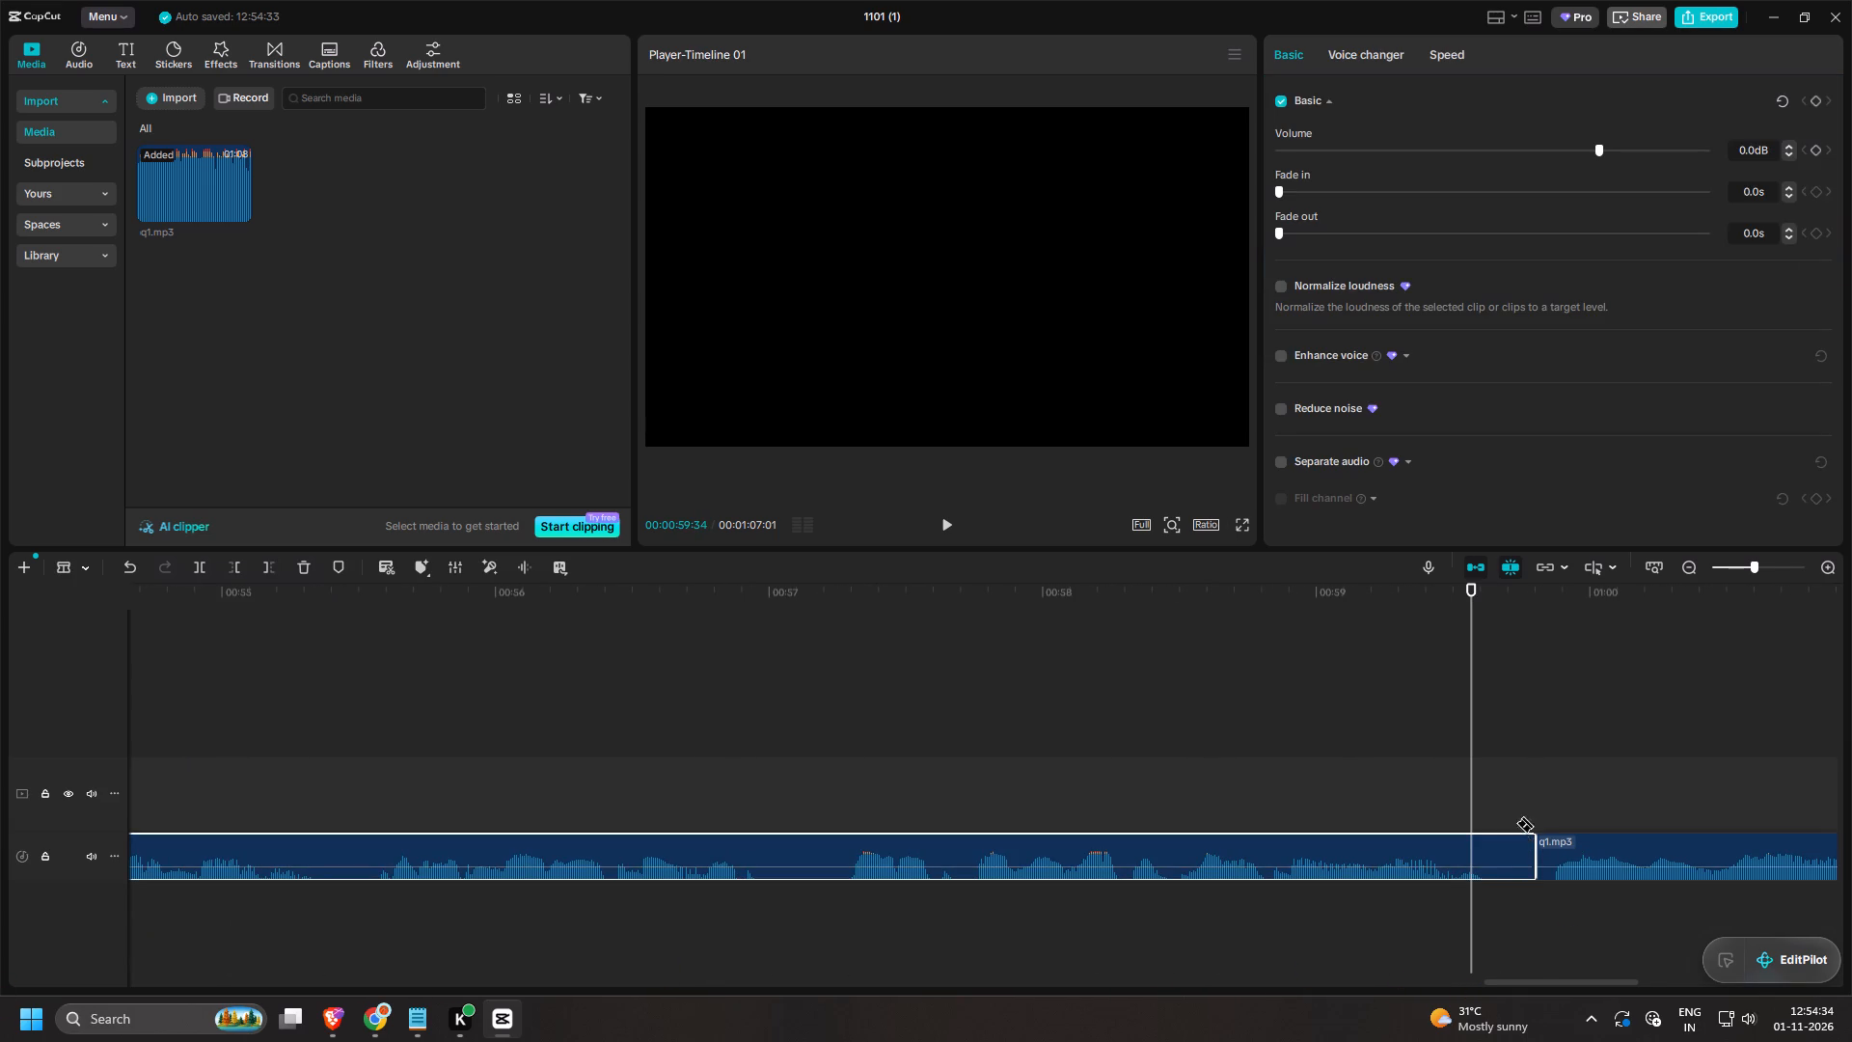
click(1495, 858)
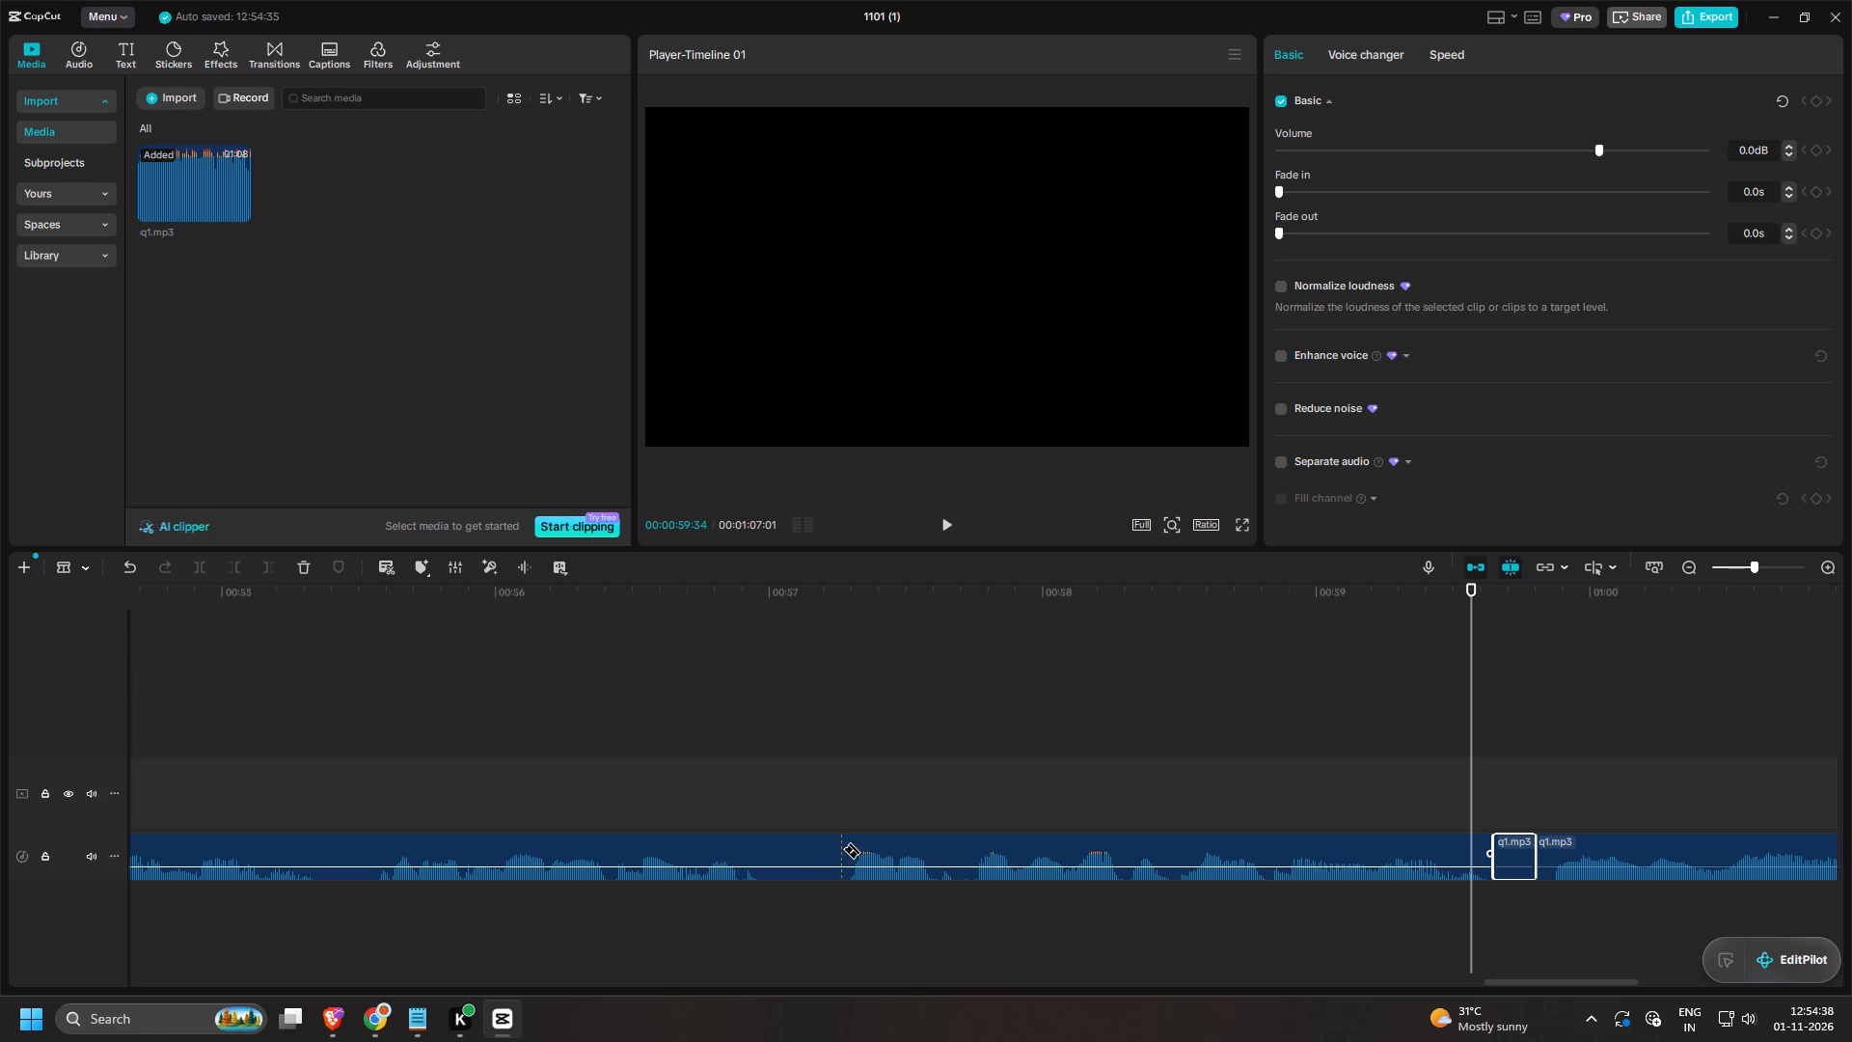
click(842, 849)
click(771, 849)
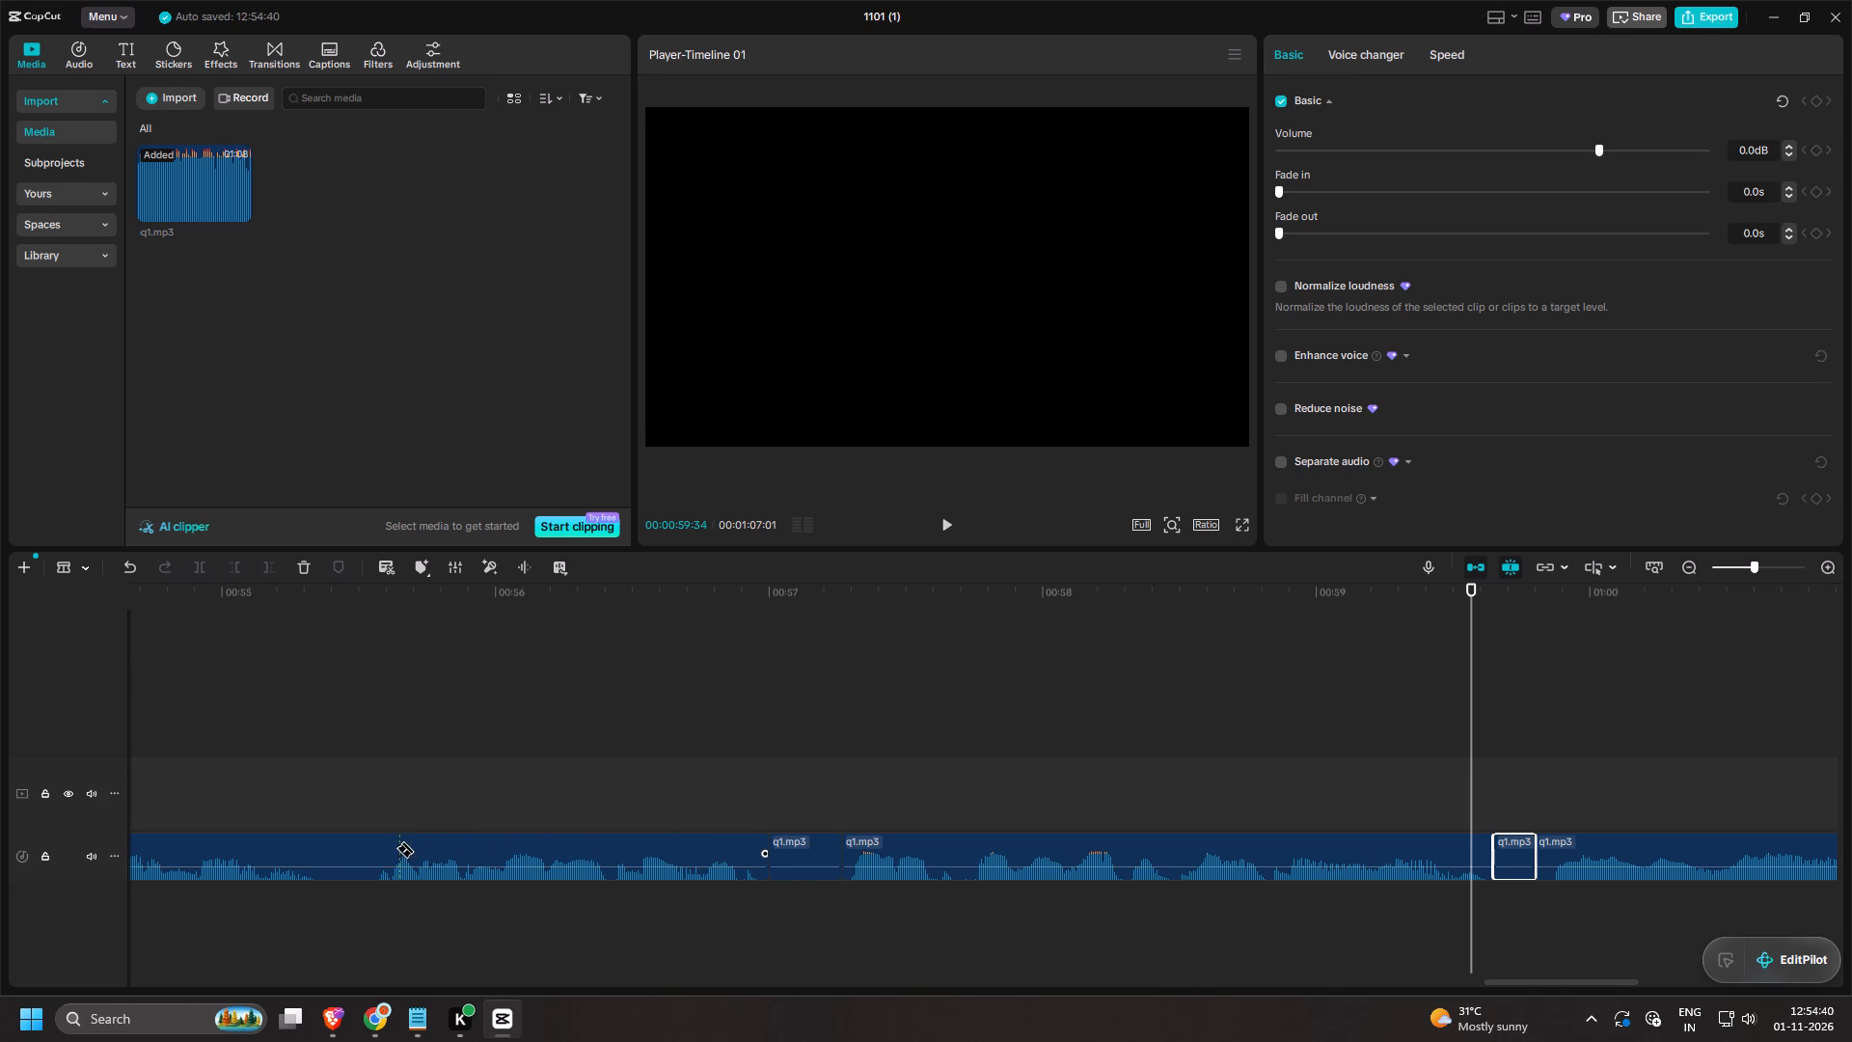
click(376, 853)
click(321, 855)
key(a)
Delete the three isolated silent pieces at about 55.4 s, 57.1 s and 59.7 s.
click(350, 857)
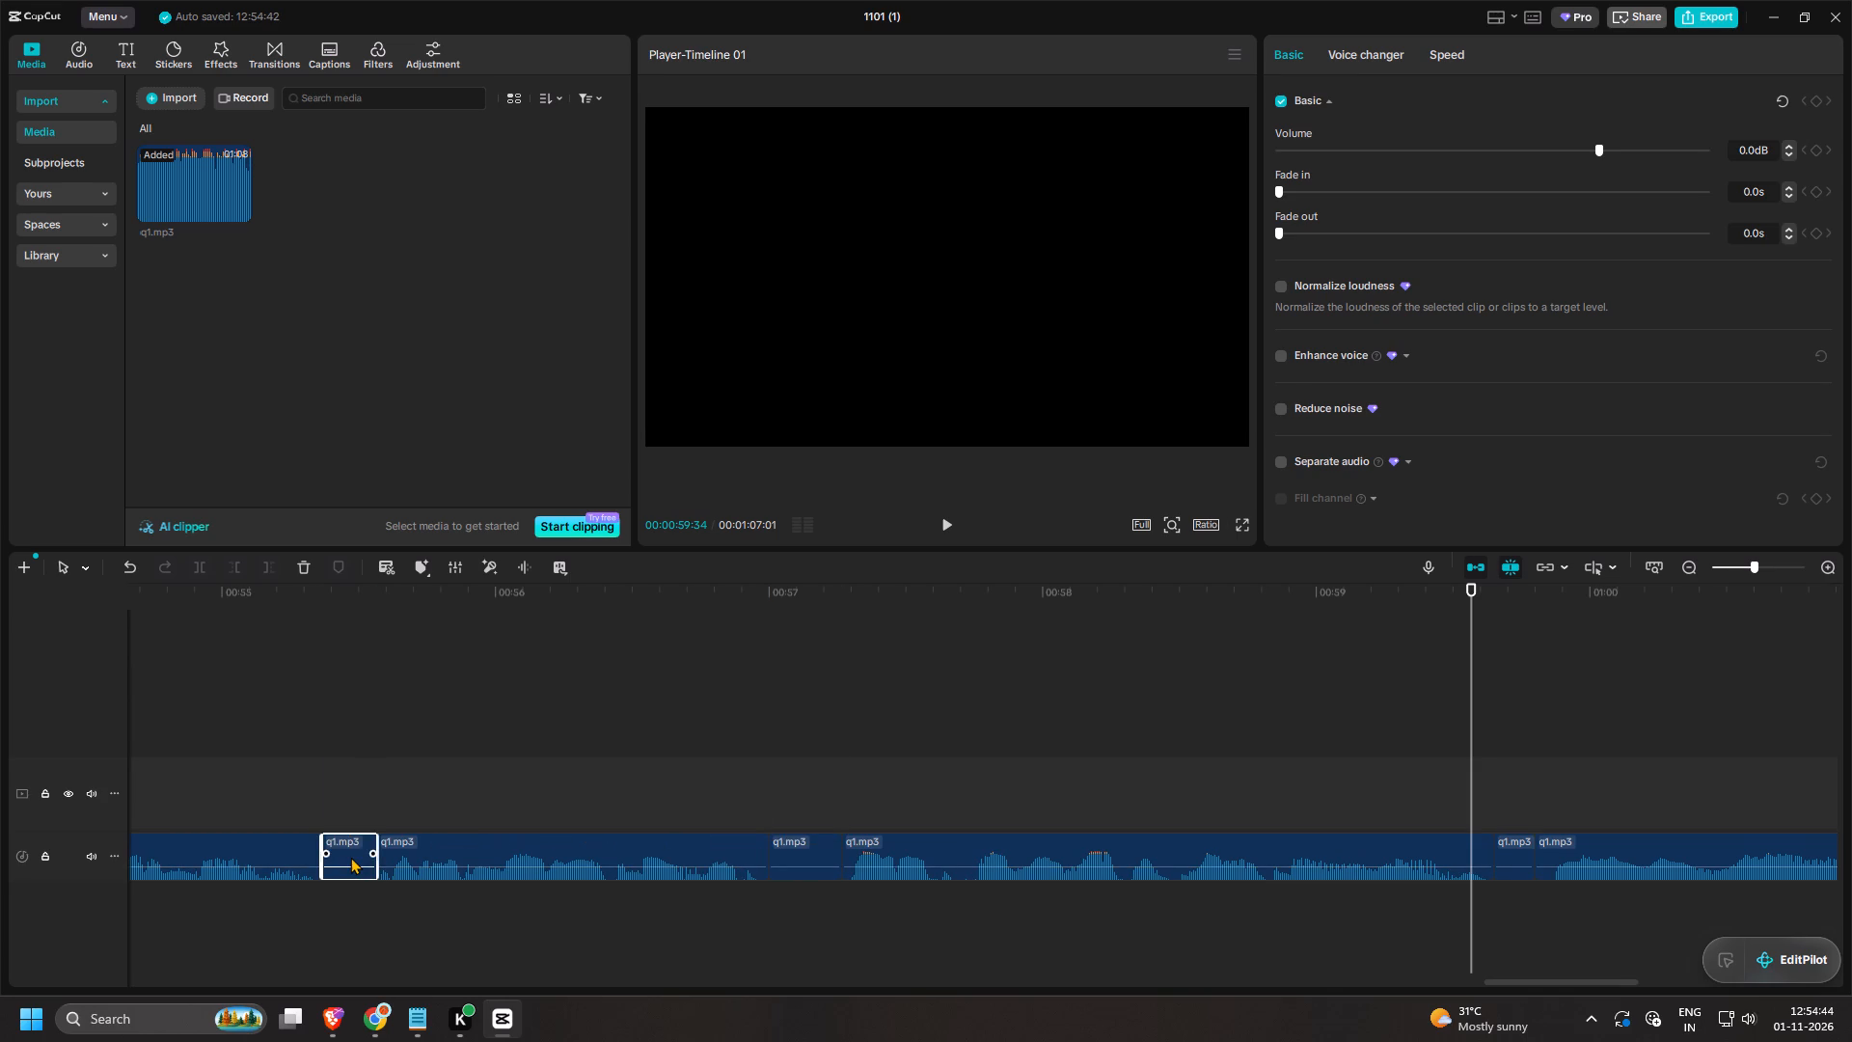
key(BackSpace)
click(810, 849)
key(BackSpace)
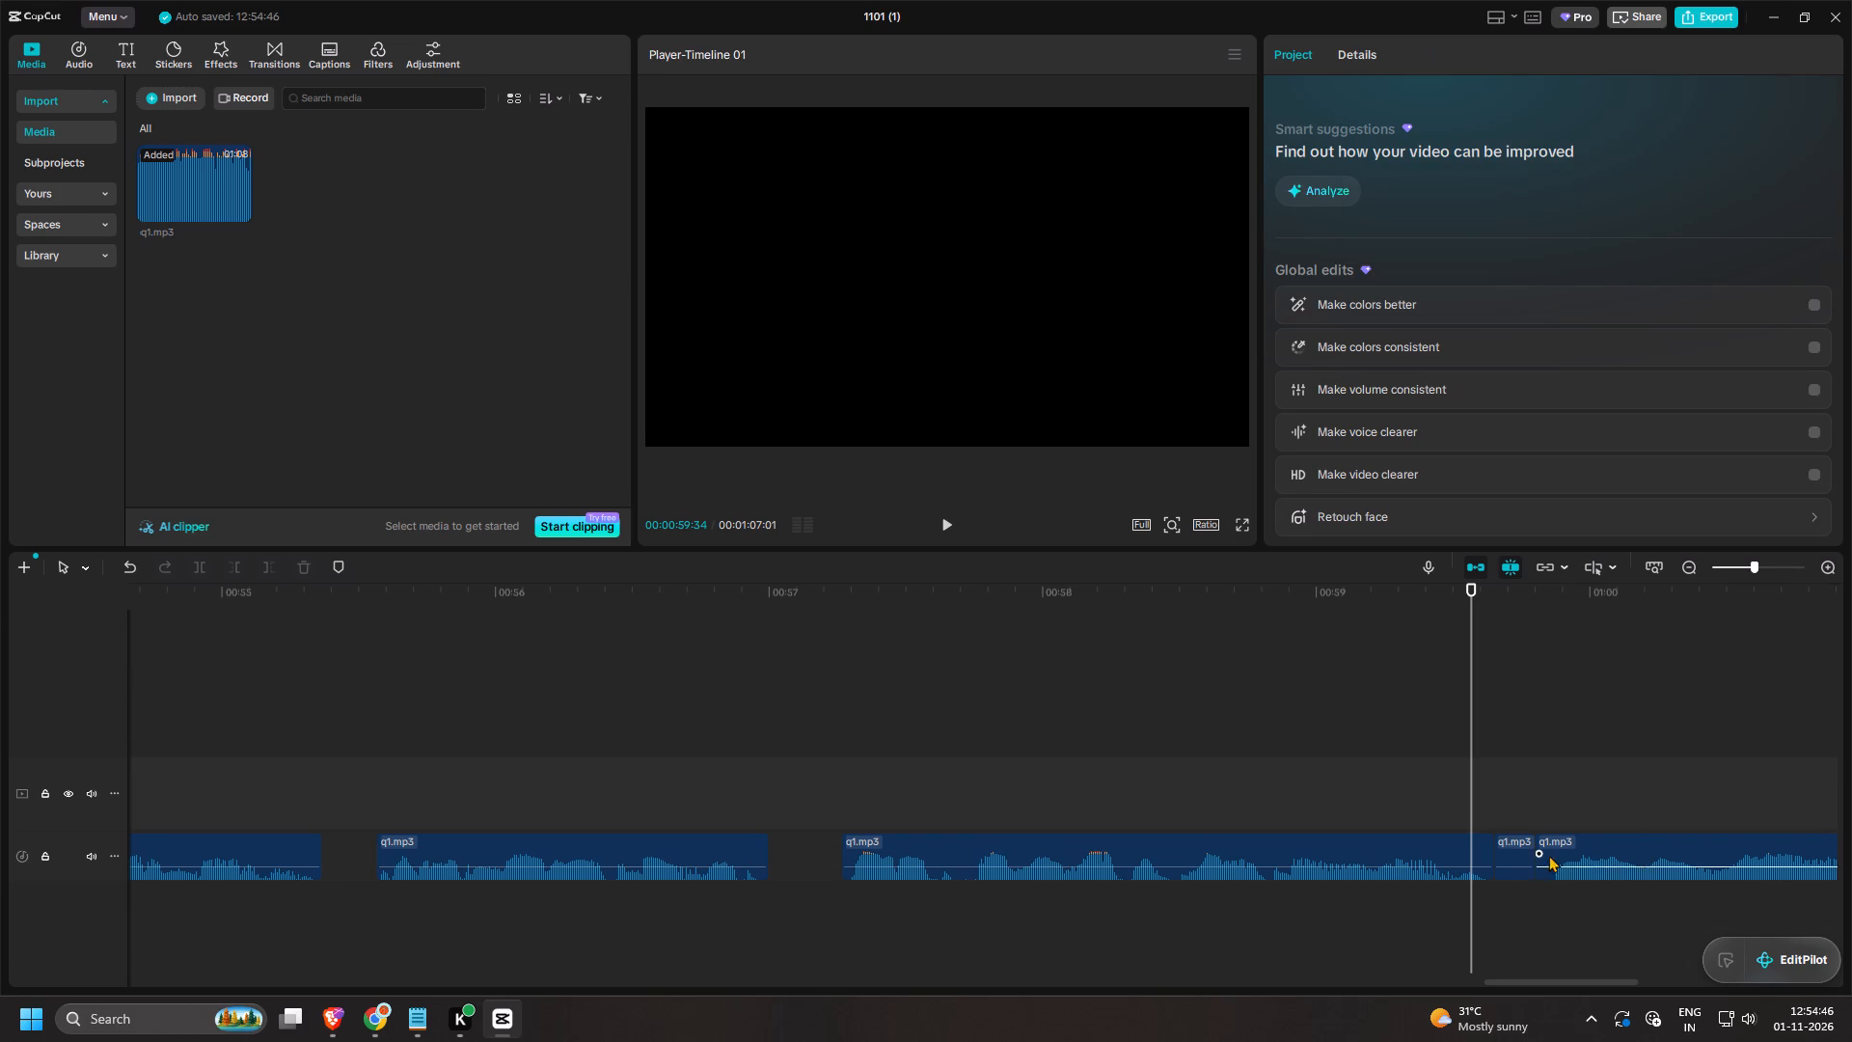
click(1507, 855)
key(BackSpace)
Move the last three voice-over clips back, each directly against the preceding clip, closing the gaps from about 57 s onwards.
ctrl+scroll(920, 907, down, 10)
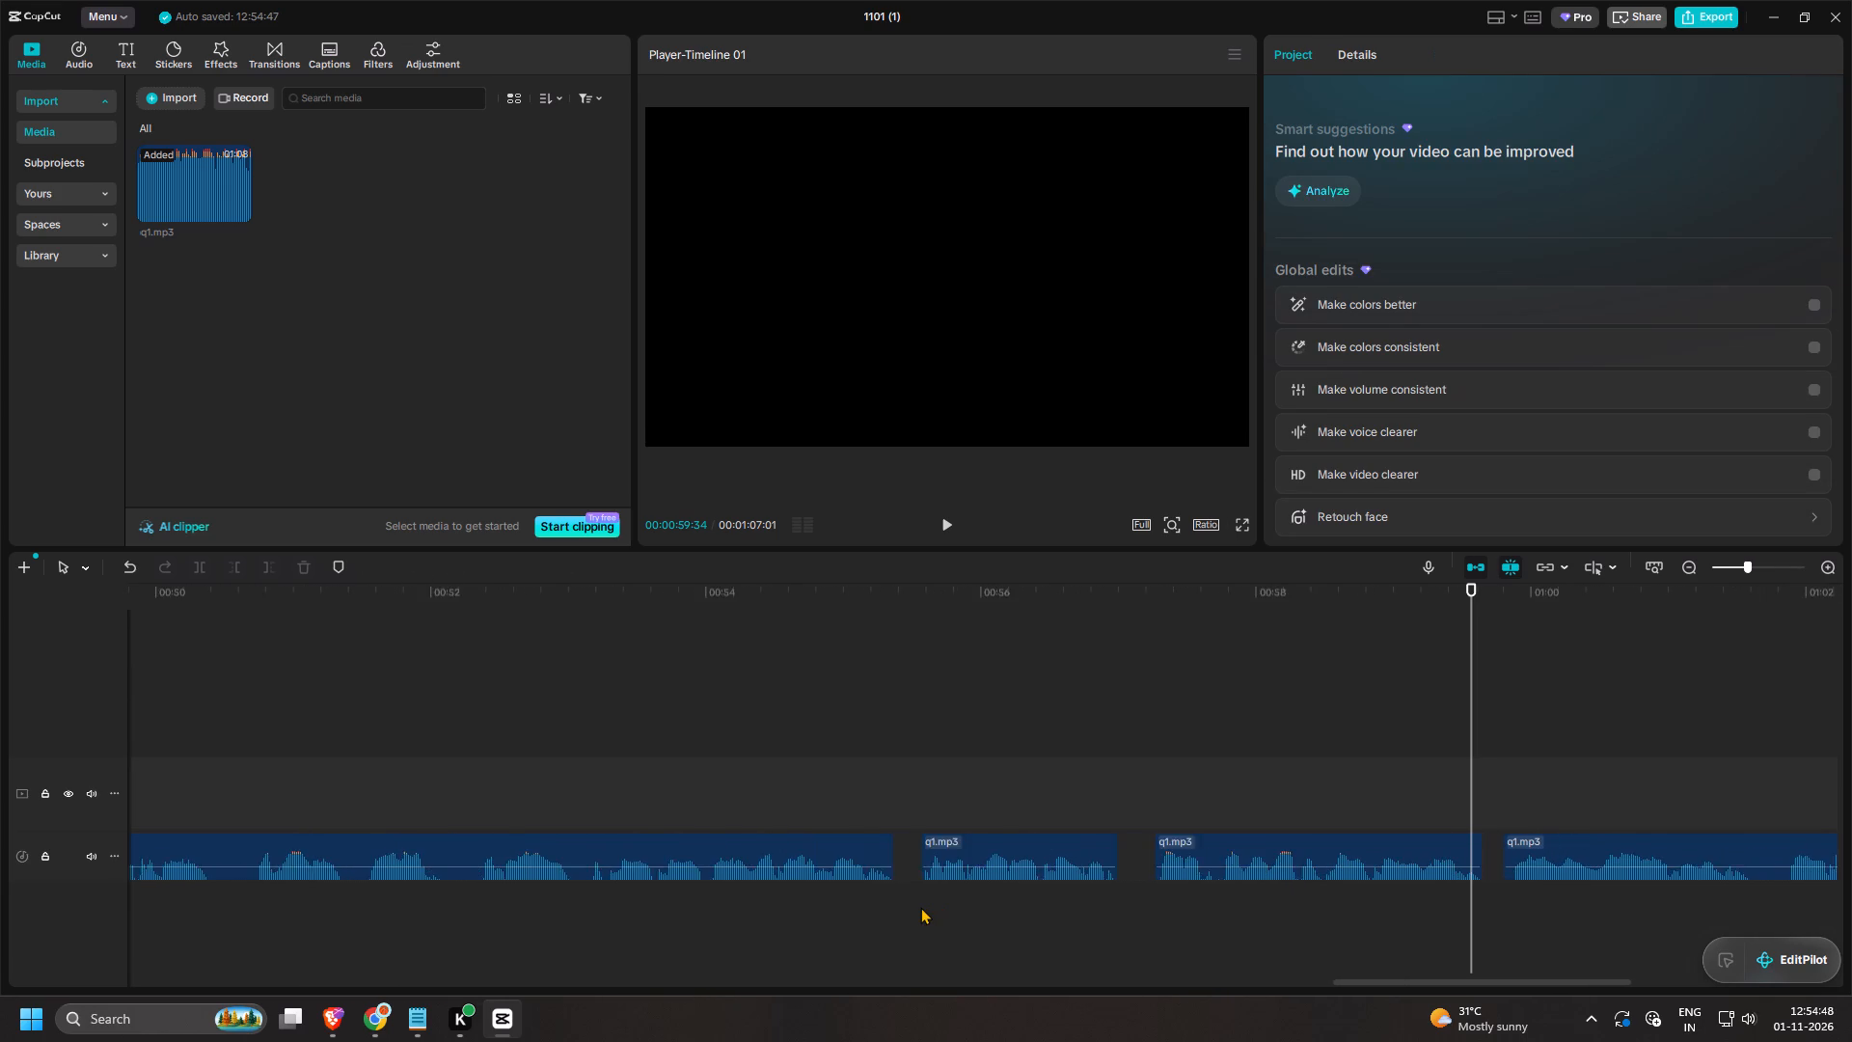
ctrl+scroll(920, 907, down, 6)
drag(1337, 840, 1309, 842)
drag(1547, 842, 1509, 844)
click(1514, 786)
drag(1514, 786, 1851, 787)
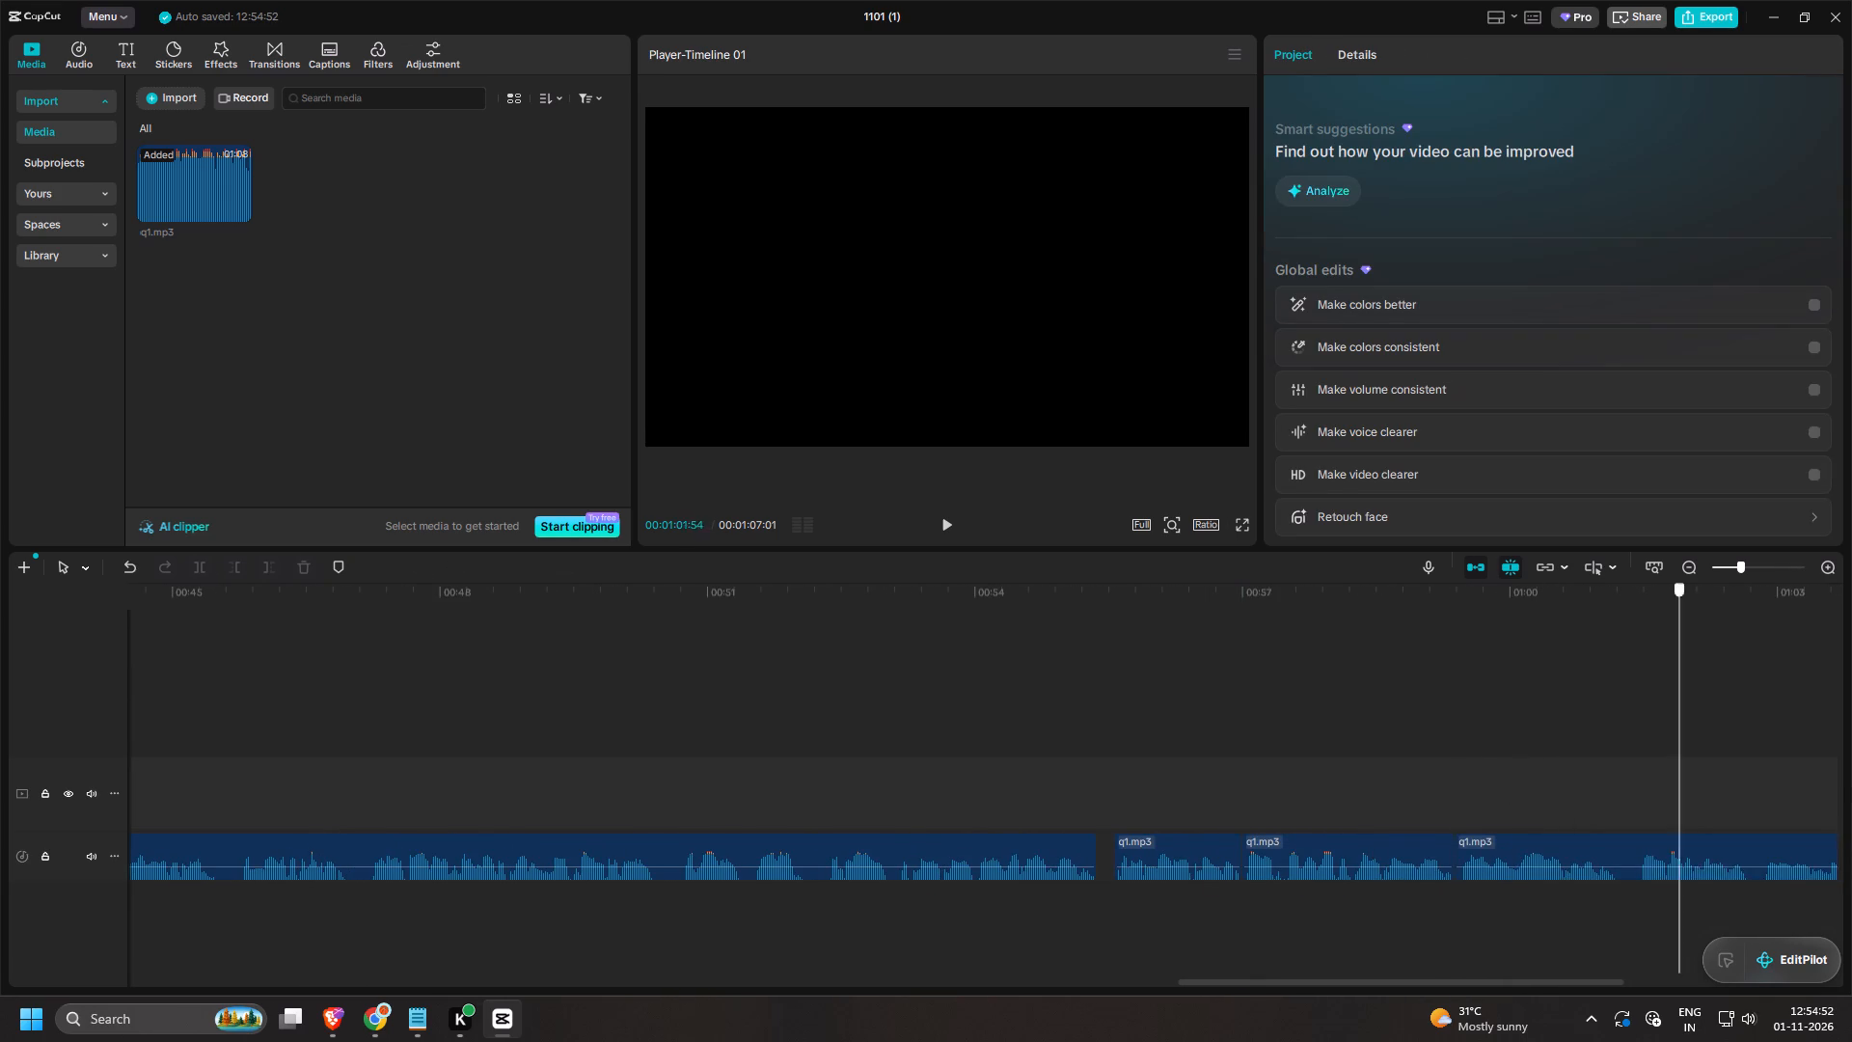
drag(1851, 787, 1620, 825)
drag(1507, 846, 1457, 851)
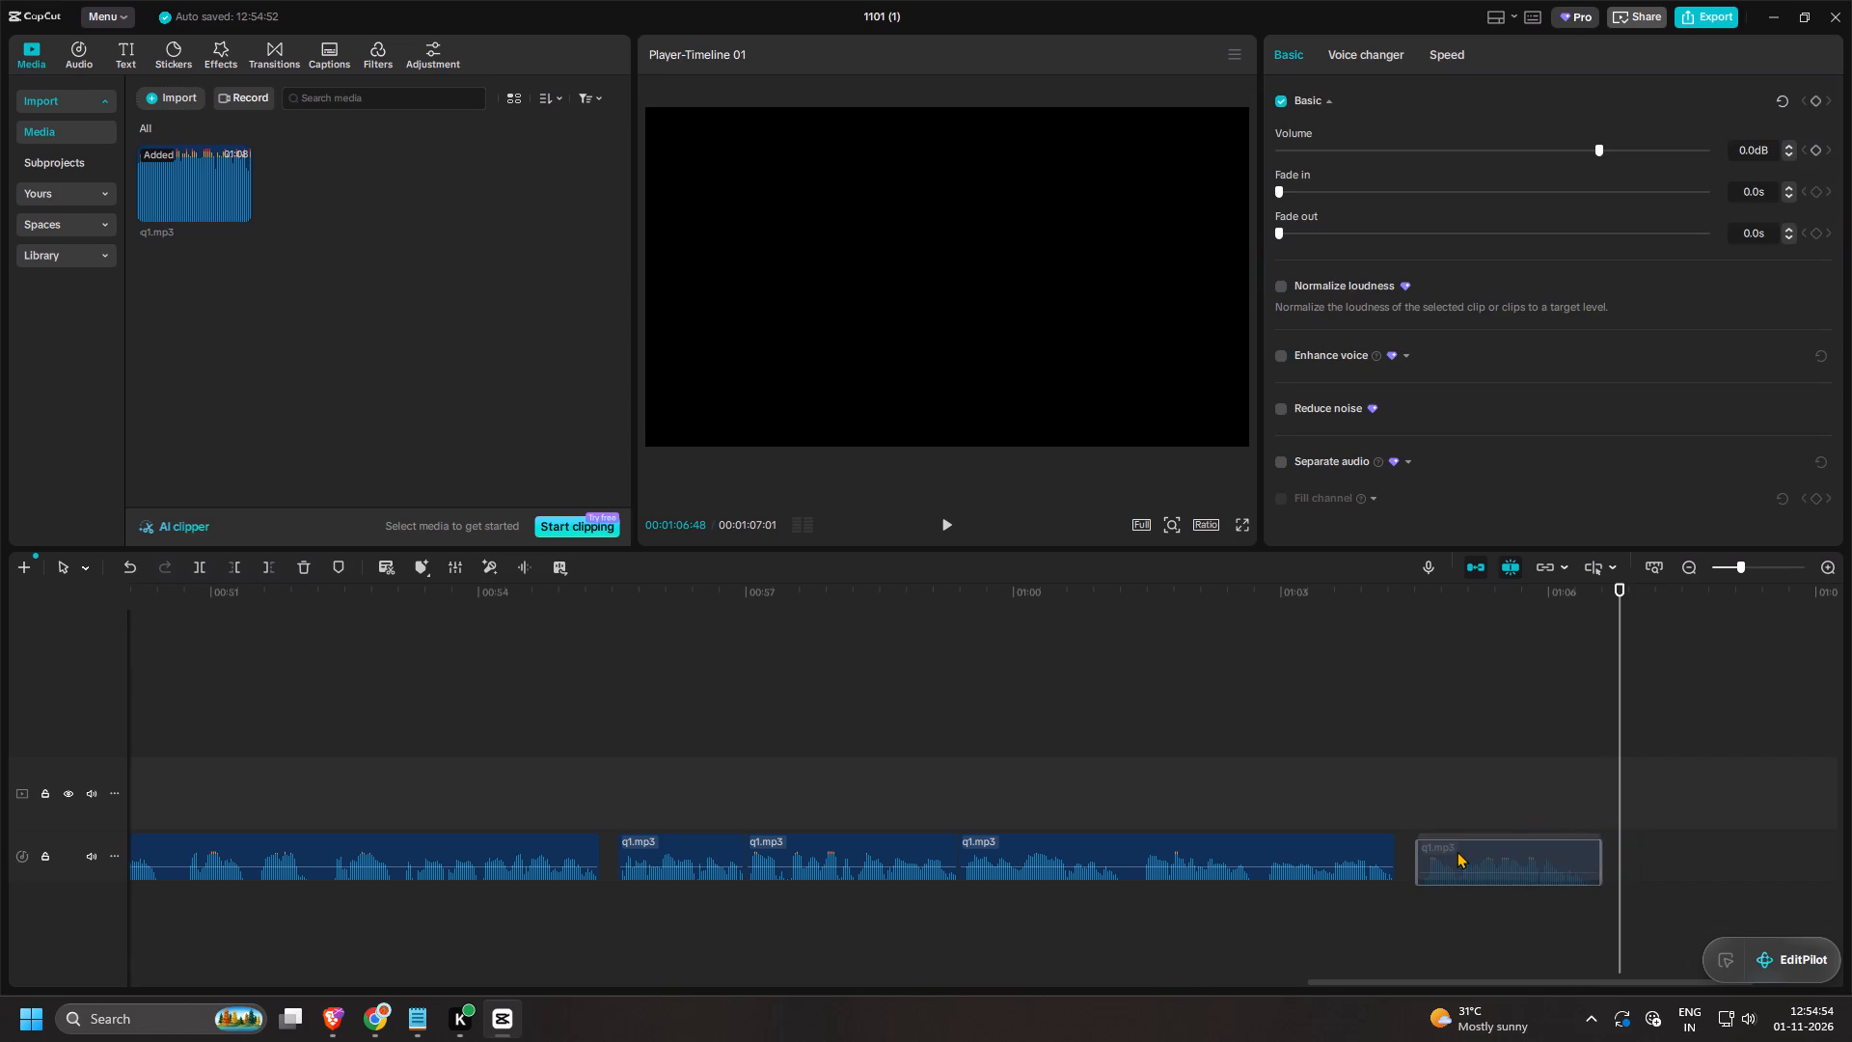
drag(1457, 851, 1448, 851)
Cut out the silent pauses at about 1:01.3 and 1:02.7 by splitting the voice-over on both sides and deleting the pieces.
click(1115, 805)
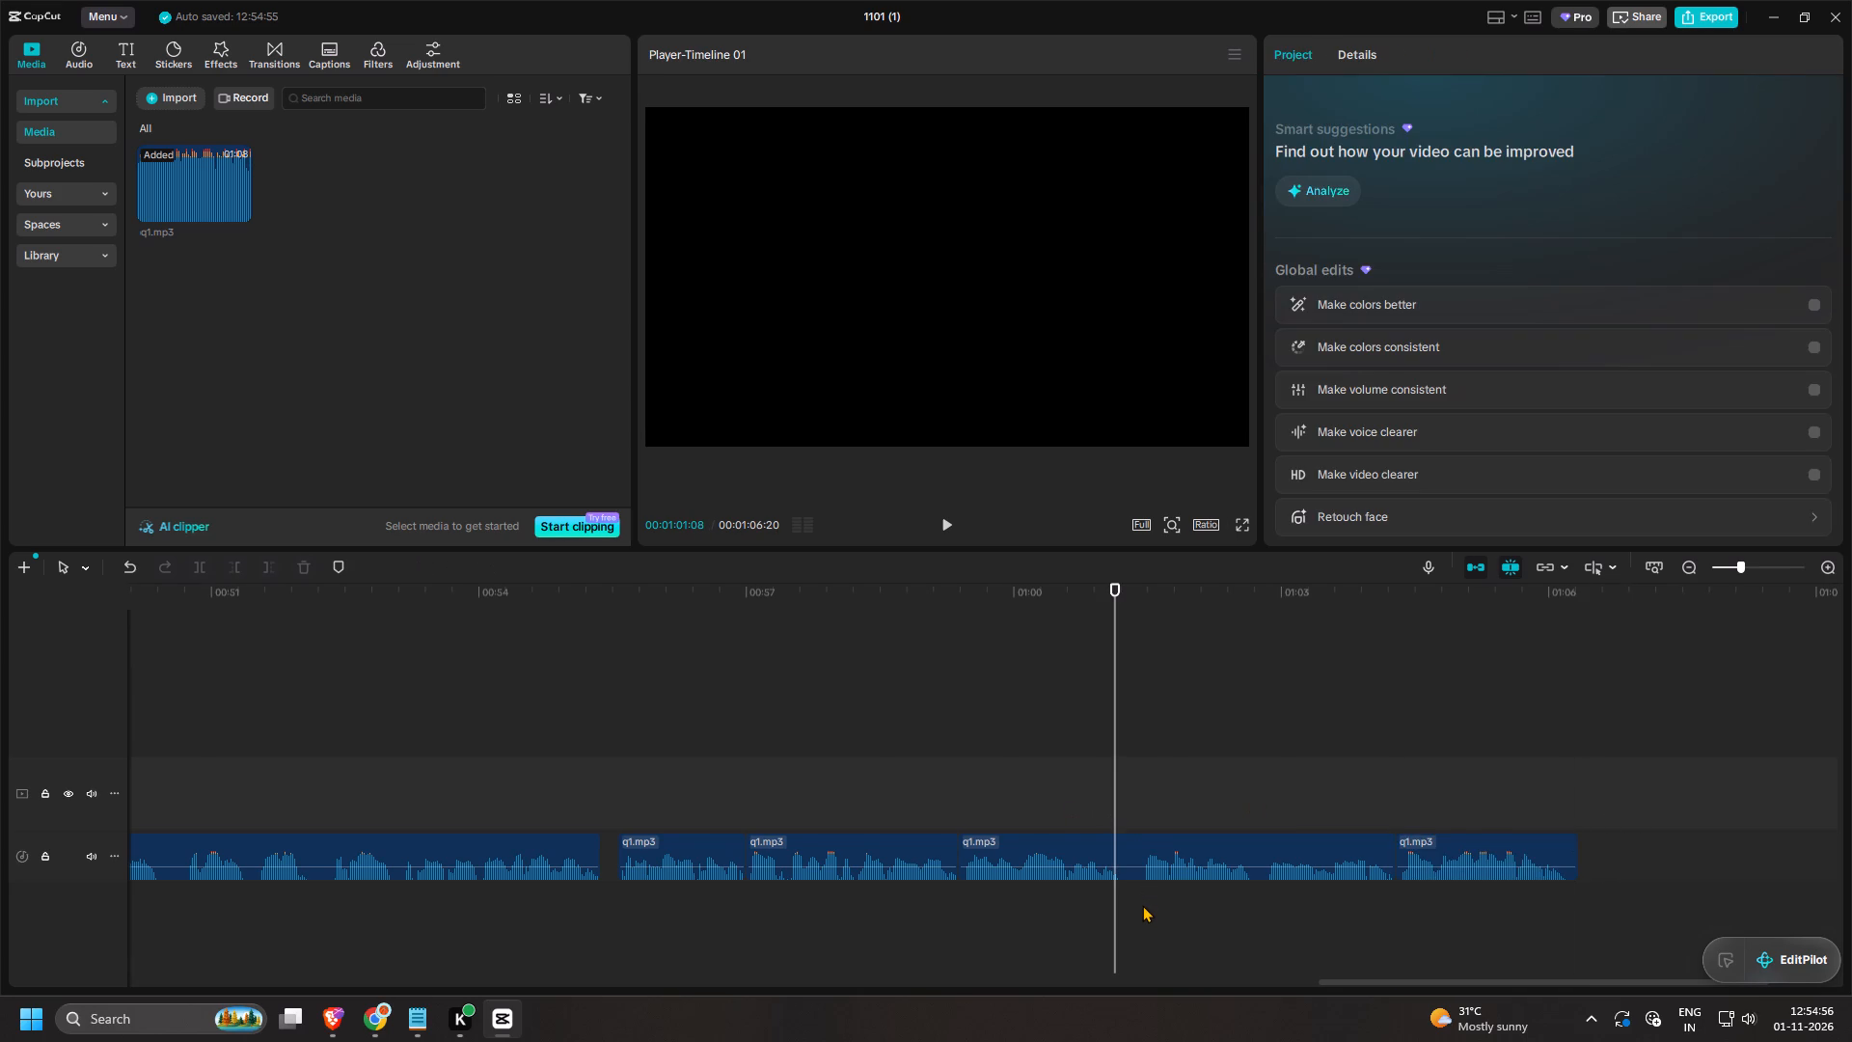
ctrl+scroll(1142, 905, up, 17)
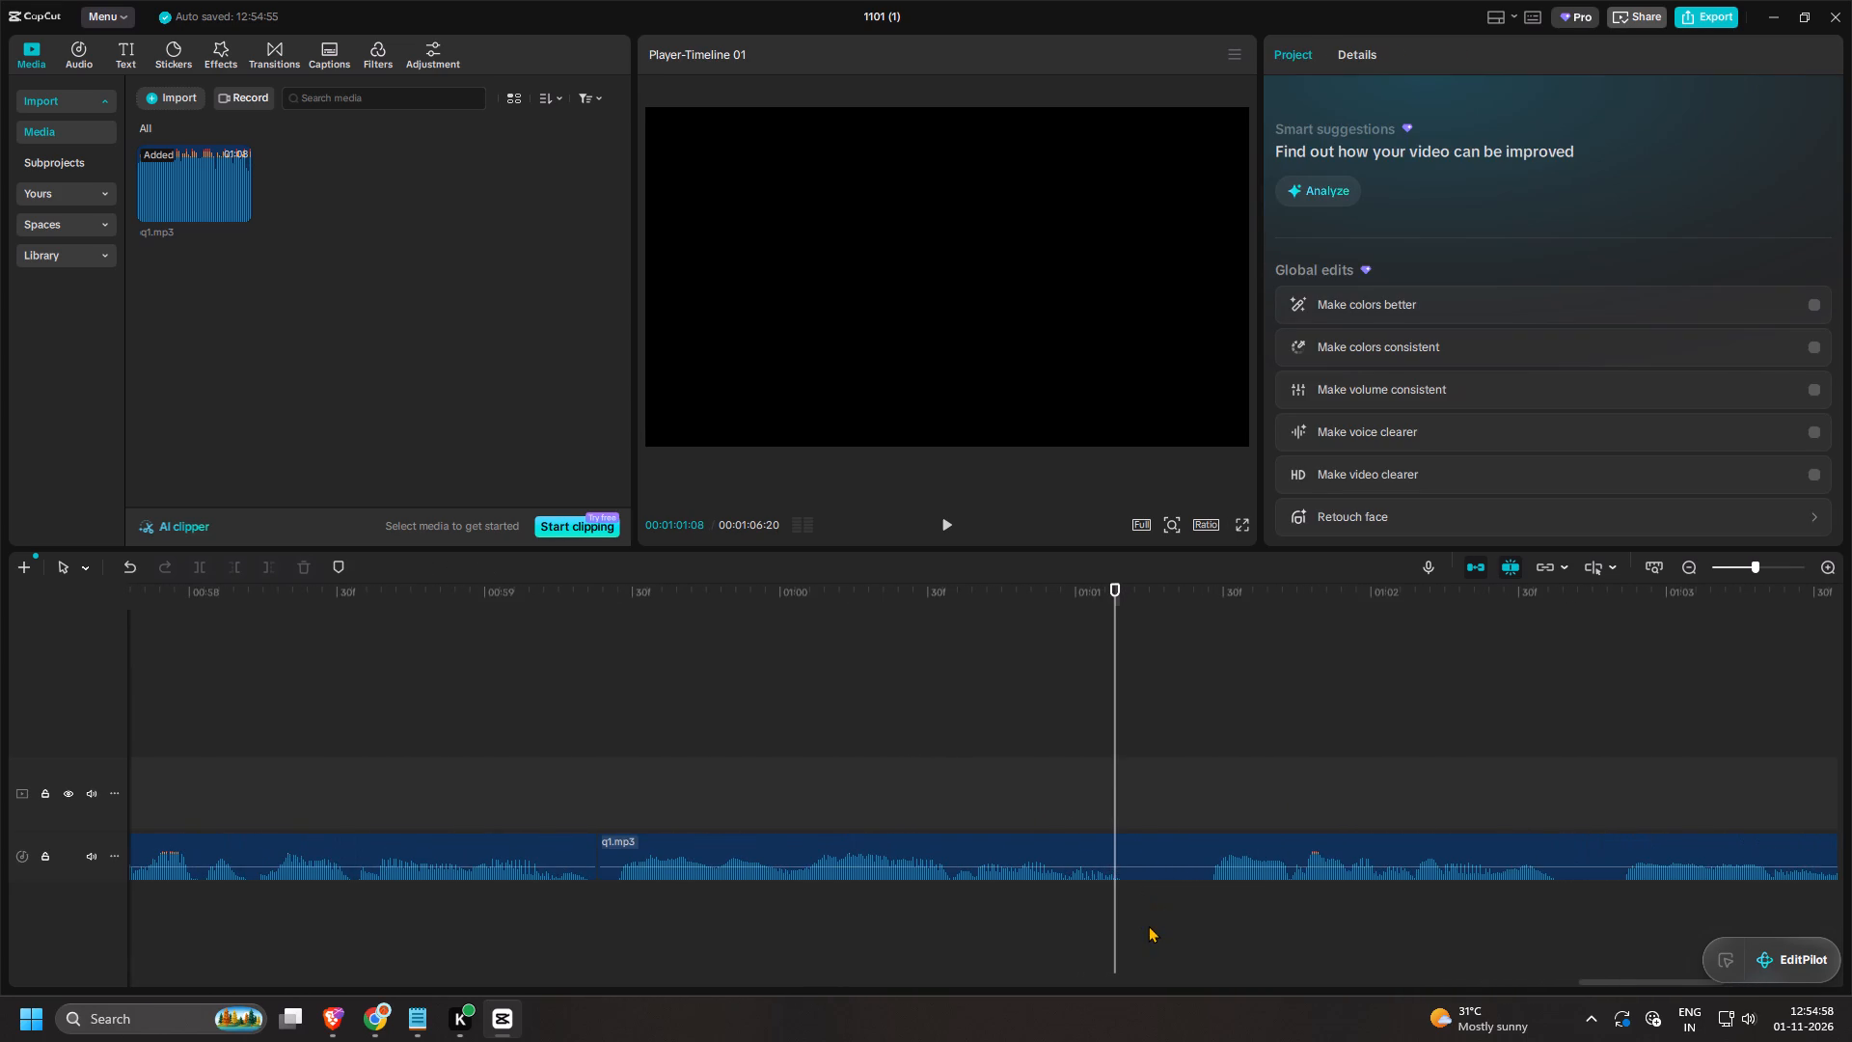
key(b)
click(1201, 848)
click(1133, 848)
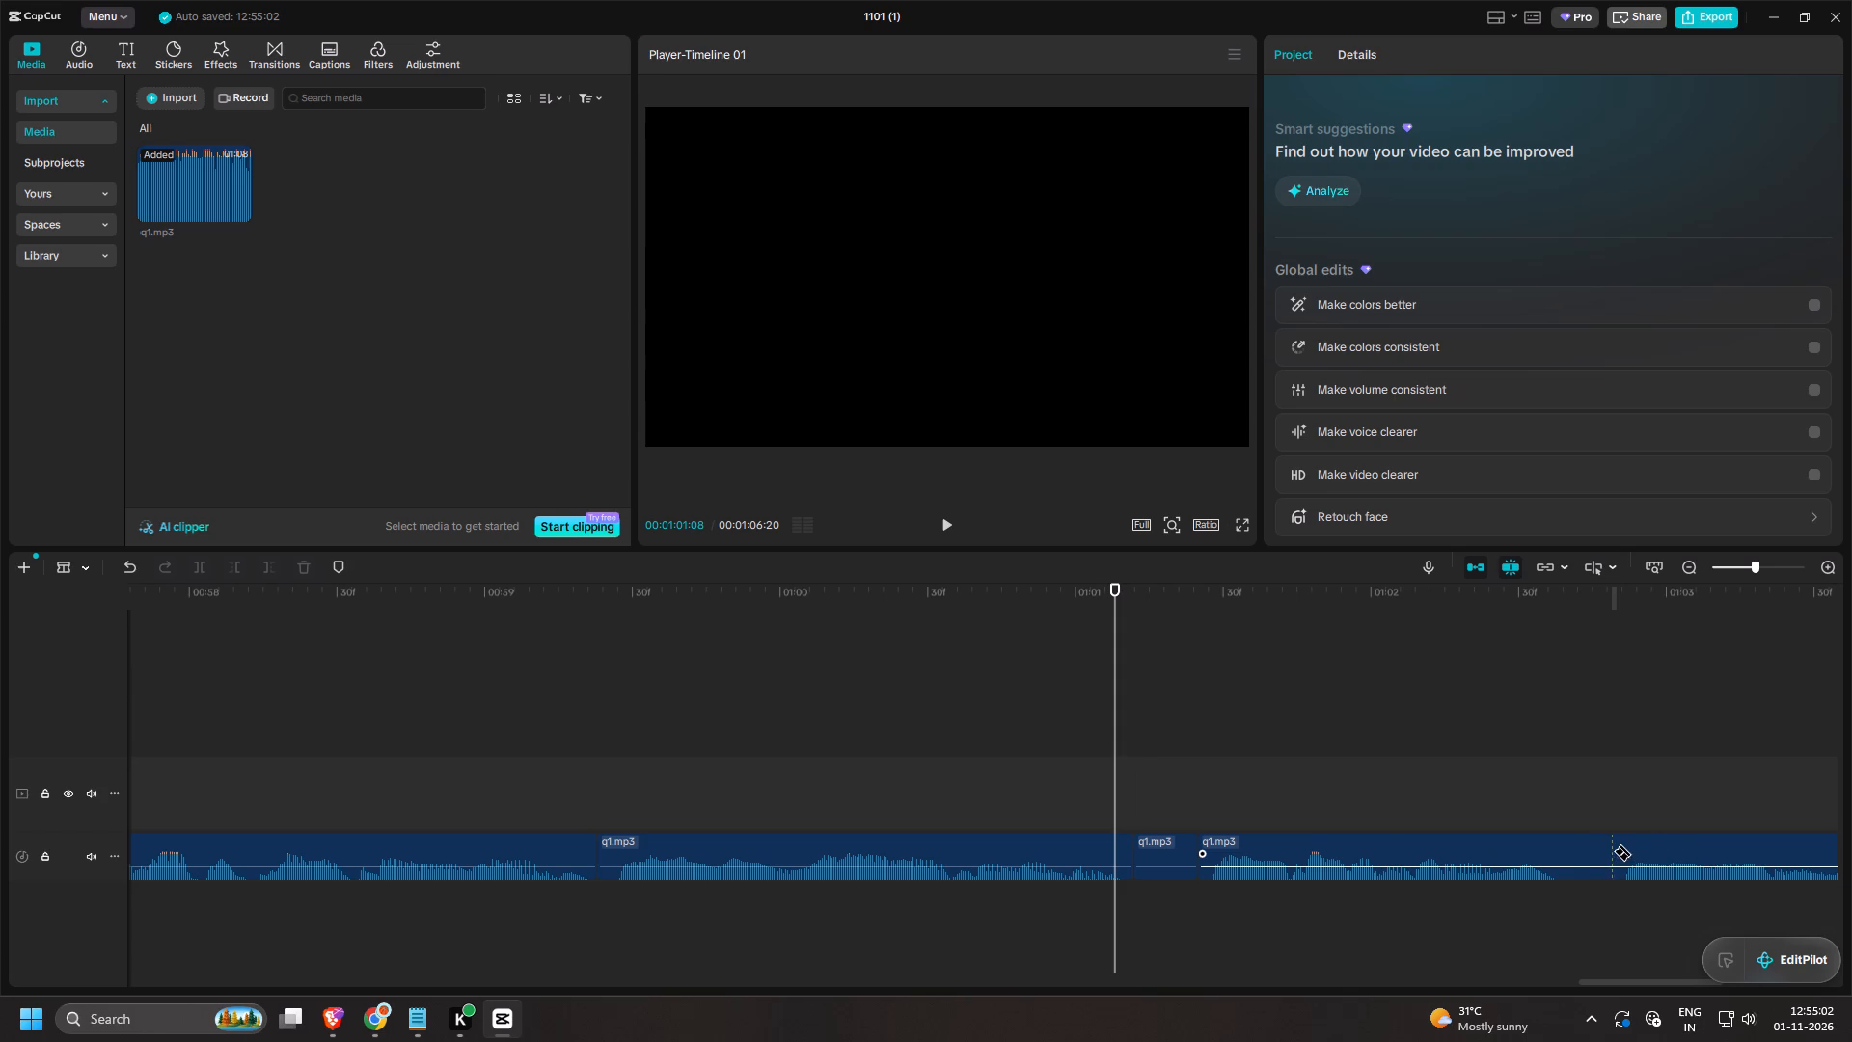
click(1613, 851)
click(1569, 851)
key(a)
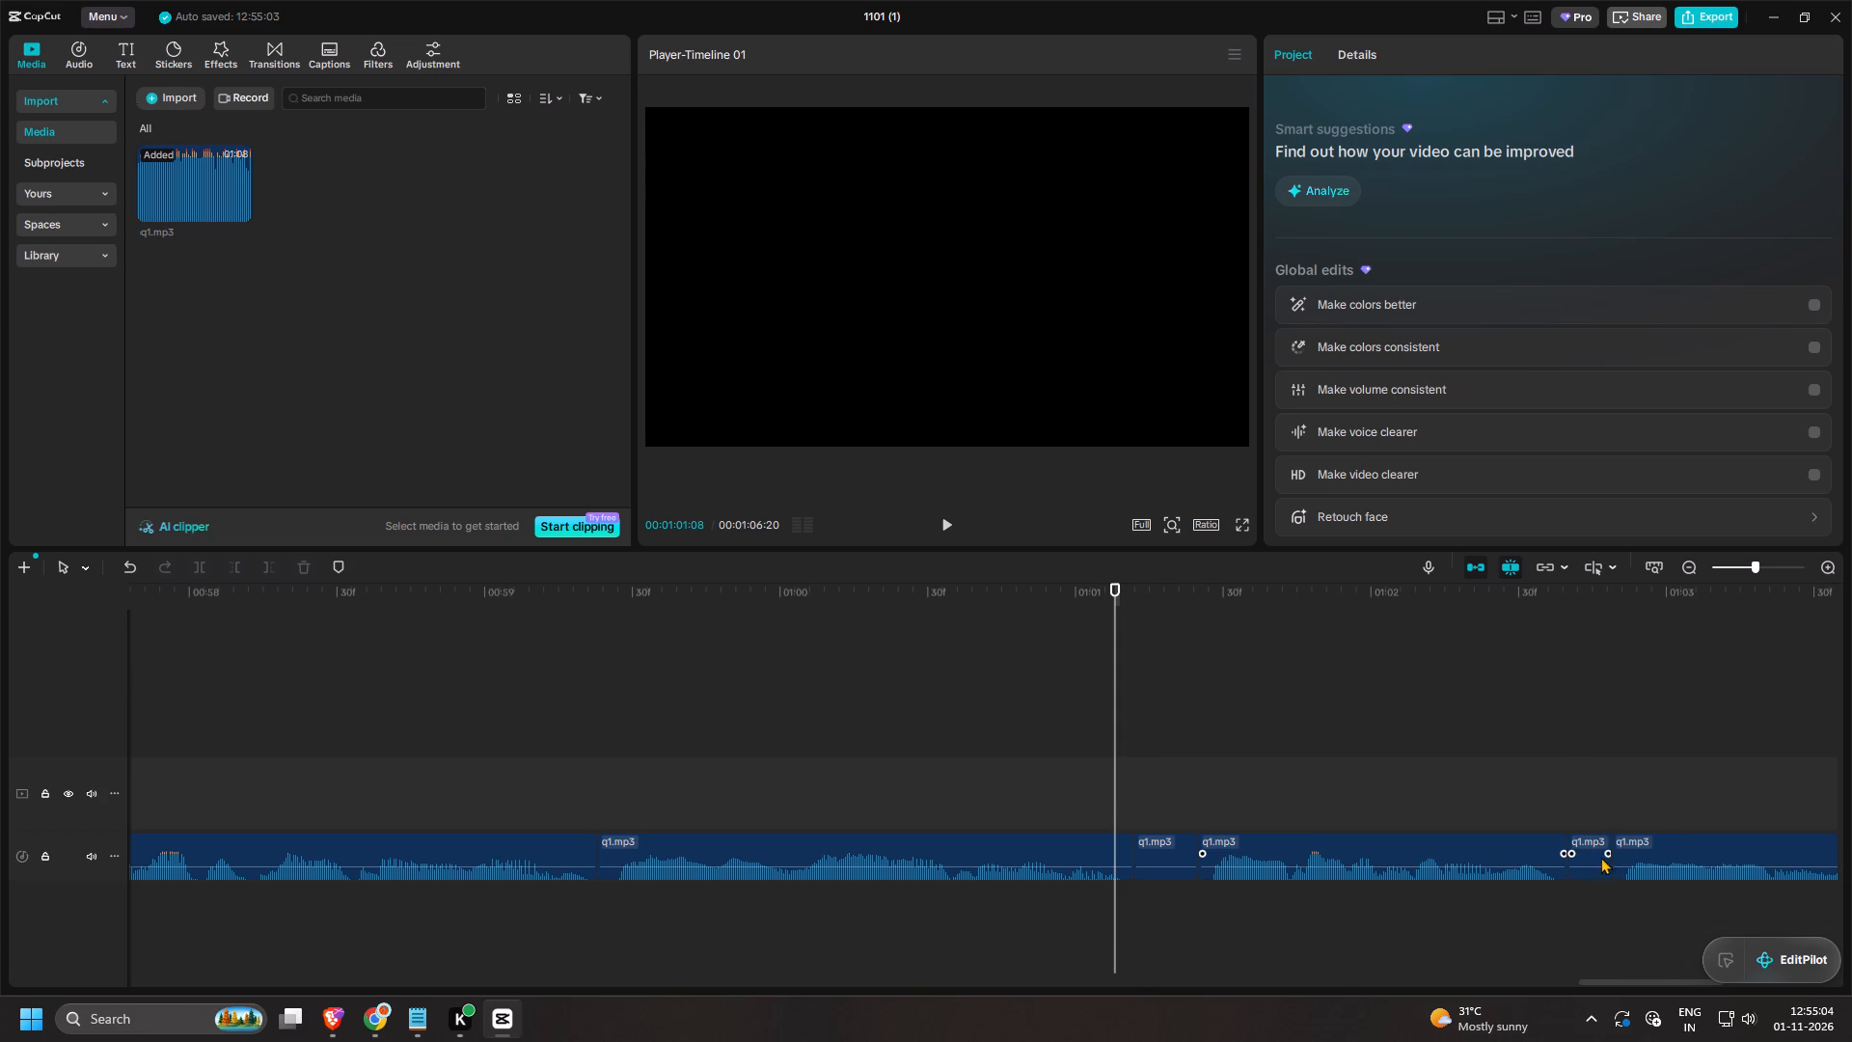
click(1592, 857)
key(BackSpace)
click(1179, 851)
key(BackSpace)
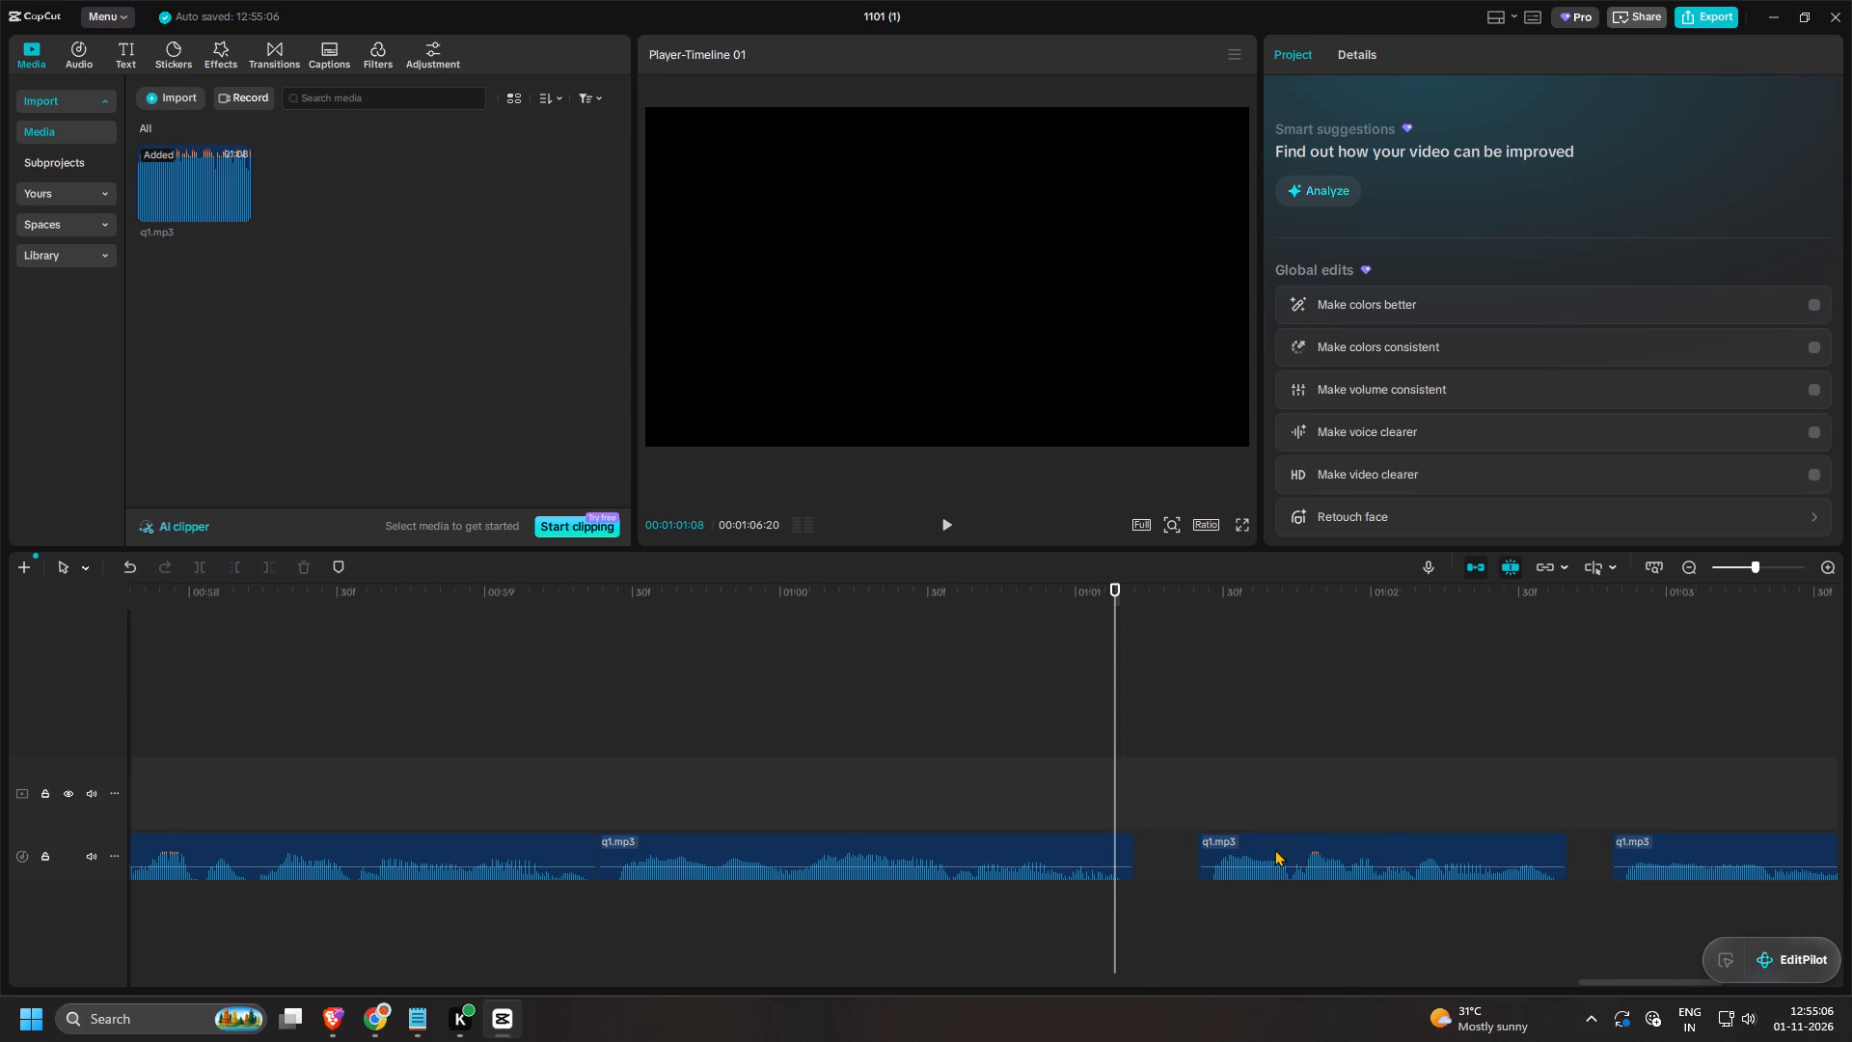
Move the last three voice-over clips back, each directly against the preceding clip, closing the gaps from about 1:01.2 onwards.
drag(1274, 849, 1212, 849)
ctrl+scroll(1224, 849, down, 8)
click(1497, 793)
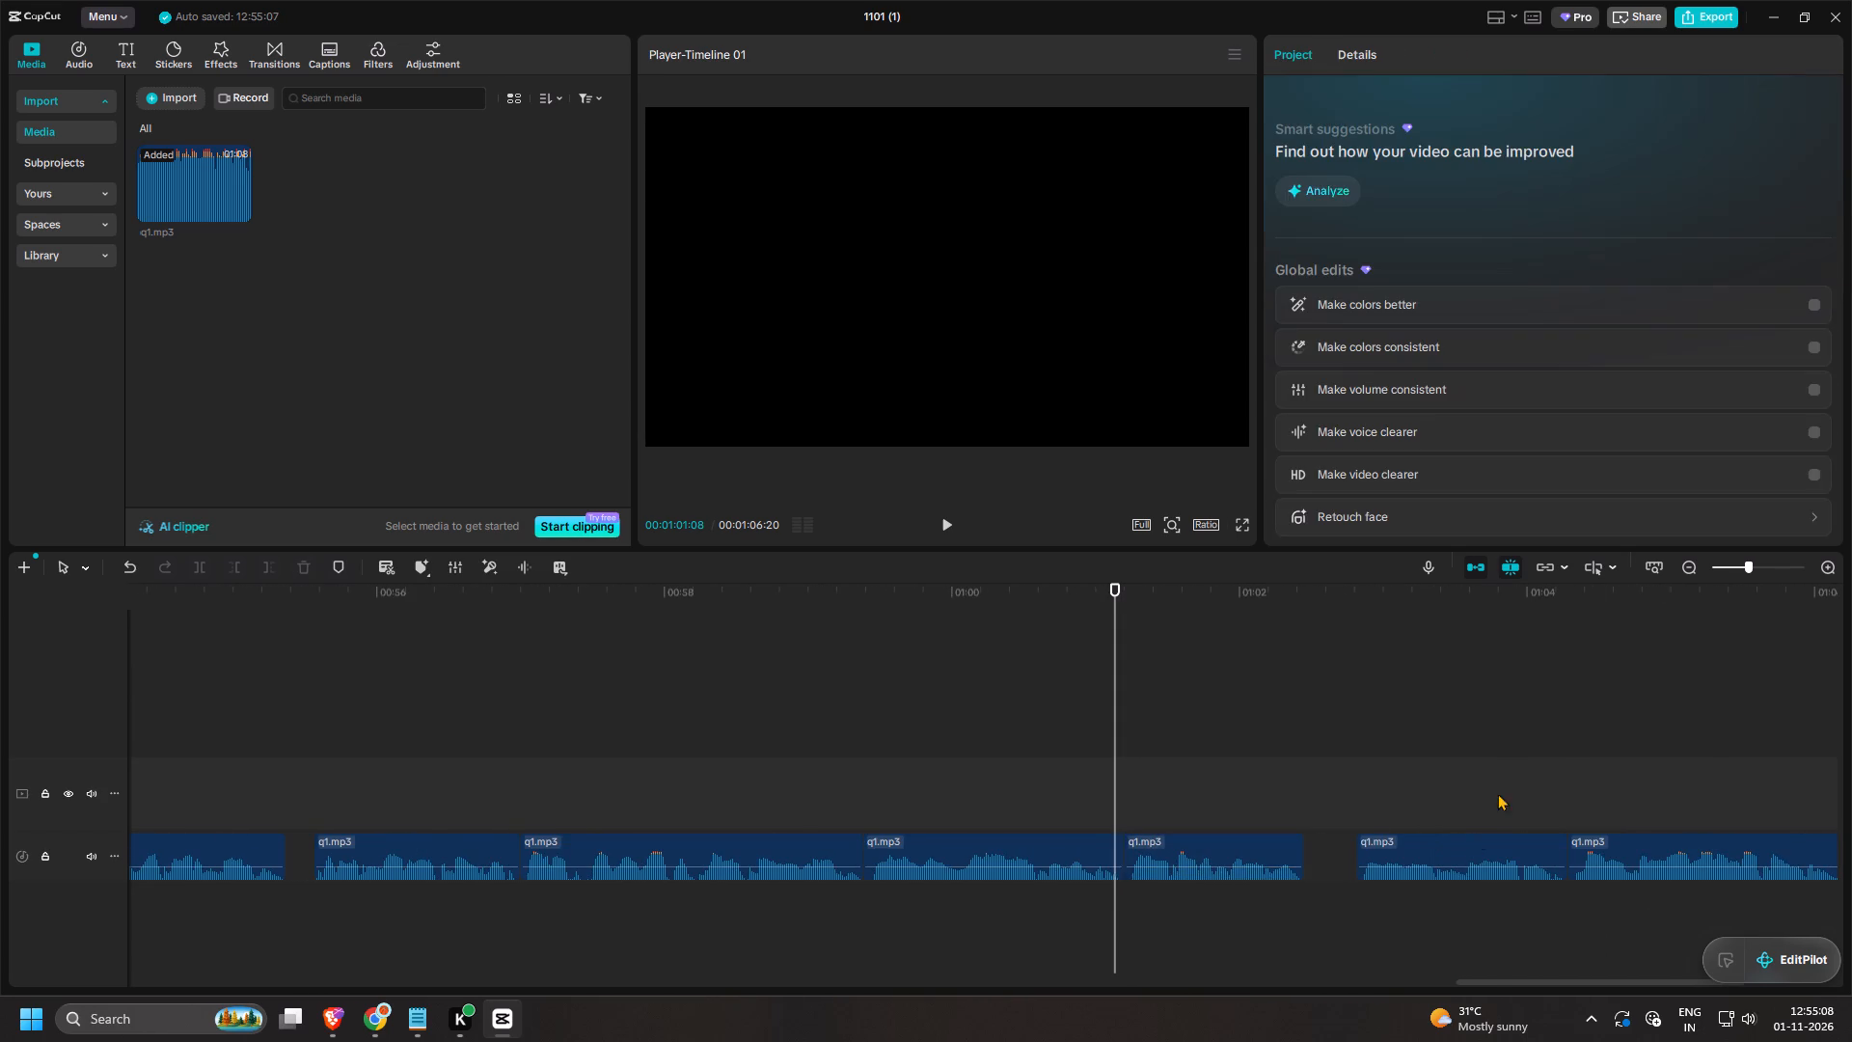
drag(1481, 845, 1427, 846)
drag(1630, 844, 1581, 848)
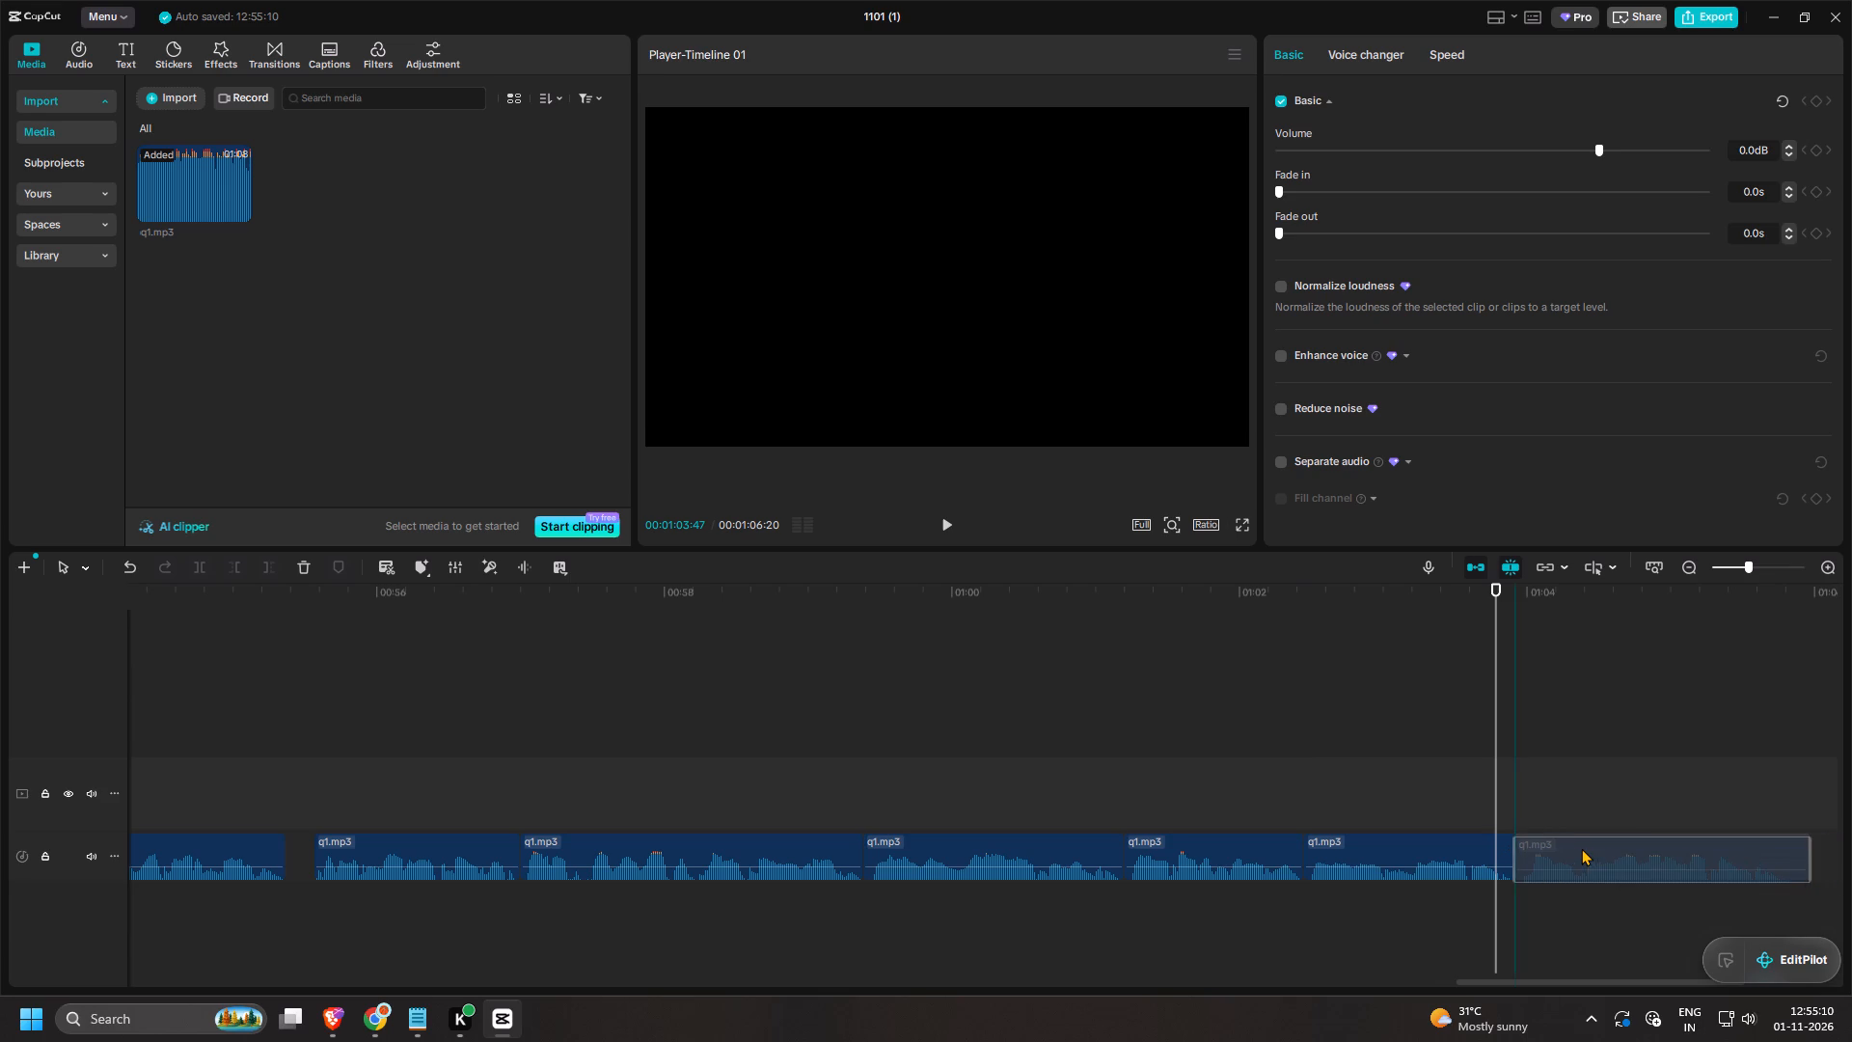
drag(1581, 848, 1576, 848)
ctrl+click(1403, 755)
ctrl+scroll(1403, 755, down, 11)
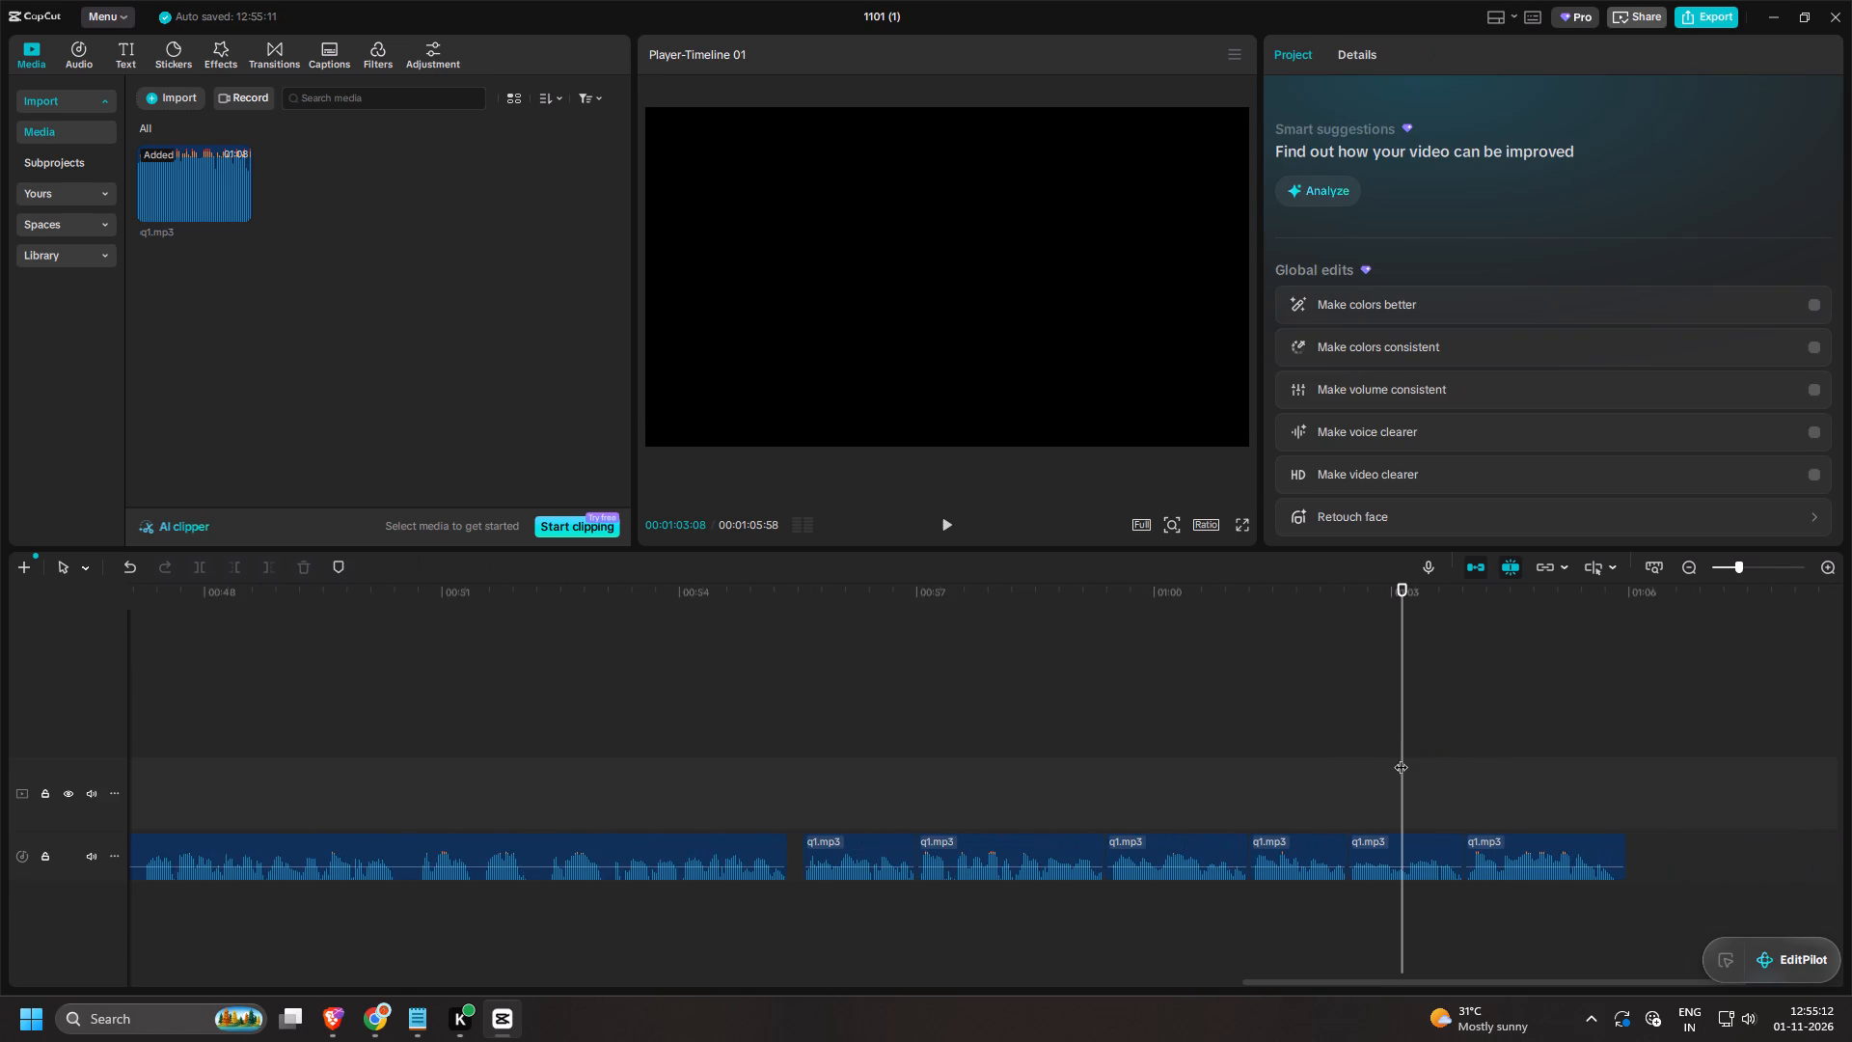
Split the voice-over on both sides of the silent pauses at about 52.2 s, 51.4 s and 50.6 s.
ctrl+scroll(524, 864, up, 7)
click(528, 790)
drag(528, 790, 0, 973)
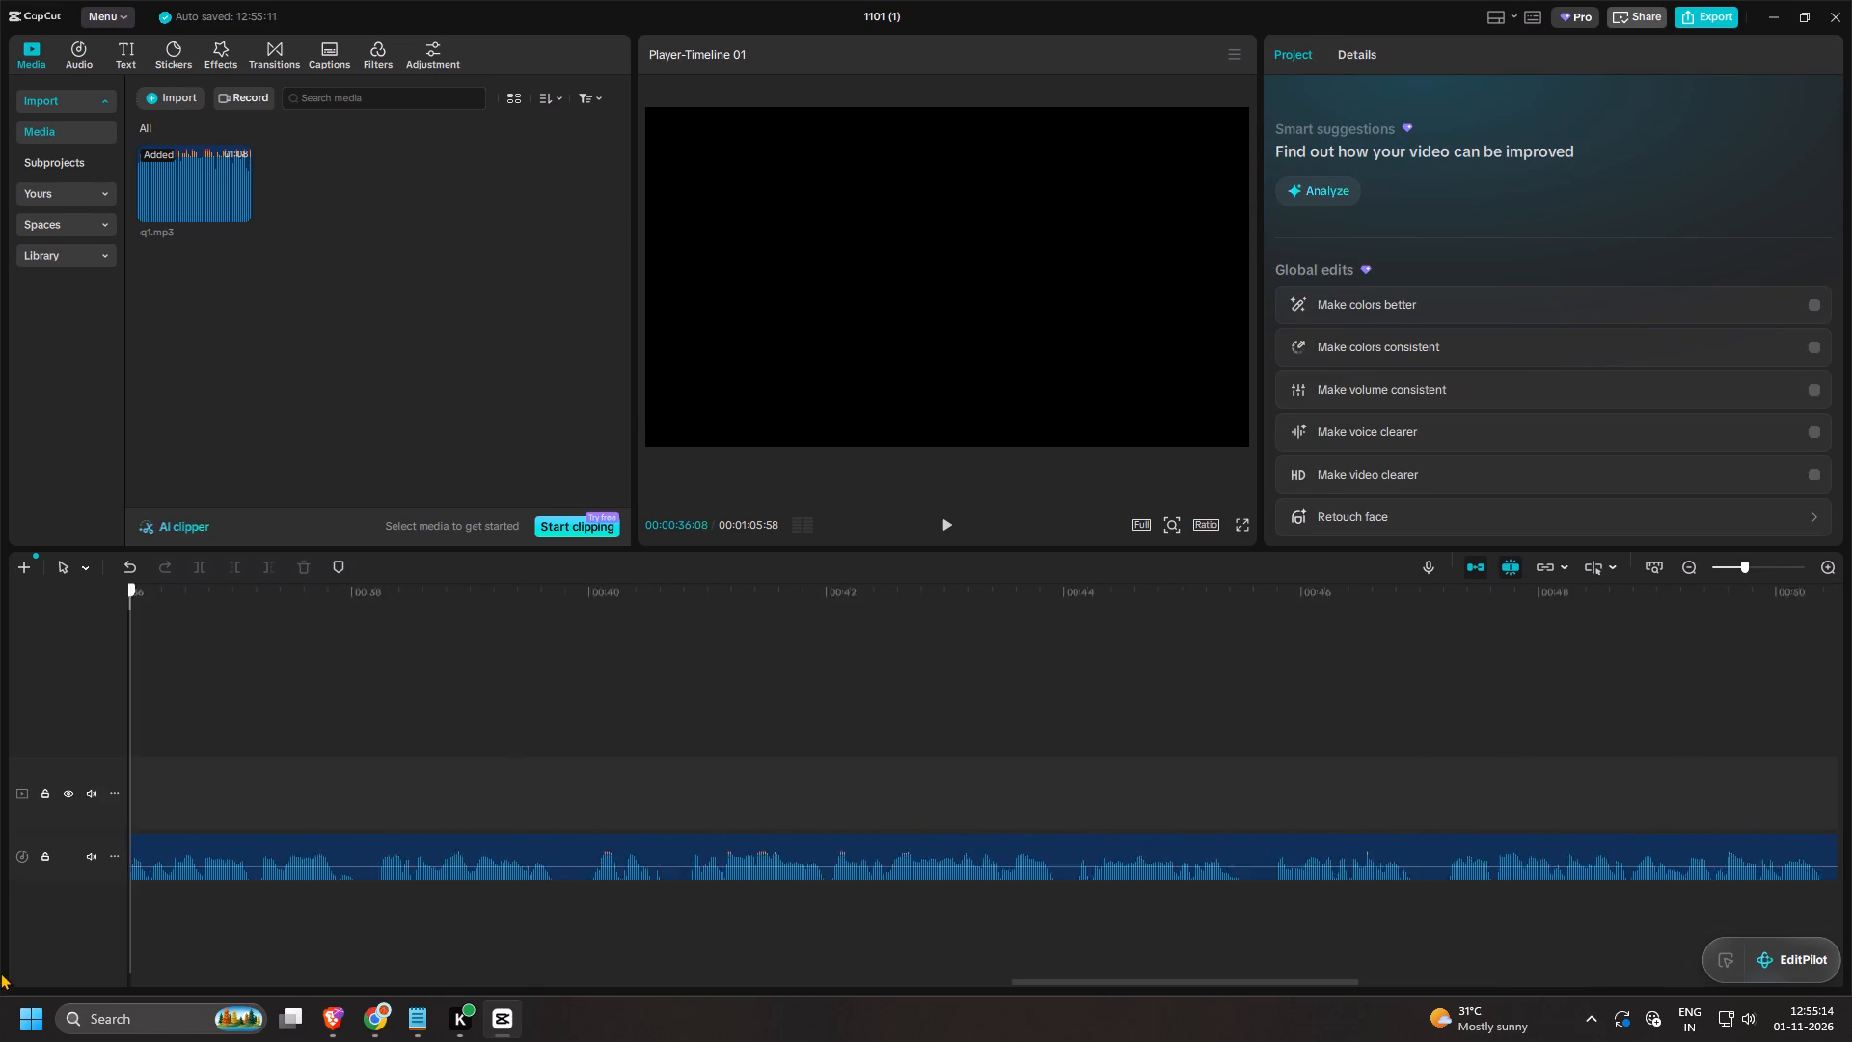
drag(0, 973, 1851, 958)
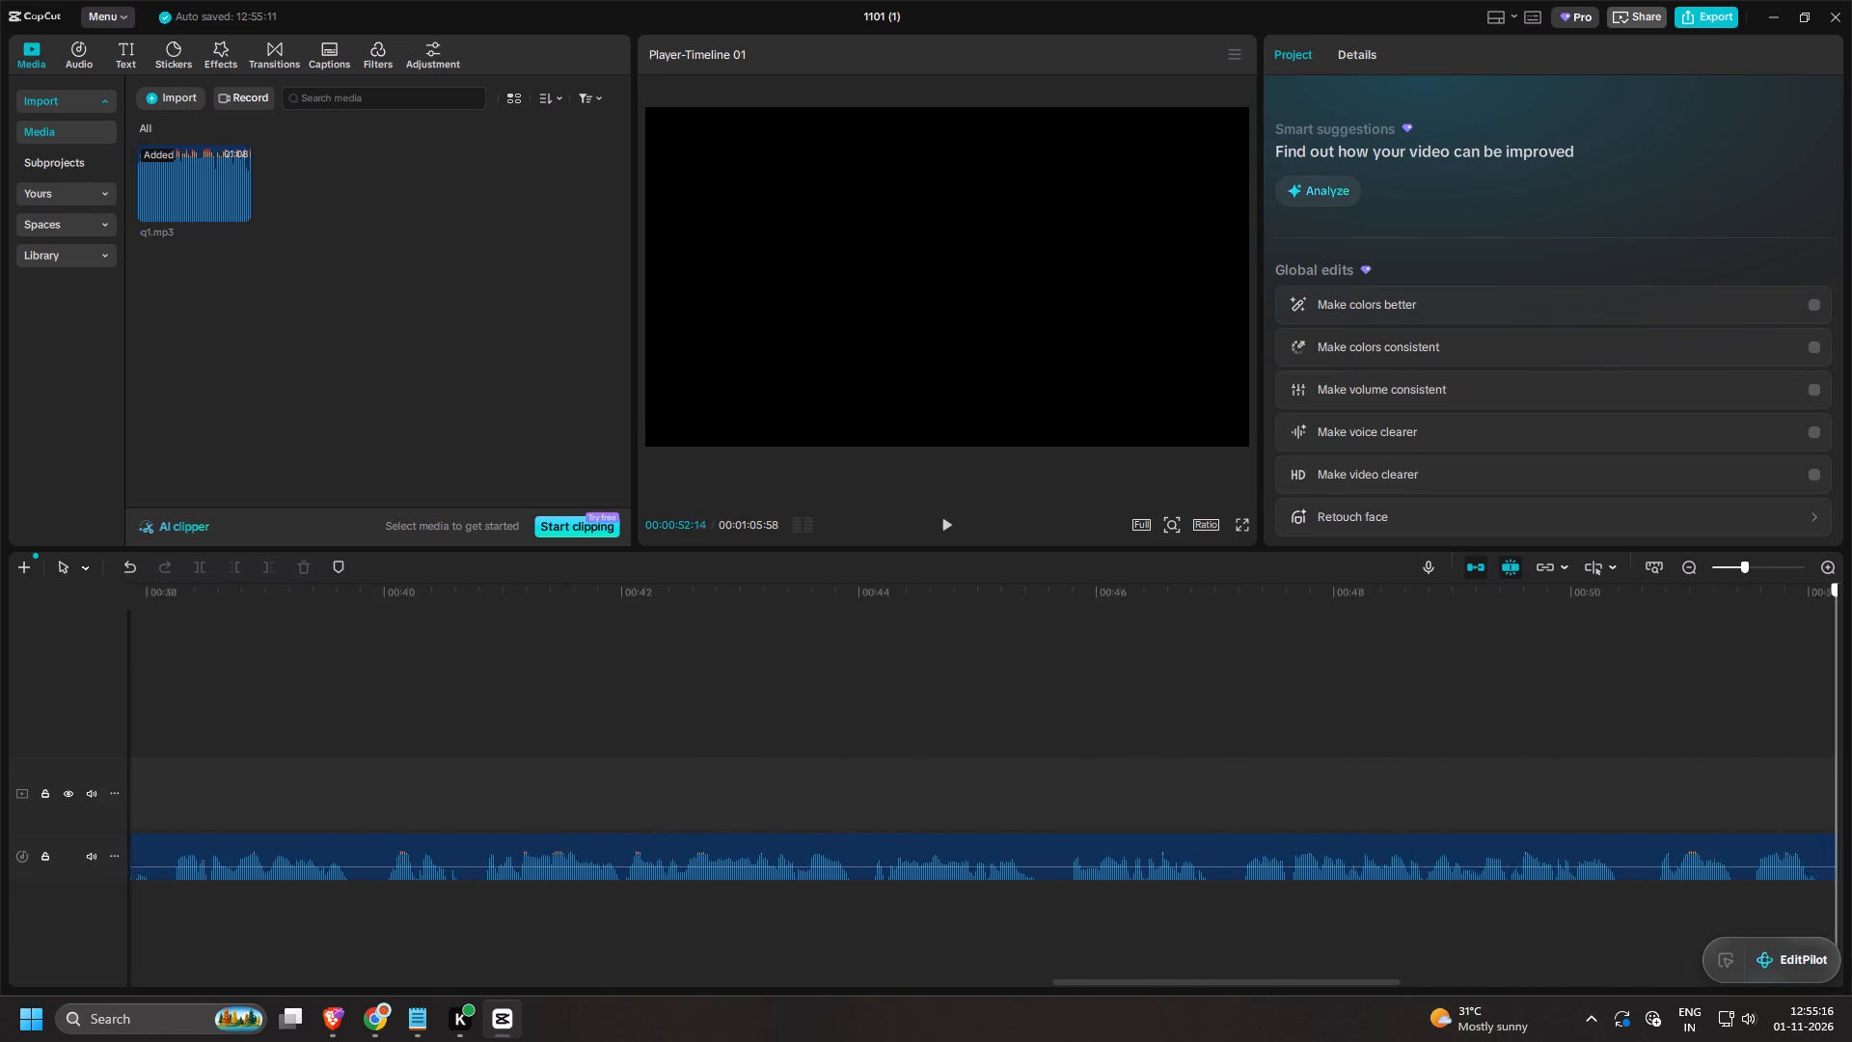
drag(1851, 958, 1045, 981)
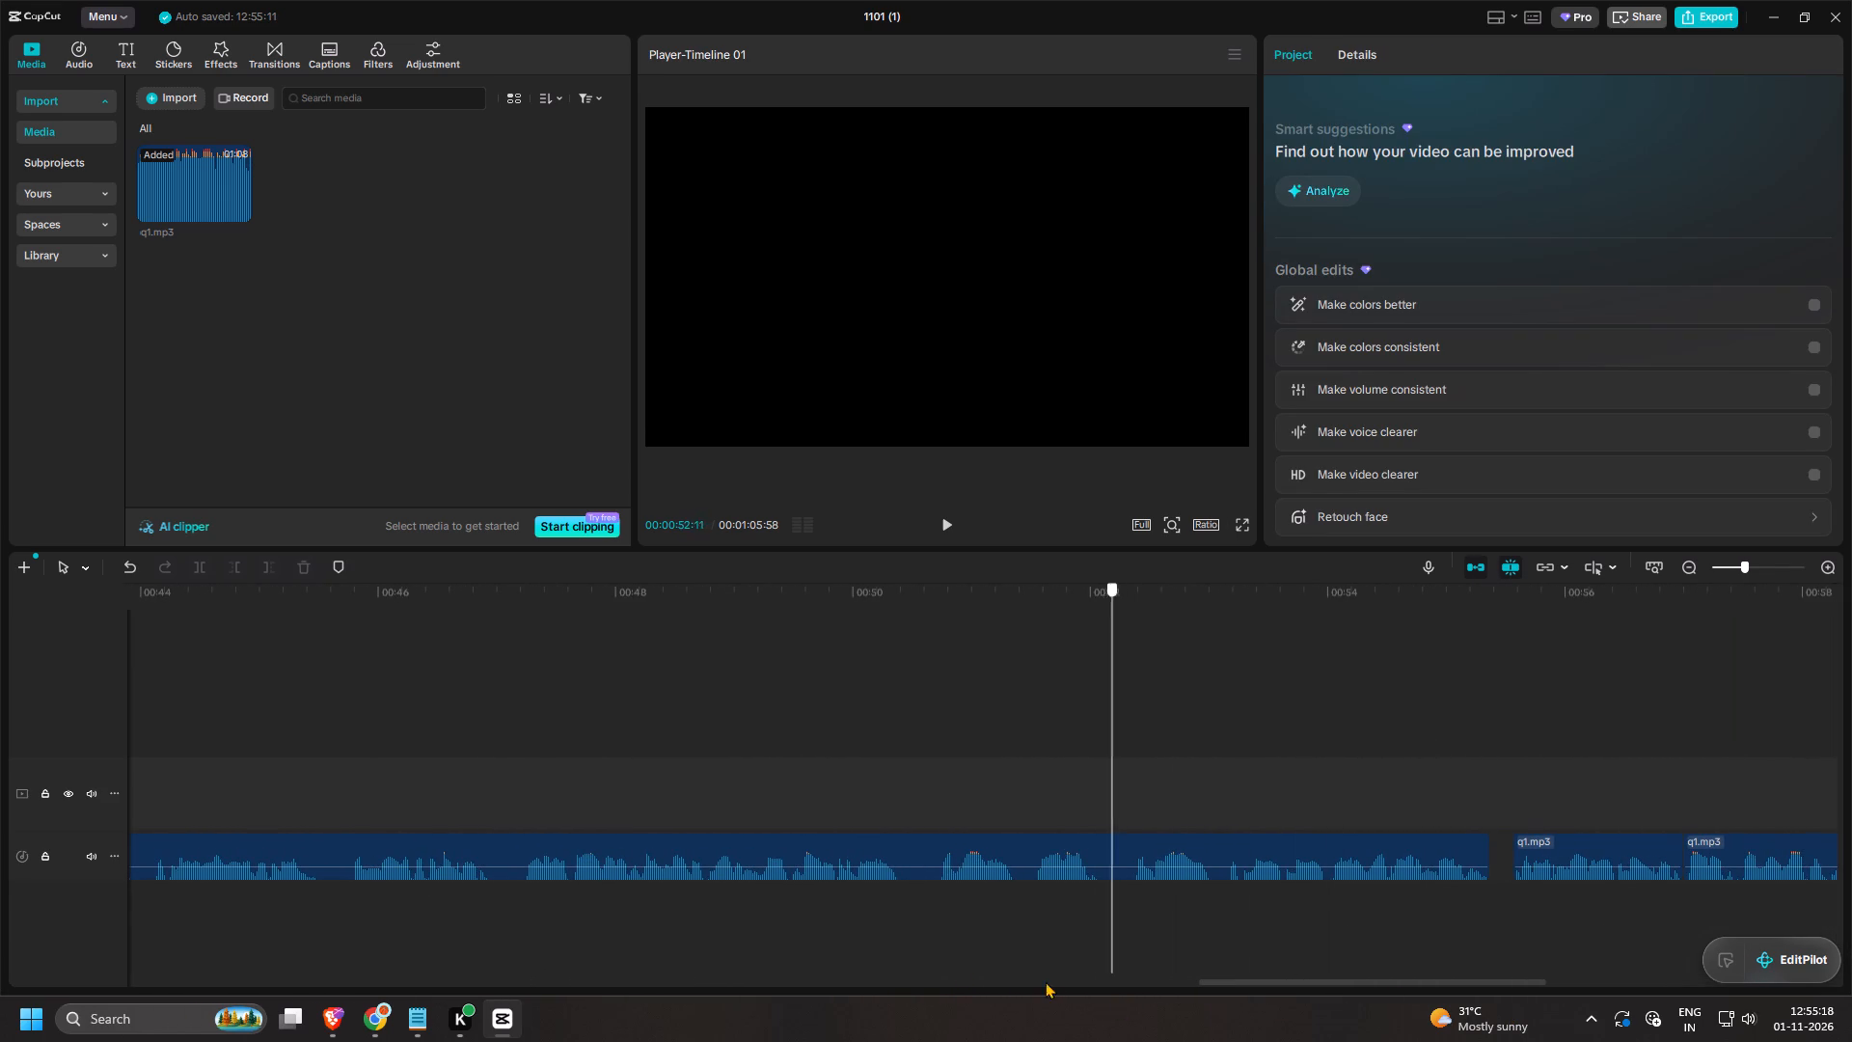
drag(1045, 981, 889, 964)
ctrl+scroll(912, 943, up, 9)
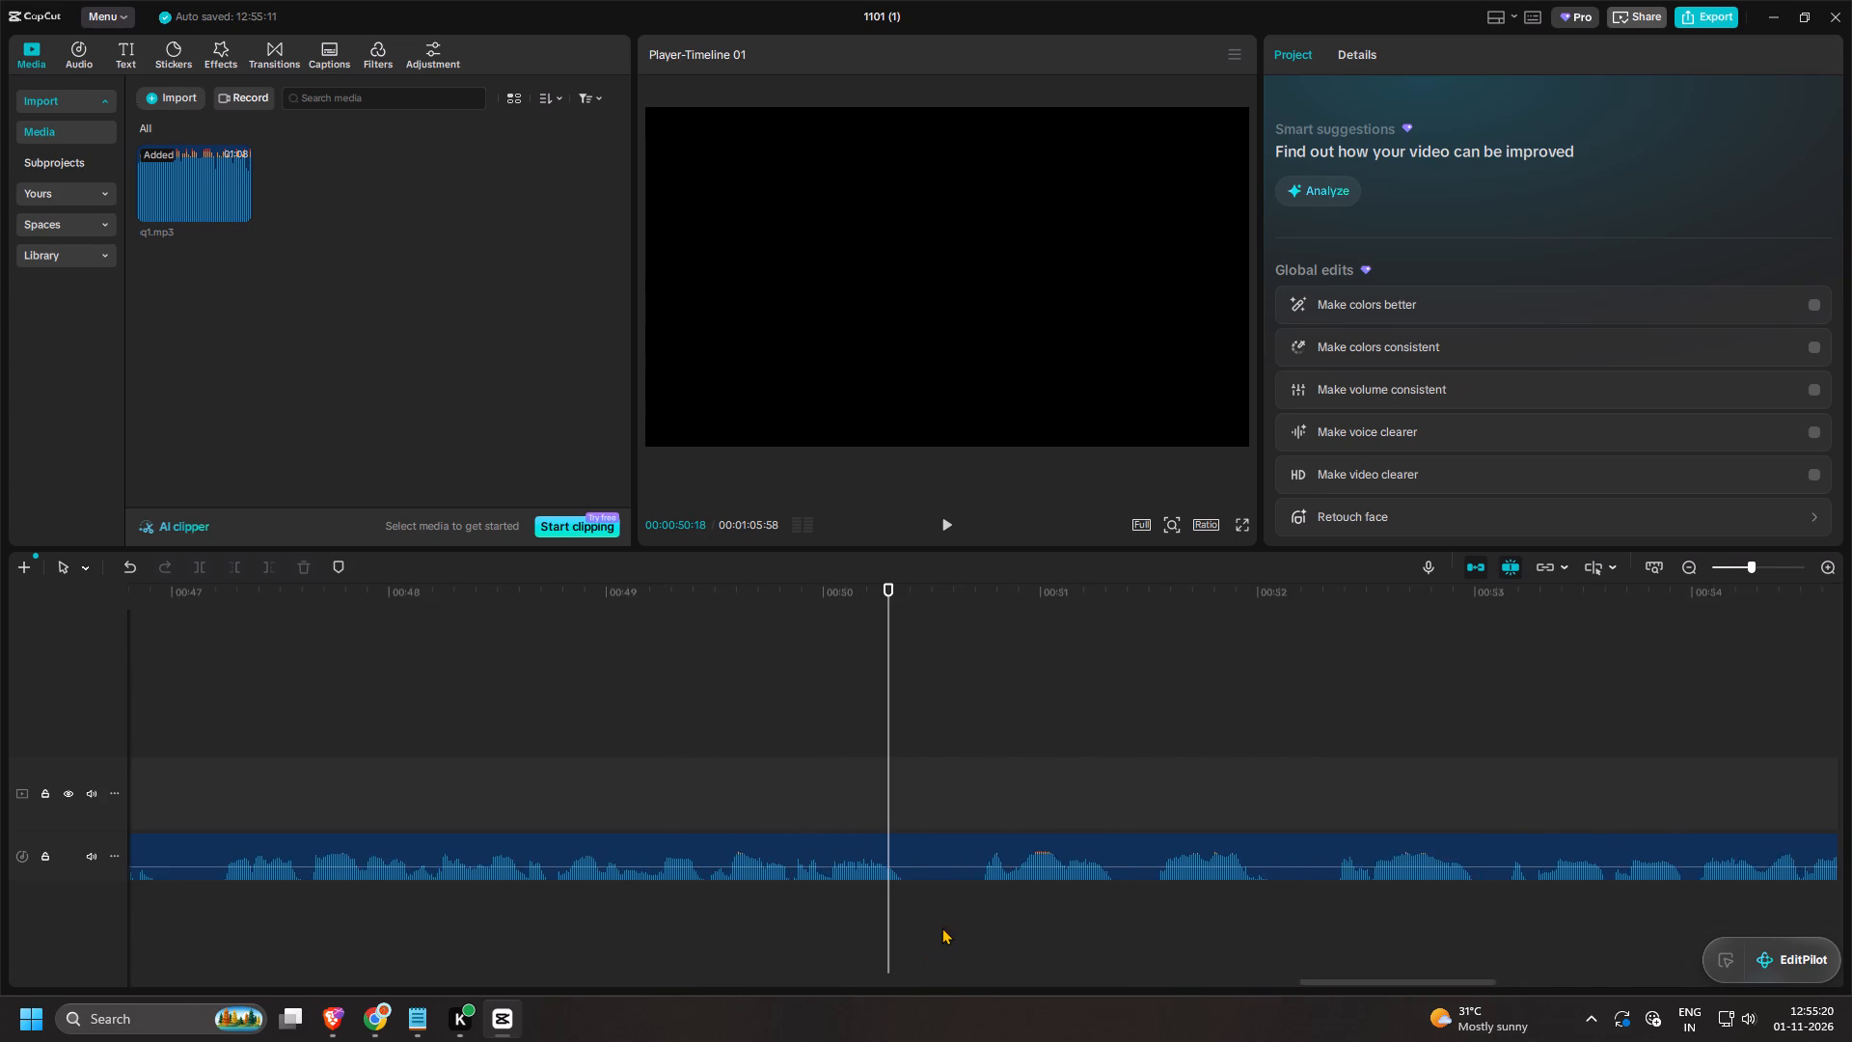
key(b)
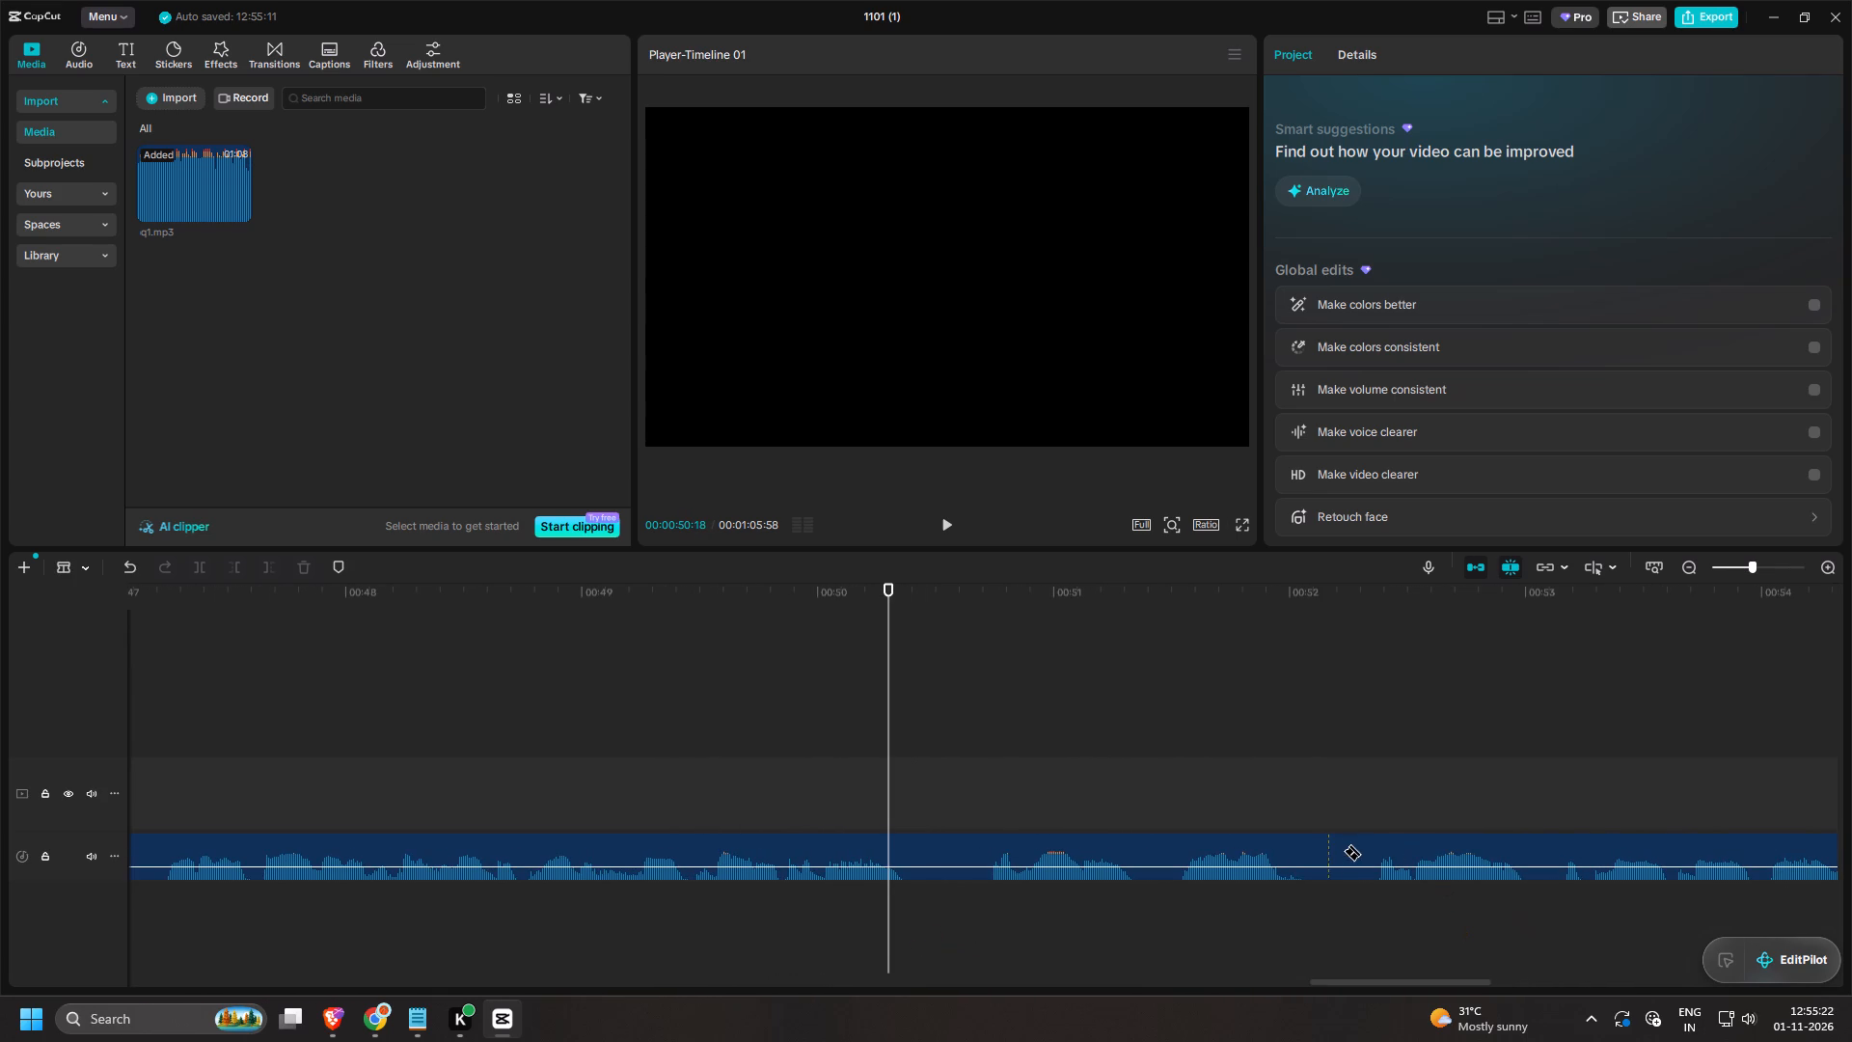
click(1367, 855)
click(1316, 855)
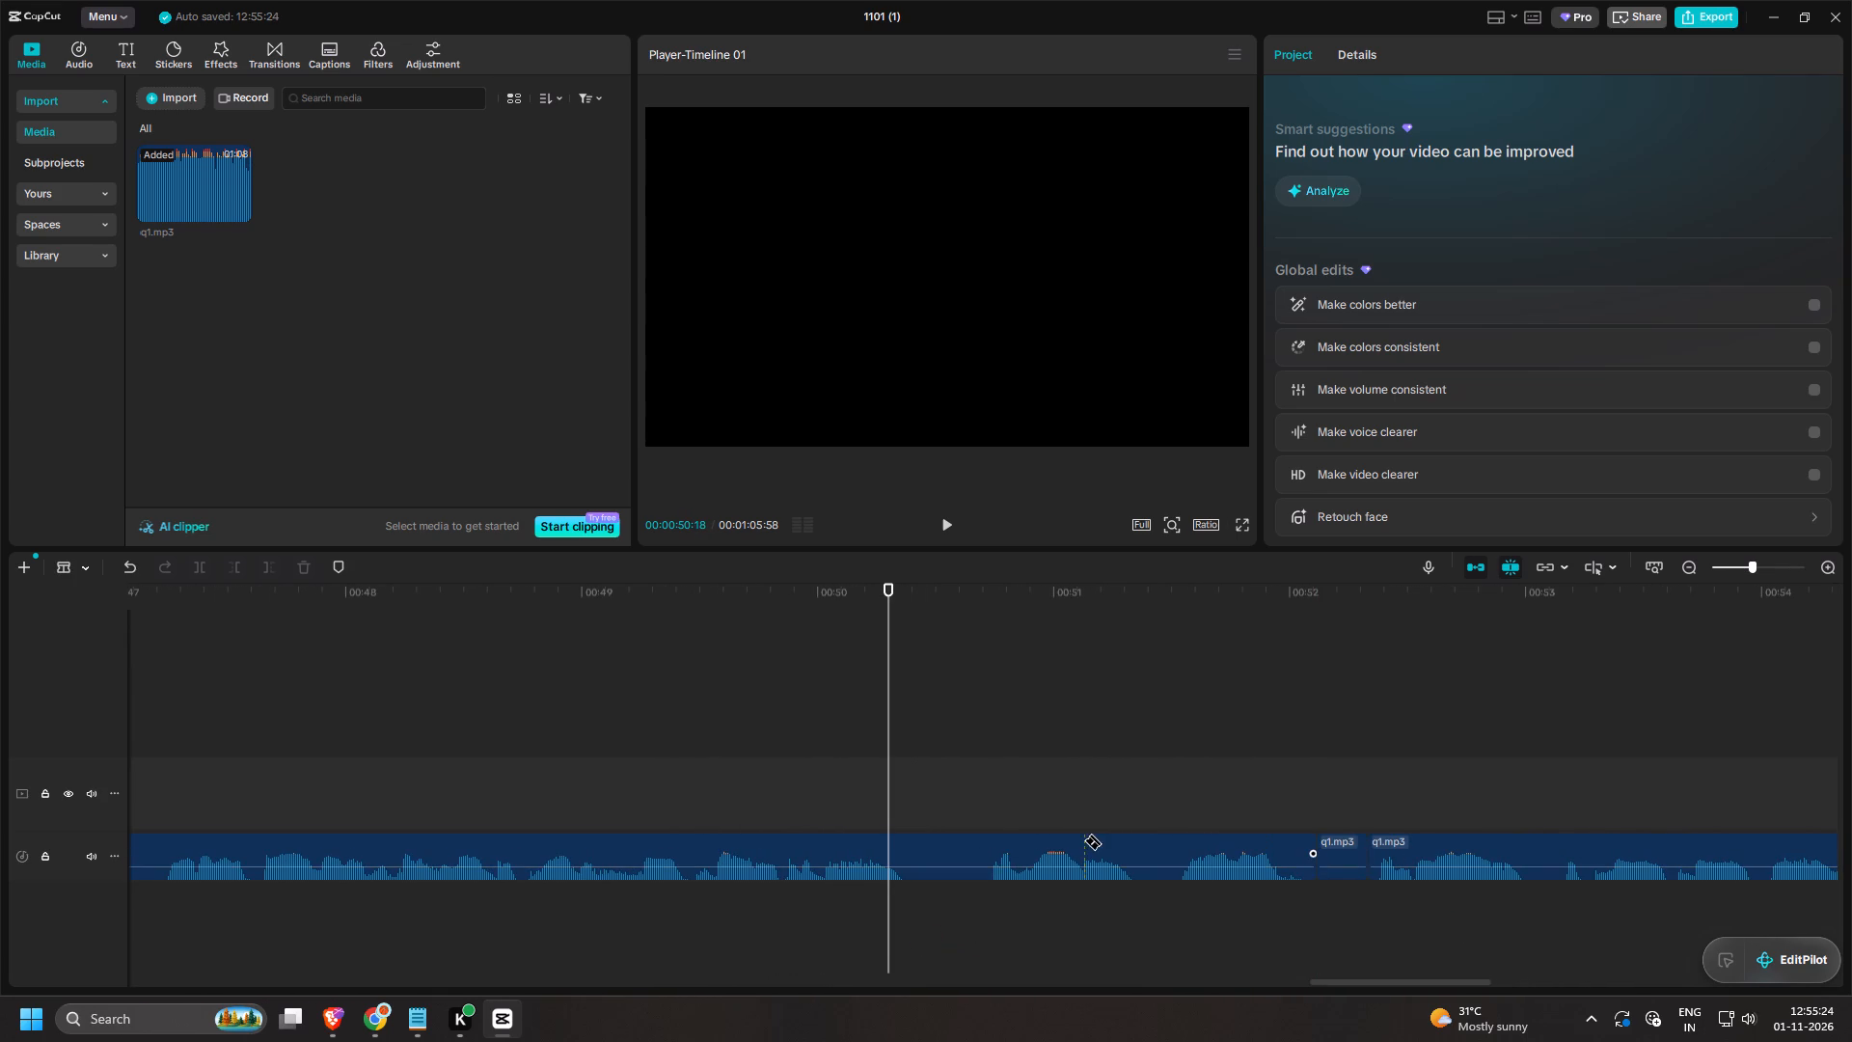
click(1172, 853)
click(1149, 851)
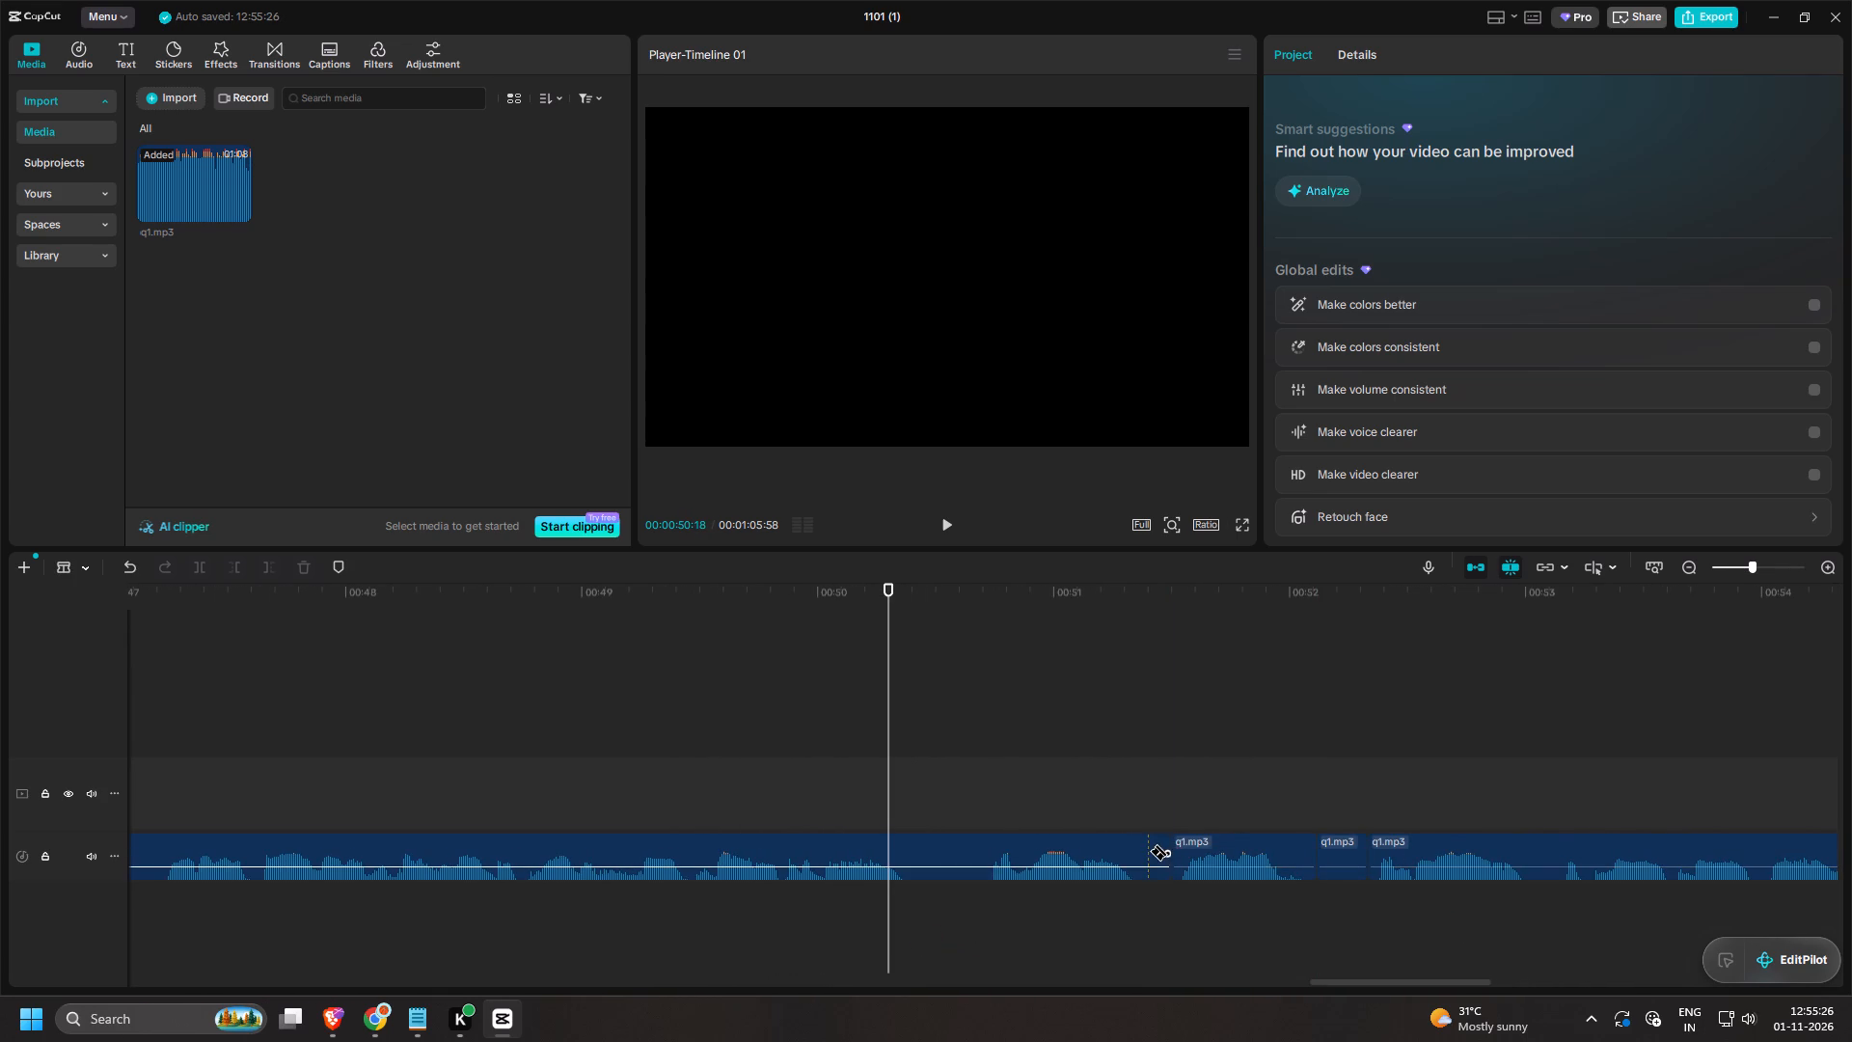
click(984, 849)
click(925, 849)
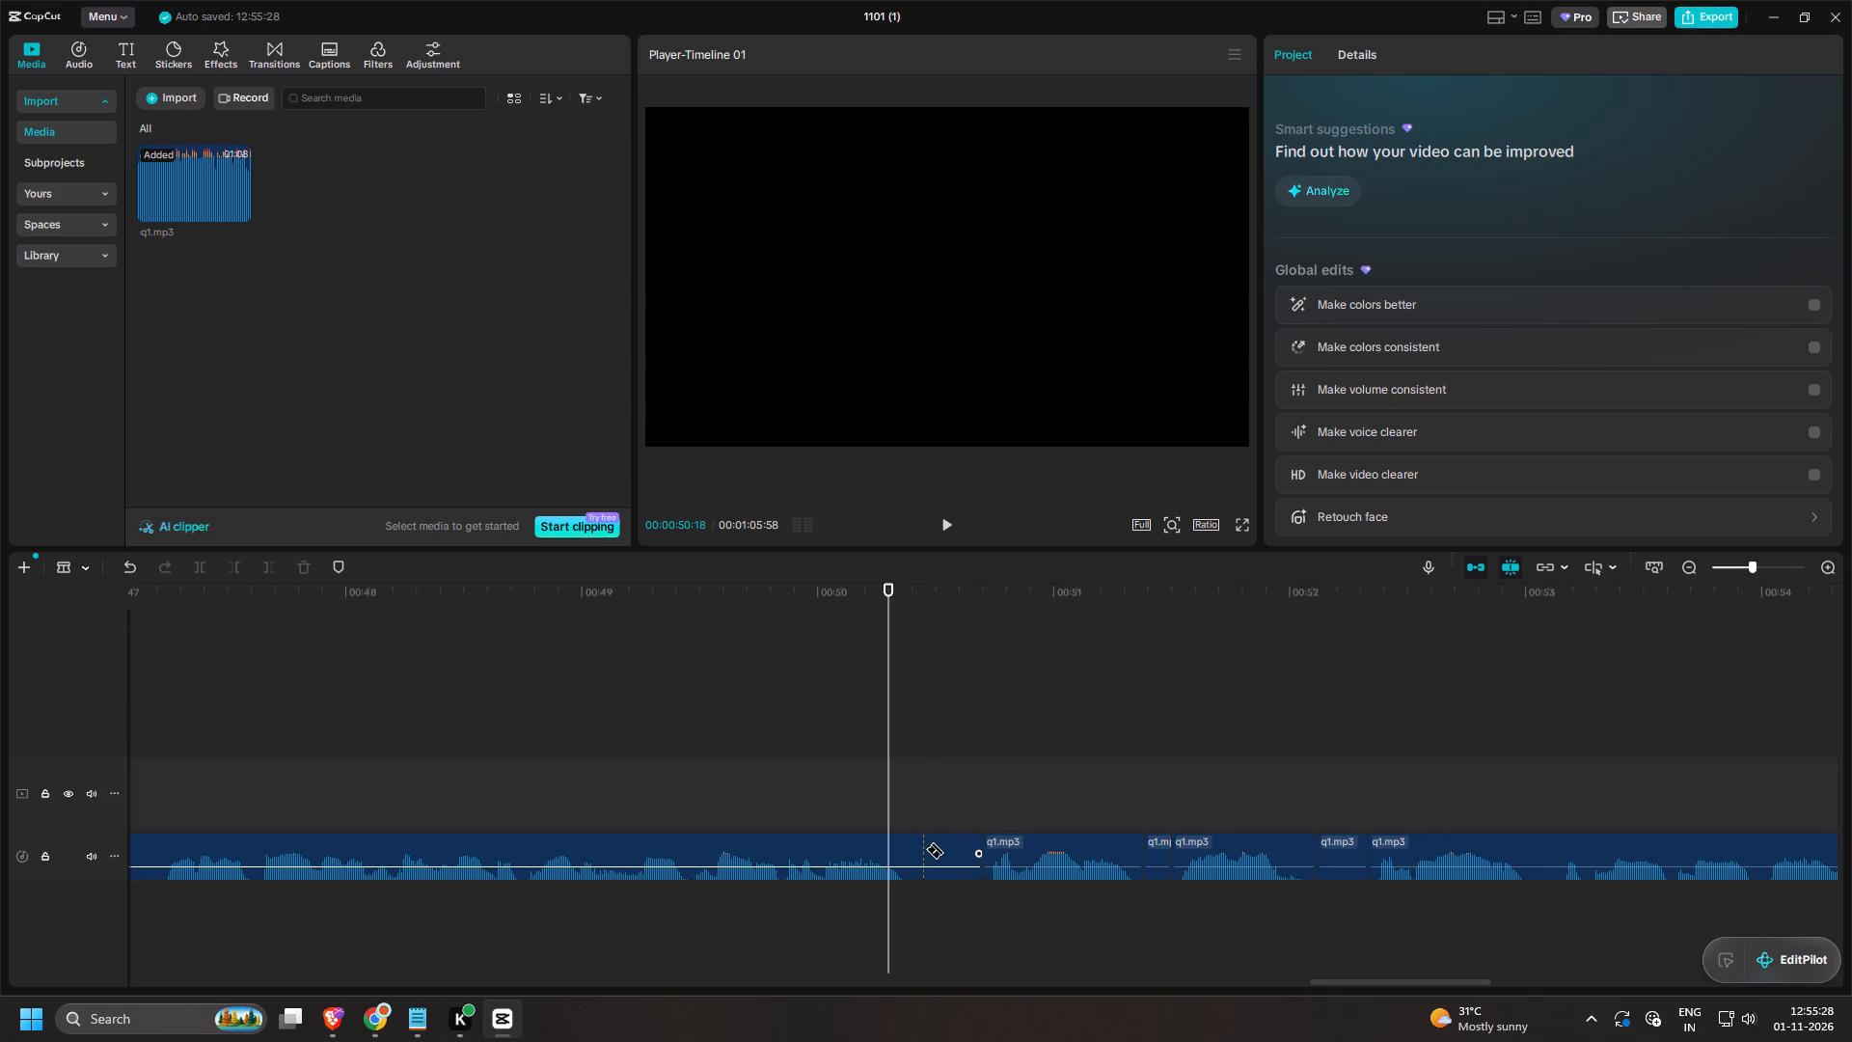
Delete the three isolated silent pieces at about 50.6 s, 51.4 s and 52.2 s.
key(a)
click(961, 853)
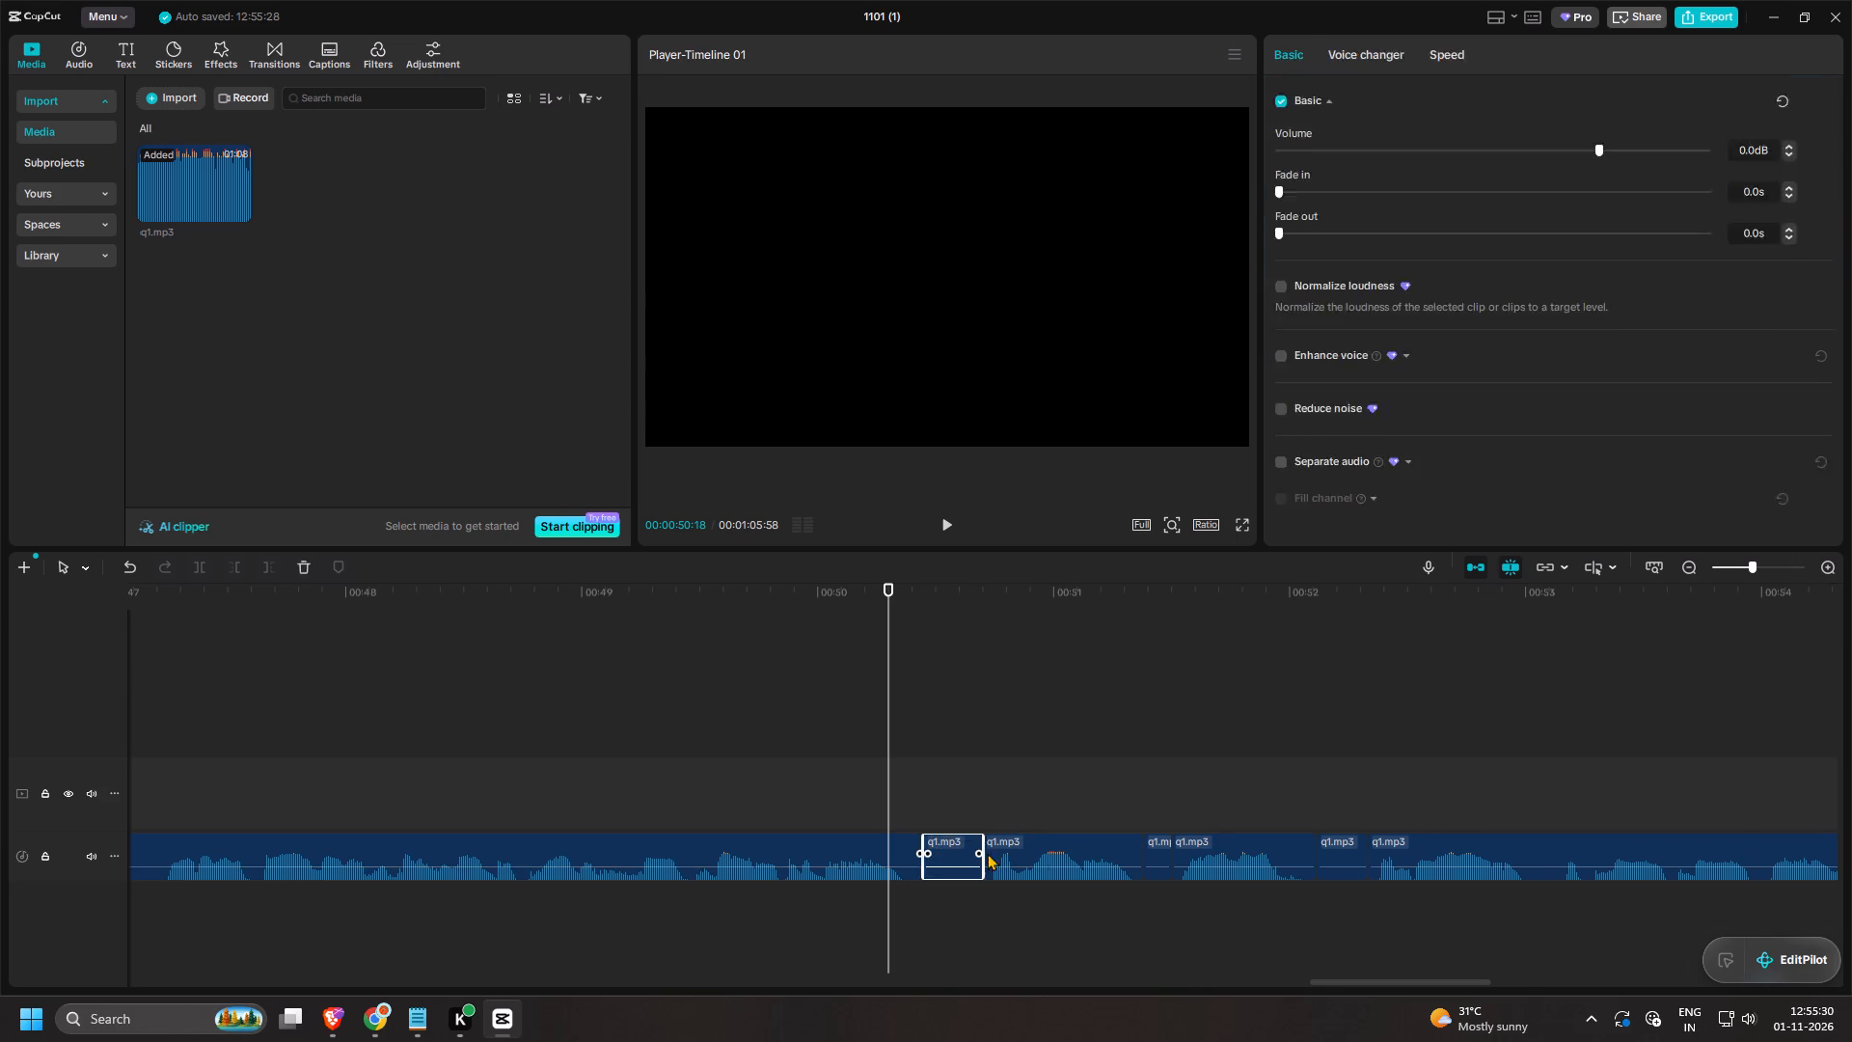
key(BackSpace)
click(1172, 848)
click(1151, 848)
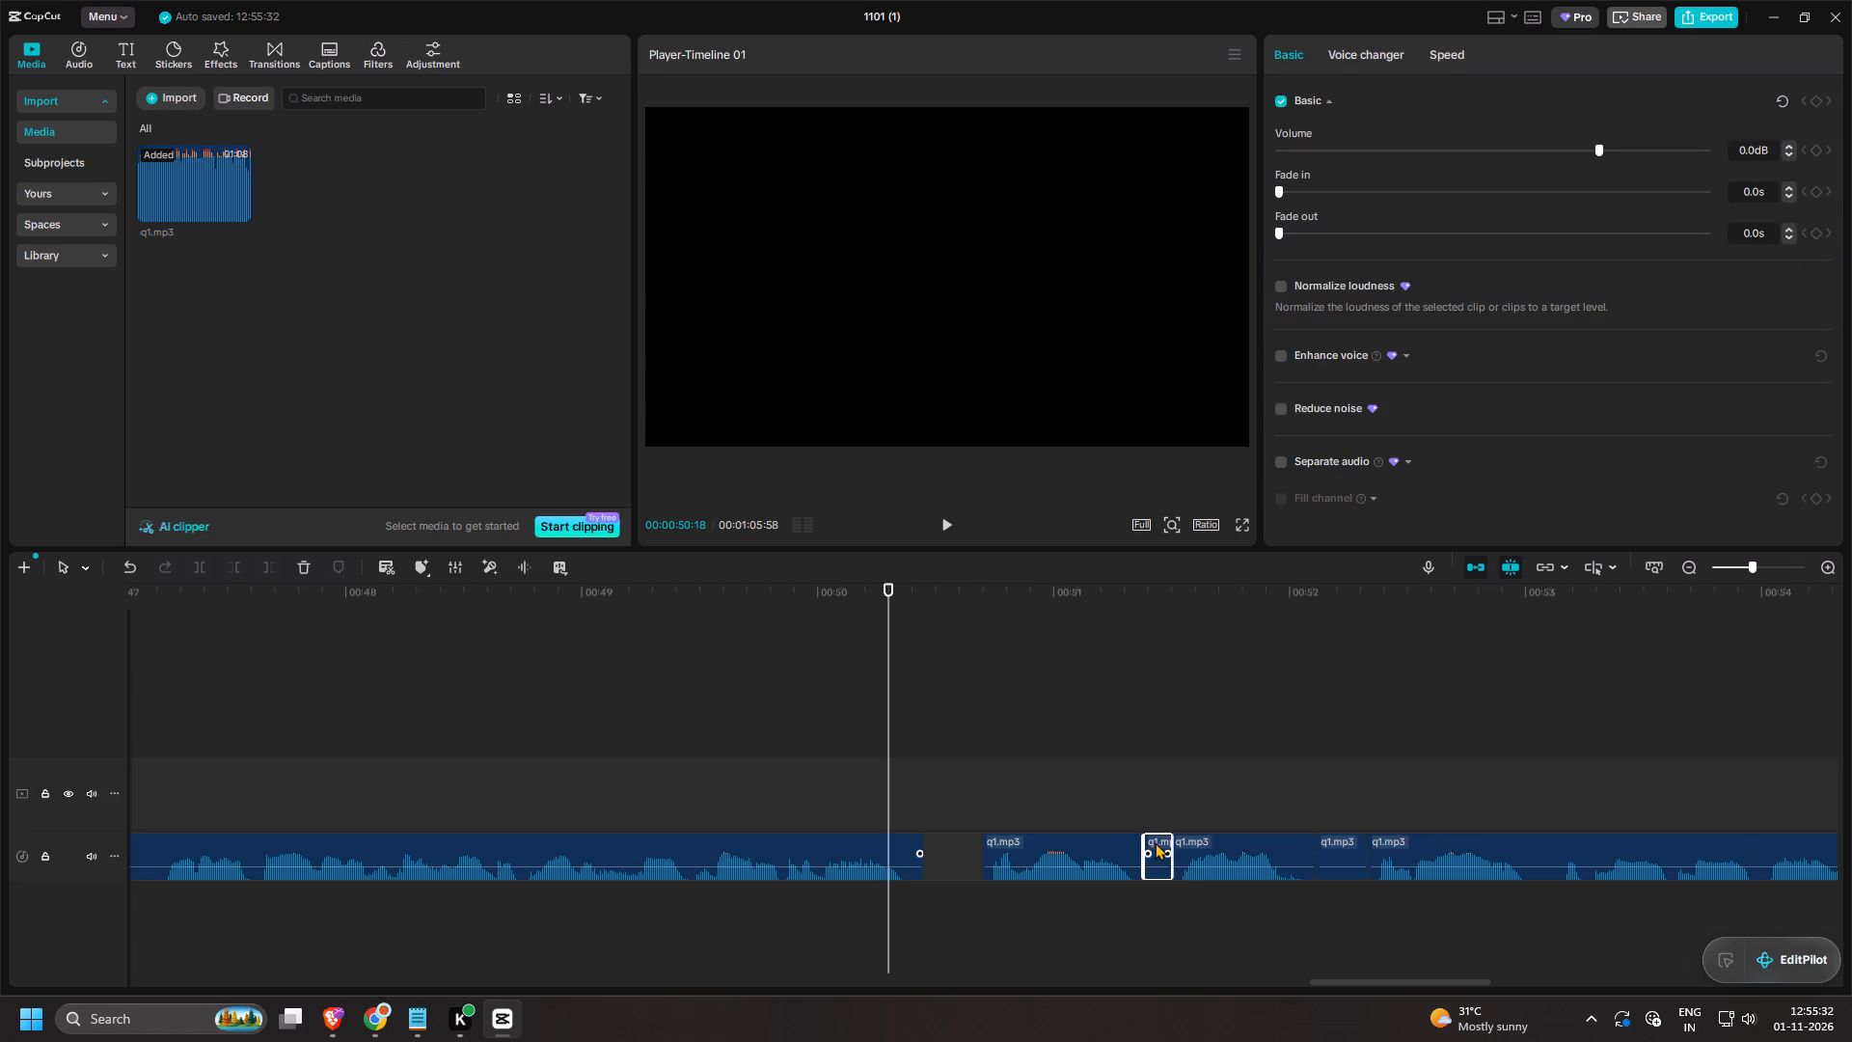
key(BackSpace)
click(1354, 846)
key(BackSpace)
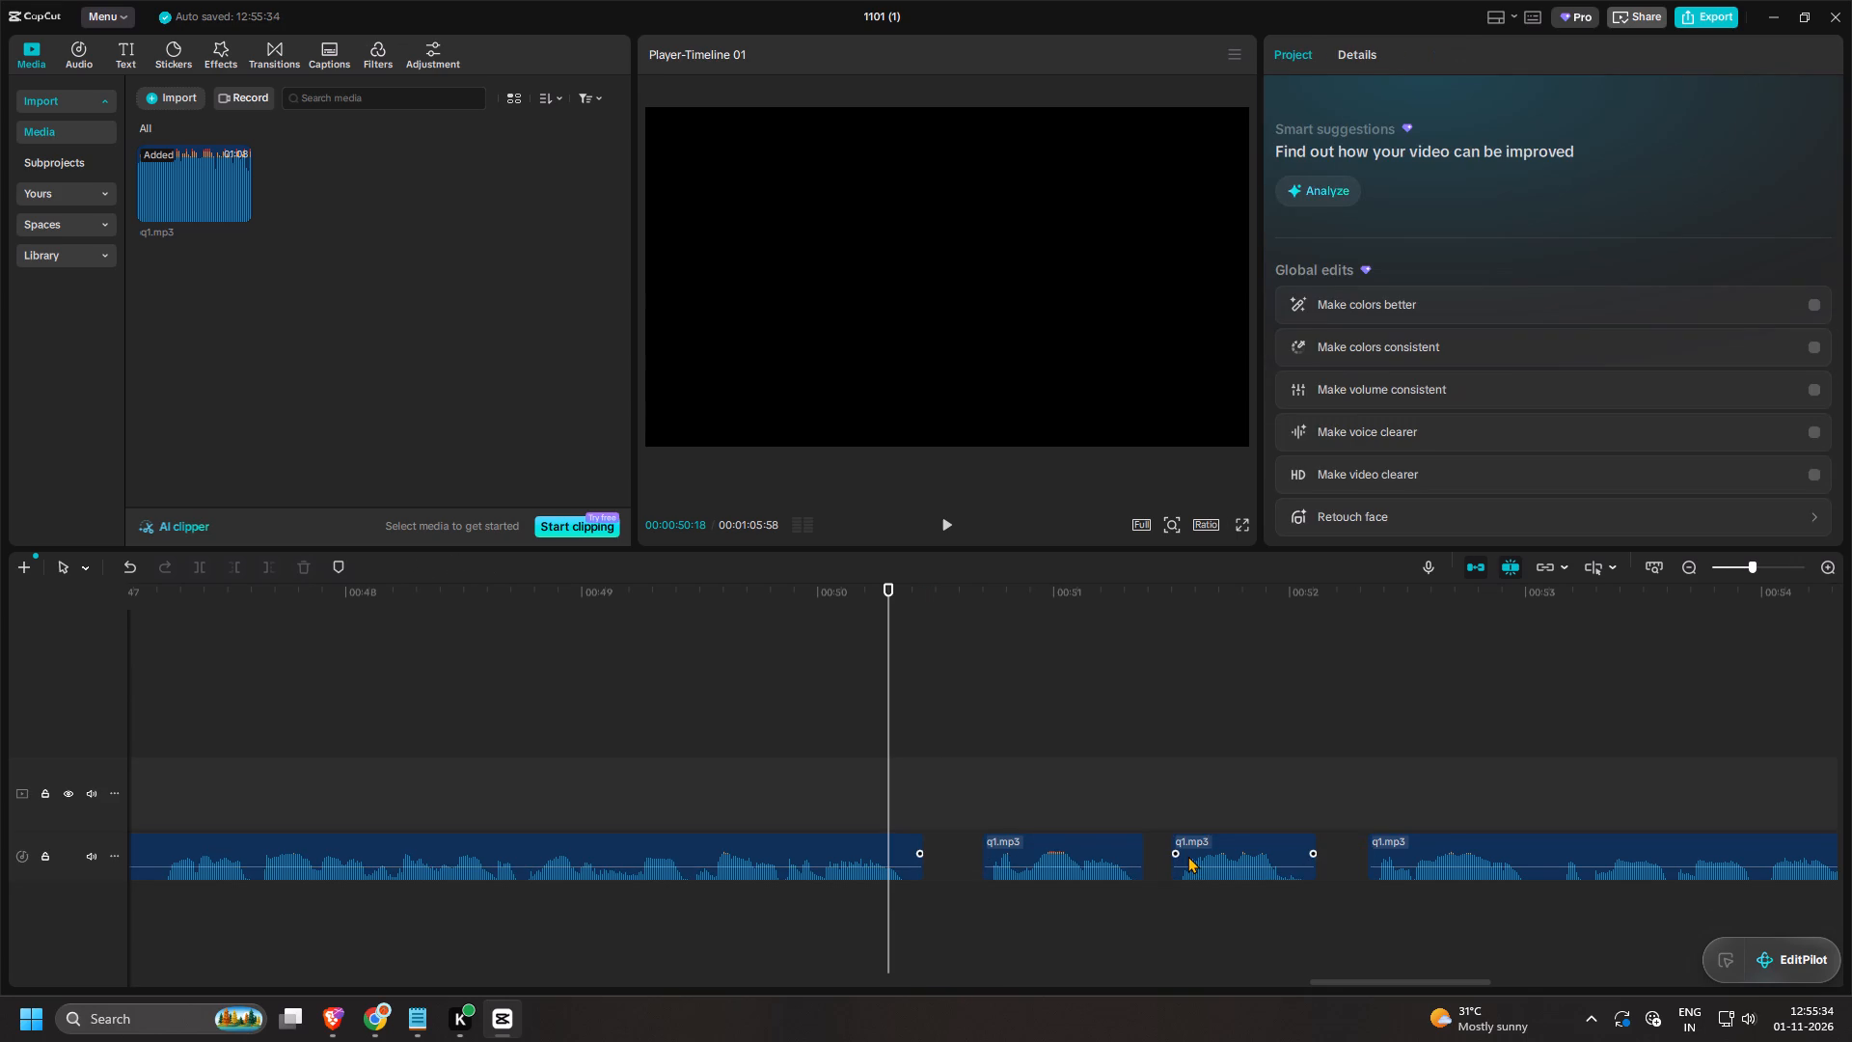
Move the clips starting at about 51.5 s and 52.3 s back, each directly against the preceding clip.
drag(1187, 854, 1159, 853)
key(ctrl+minus)
key(ctrl+backslash)
key(ctrl+XF86Refresh)
drag(1395, 840, 1314, 846)
click(1133, 758)
Split the voice-over on both sides of the silent pauses at about 45.6 s, 44 s, 40.7 s and 39.8 s.
click(727, 793)
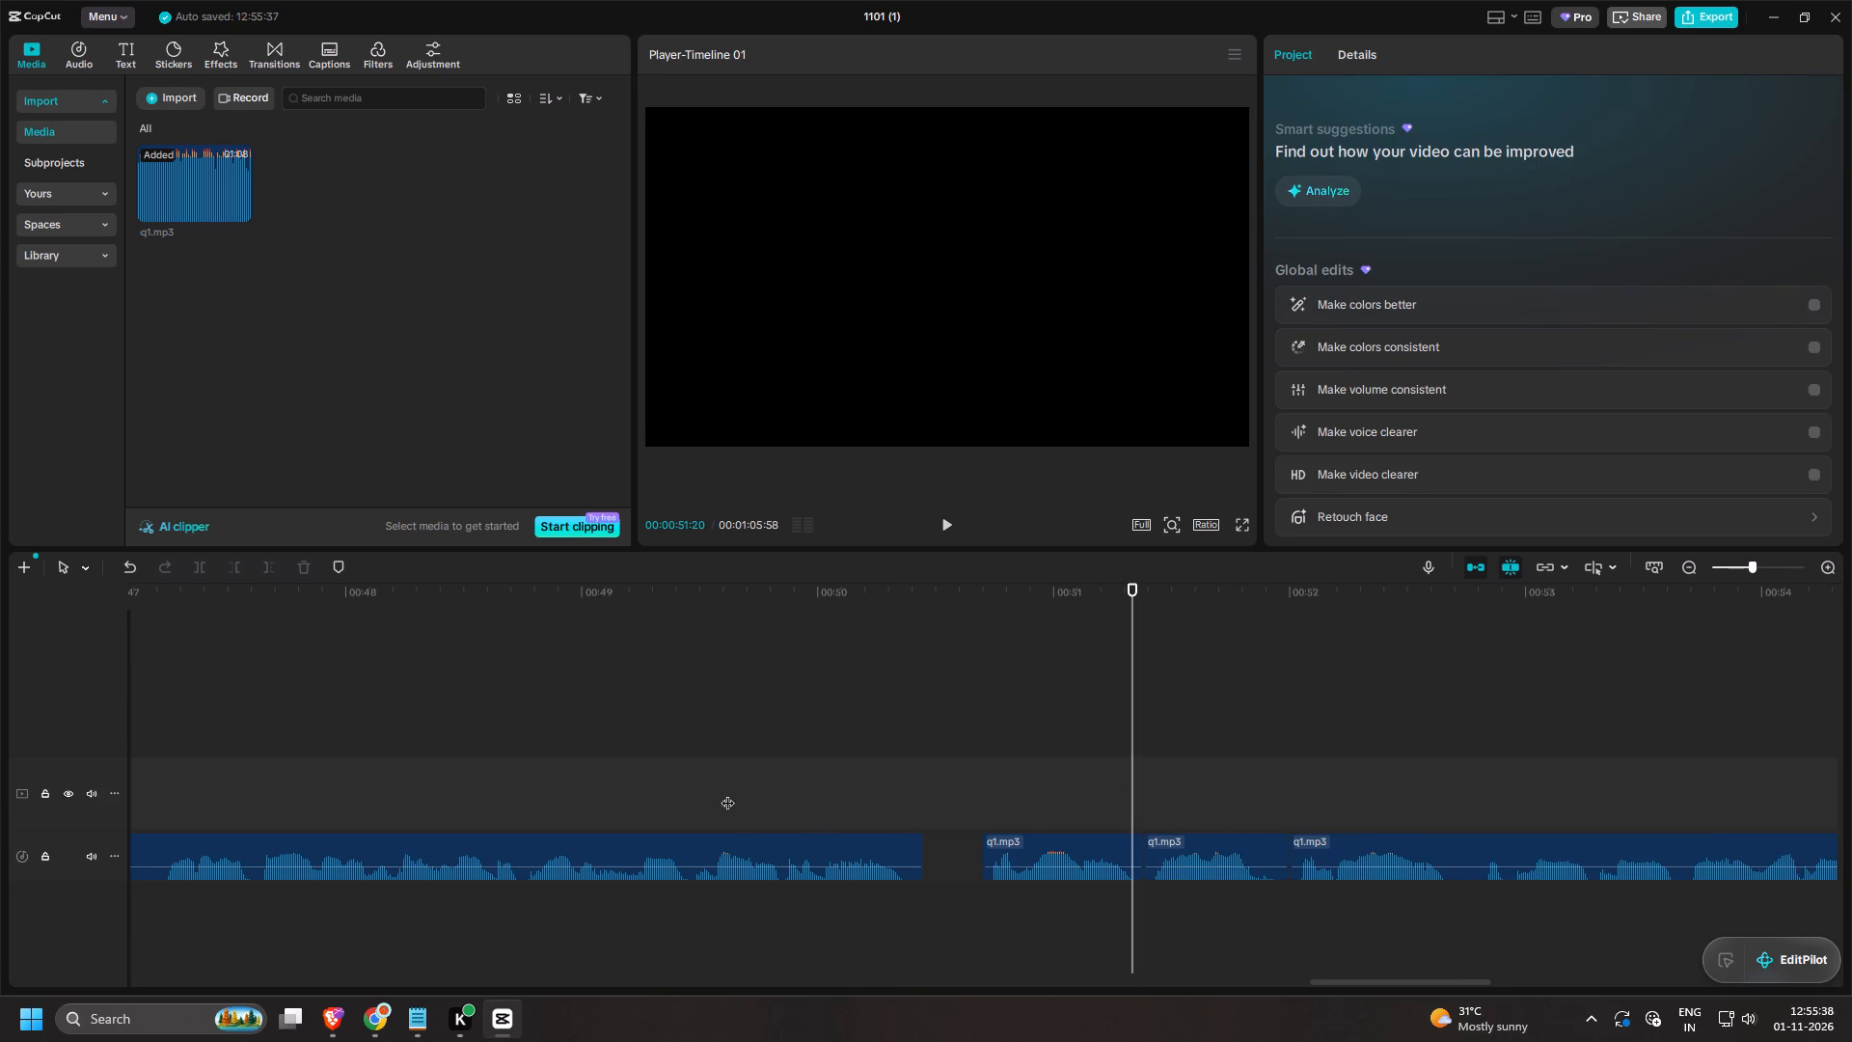
drag(727, 793, 1675, 987)
key(b)
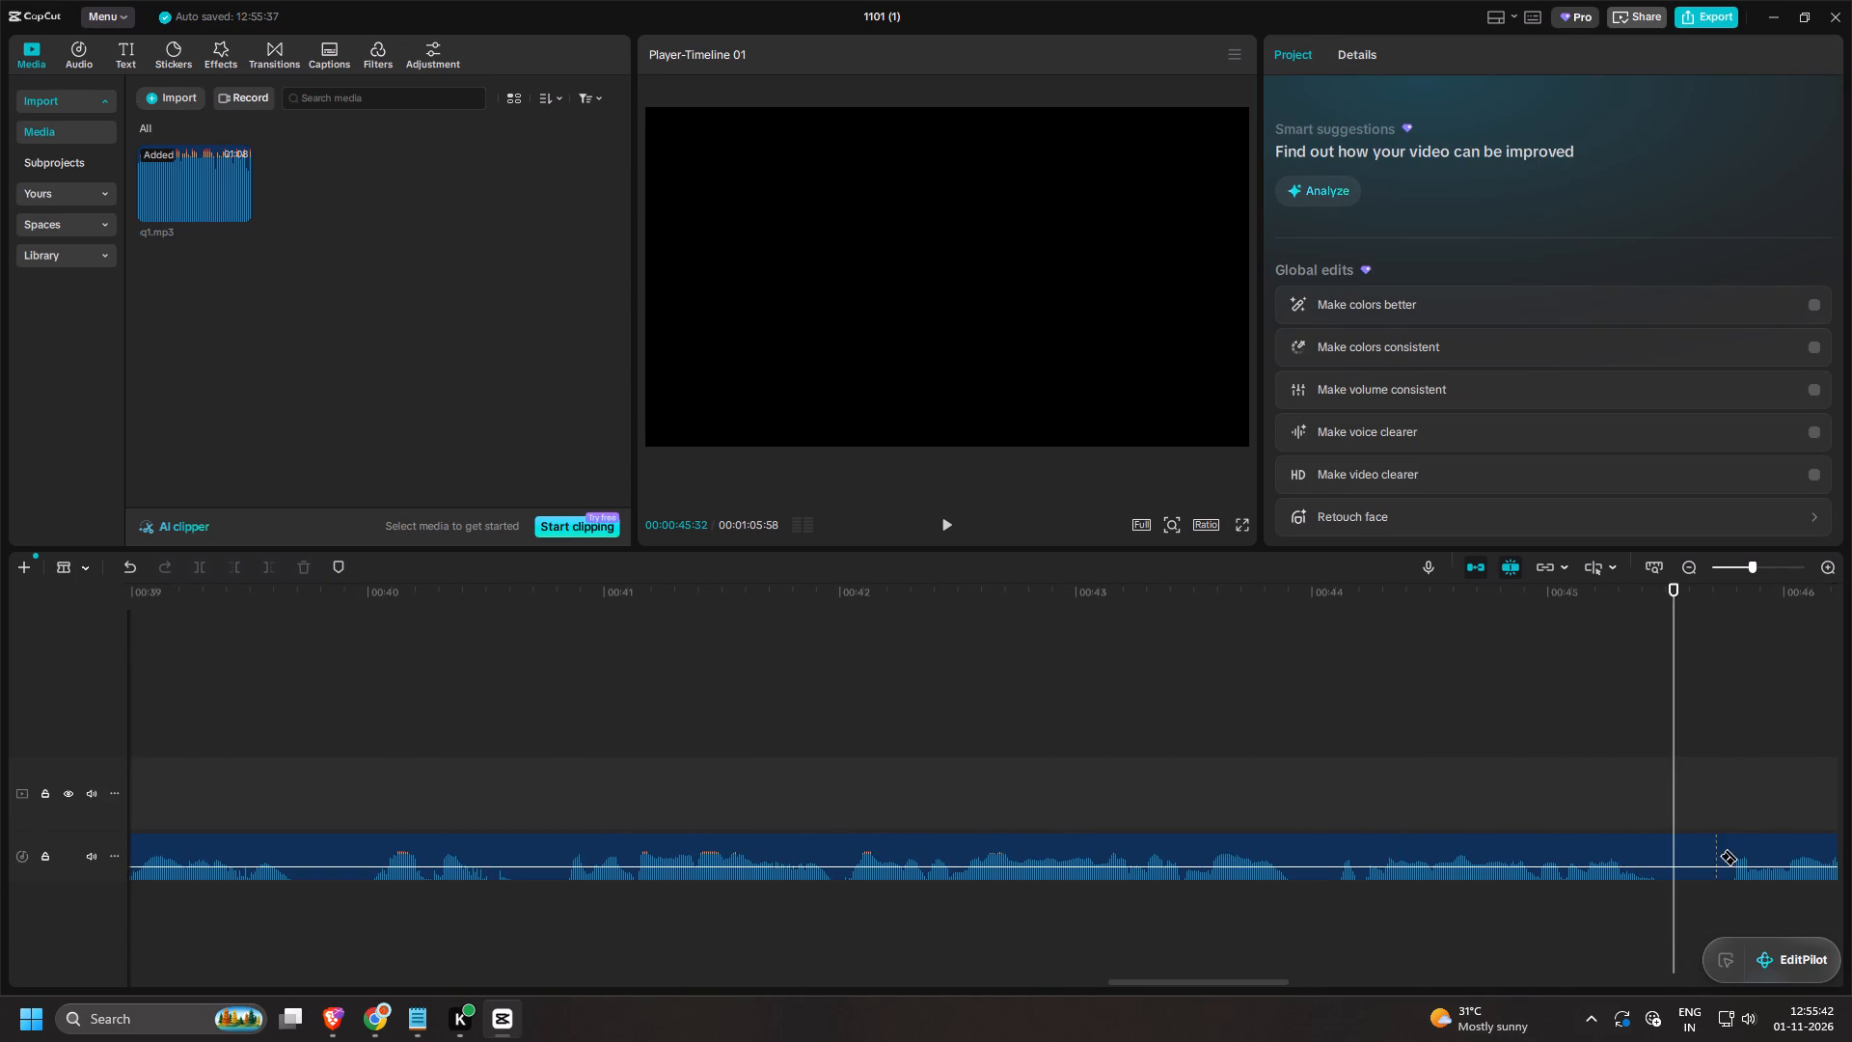
click(1719, 847)
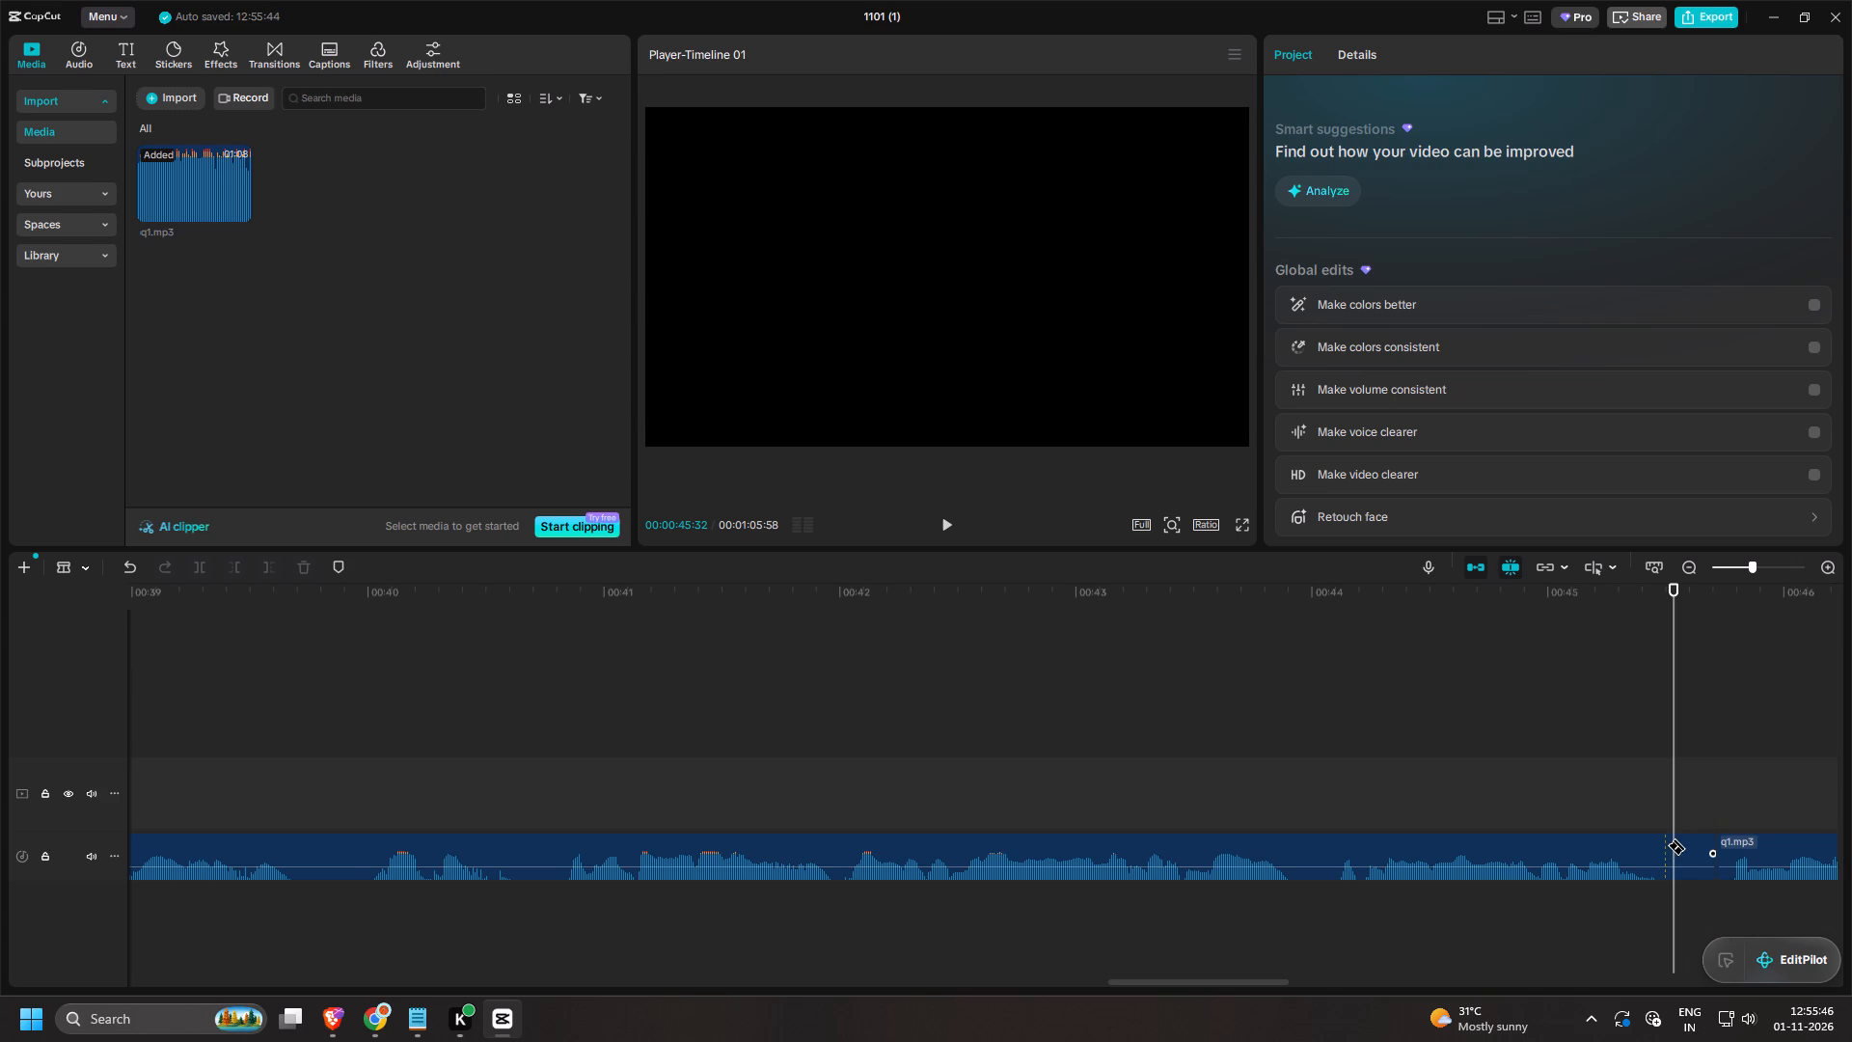
click(1667, 845)
click(1333, 853)
click(1300, 855)
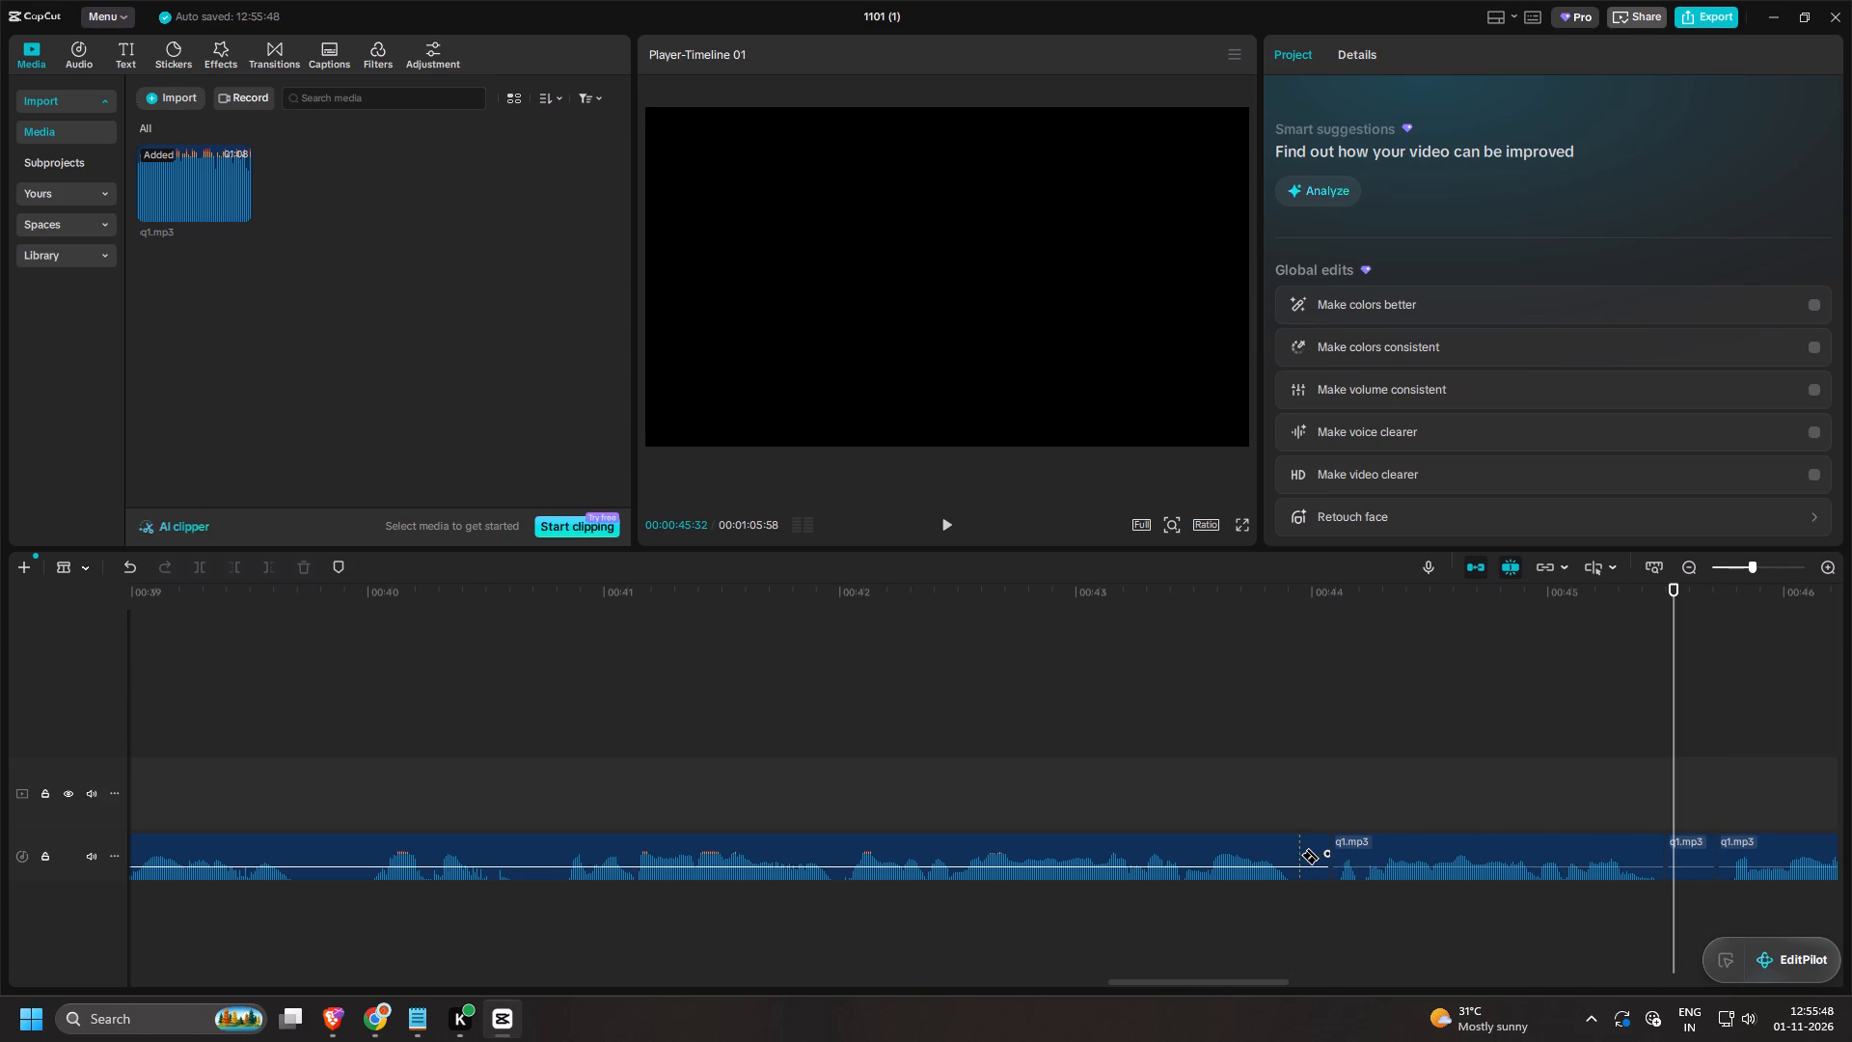
click(558, 837)
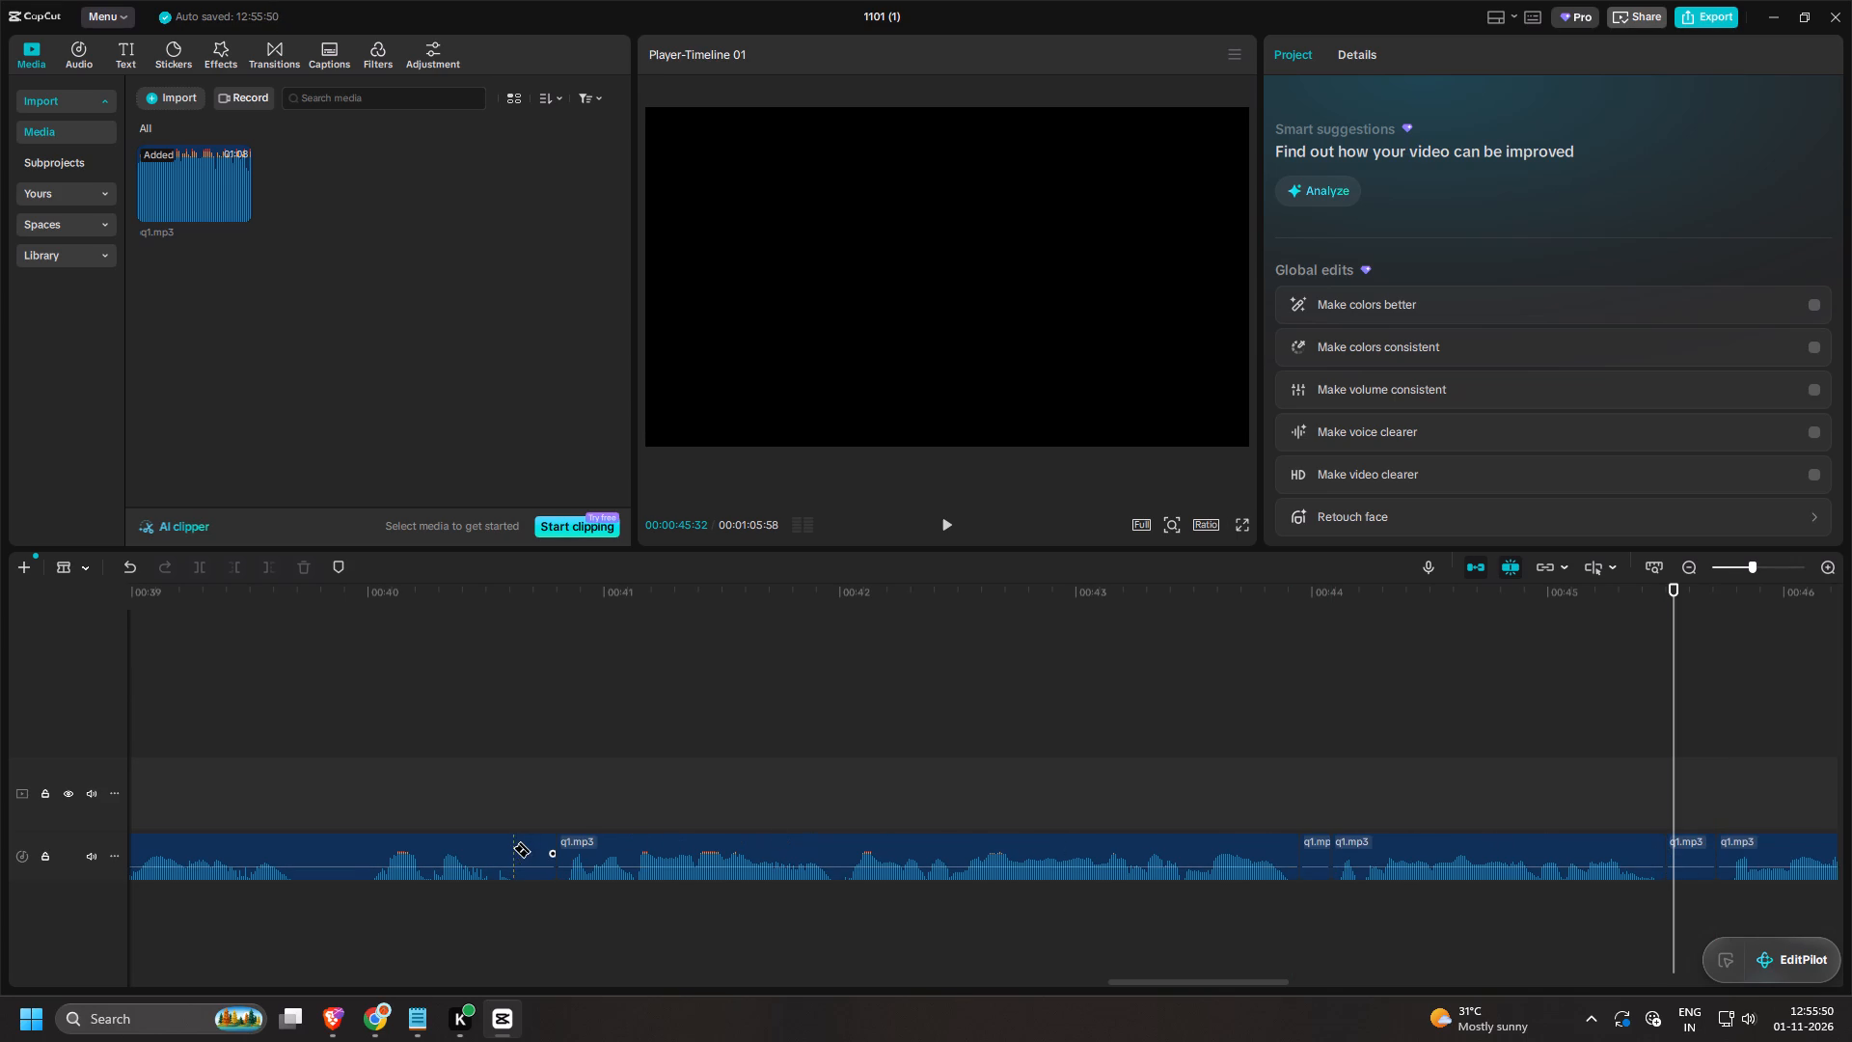
click(527, 848)
click(365, 857)
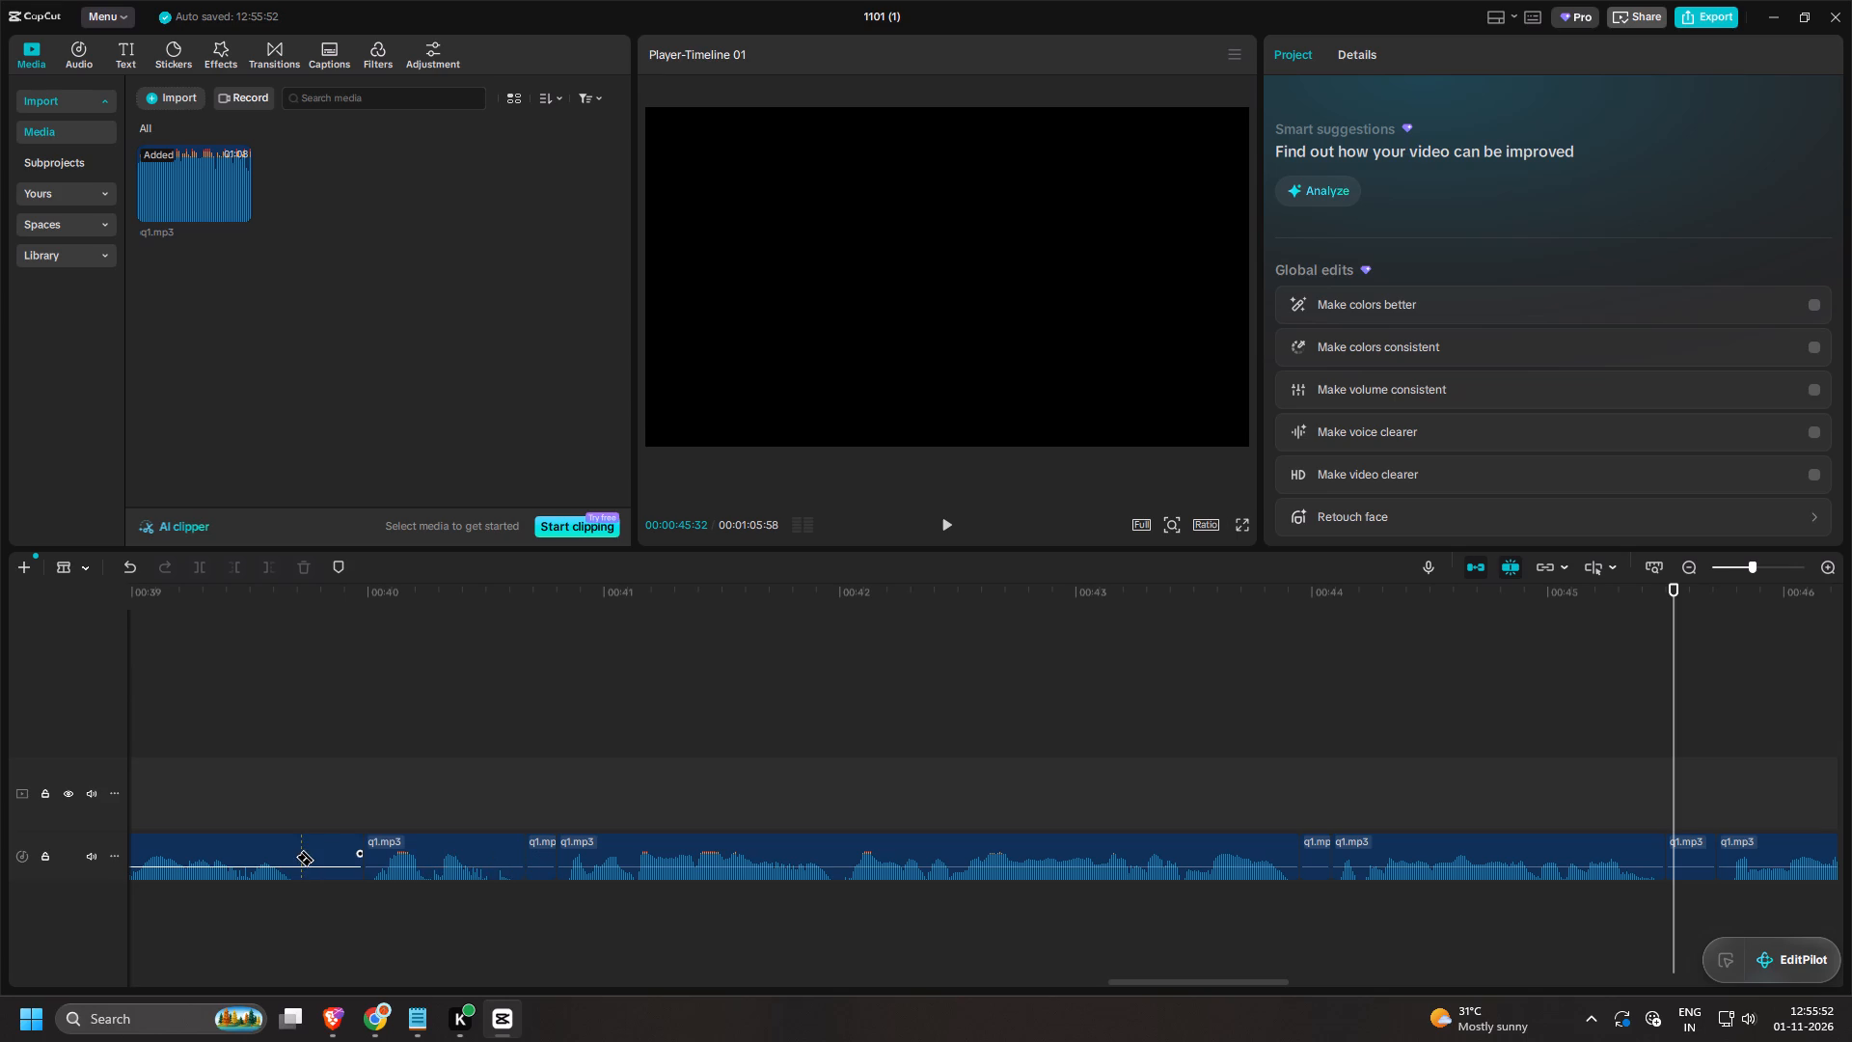
click(310, 854)
Delete the four isolated silent pieces at about 39.8 s, 40.7 s, 44 s and 45.6 s.
key(a)
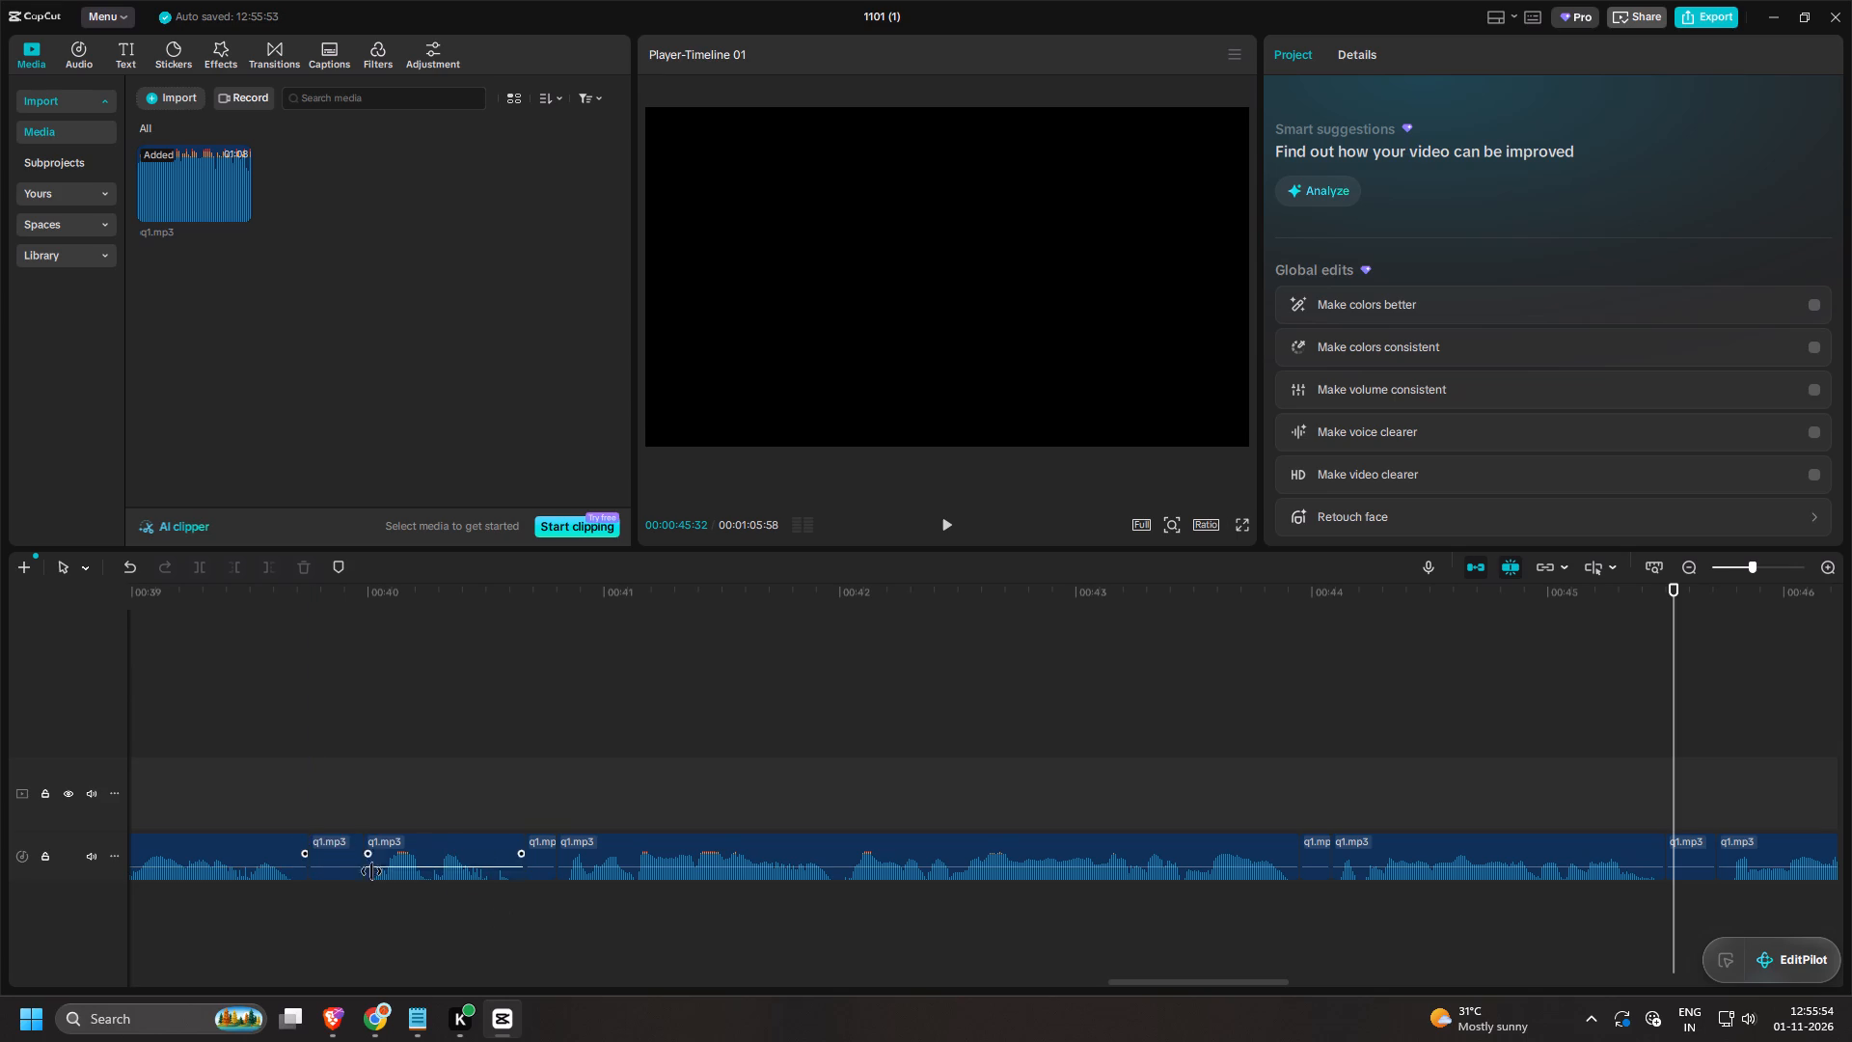
click(339, 842)
key(BackSpace)
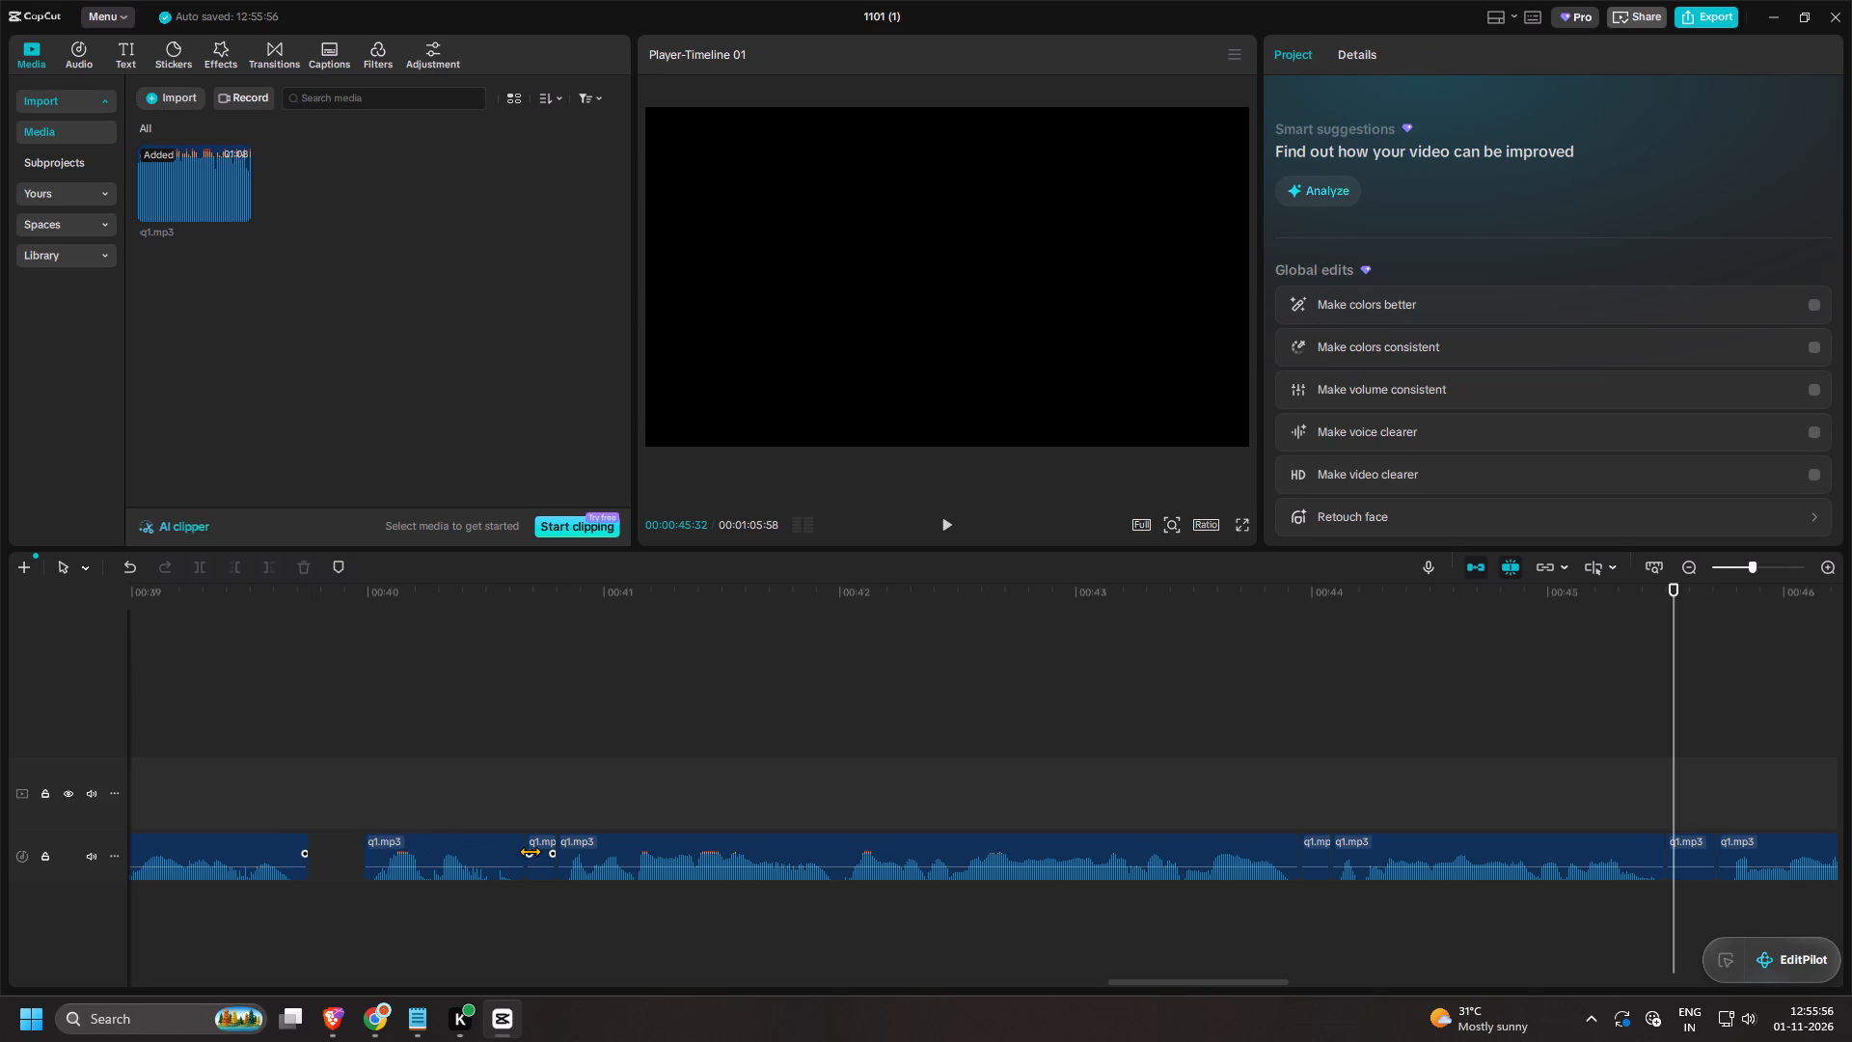
click(542, 851)
key(BackSpace)
click(1320, 854)
key(BackSpace)
click(1710, 851)
key(BackSpace)
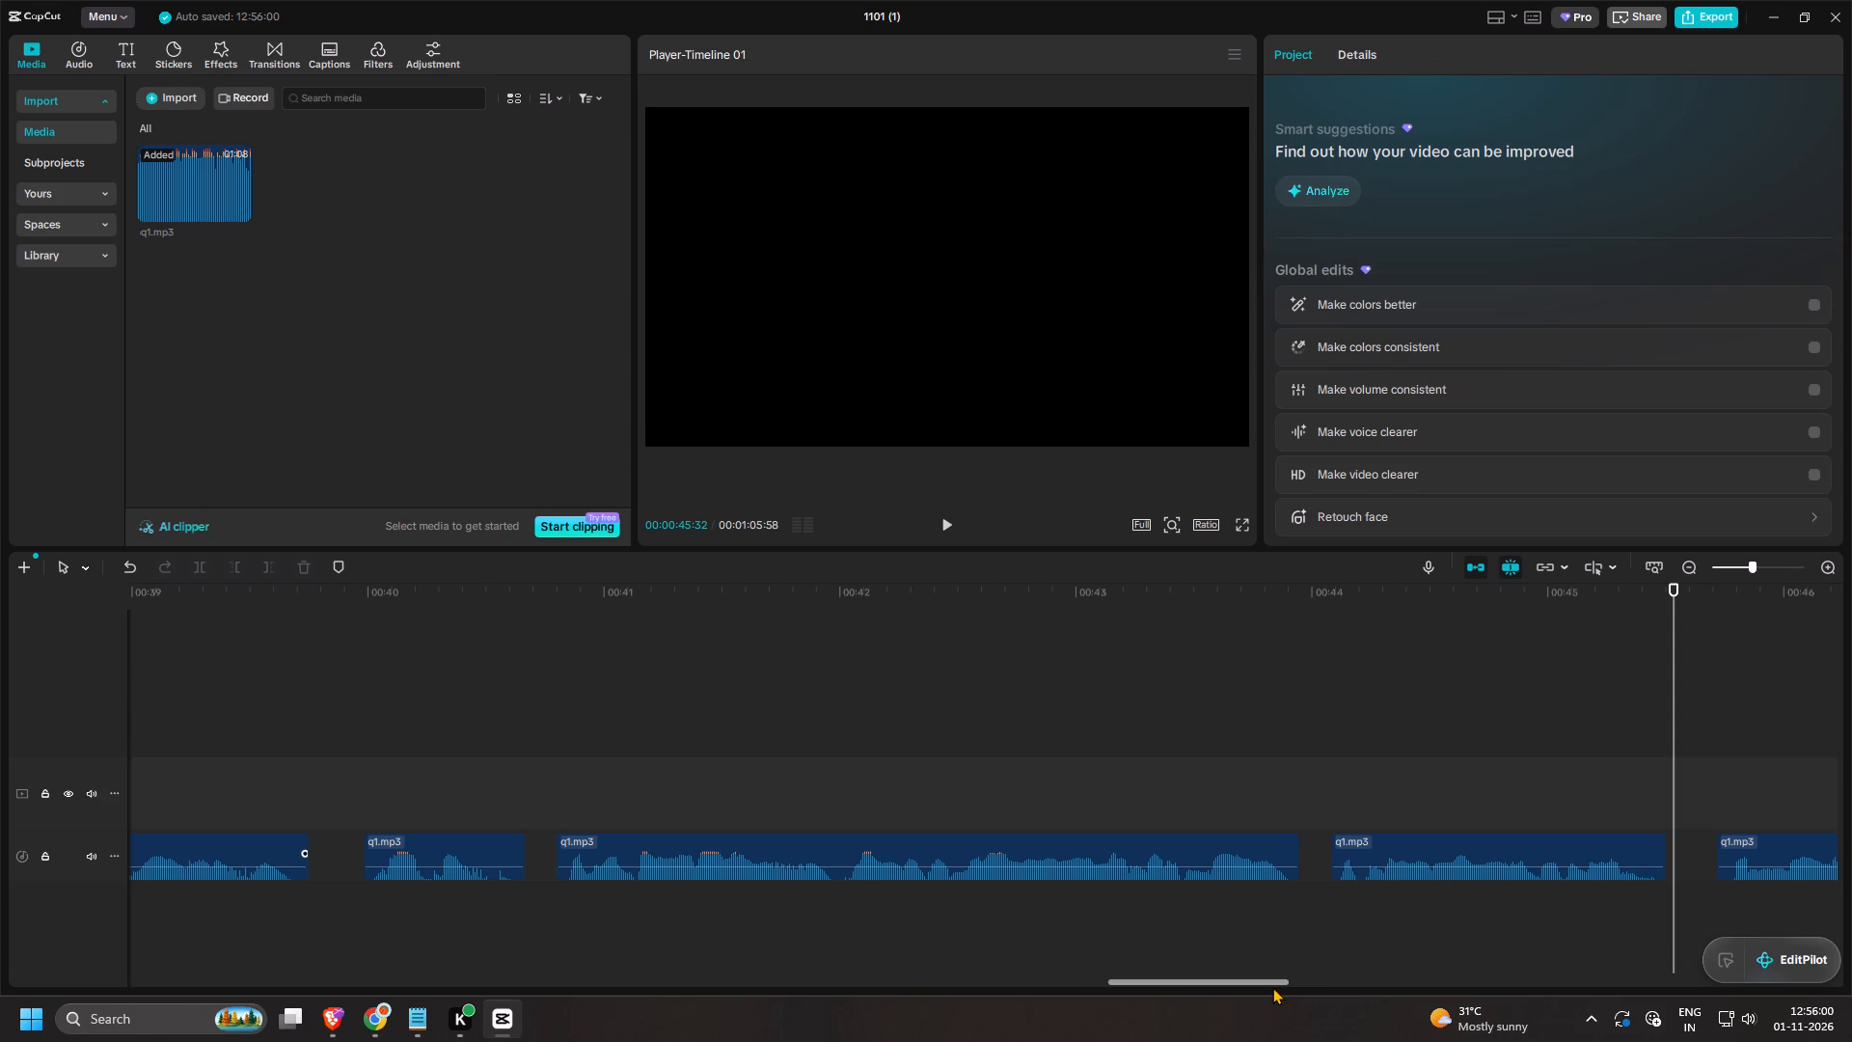
Move the clips starting at about 40.8 s, 44.1 s and 45.7 s back, each directly against the preceding clip.
ctrl+scroll(1133, 932, down, 7)
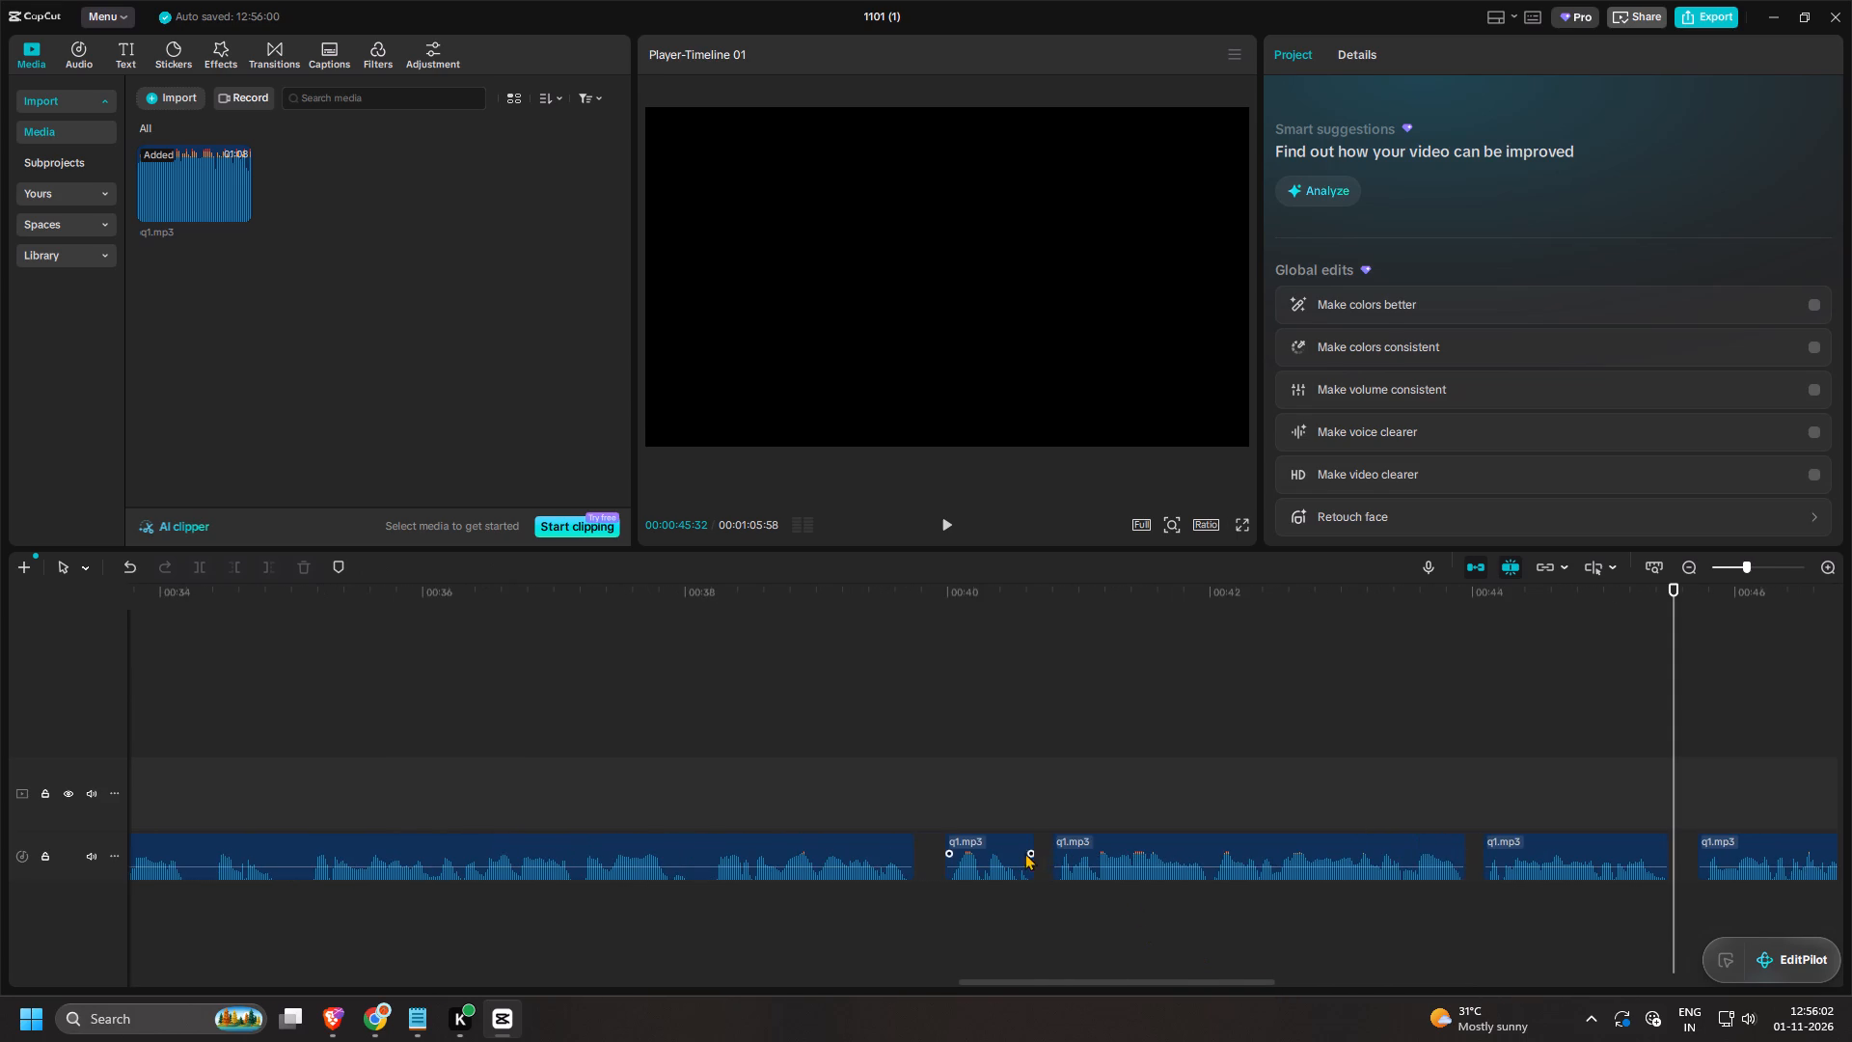
drag(1104, 840, 1082, 844)
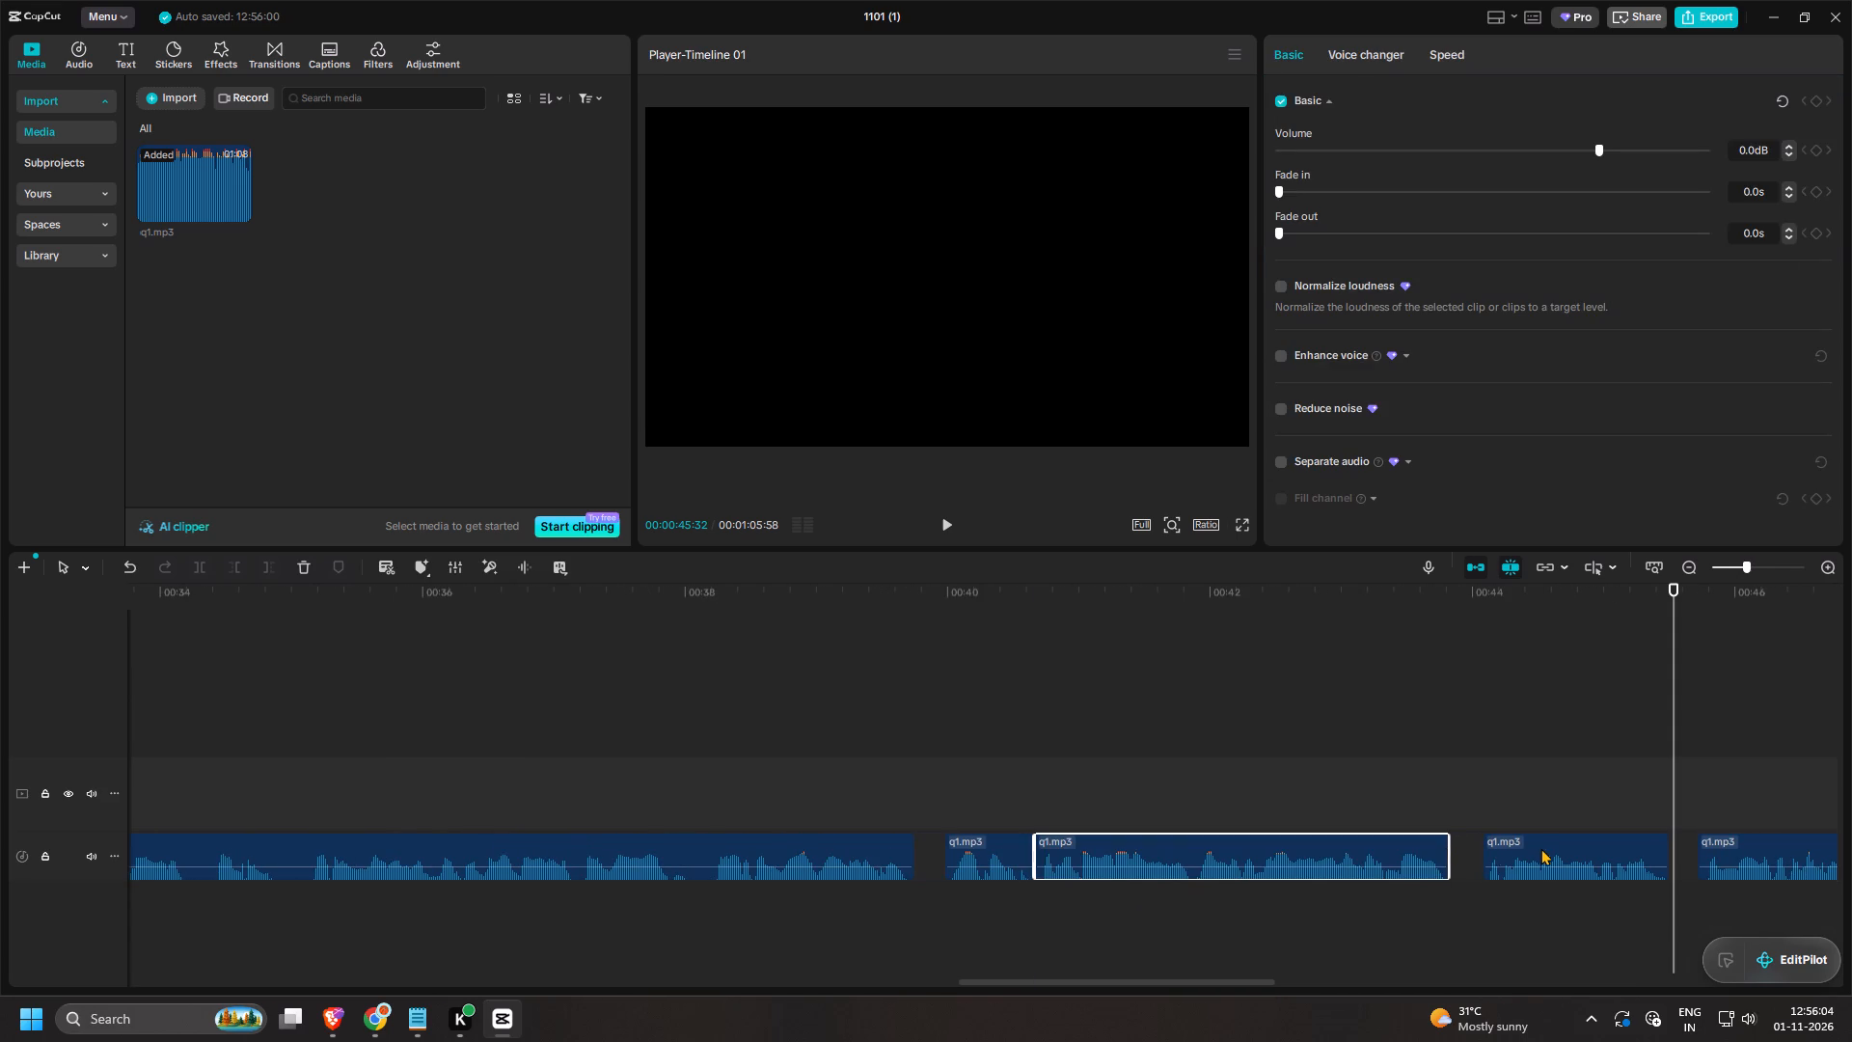
drag(1549, 848, 1515, 855)
scroll(1521, 832, down, 8)
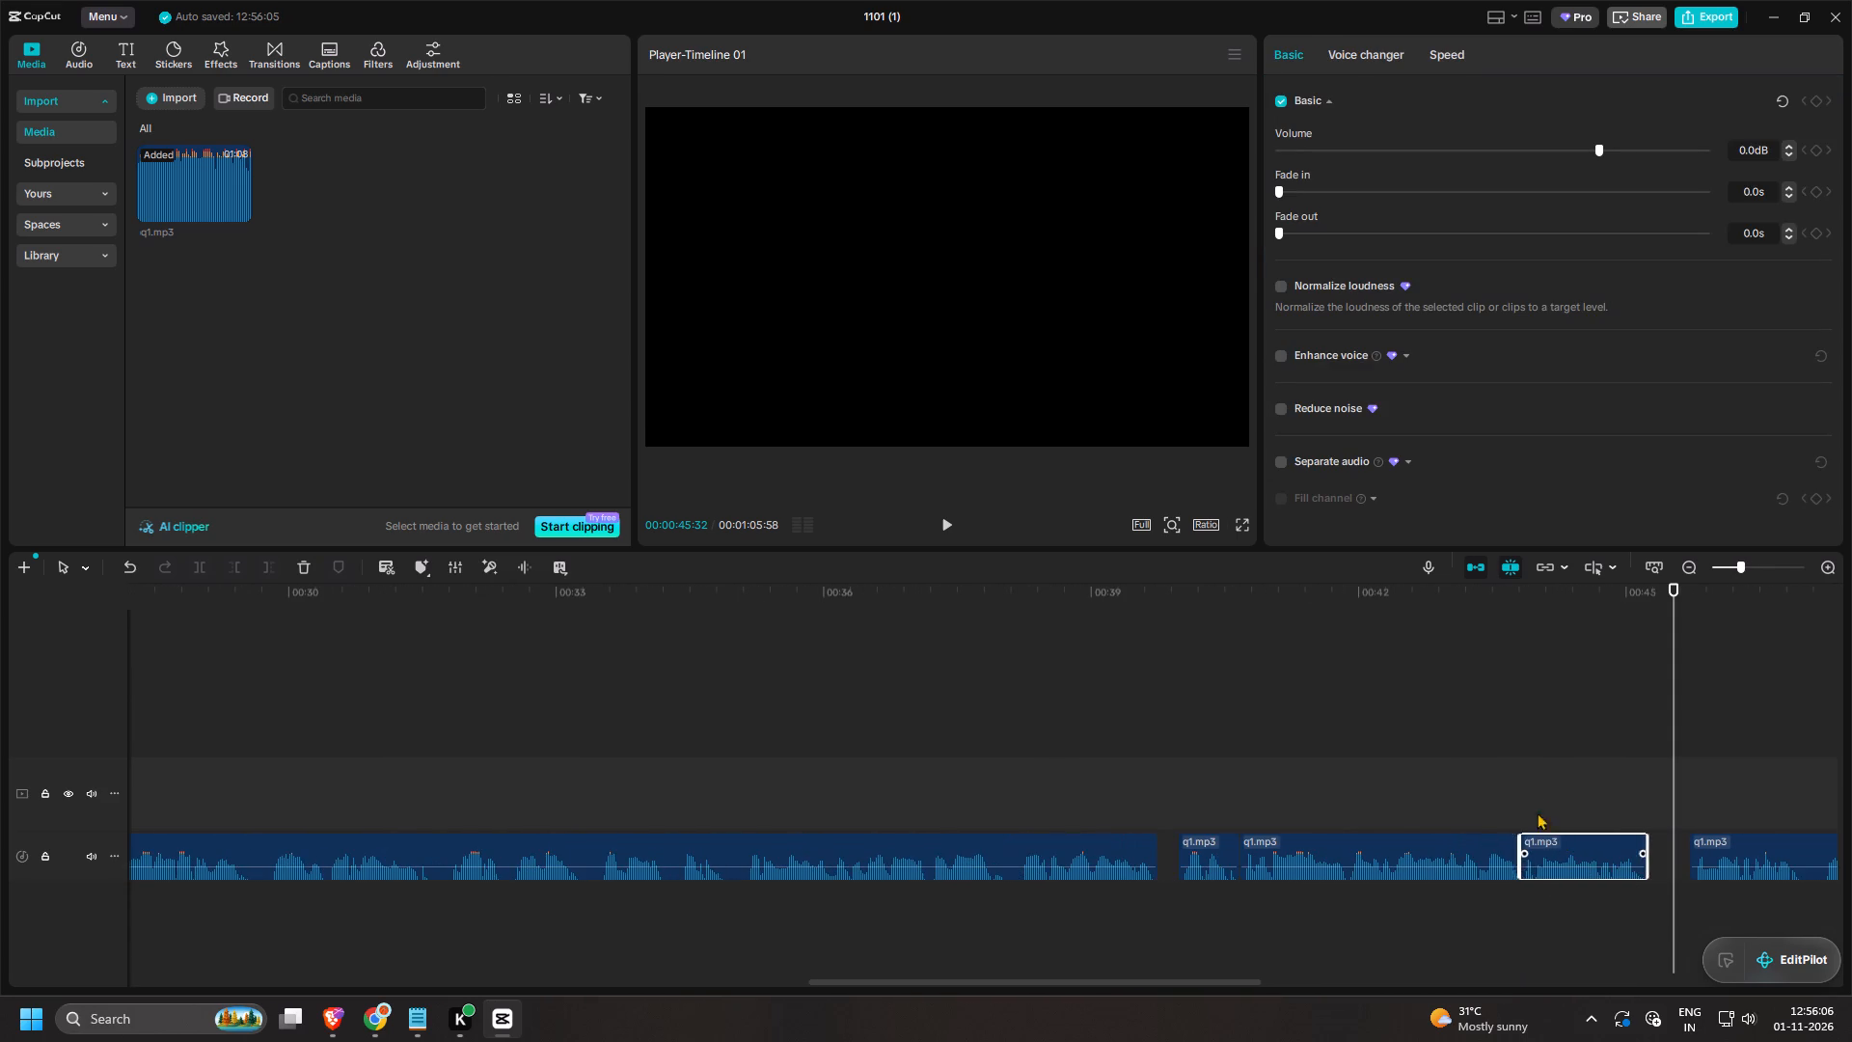
click(1539, 799)
drag(1547, 790, 1851, 788)
click(1371, 779)
drag(1622, 834, 1581, 848)
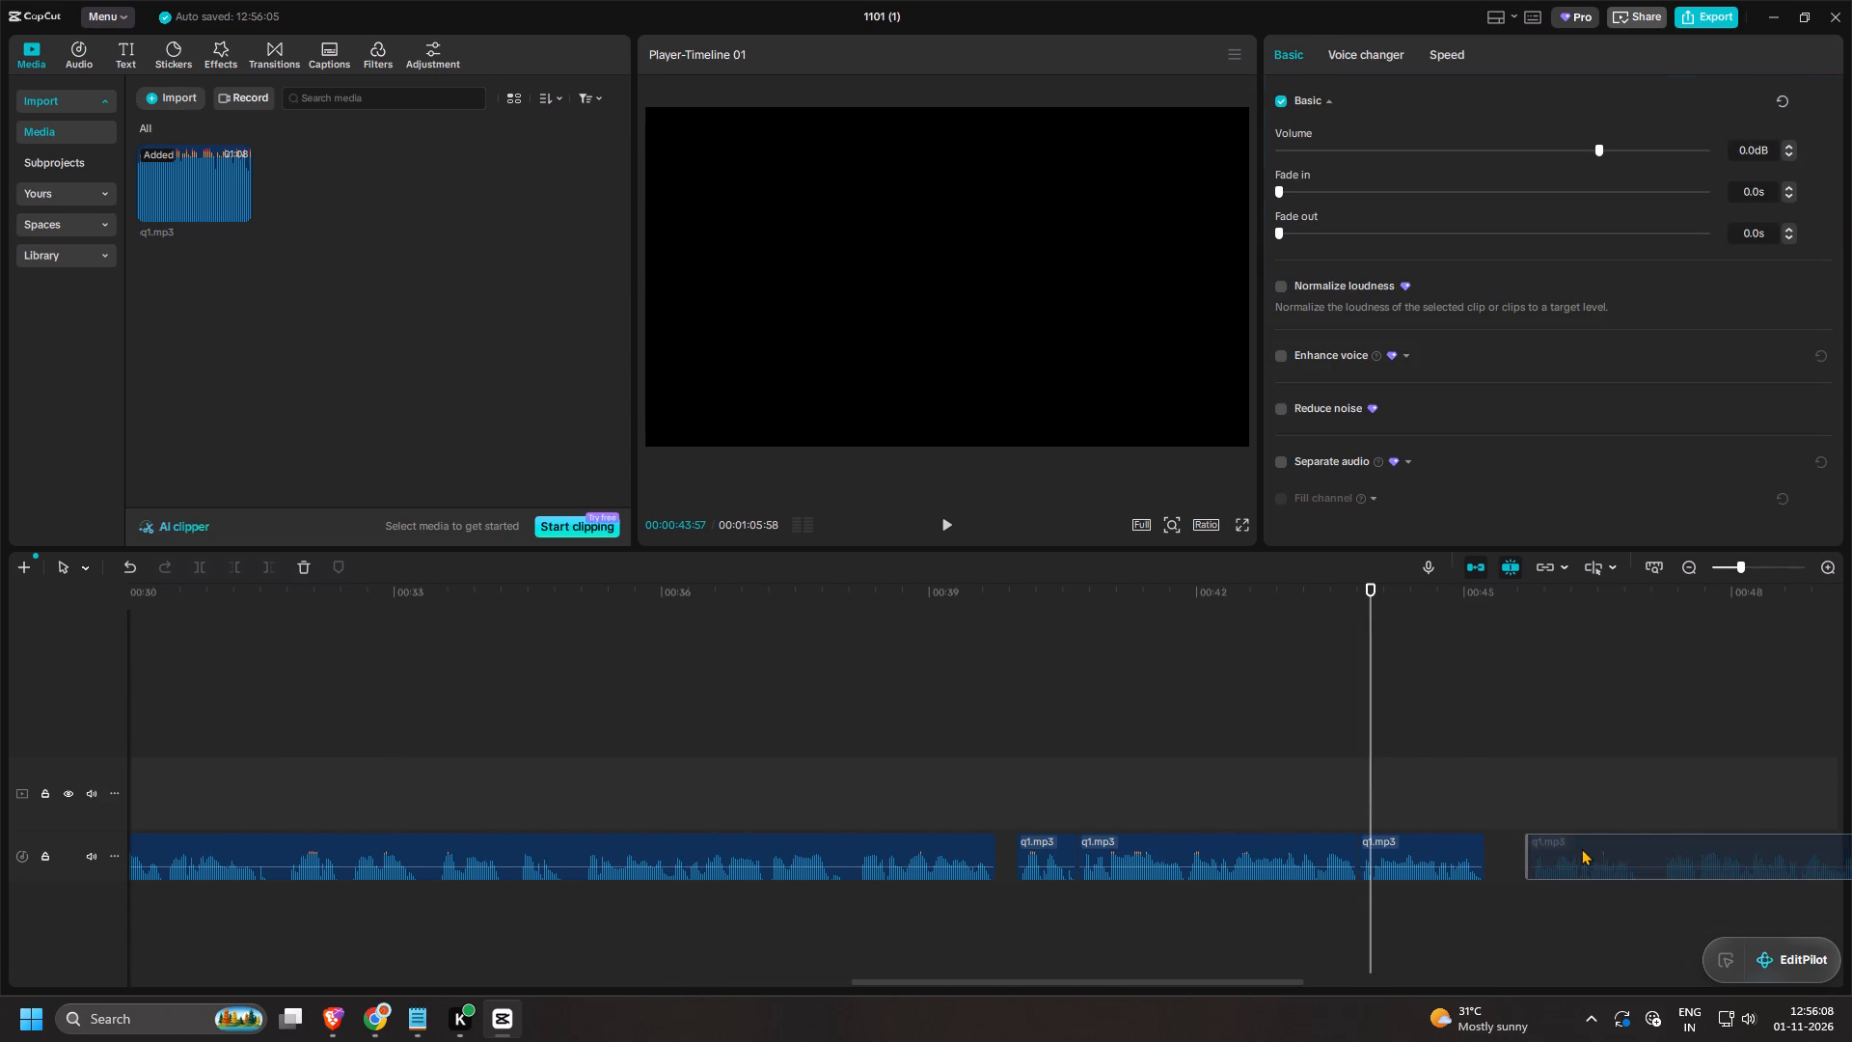
drag(1581, 848, 1578, 840)
click(1583, 793)
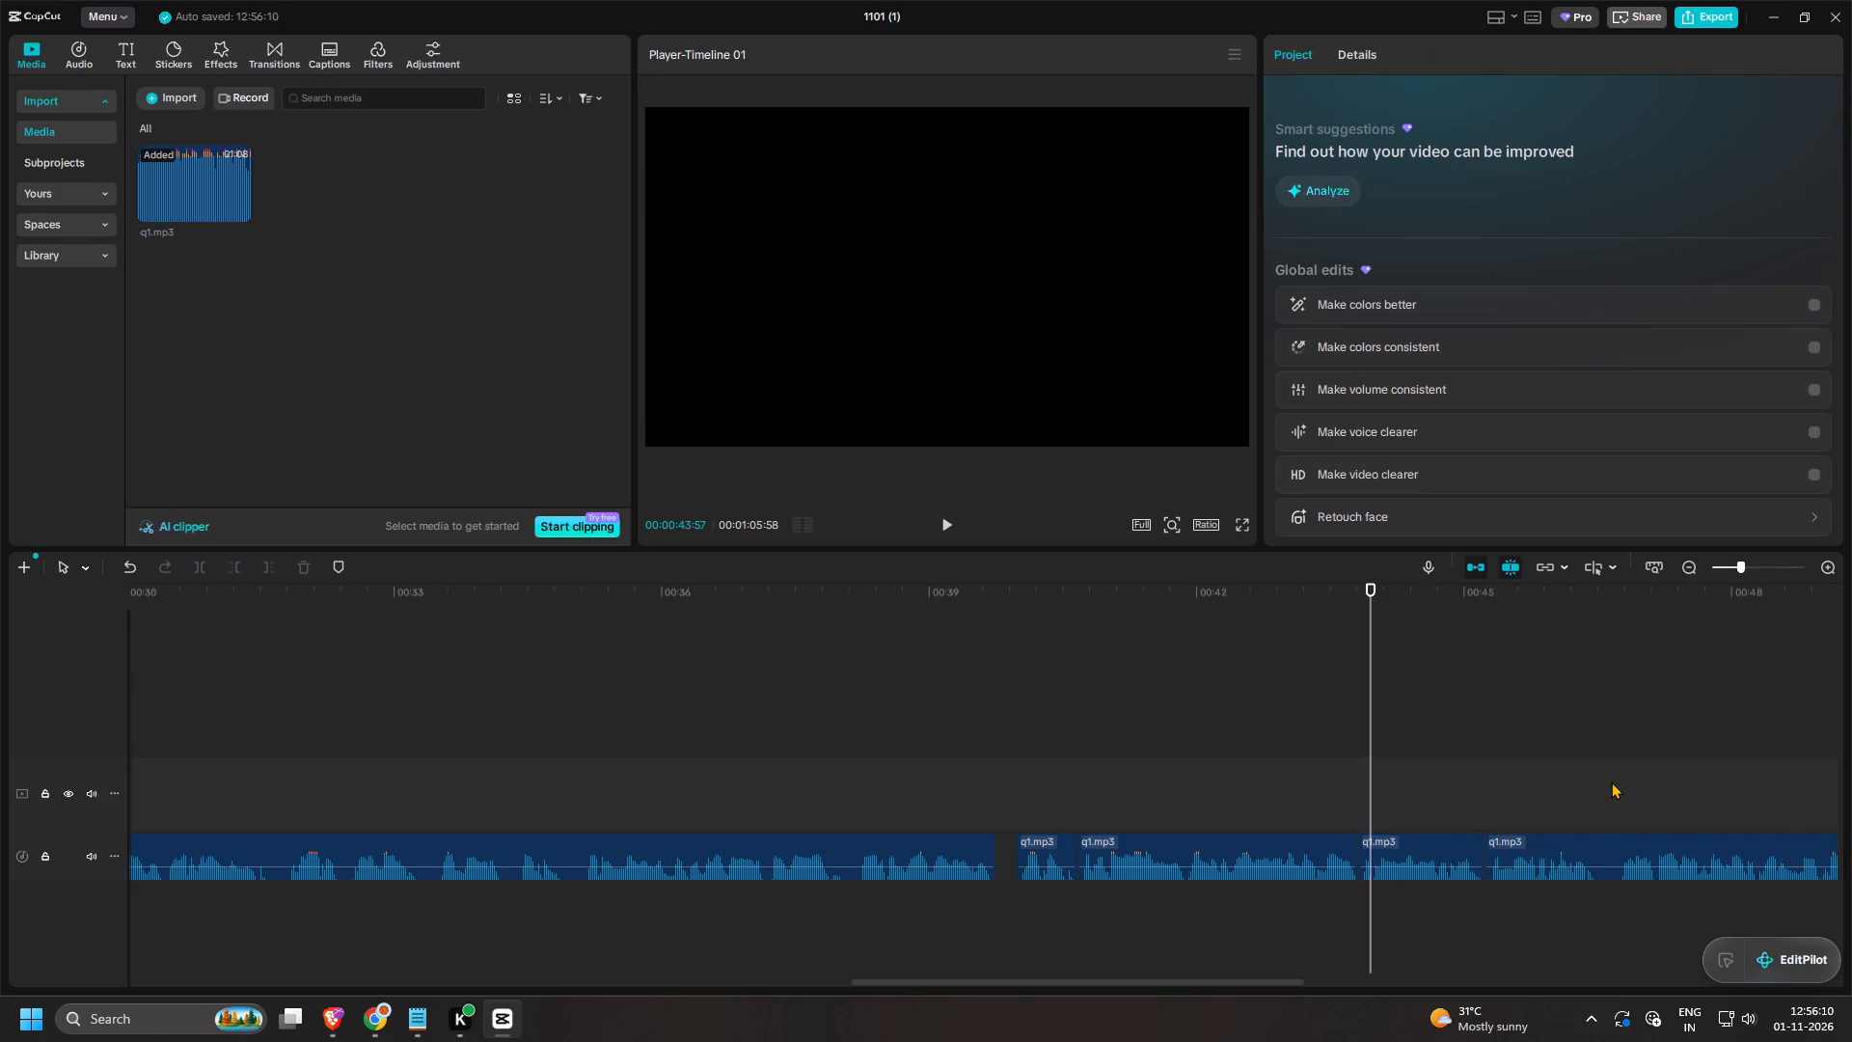
Move the last six voice-over clips, starting at about 55.6 s, back directly against the preceding clip.
ctrl+scroll(1611, 781, down, 13)
click(1644, 773)
drag(1644, 773, 1851, 787)
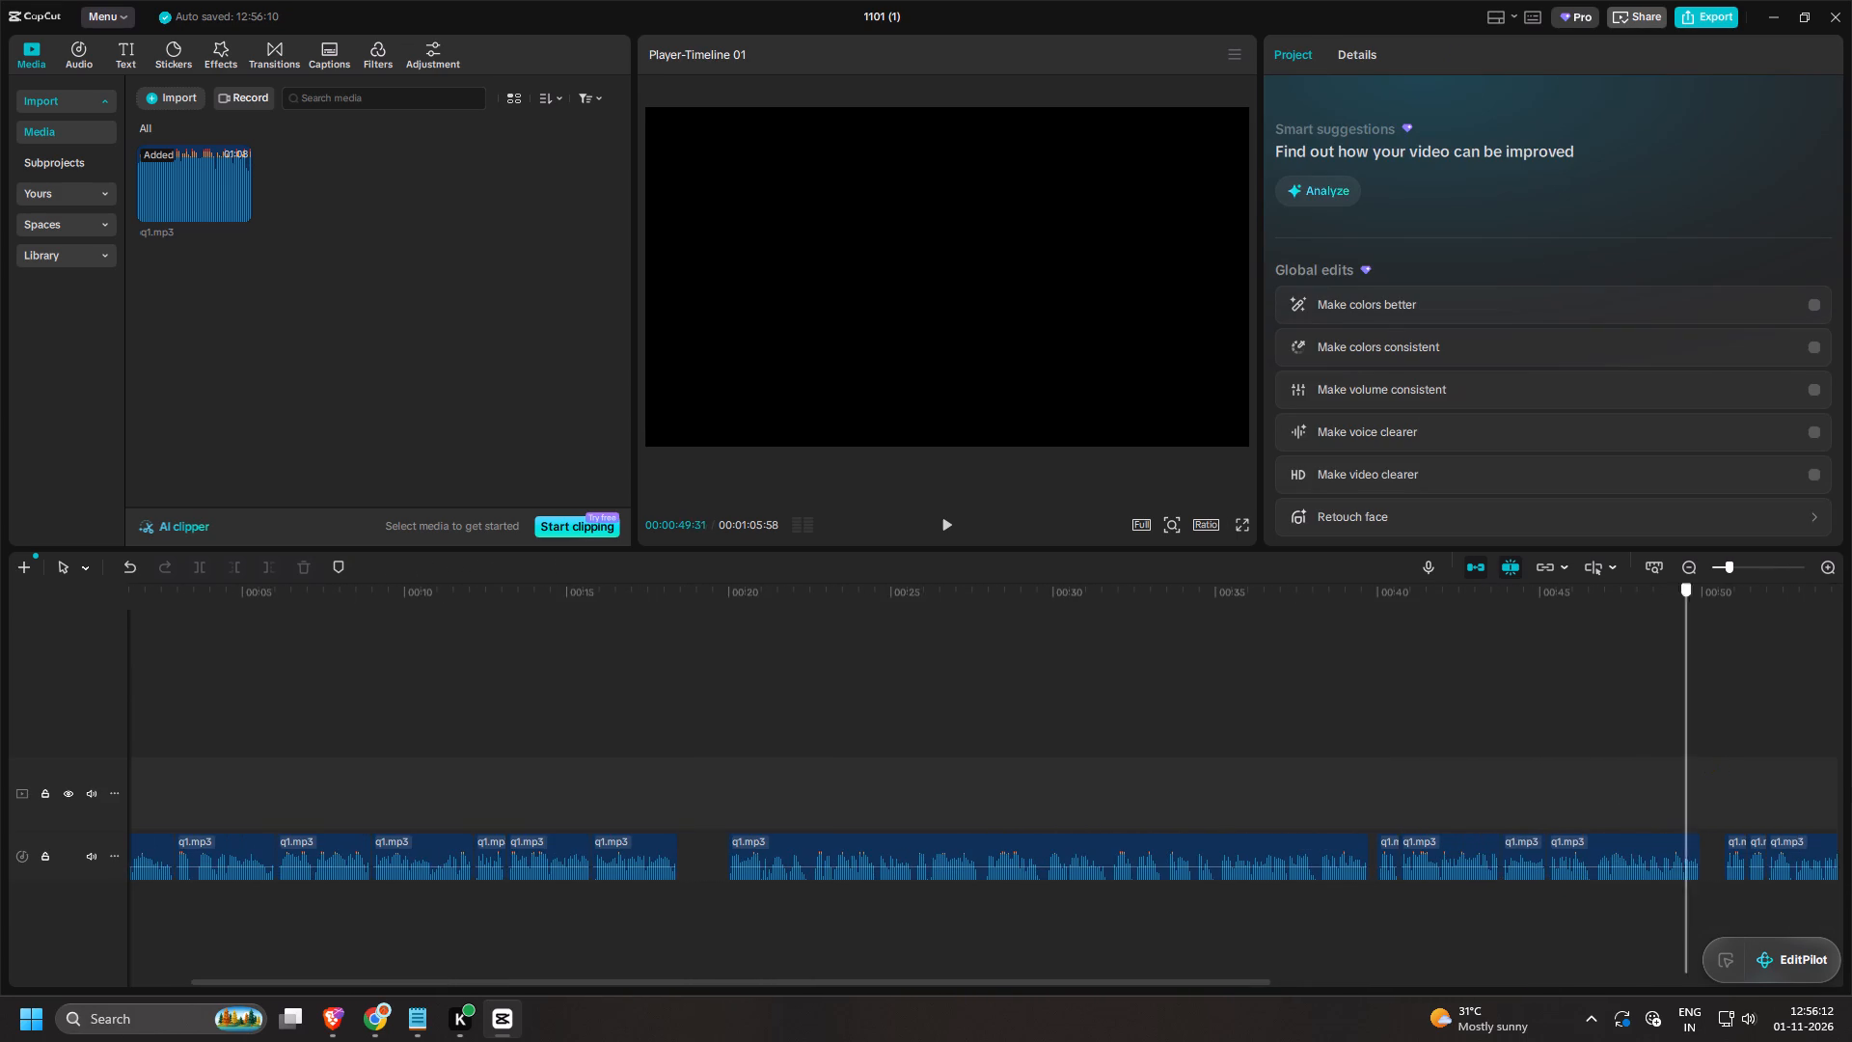
drag(1851, 787, 1583, 860)
ctrl+scroll(996, 942, up, 3)
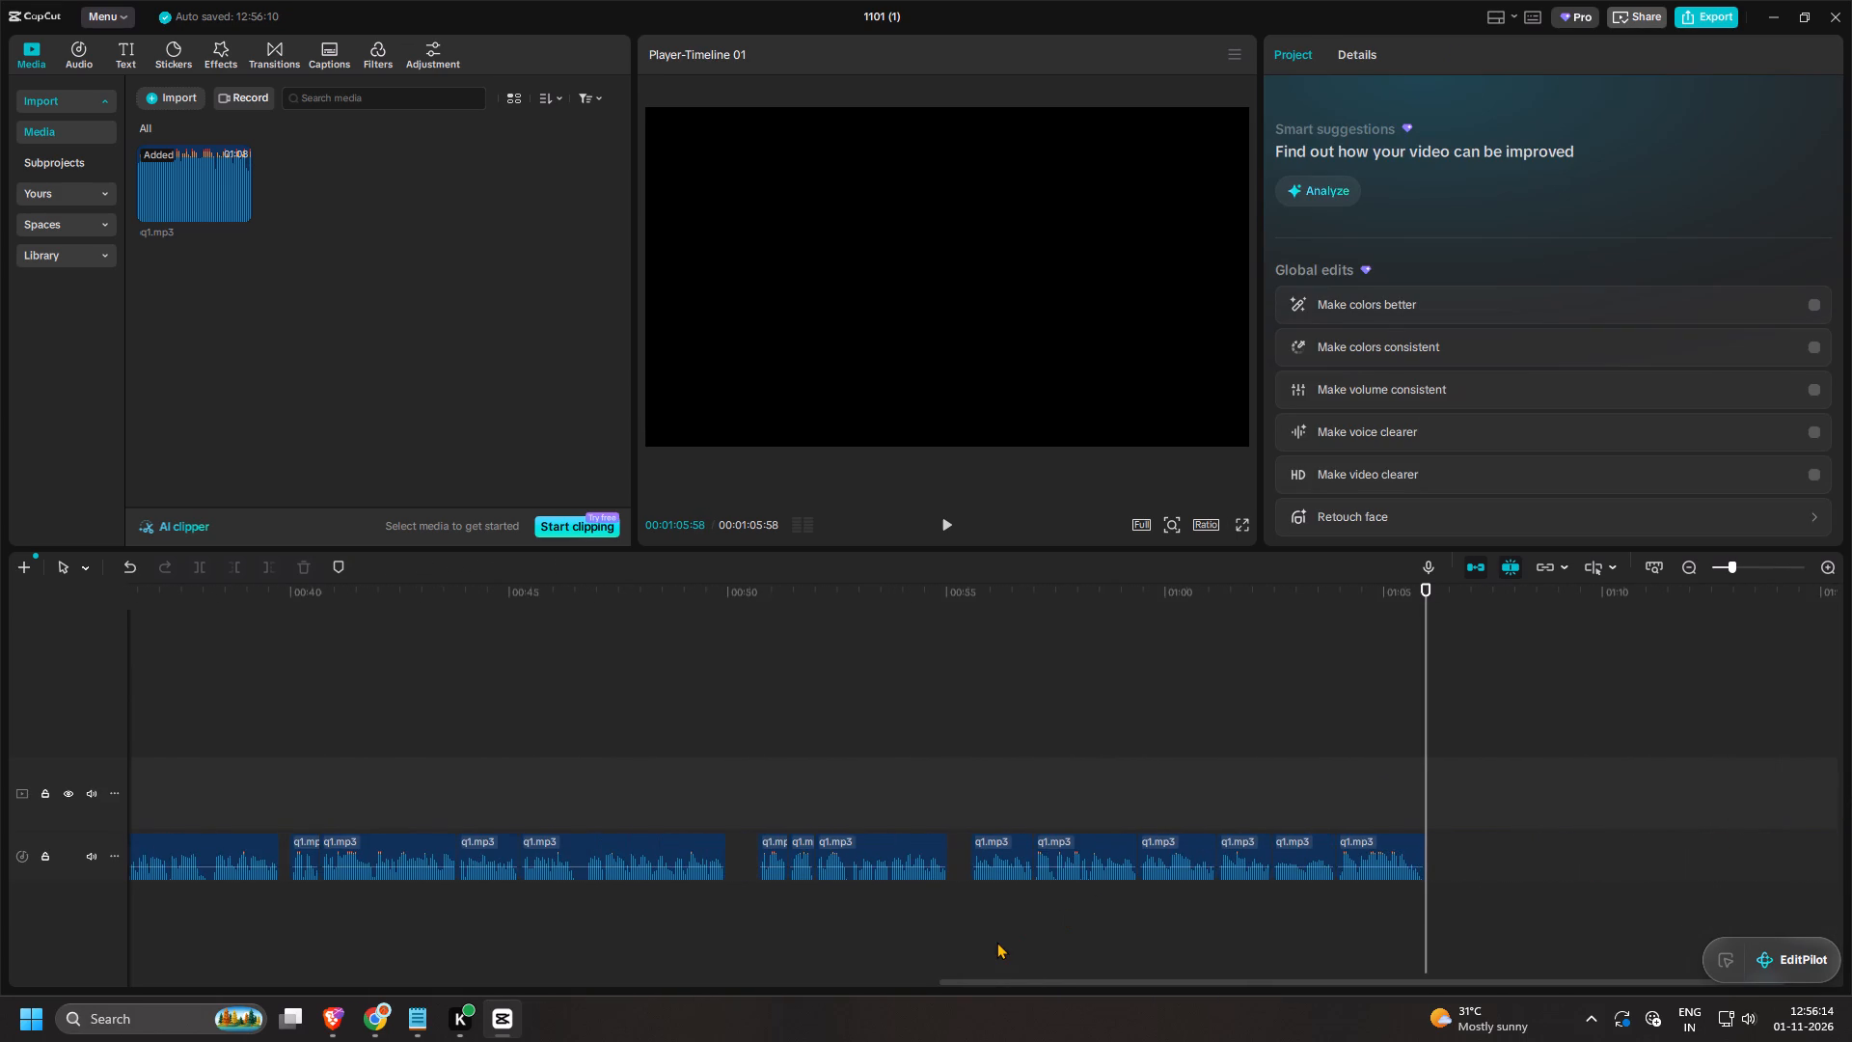
drag(1505, 860, 982, 870)
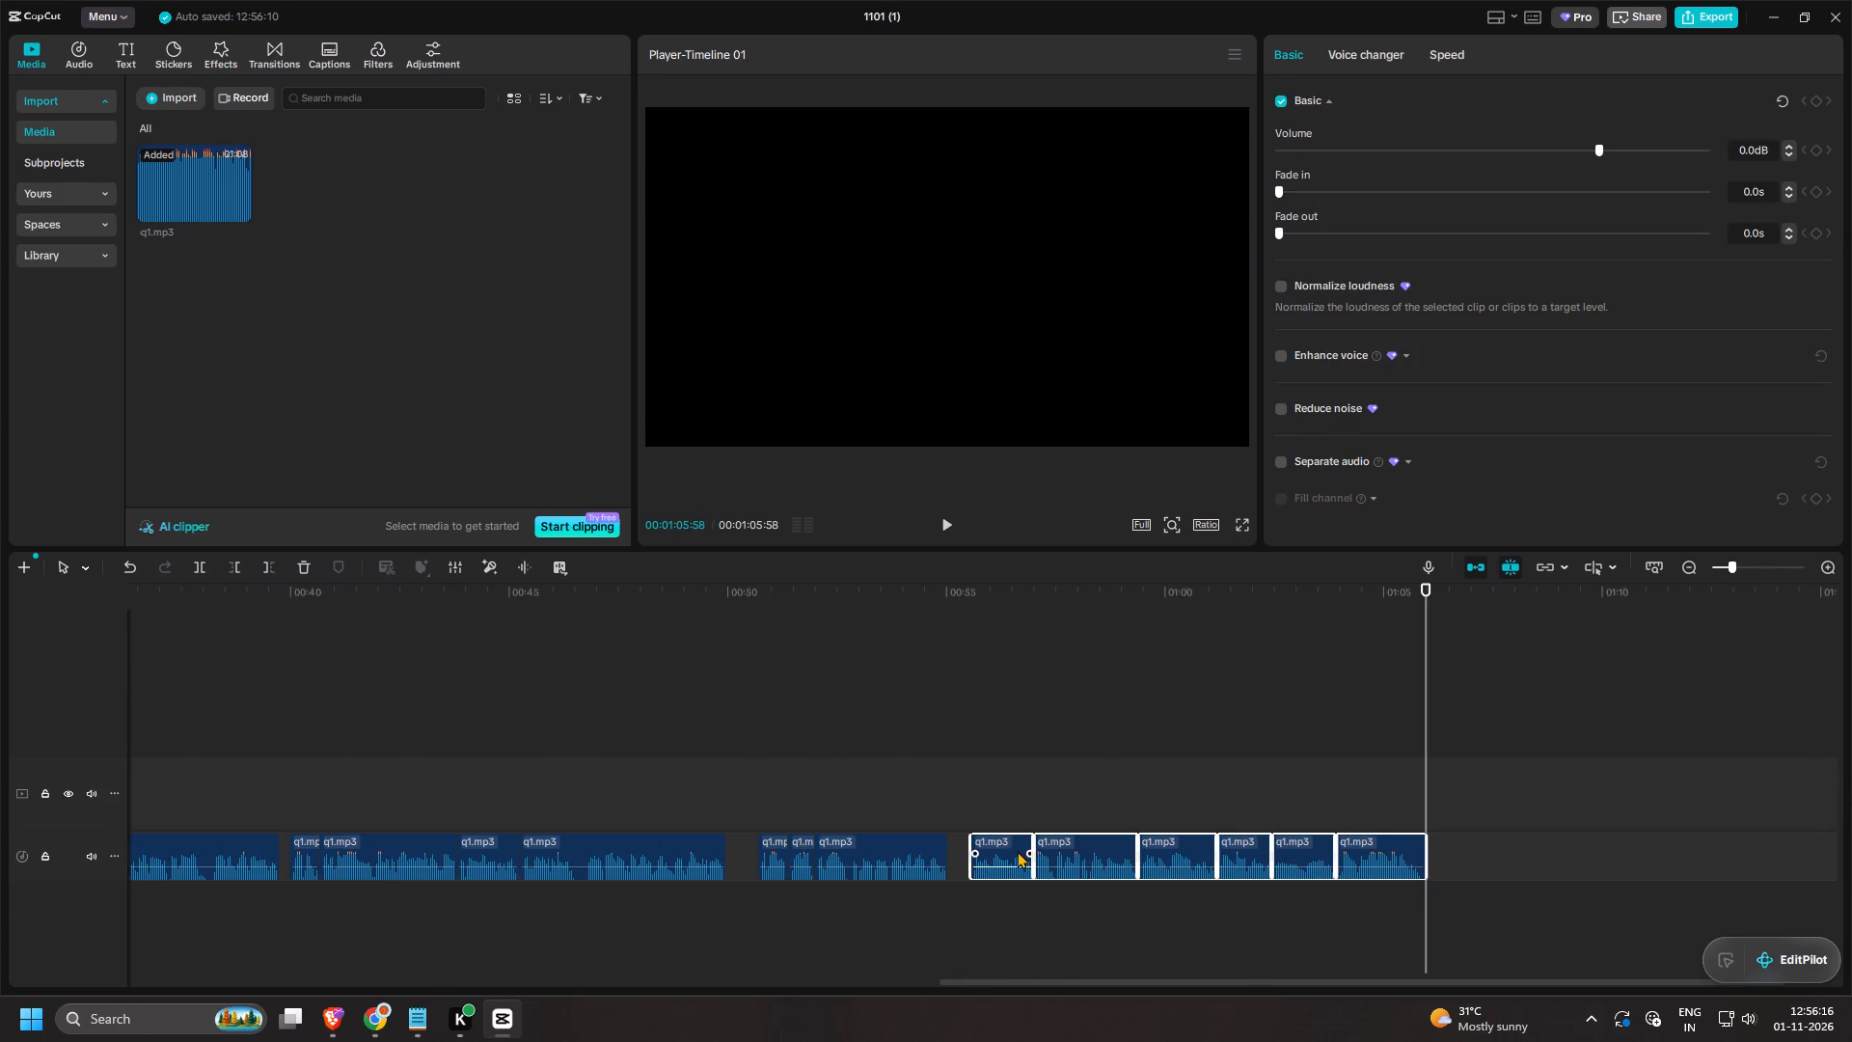
drag(1003, 851, 979, 853)
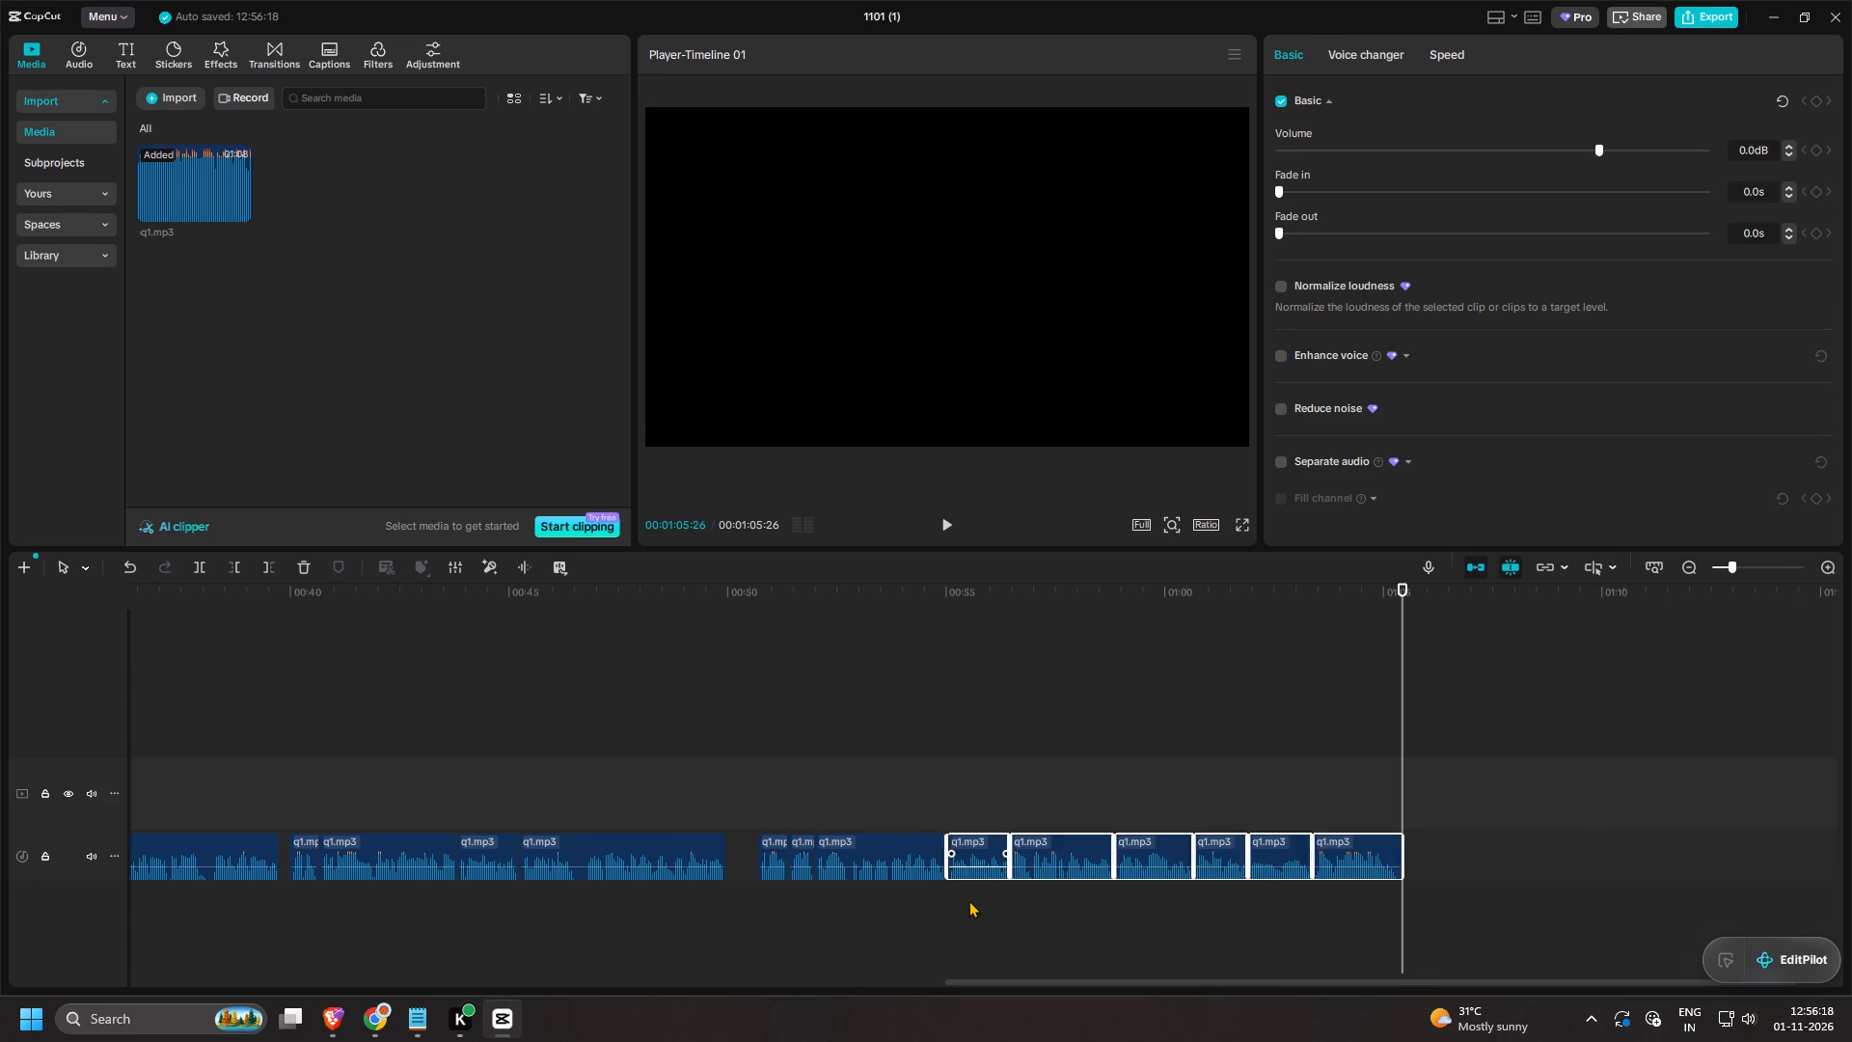
Move the last nine clips, starting at about 50.7 s, back directly against the preceding clip on the same audio track.
drag(970, 907, 979, 909)
drag(1478, 856, 767, 873)
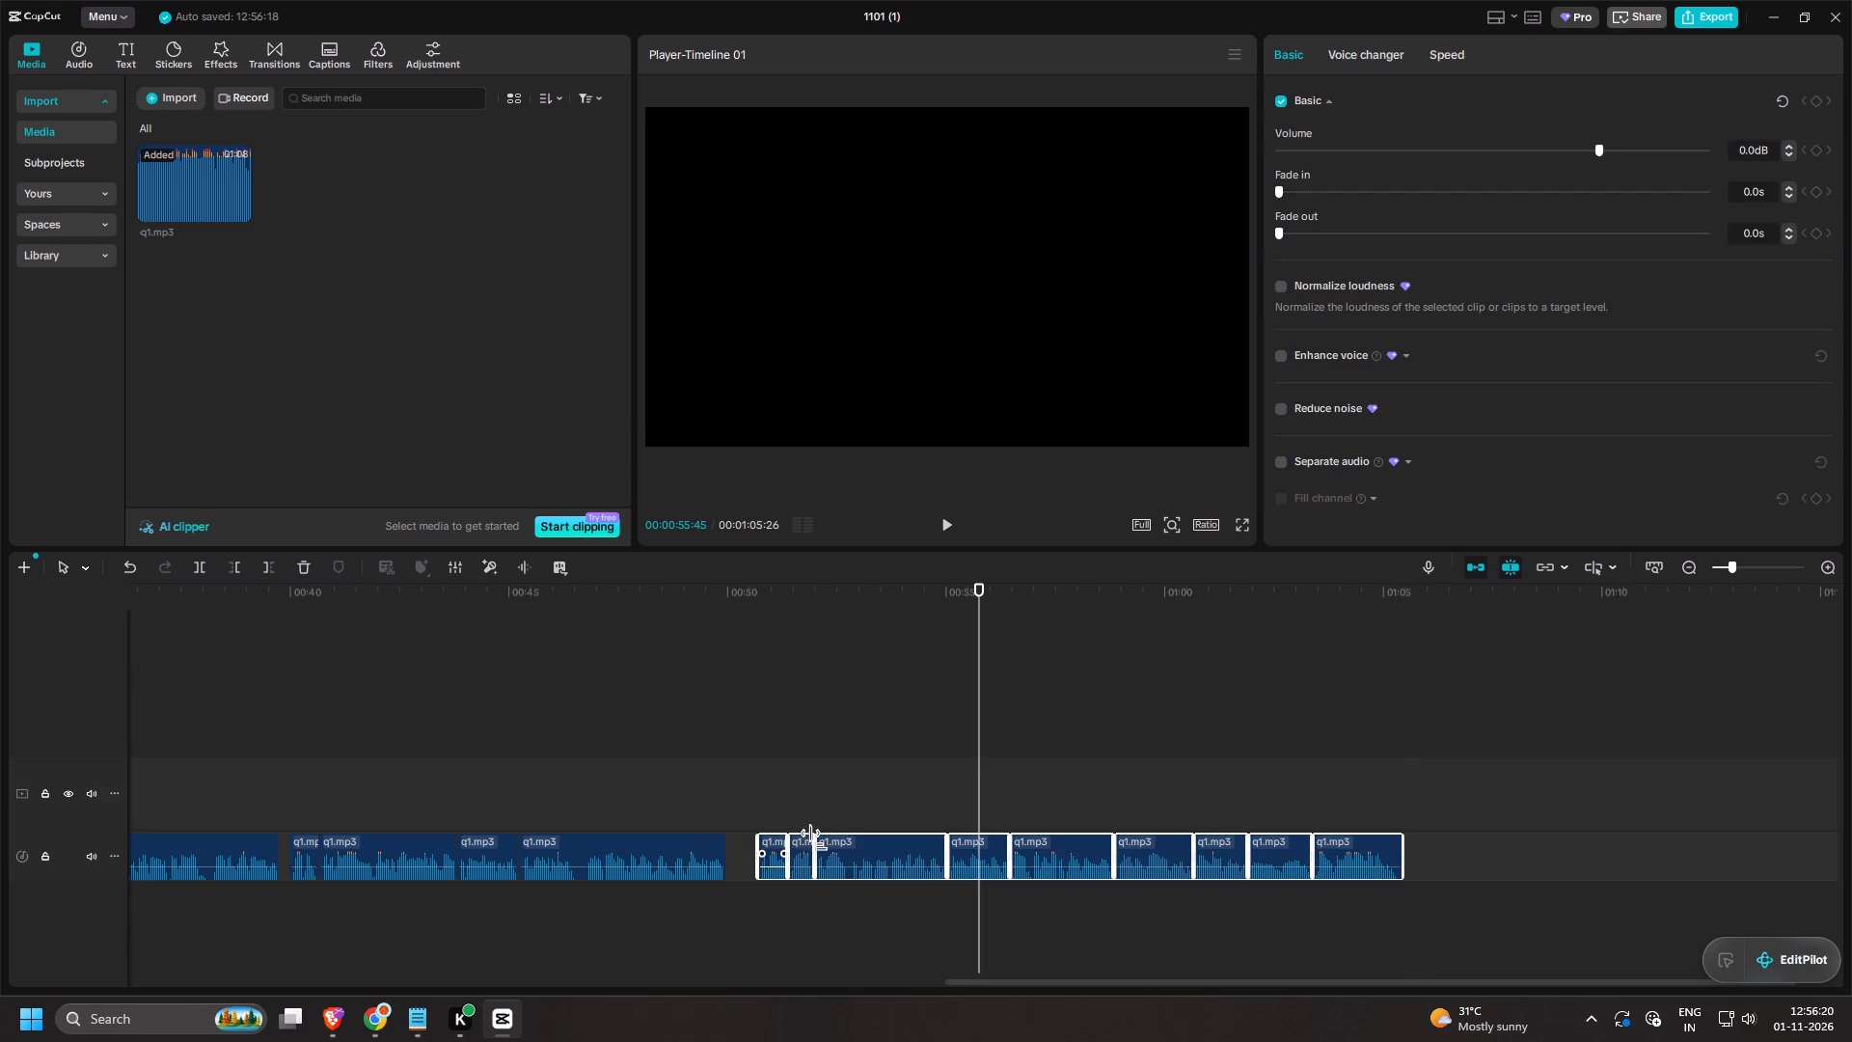
drag(872, 853, 831, 851)
click(775, 758)
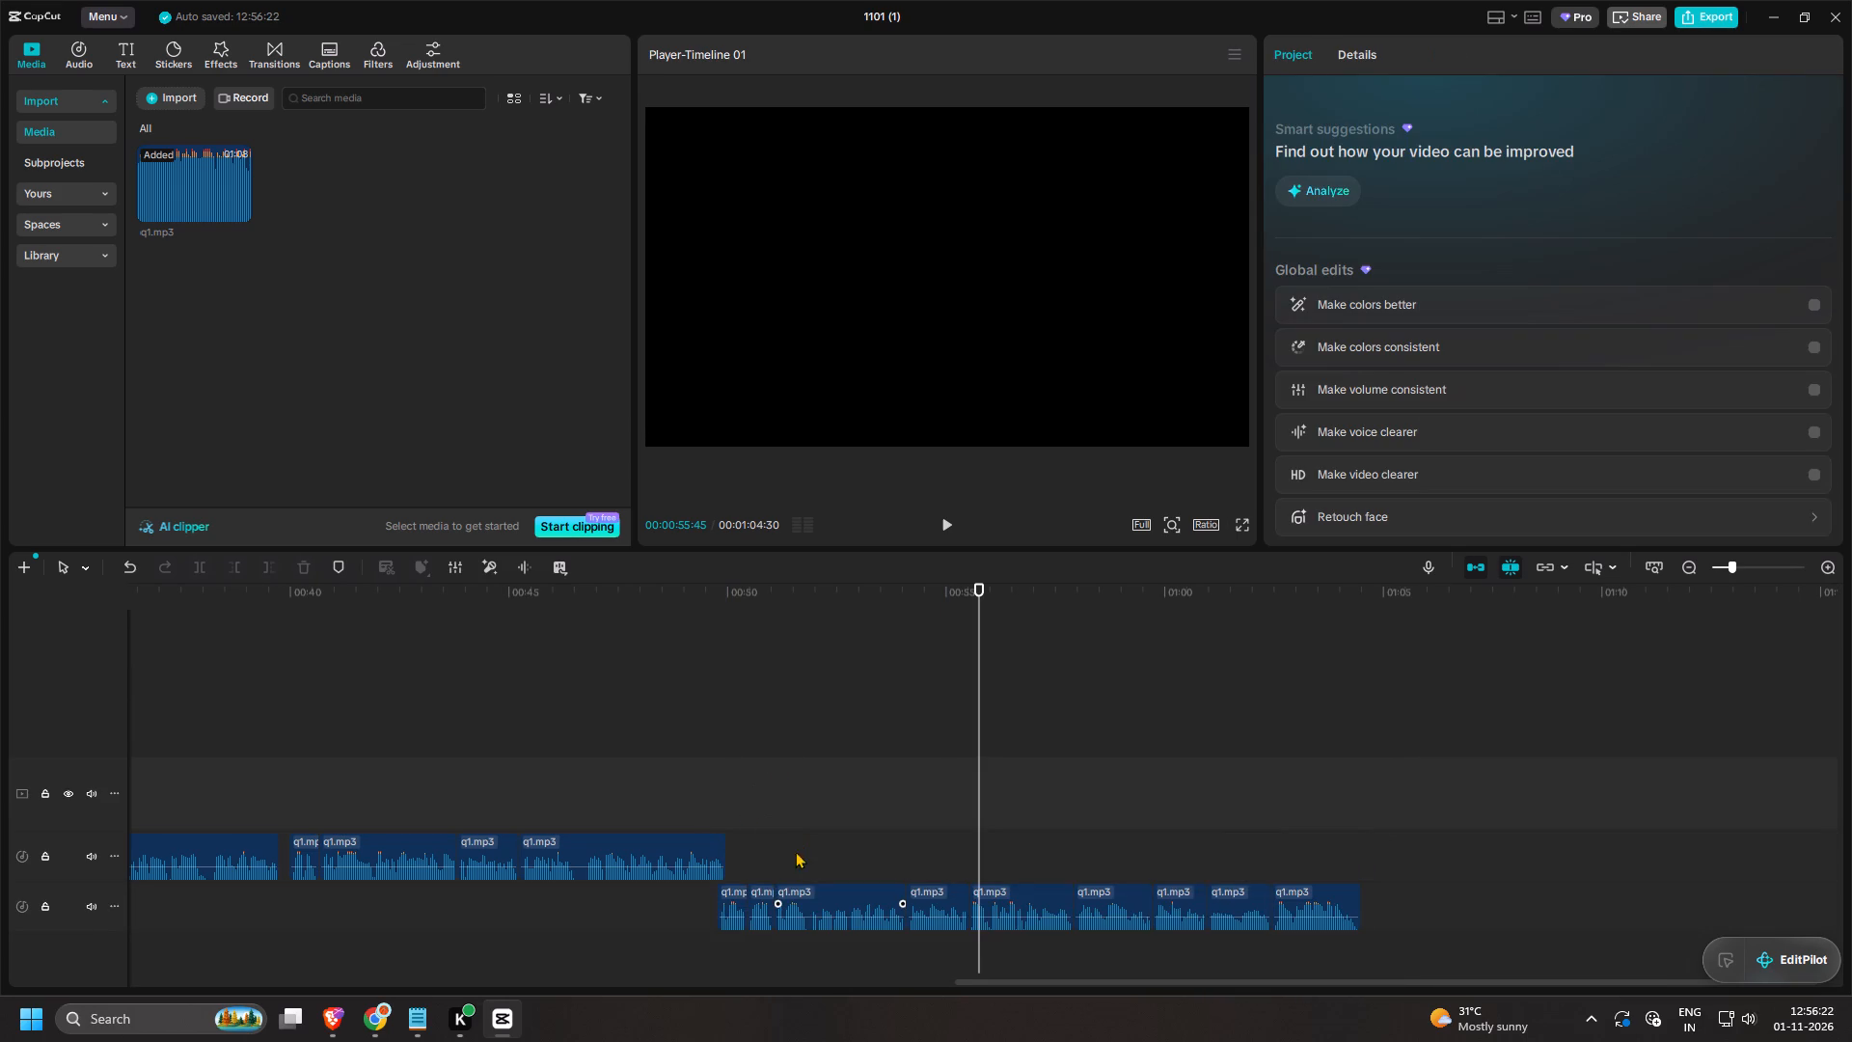
drag(1458, 920, 626, 920)
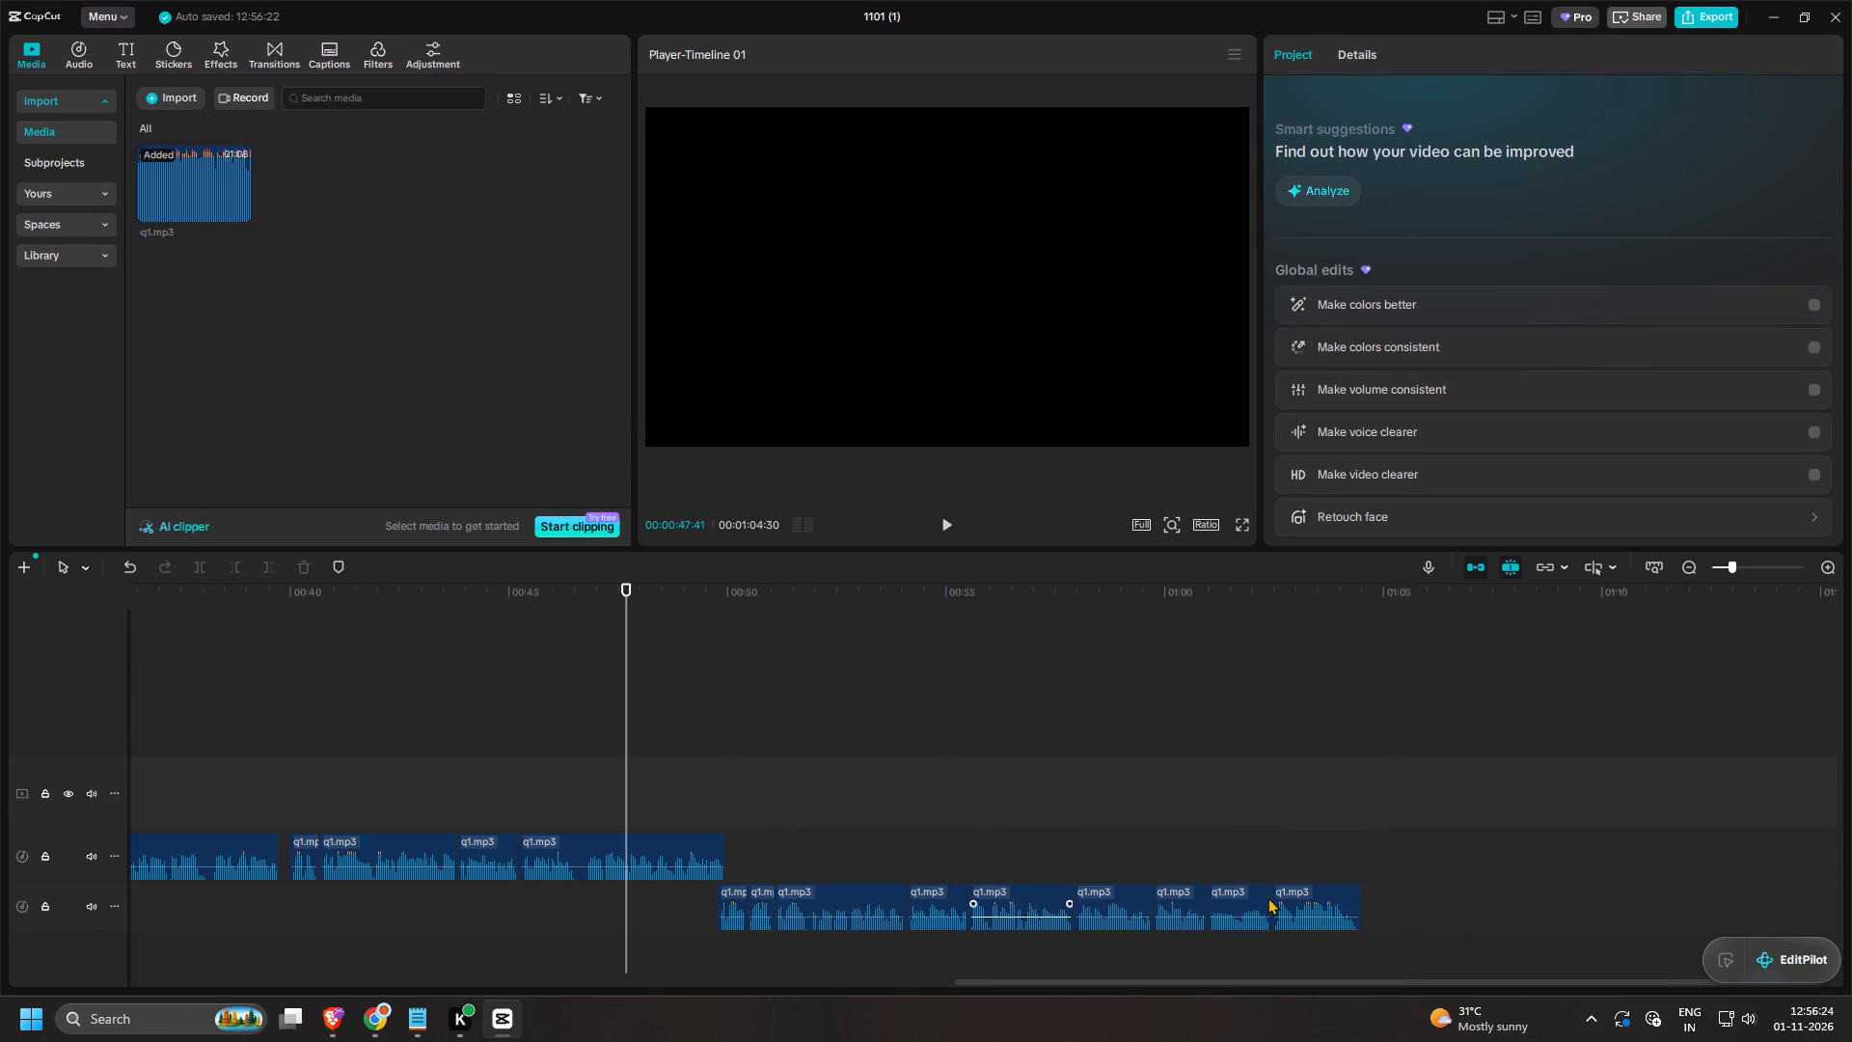
scroll(1358, 823, down, 2)
drag(1413, 903, 817, 886)
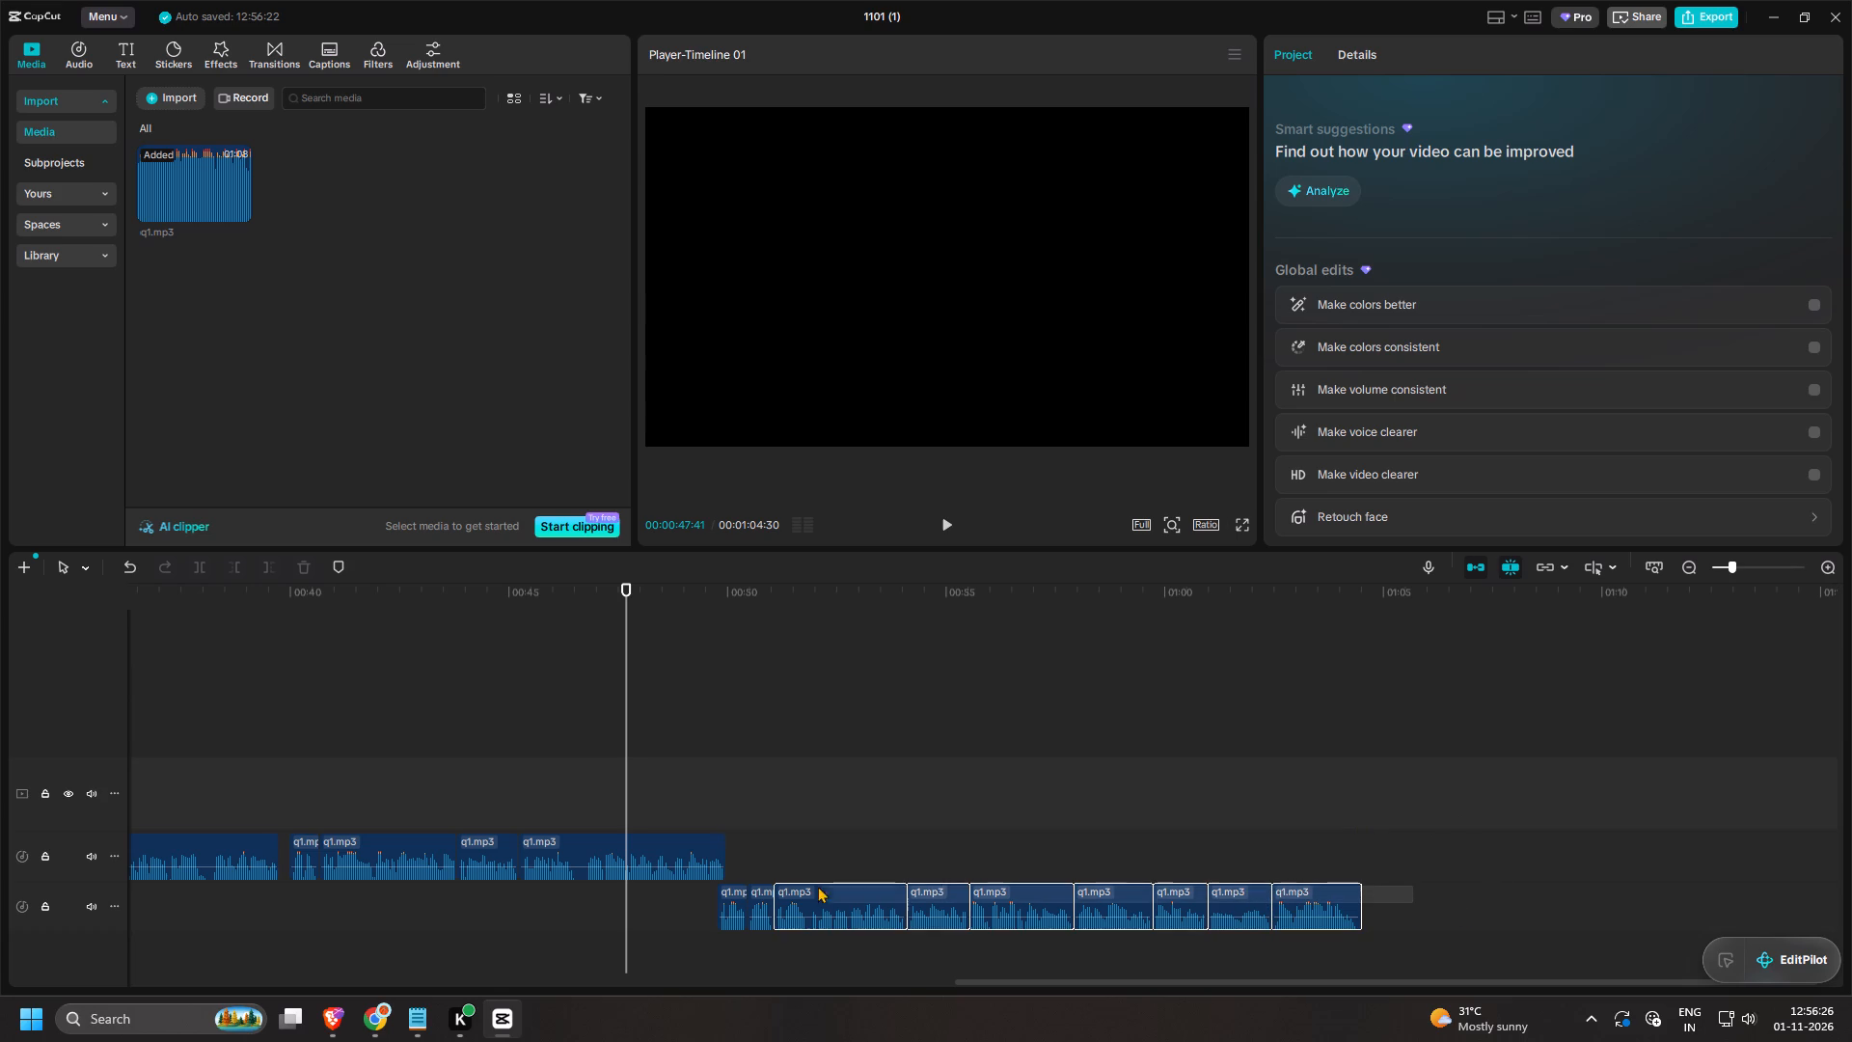
drag(817, 886, 704, 899)
drag(849, 898, 853, 873)
click(560, 767)
Move the long clip starting at about 20 s back directly against the preceding clip.
drag(548, 767, 467, 779)
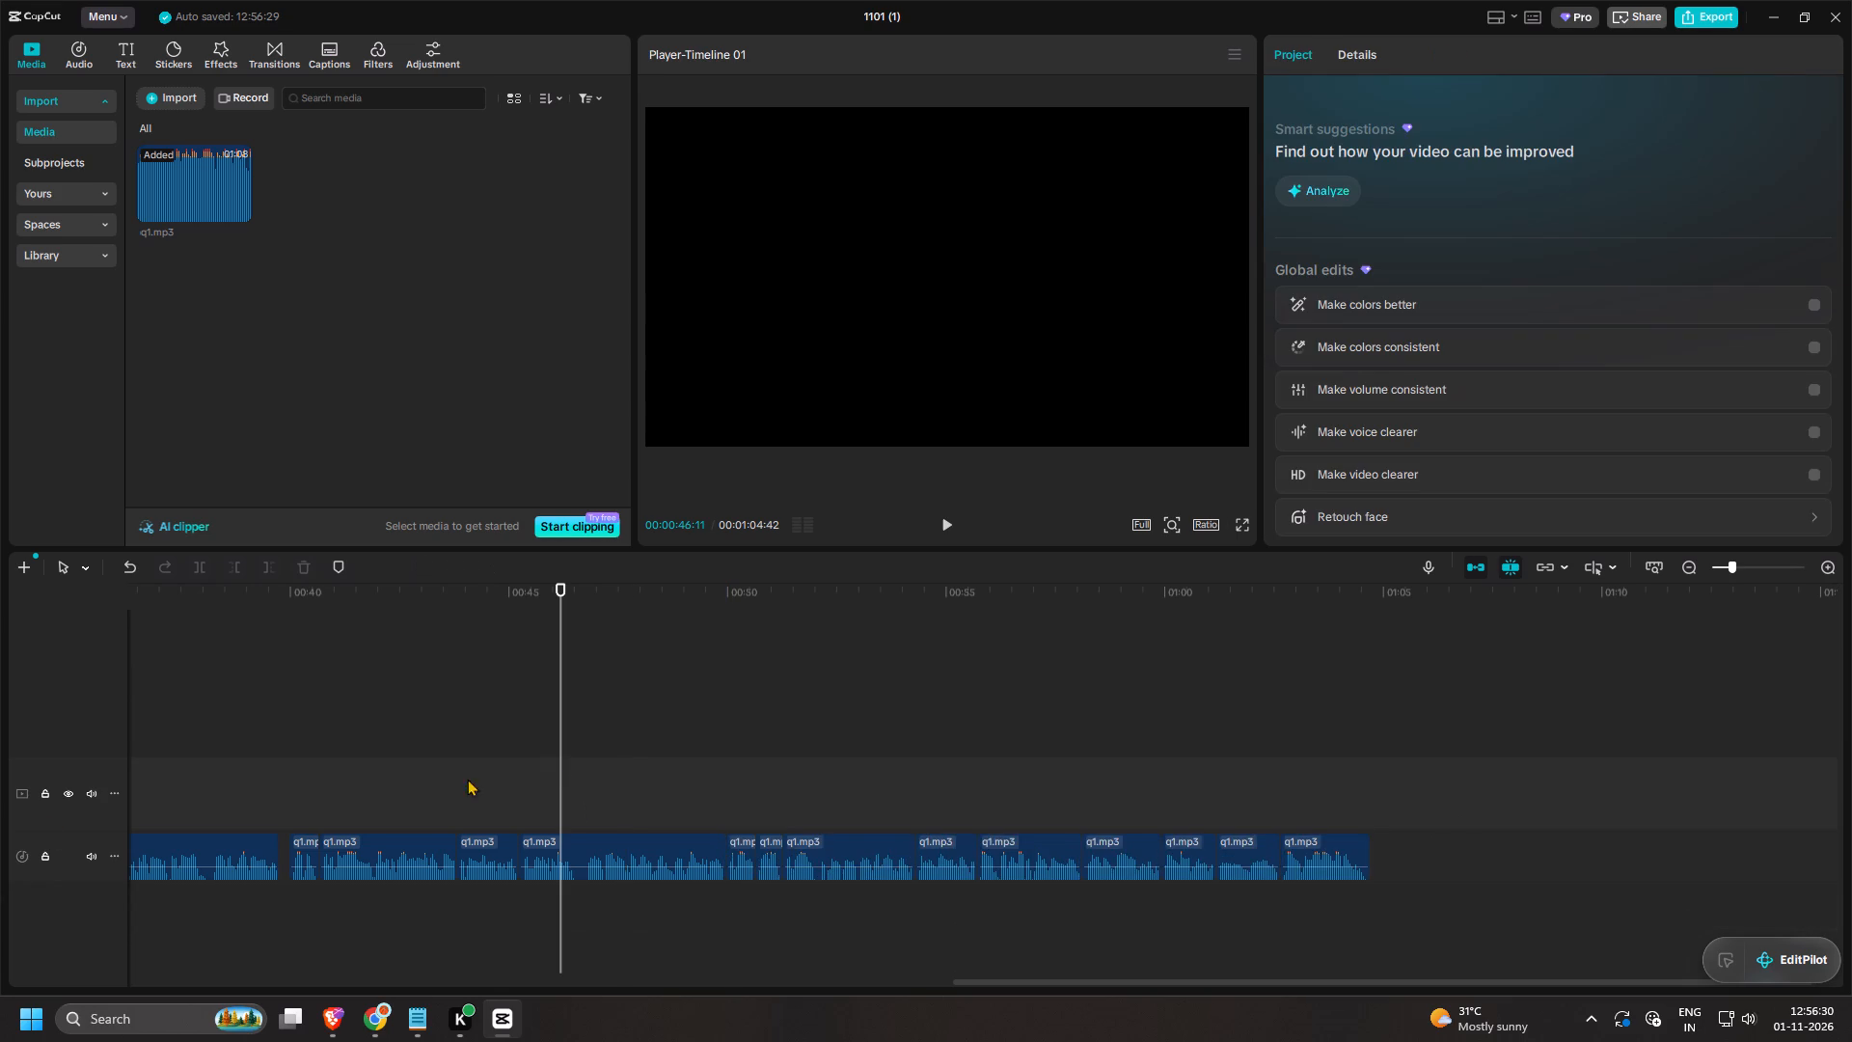
drag(467, 779, 0, 822)
click(412, 784)
drag(414, 785, 1851, 903)
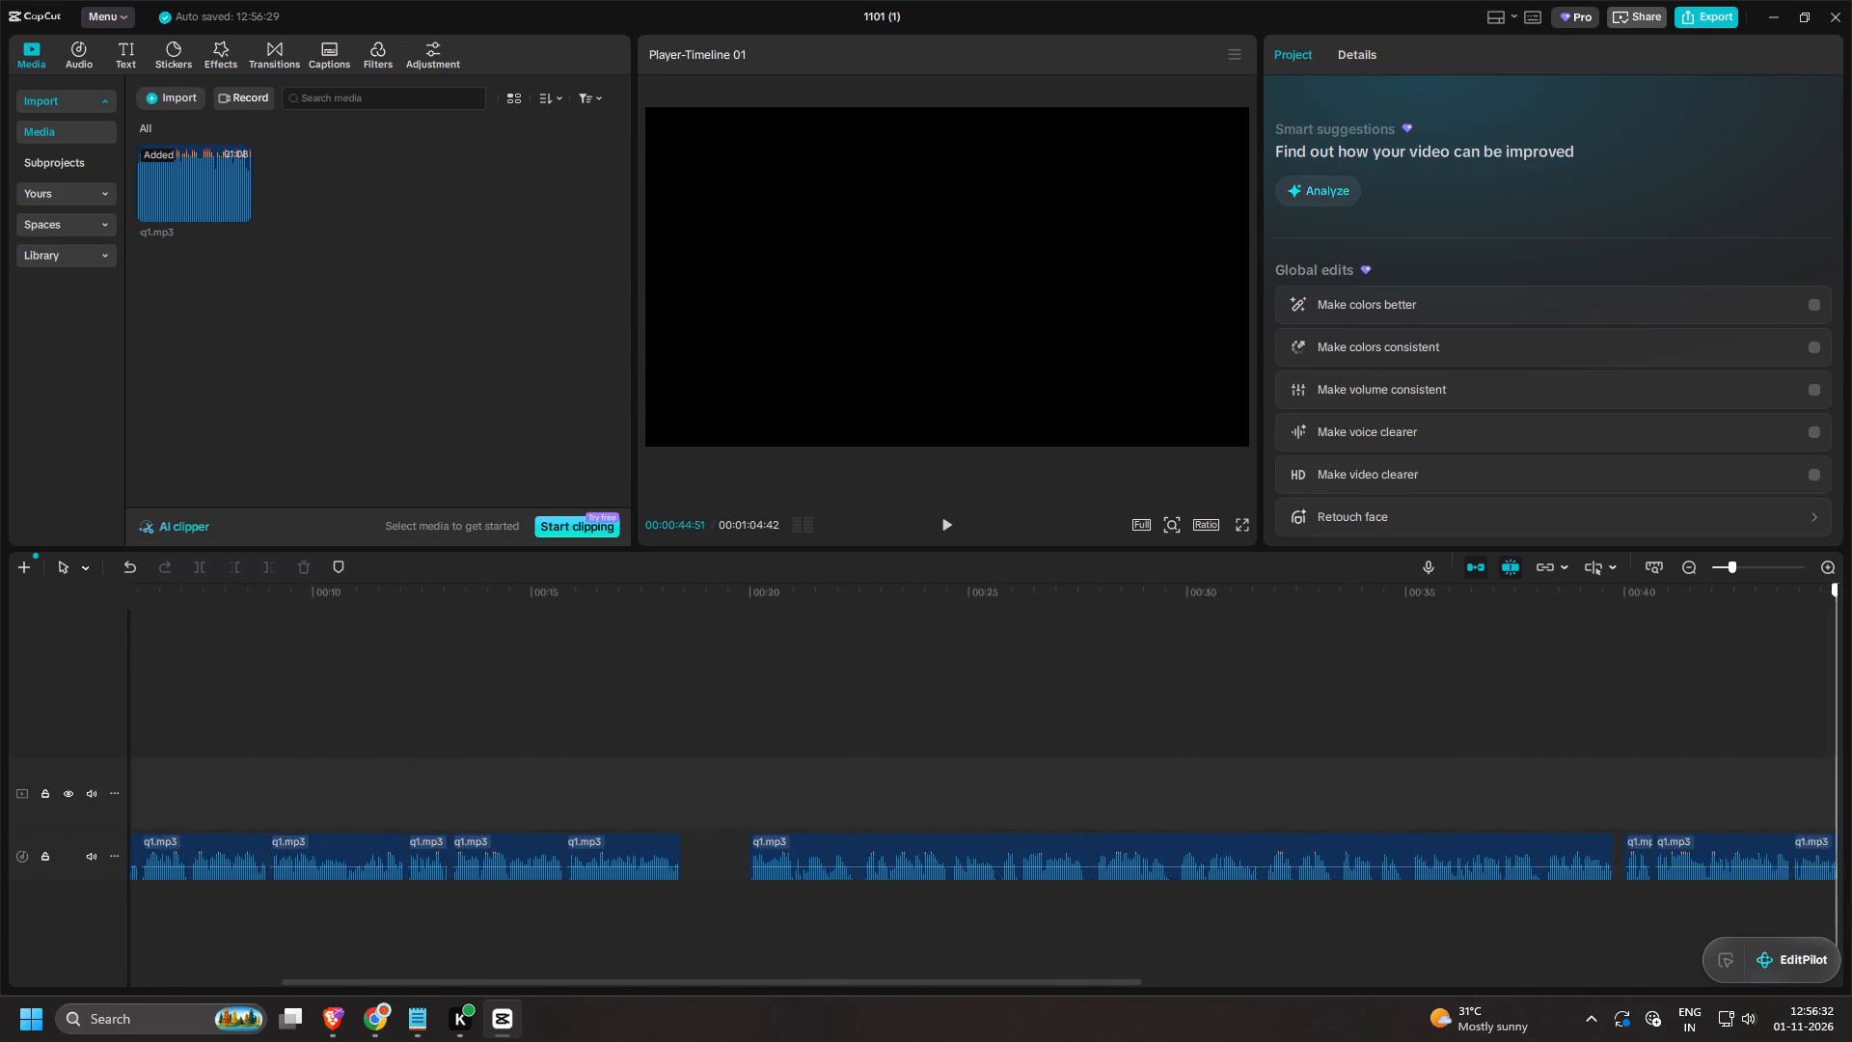
drag(1851, 903, 1476, 961)
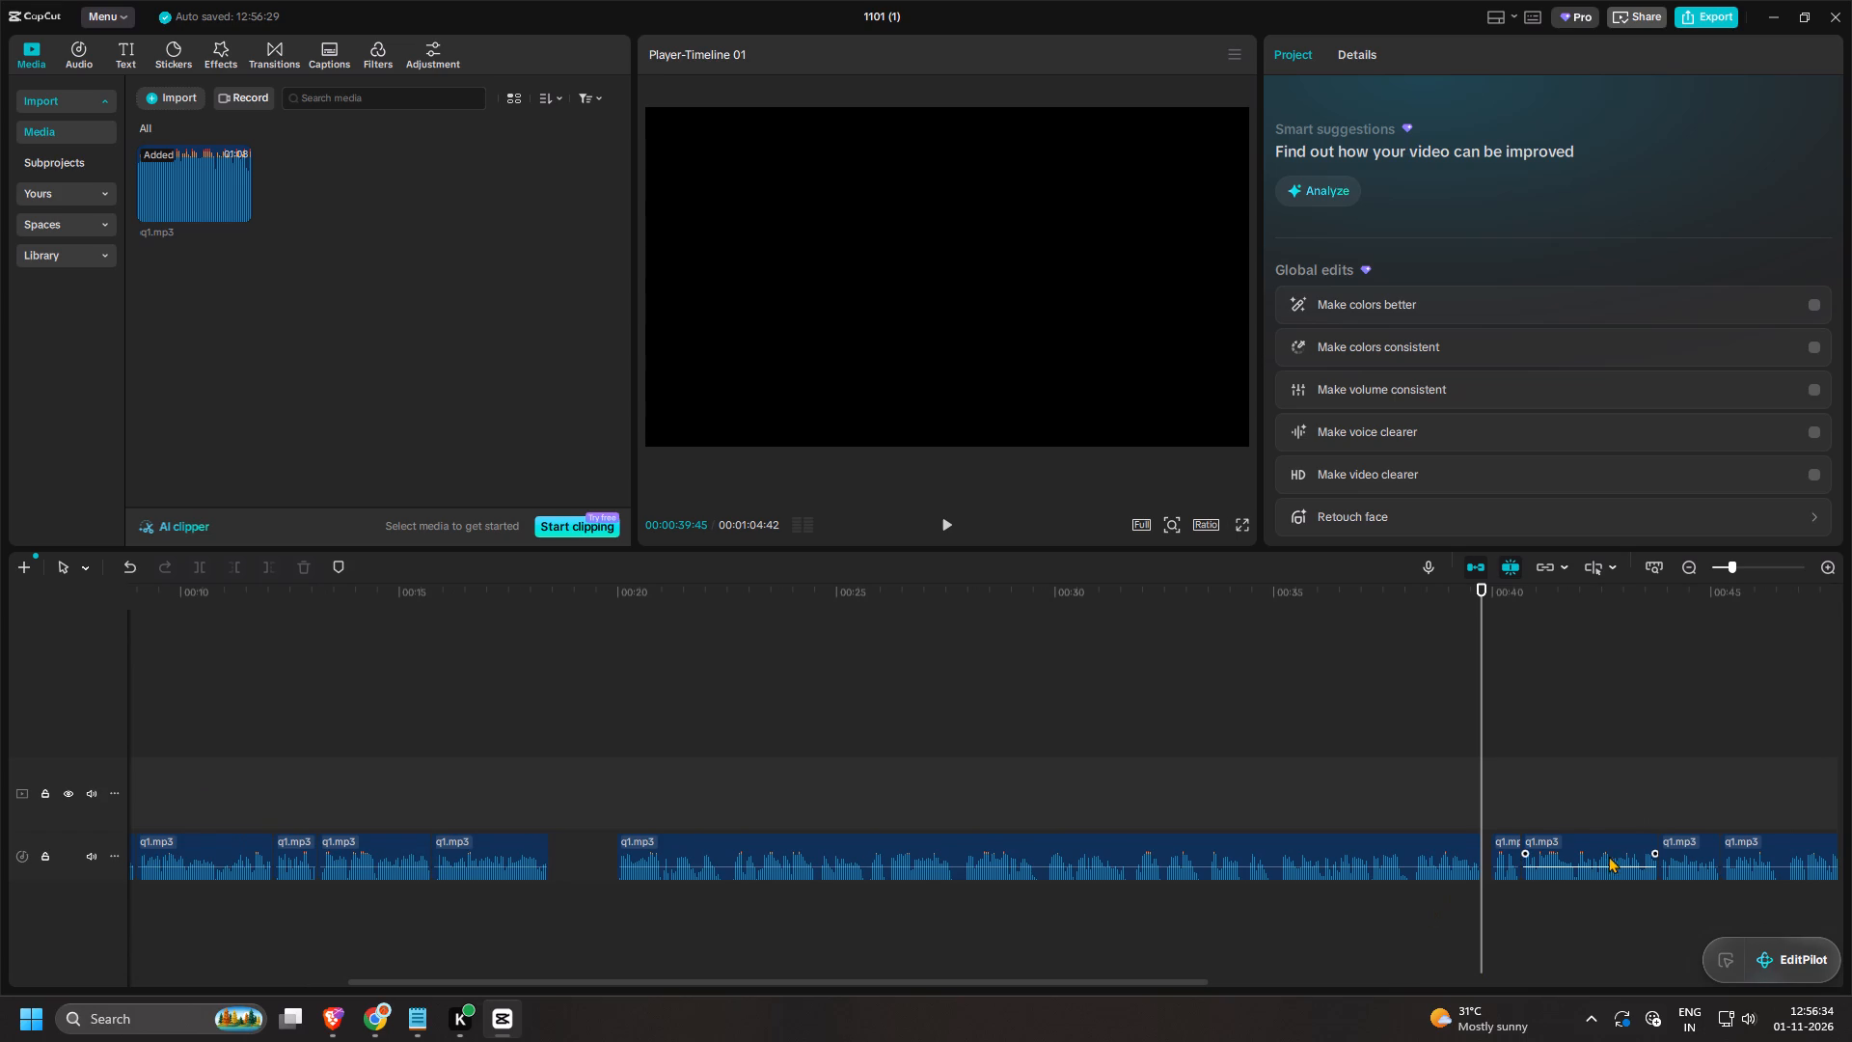
drag(1151, 842, 1076, 848)
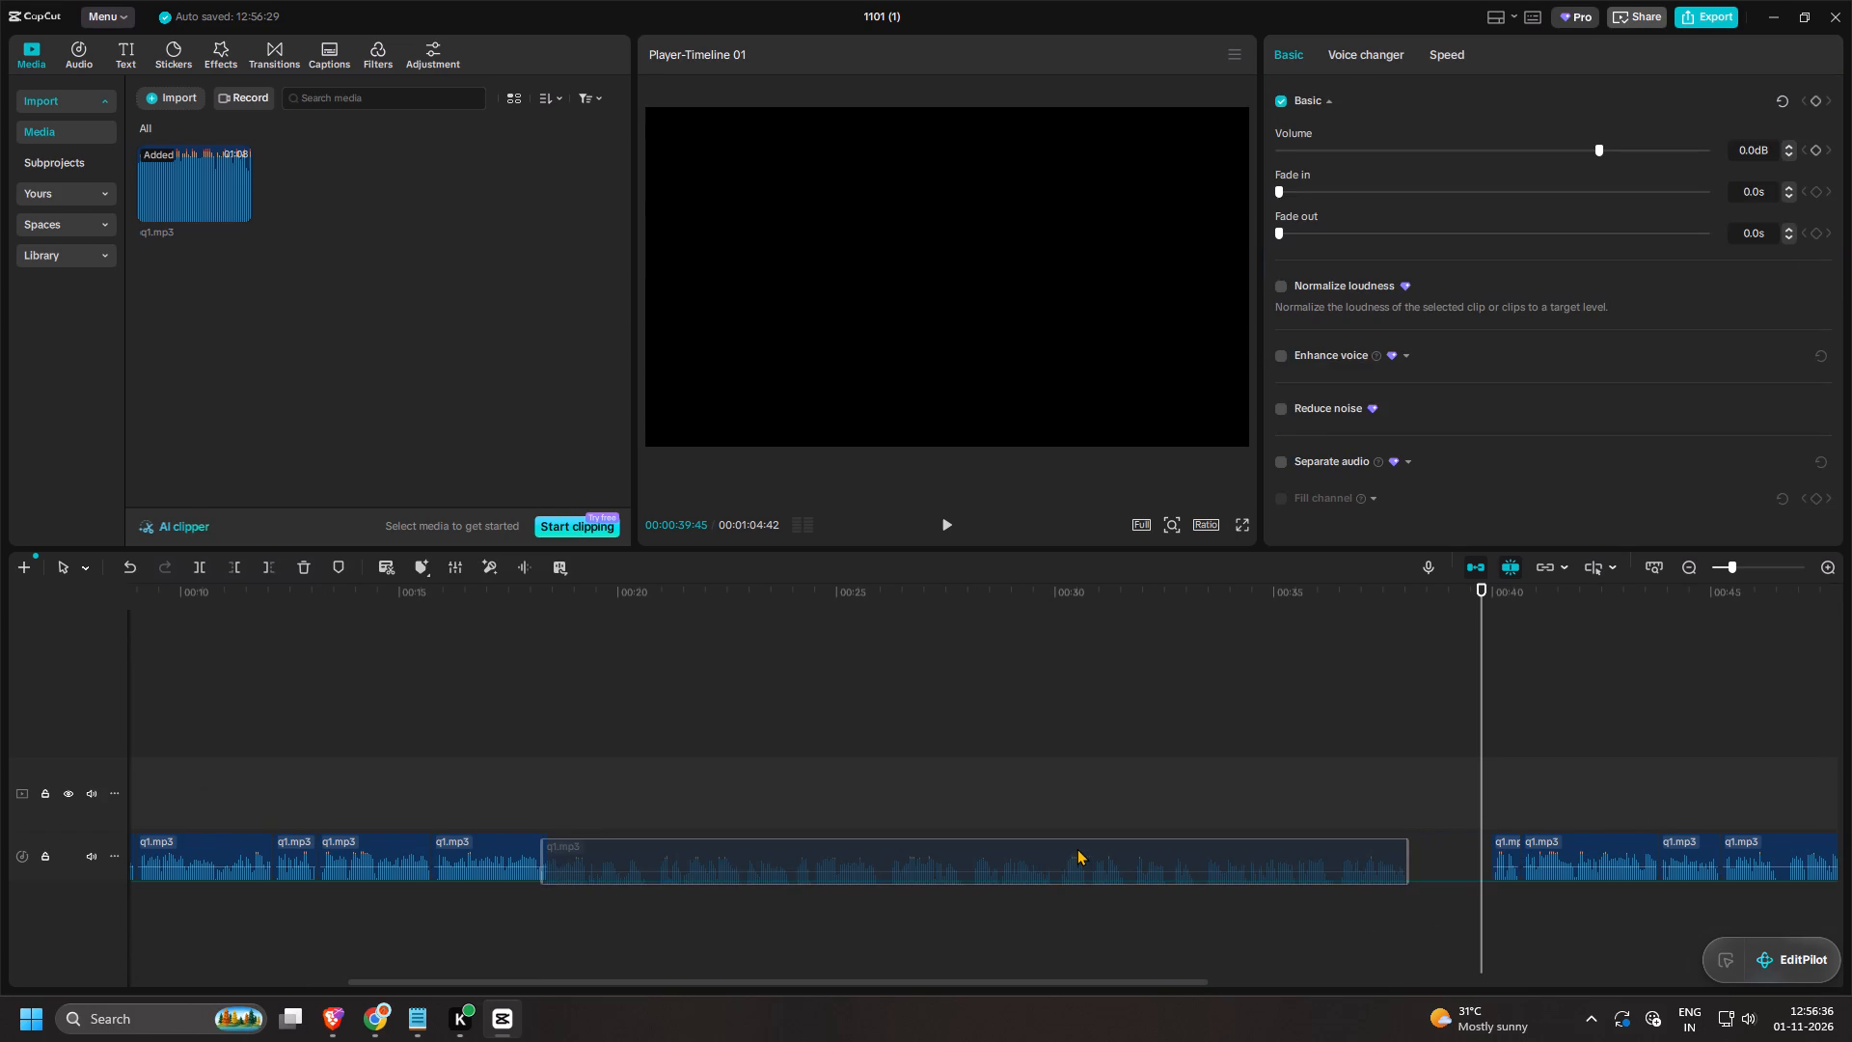
drag(1076, 848, 1078, 851)
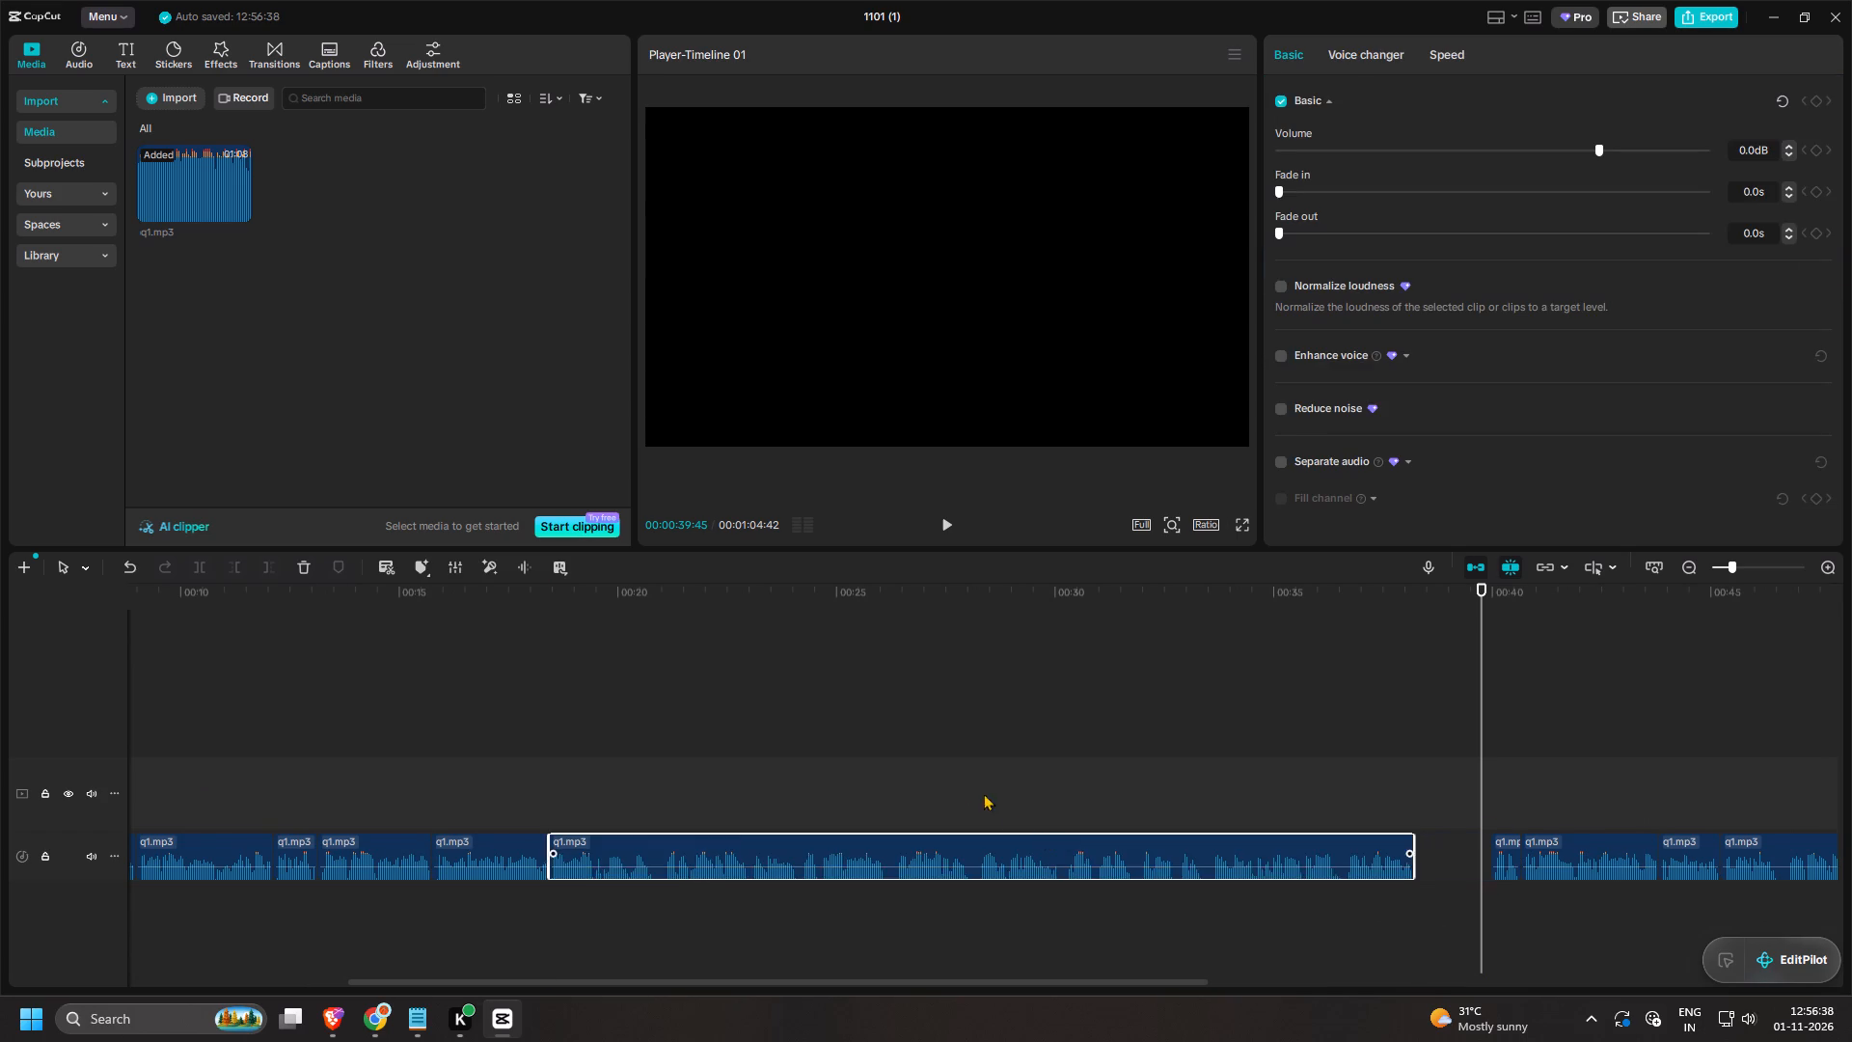
Move all clips from about 40 s onward back together, directly against the end of the long clip.
ctrl+scroll(960, 781, down, 8)
click(1169, 764)
drag(1566, 834, 1031, 890)
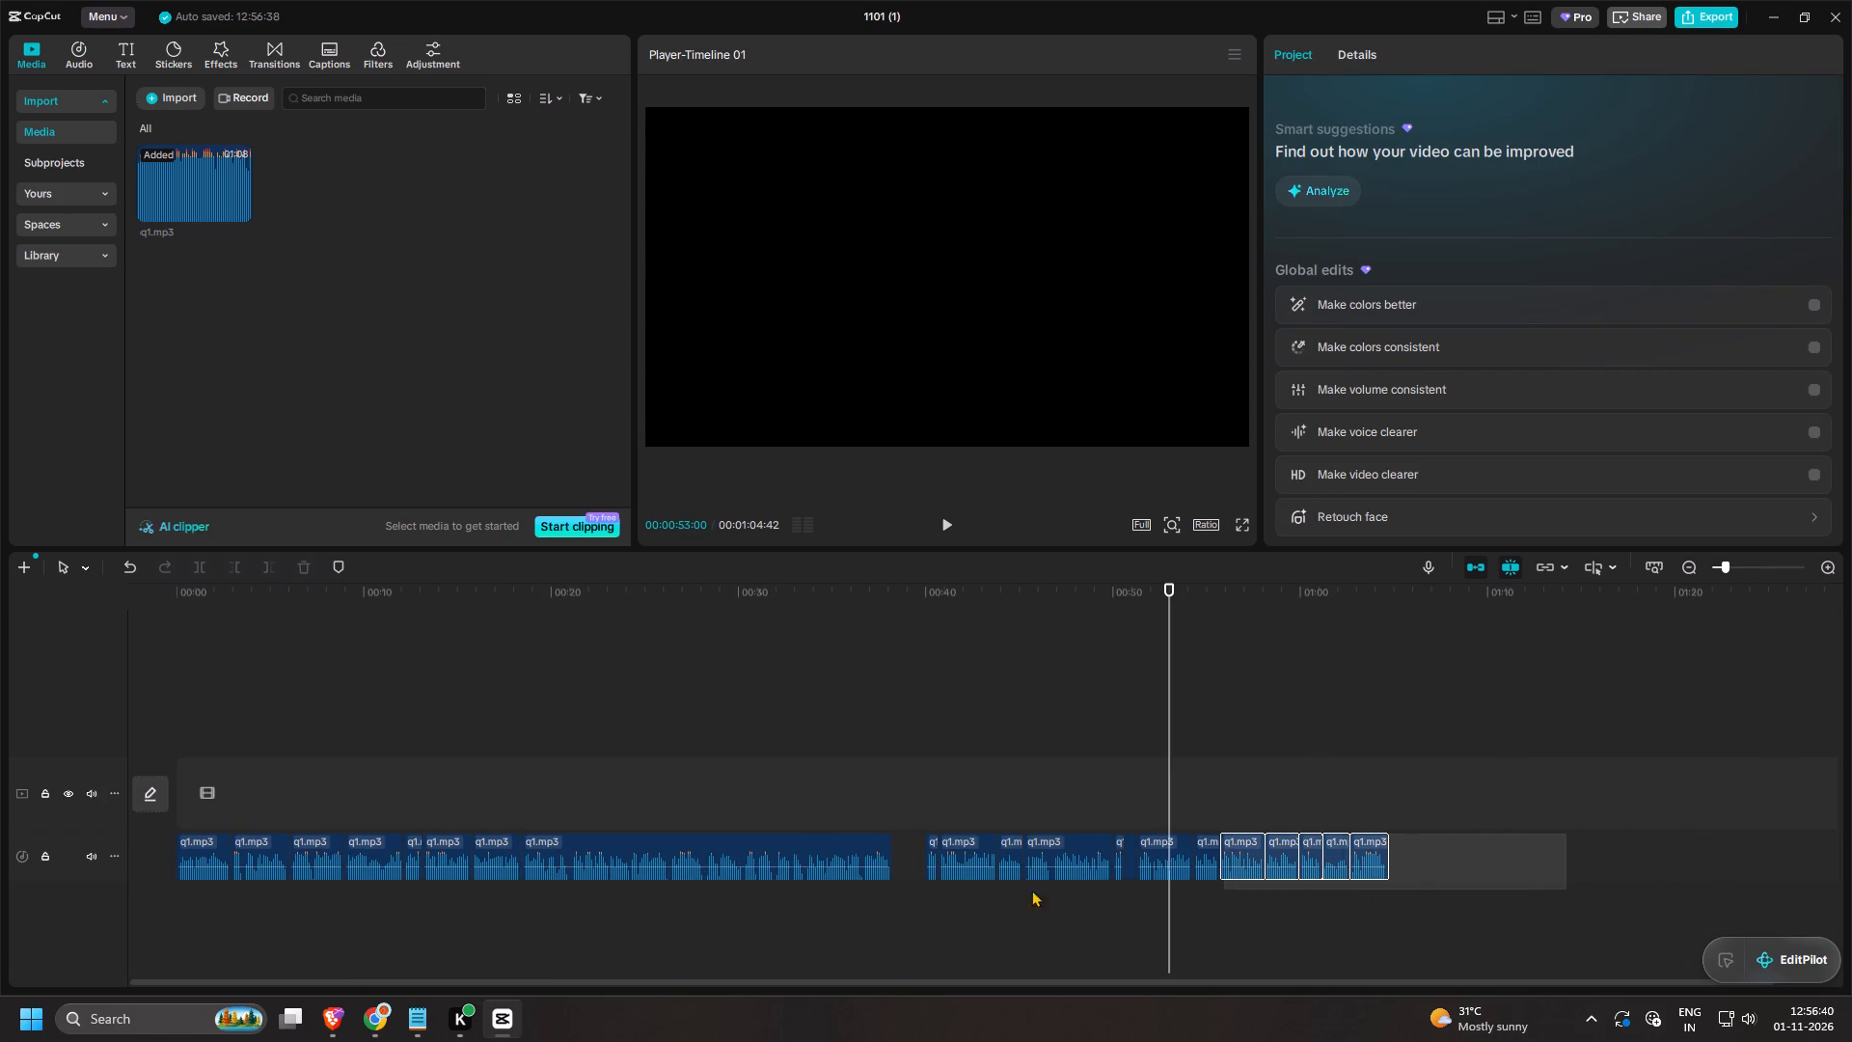
drag(1031, 890, 902, 882)
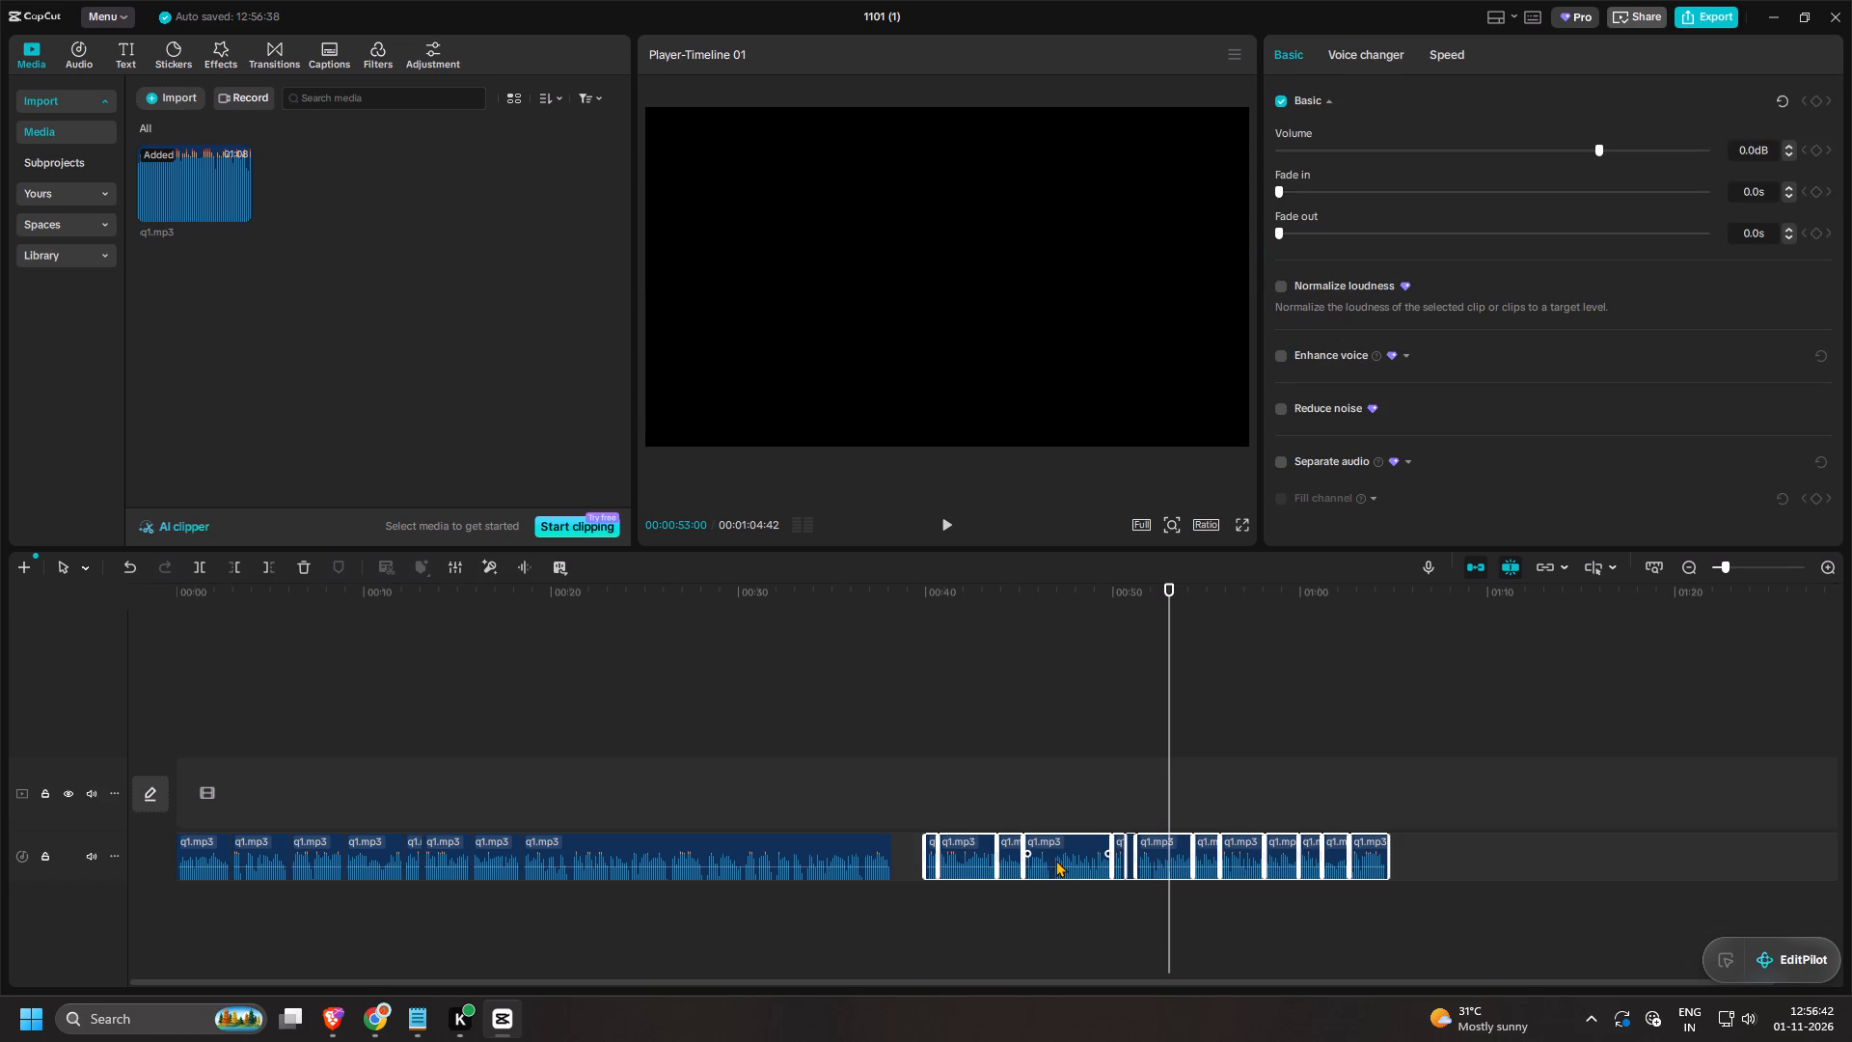
drag(1056, 849, 1020, 849)
click(1339, 741)
Examine the whole voice-over timeline for leftover gaps between clips and remaining silent pauses.
drag(1339, 741, 1721, 747)
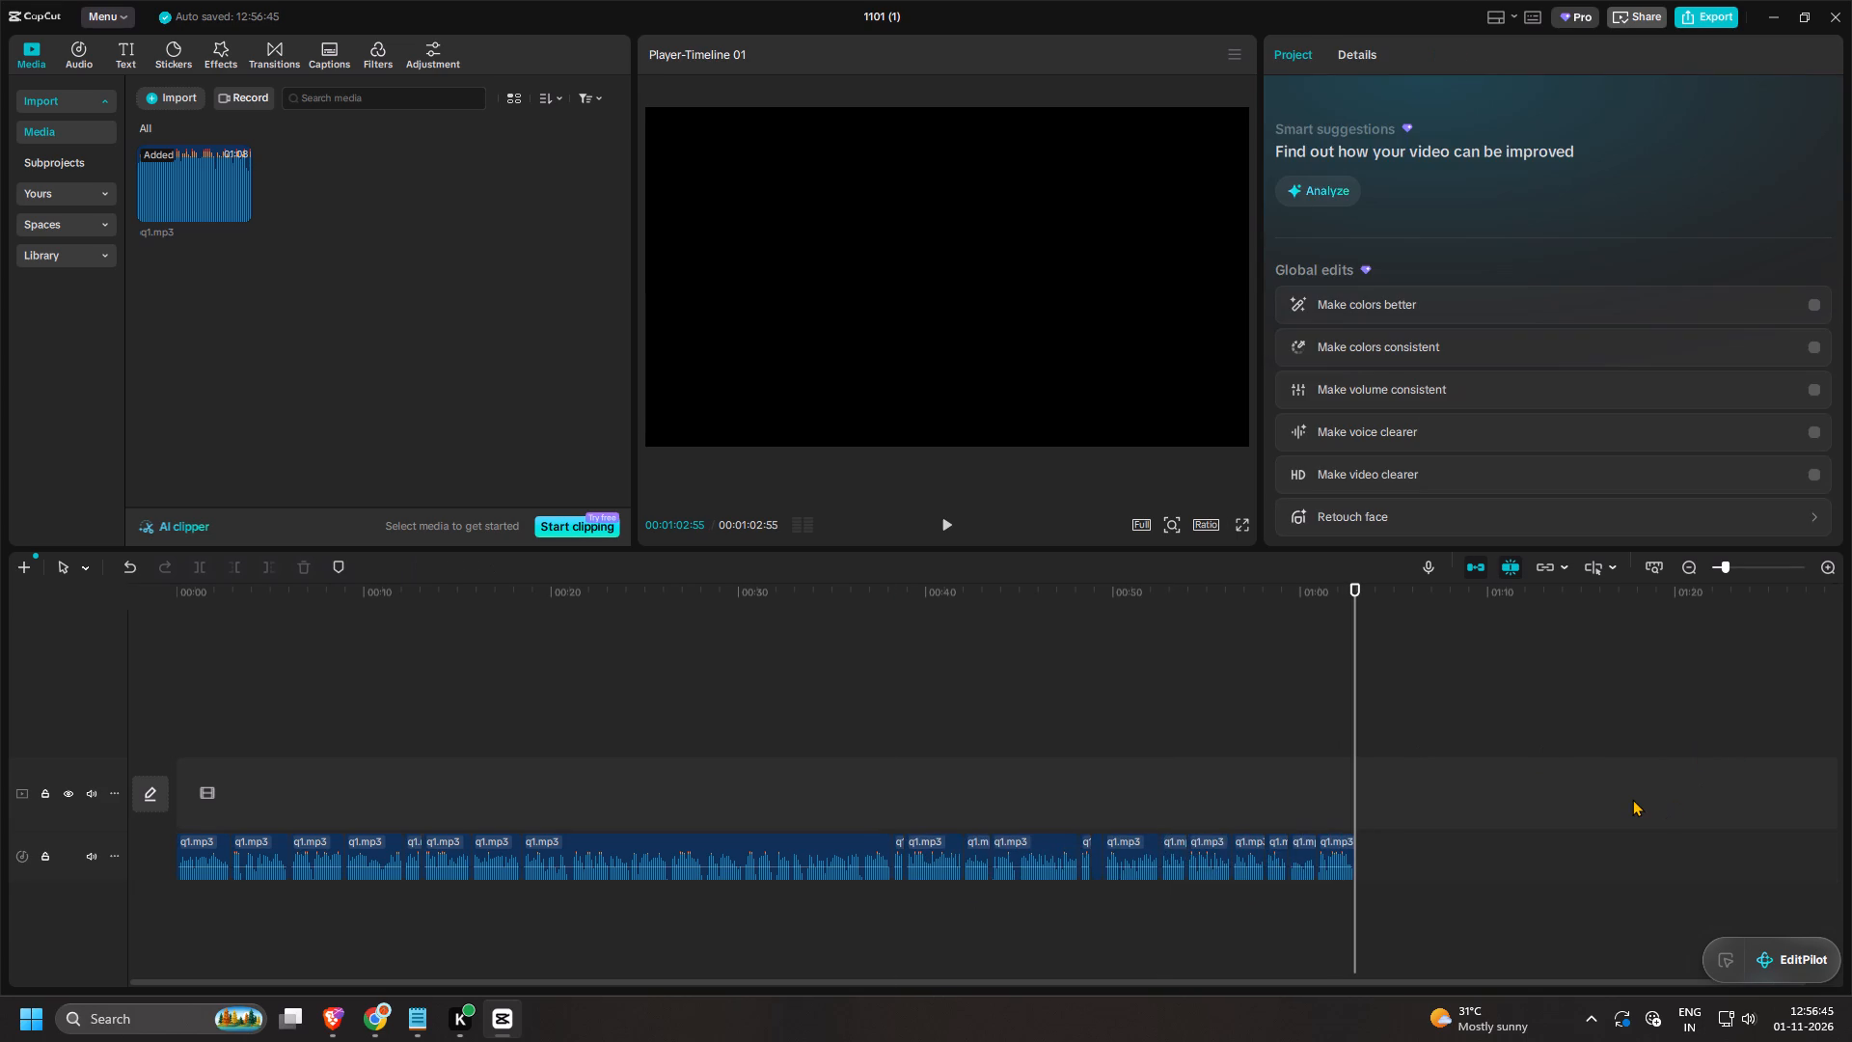
ctrl+scroll(1122, 897, up, 7)
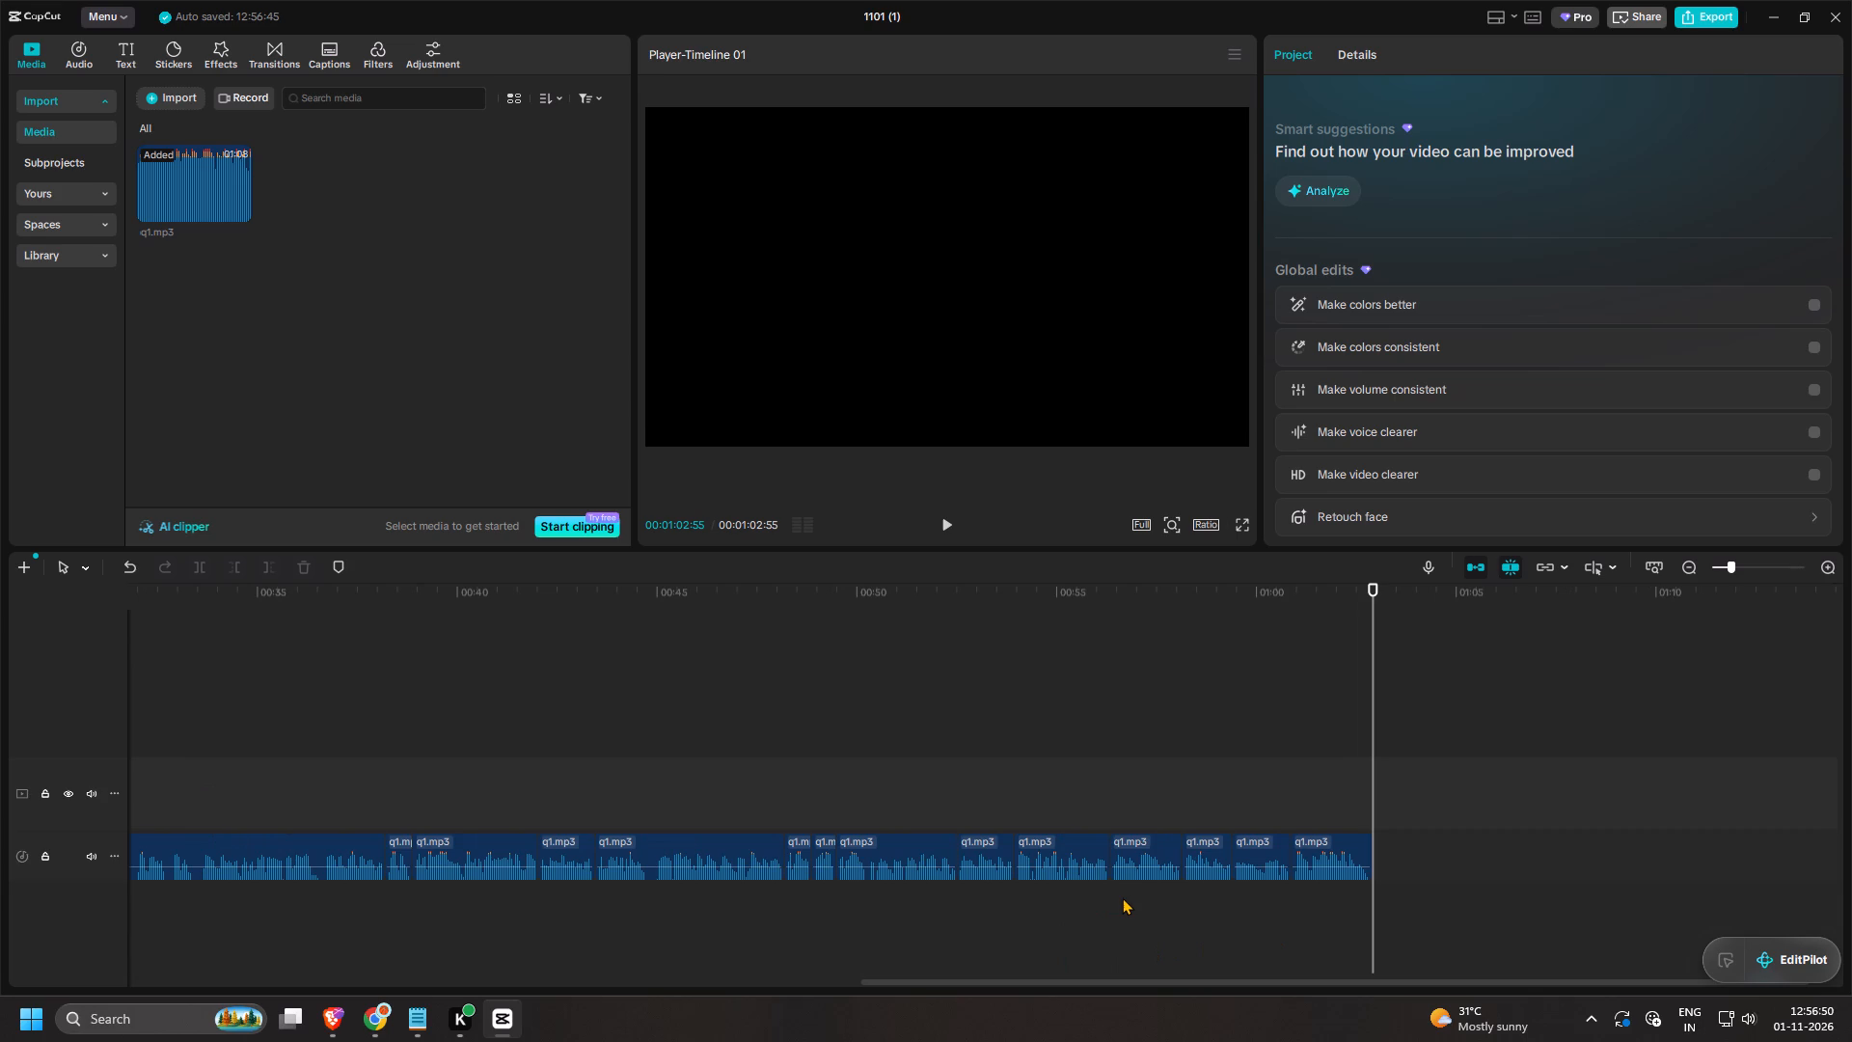
ctrl+scroll(1052, 907, down, 6)
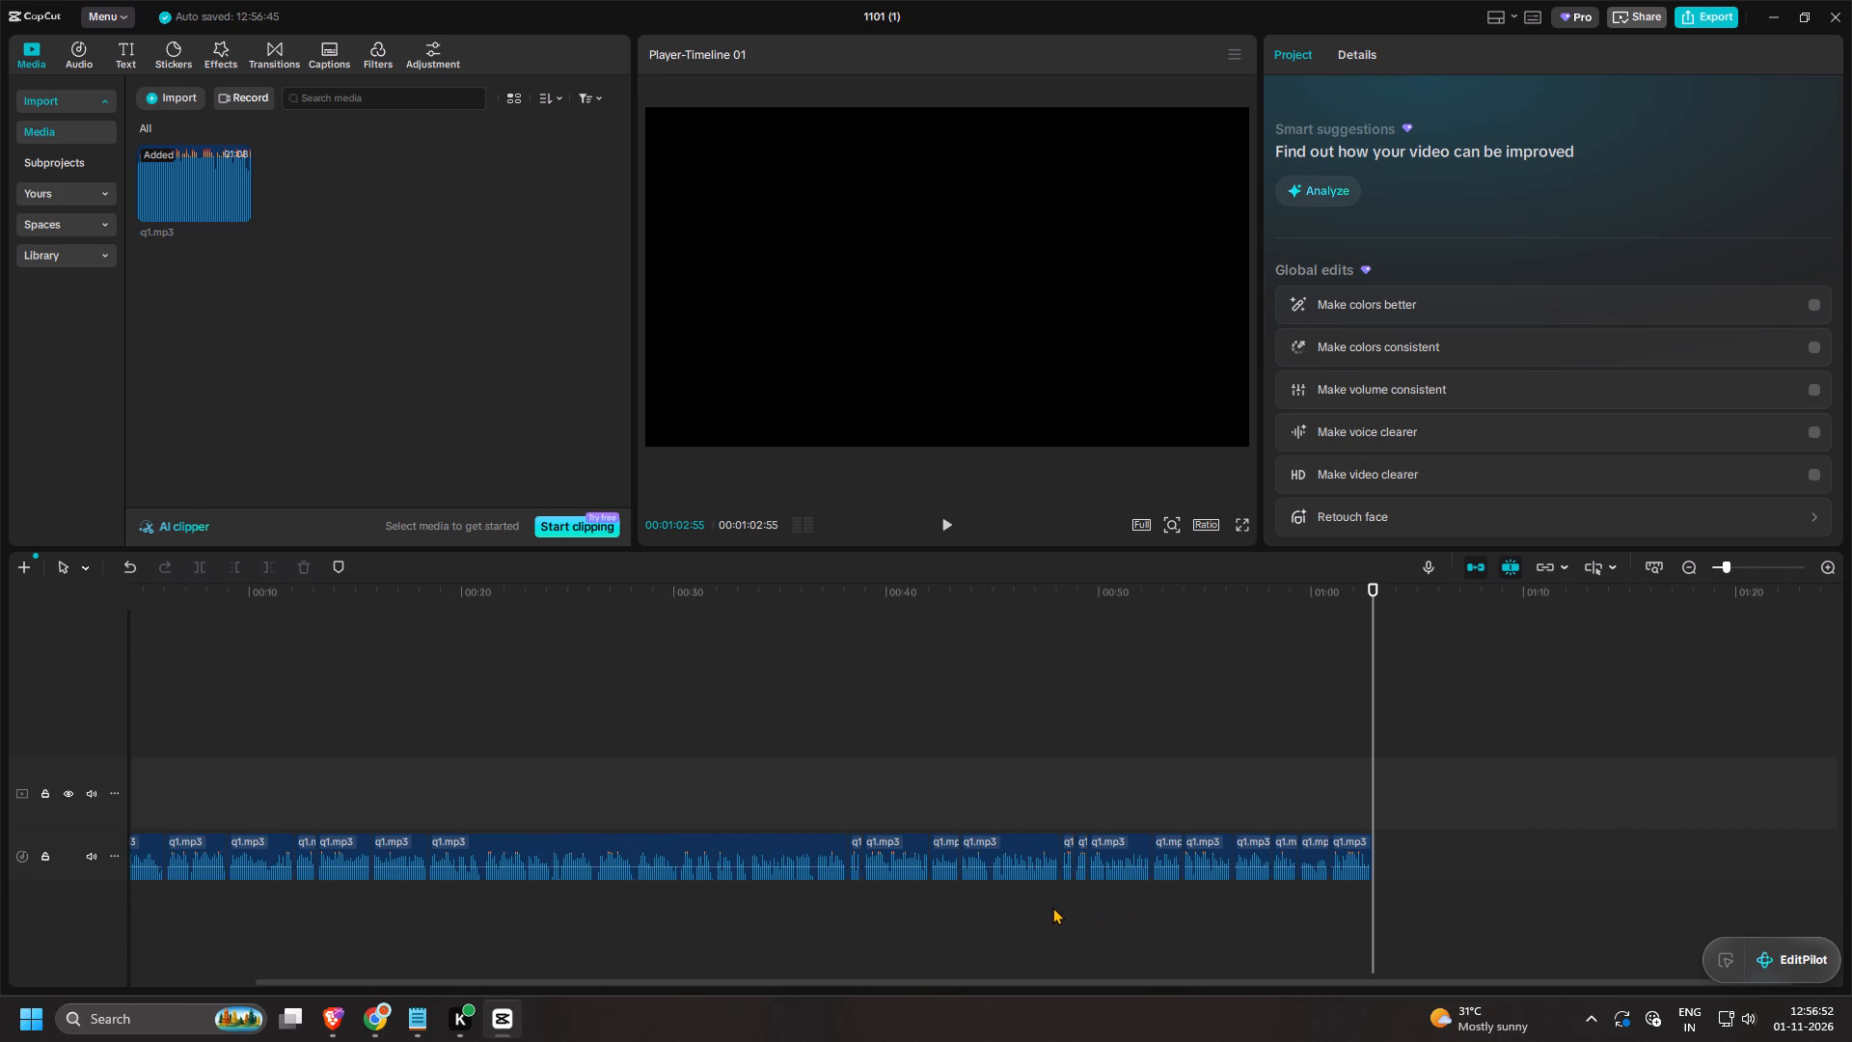
scroll(1052, 907, down, 2)
ctrl+scroll(1052, 907, down, 3)
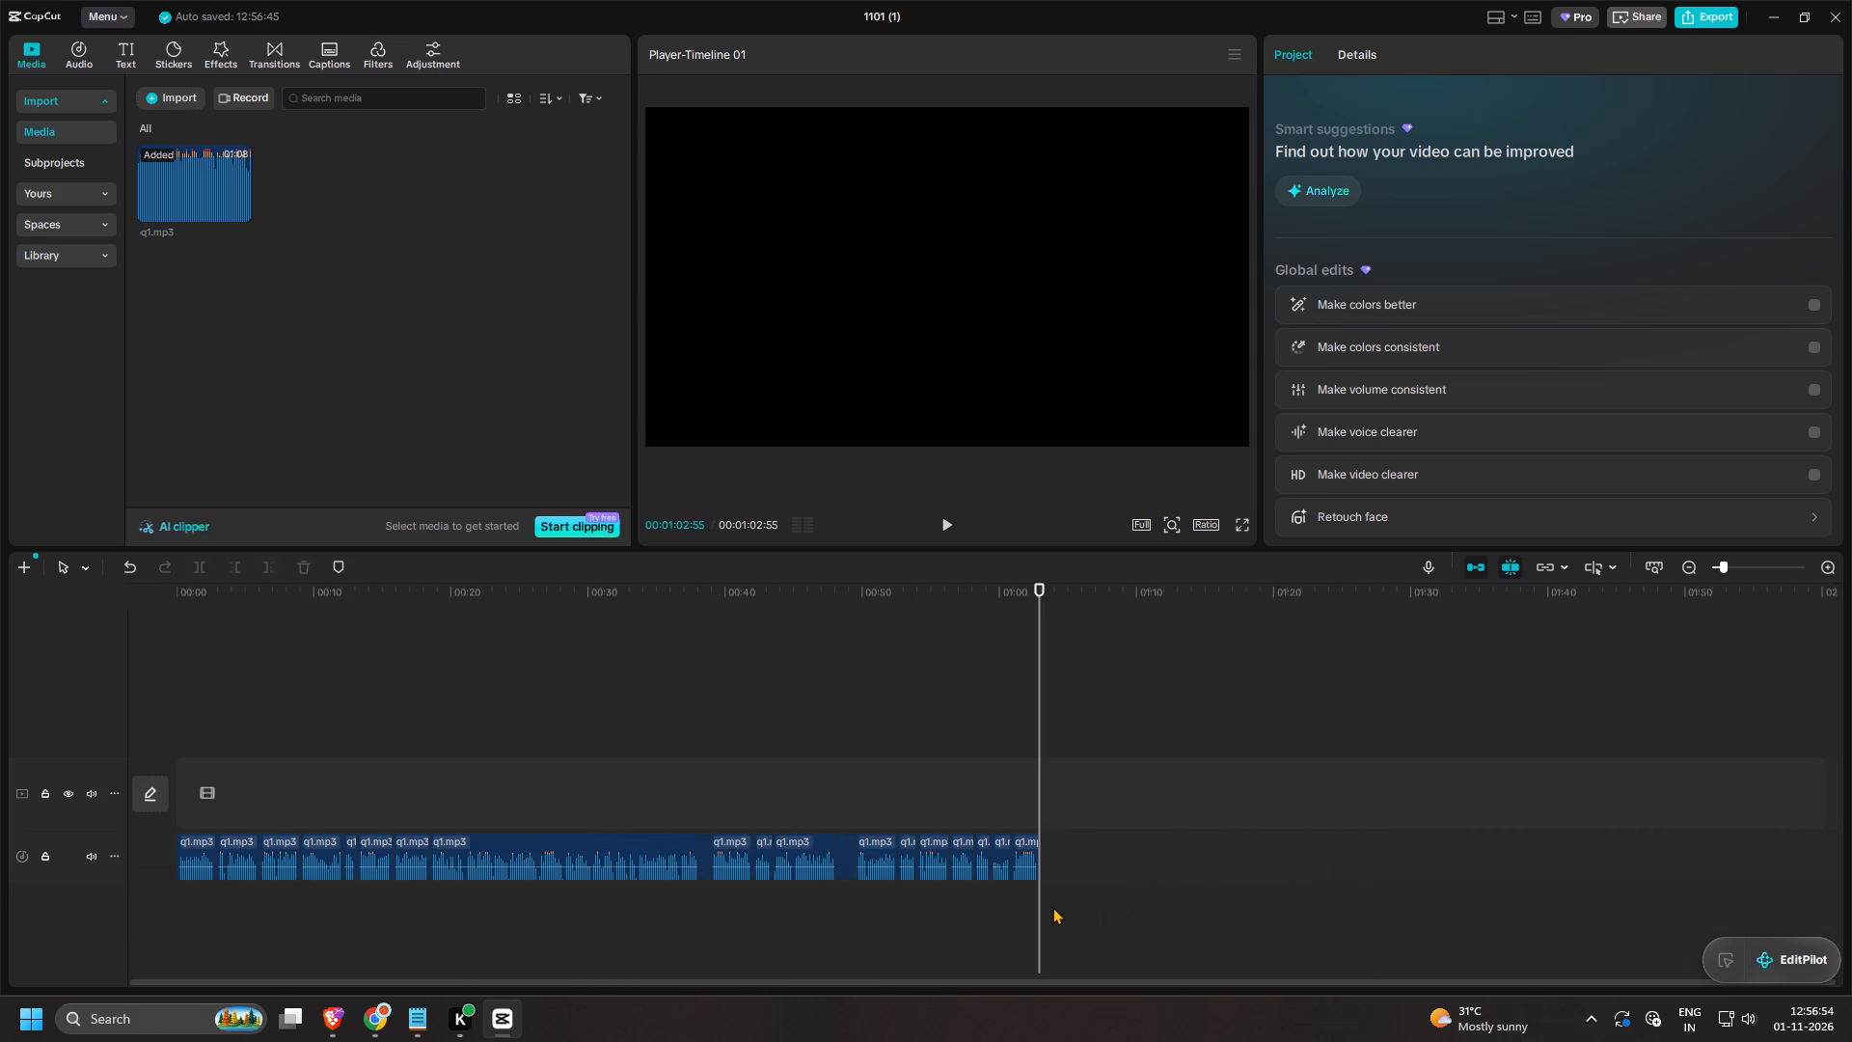
ctrl+scroll(838, 882, up, 1)
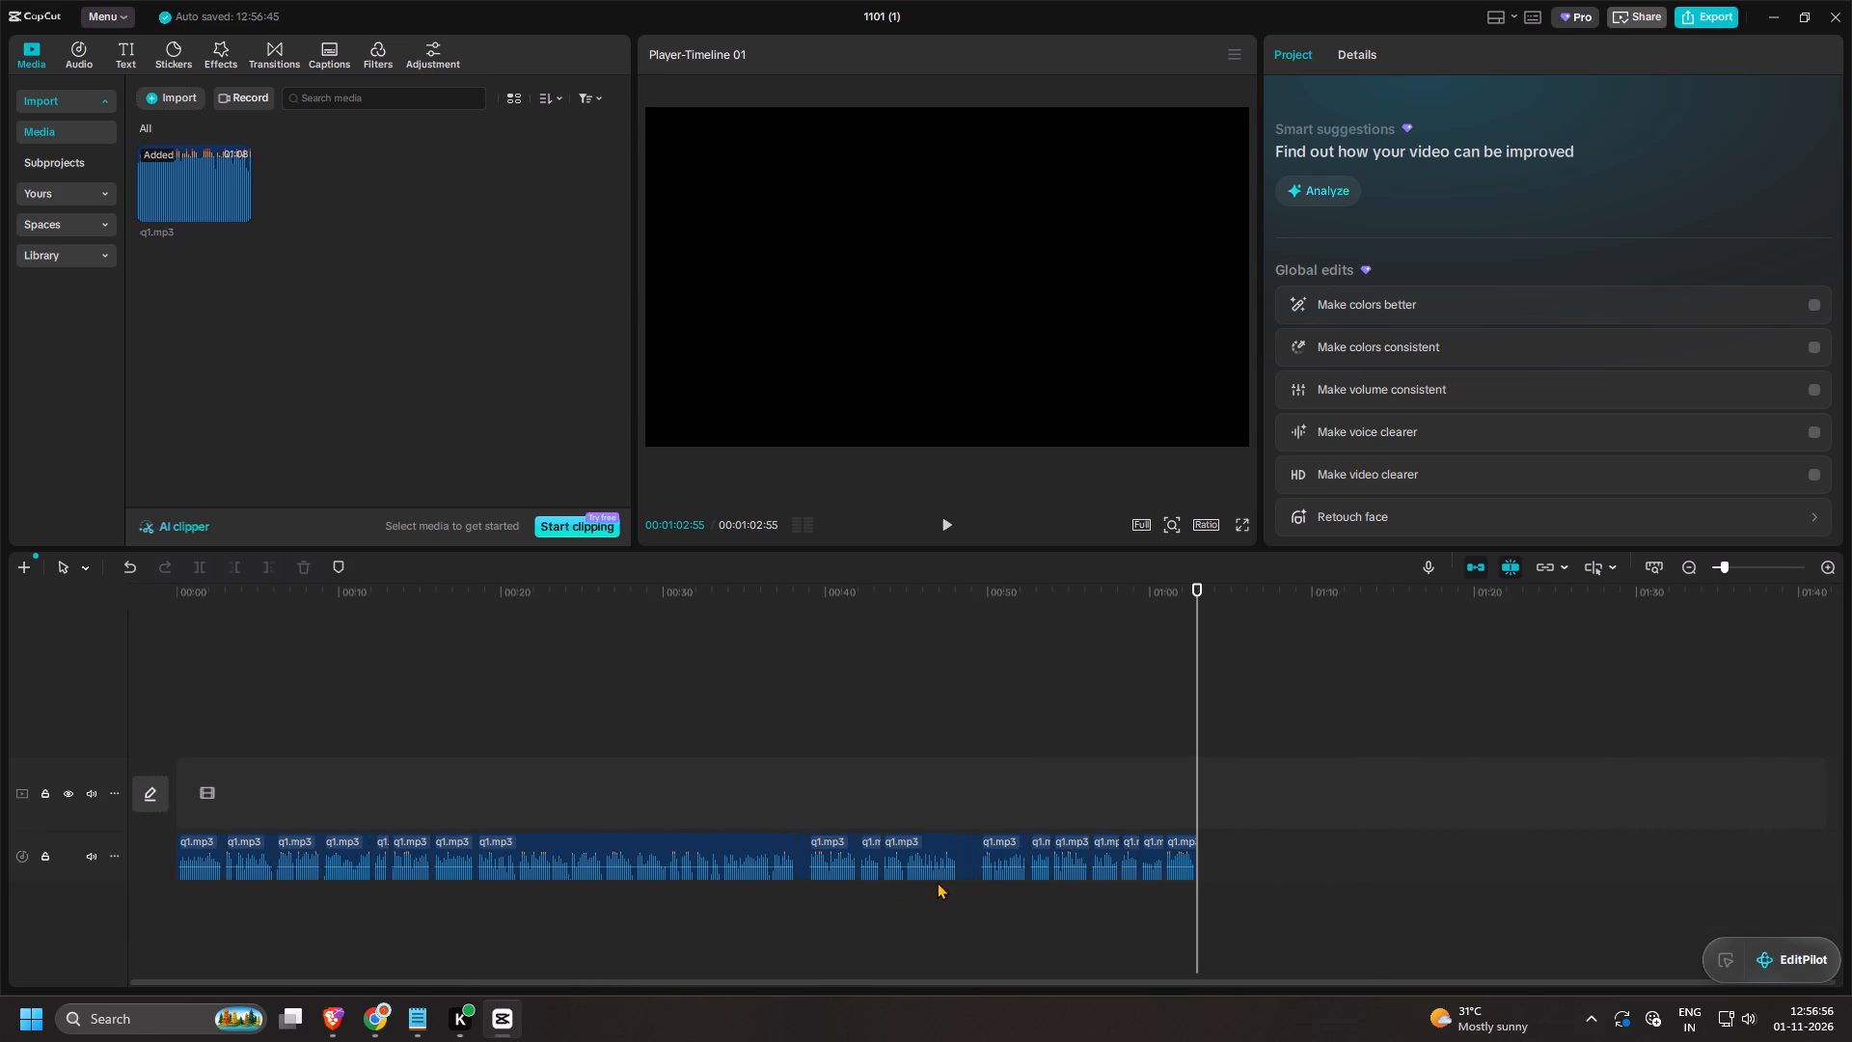
scroll(937, 882, up, 3)
scroll(1021, 891, up, 3)
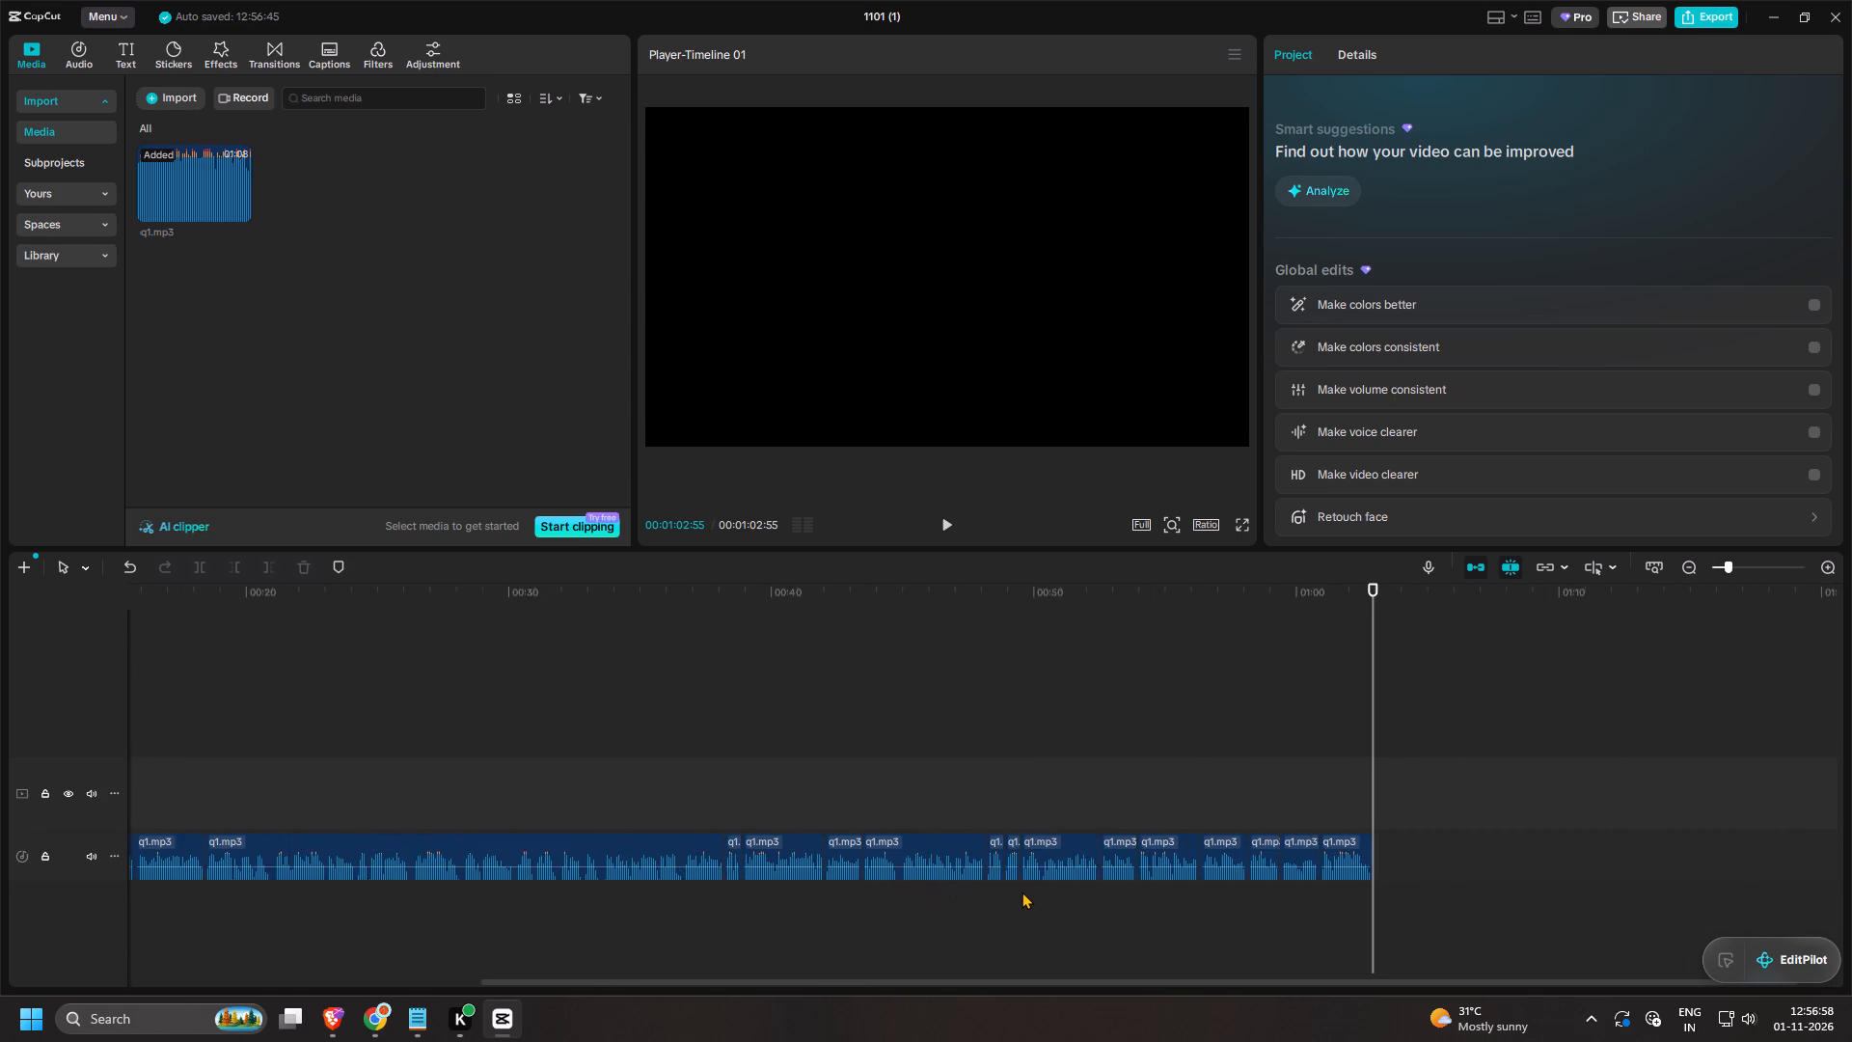
ctrl+scroll(1021, 891, up, 9)
click(960, 760)
drag(957, 758, 0, 1018)
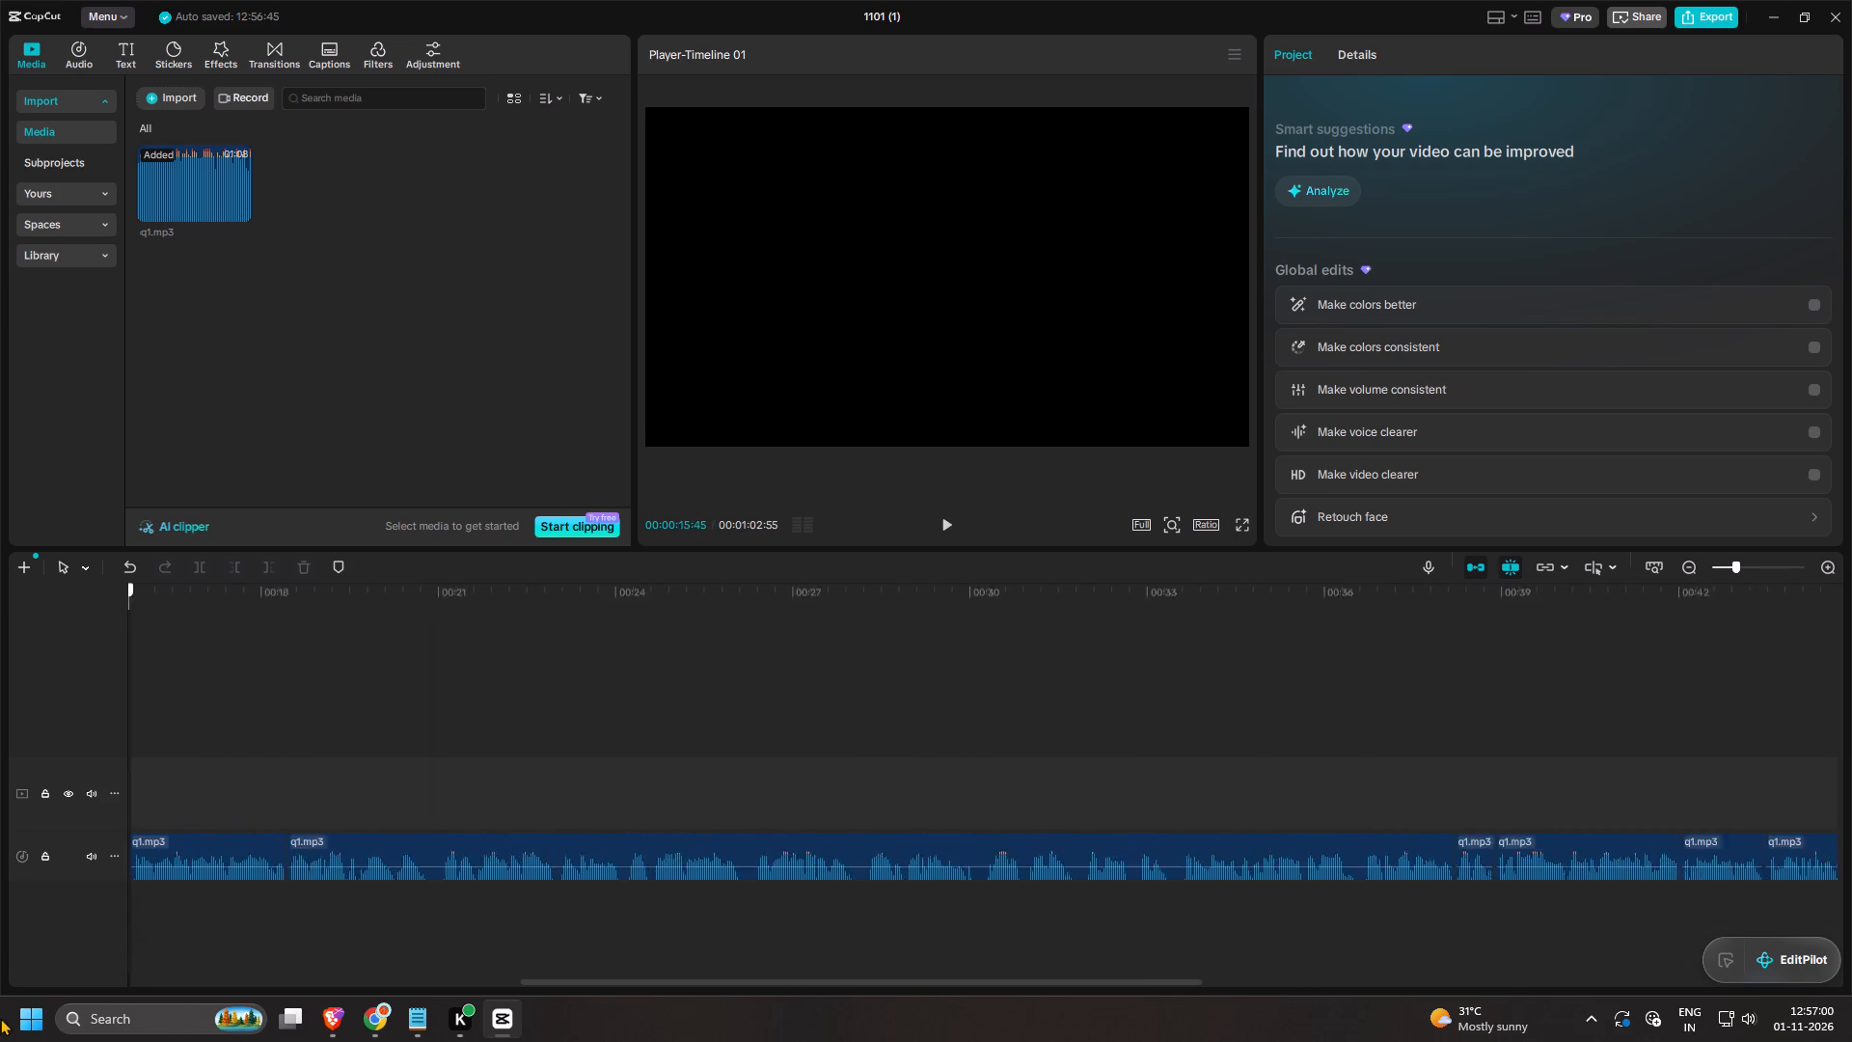
drag(0, 1018, 1103, 979)
ctrl+scroll(1103, 979, down, 15)
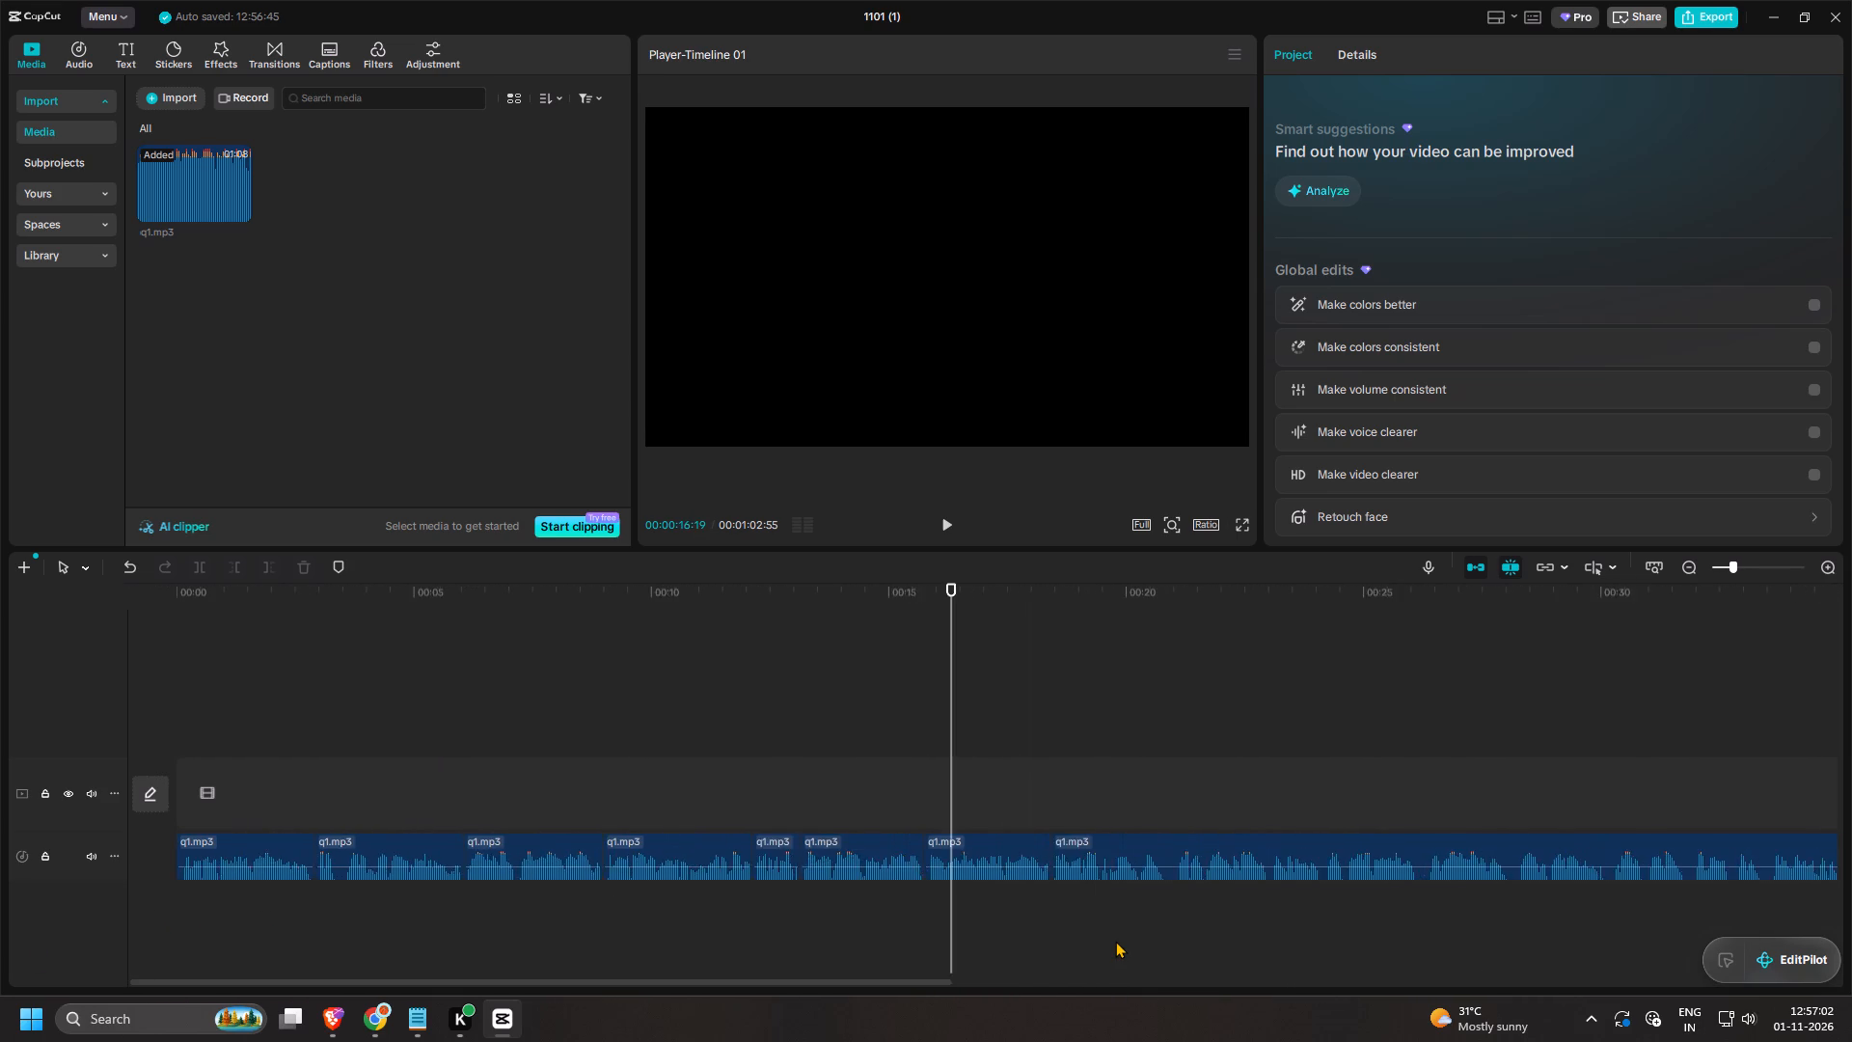
ctrl+scroll(1115, 941, down, 6)
Split the long voice-over clip on both sides of the silent pauses at about 26.2 s and 28.1 s.
click(683, 858)
ctrl+scroll(695, 860, up, 5)
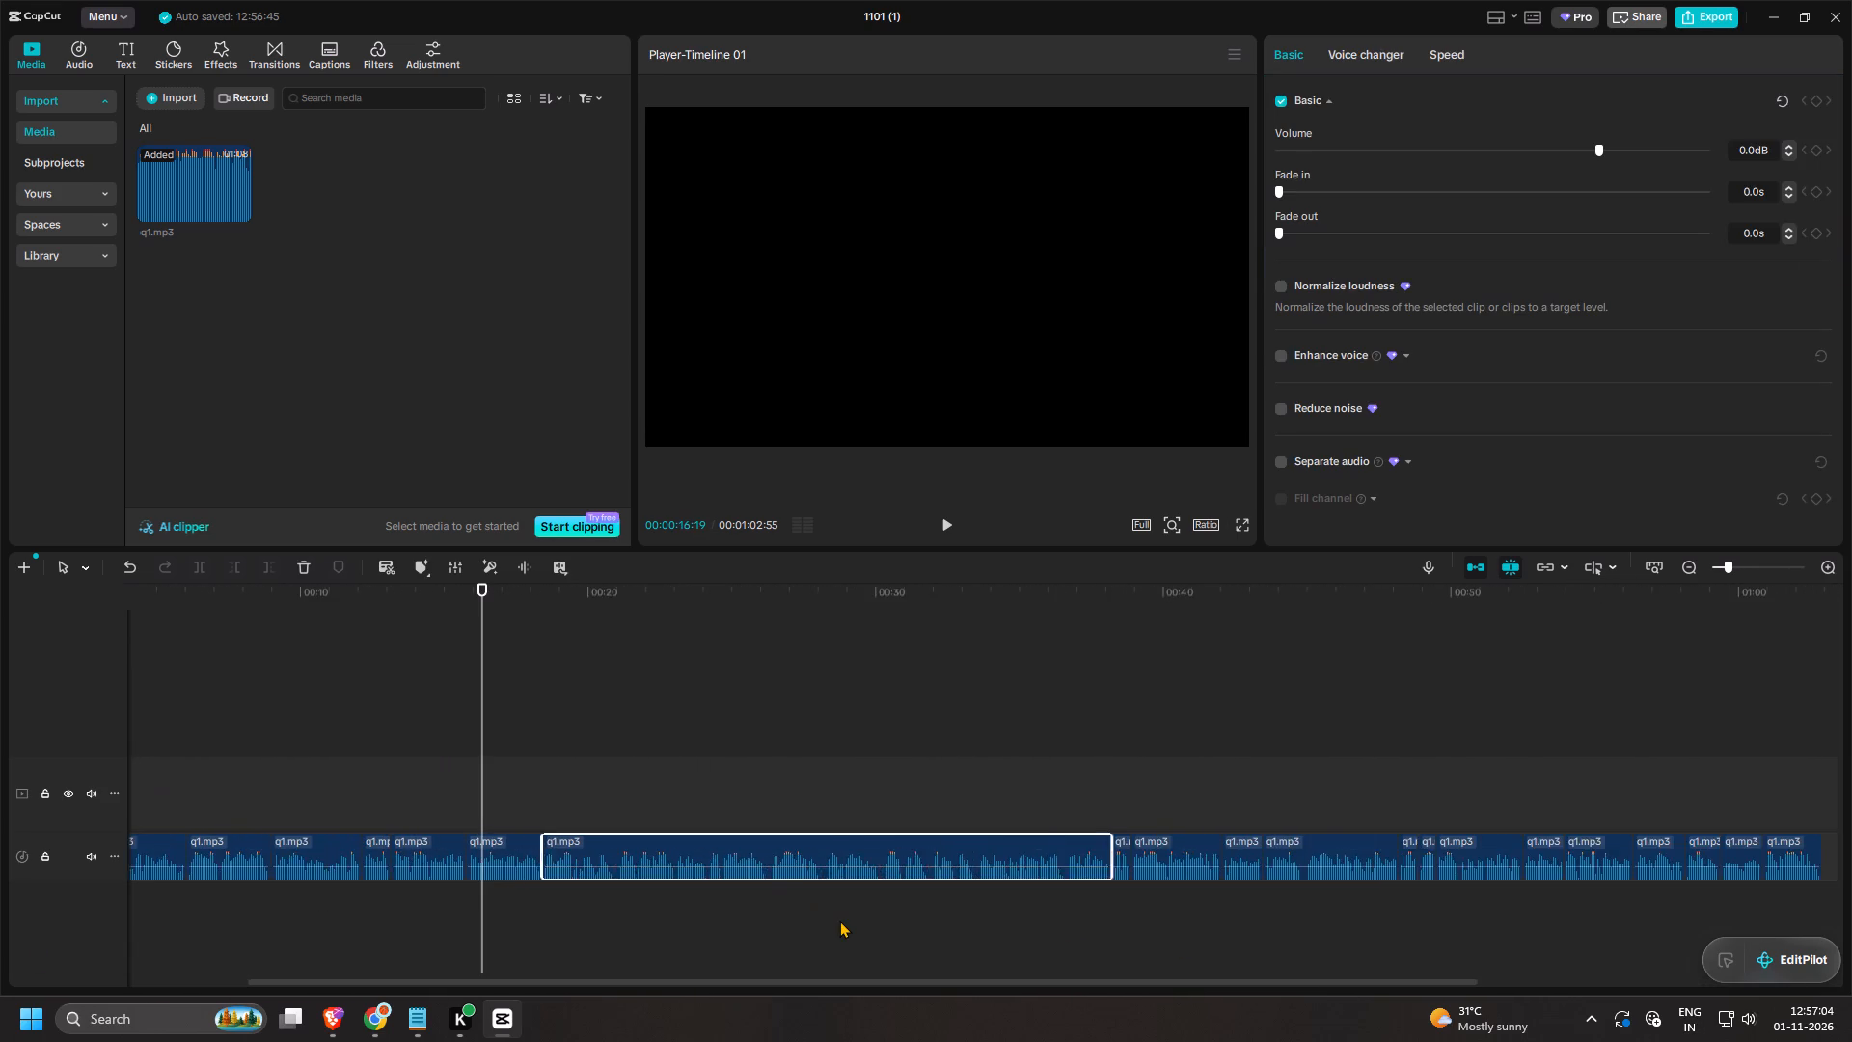
ctrl+scroll(839, 920, up, 15)
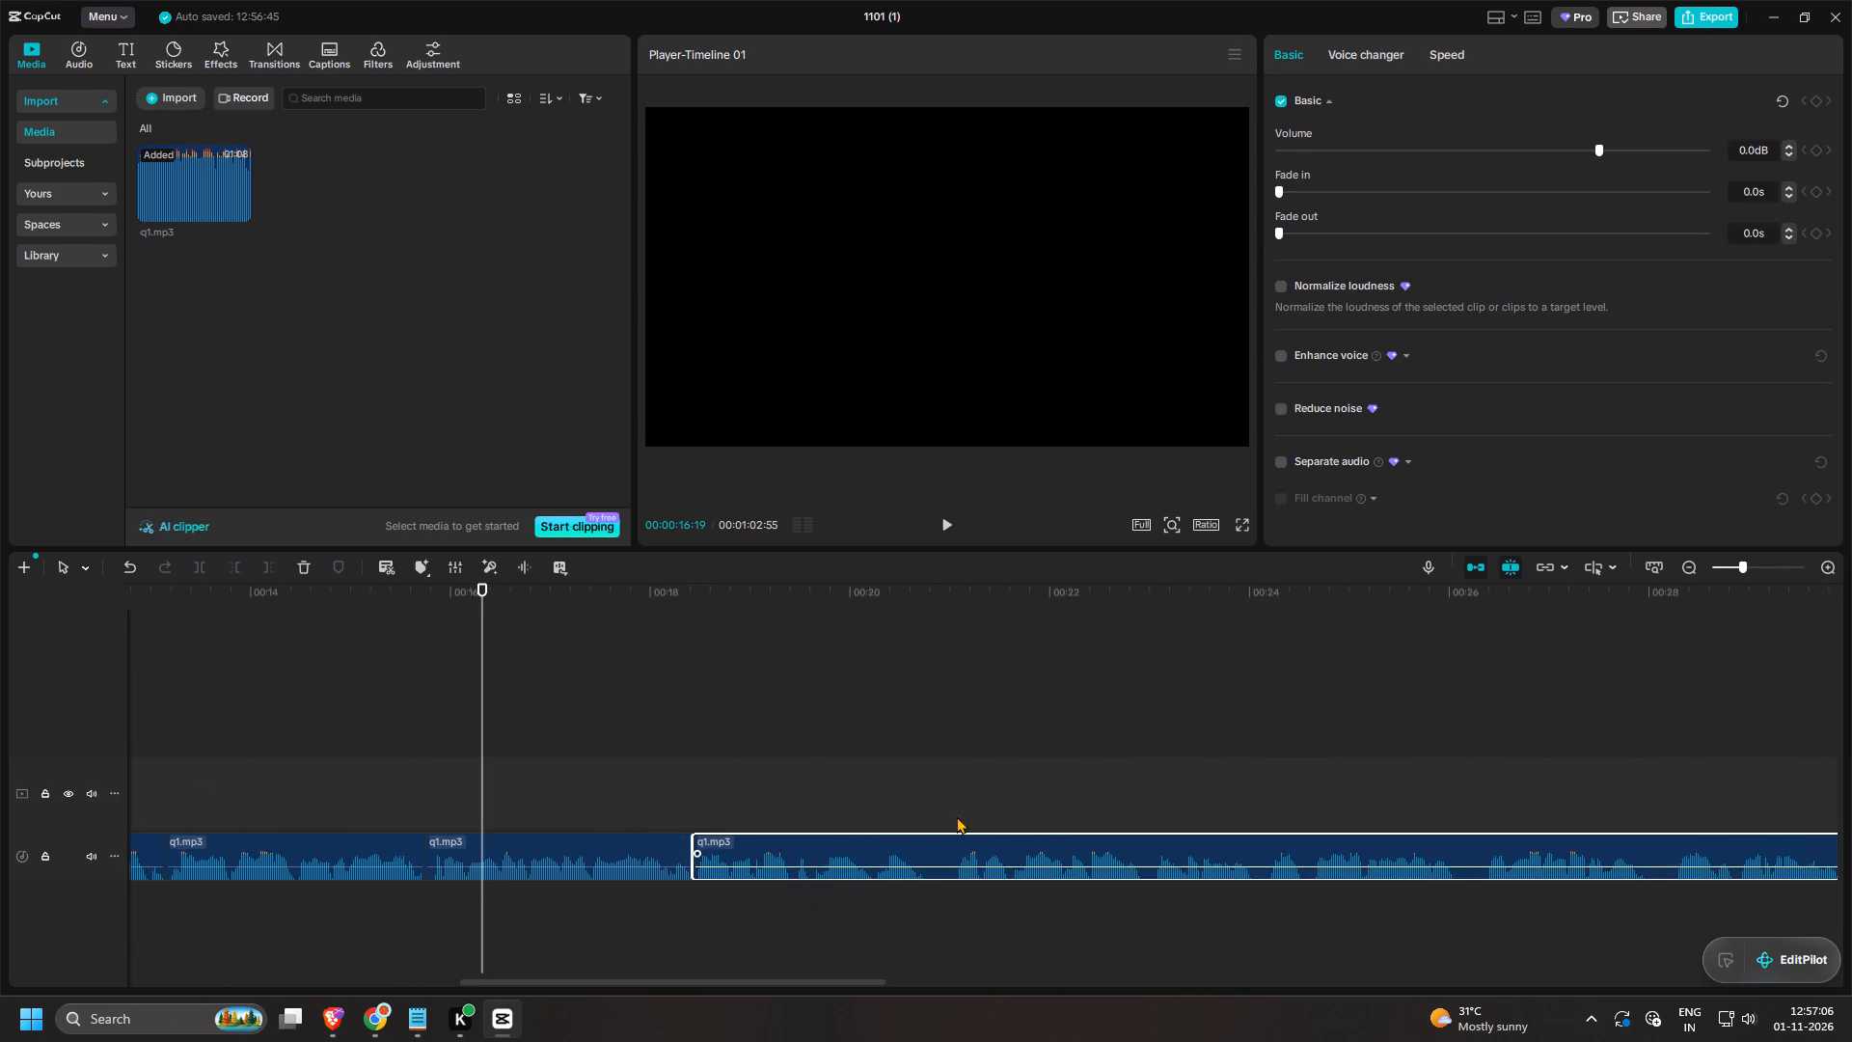
click(965, 771)
drag(965, 771, 1851, 890)
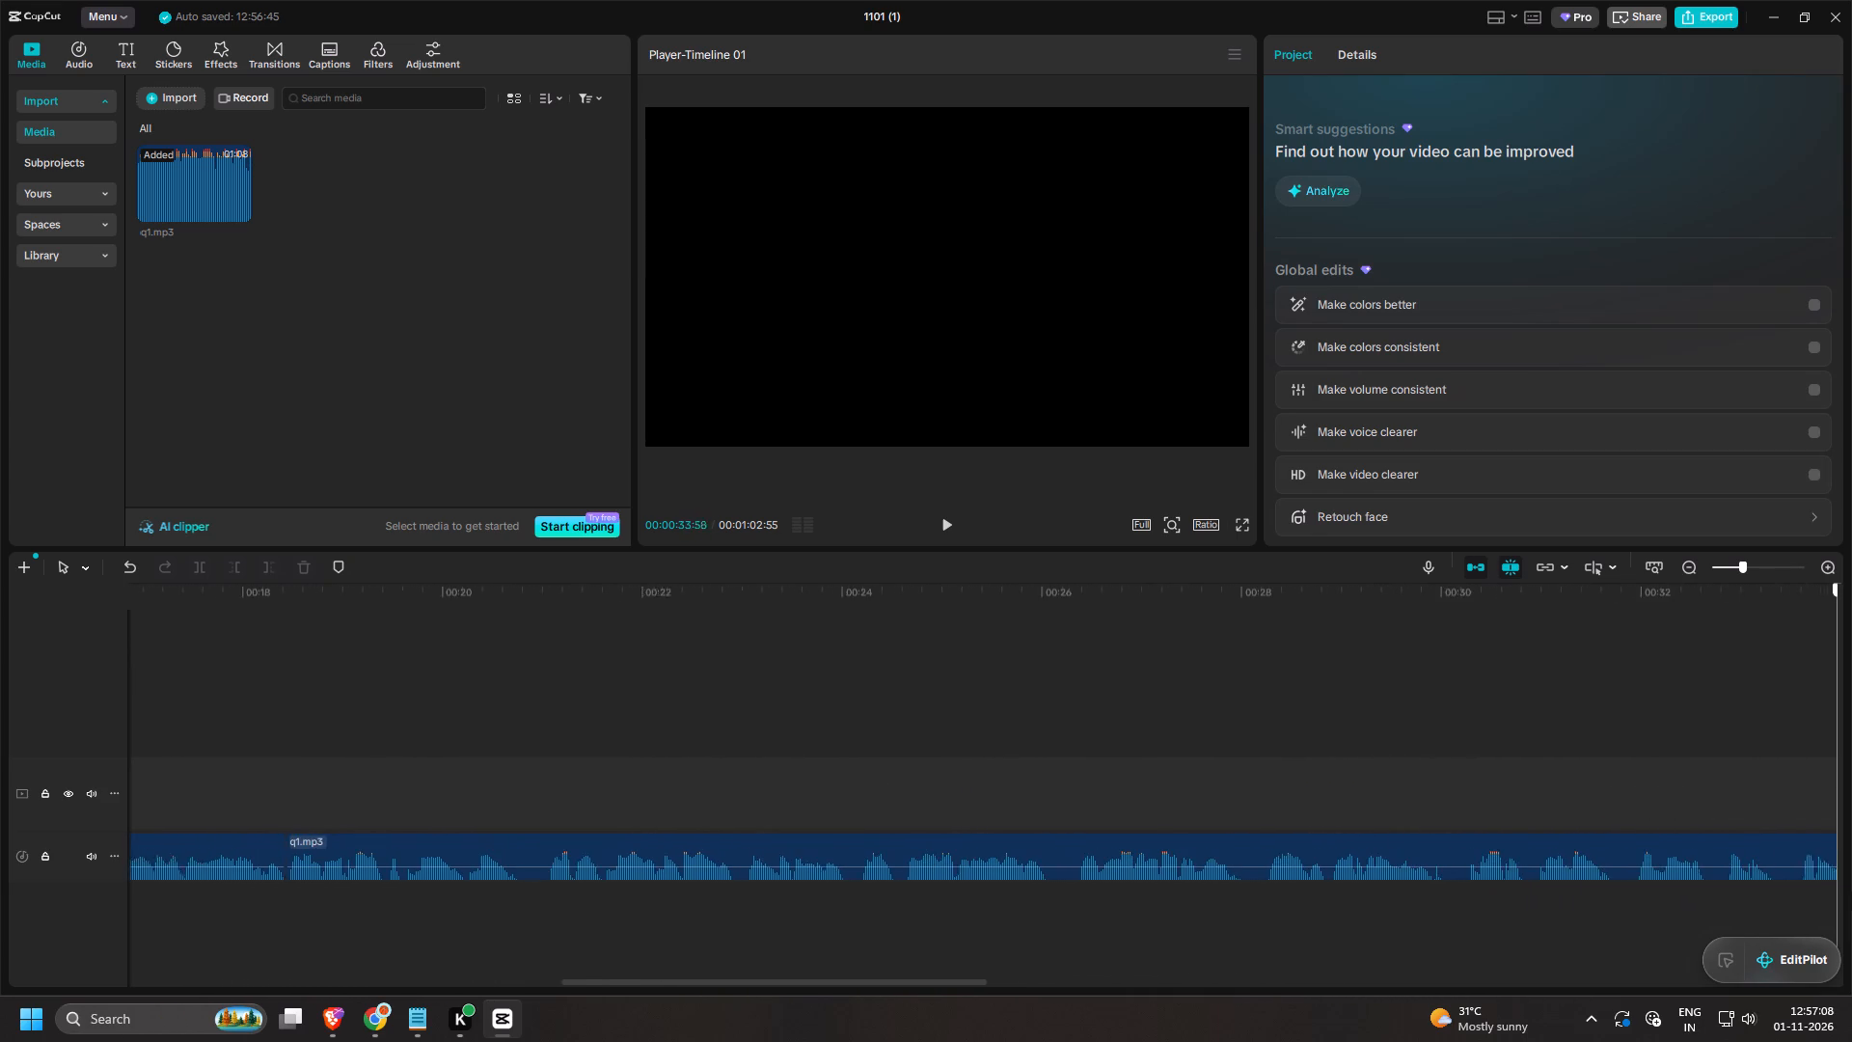
drag(1851, 890, 1099, 946)
ctrl+scroll(1024, 915, up, 10)
key(b)
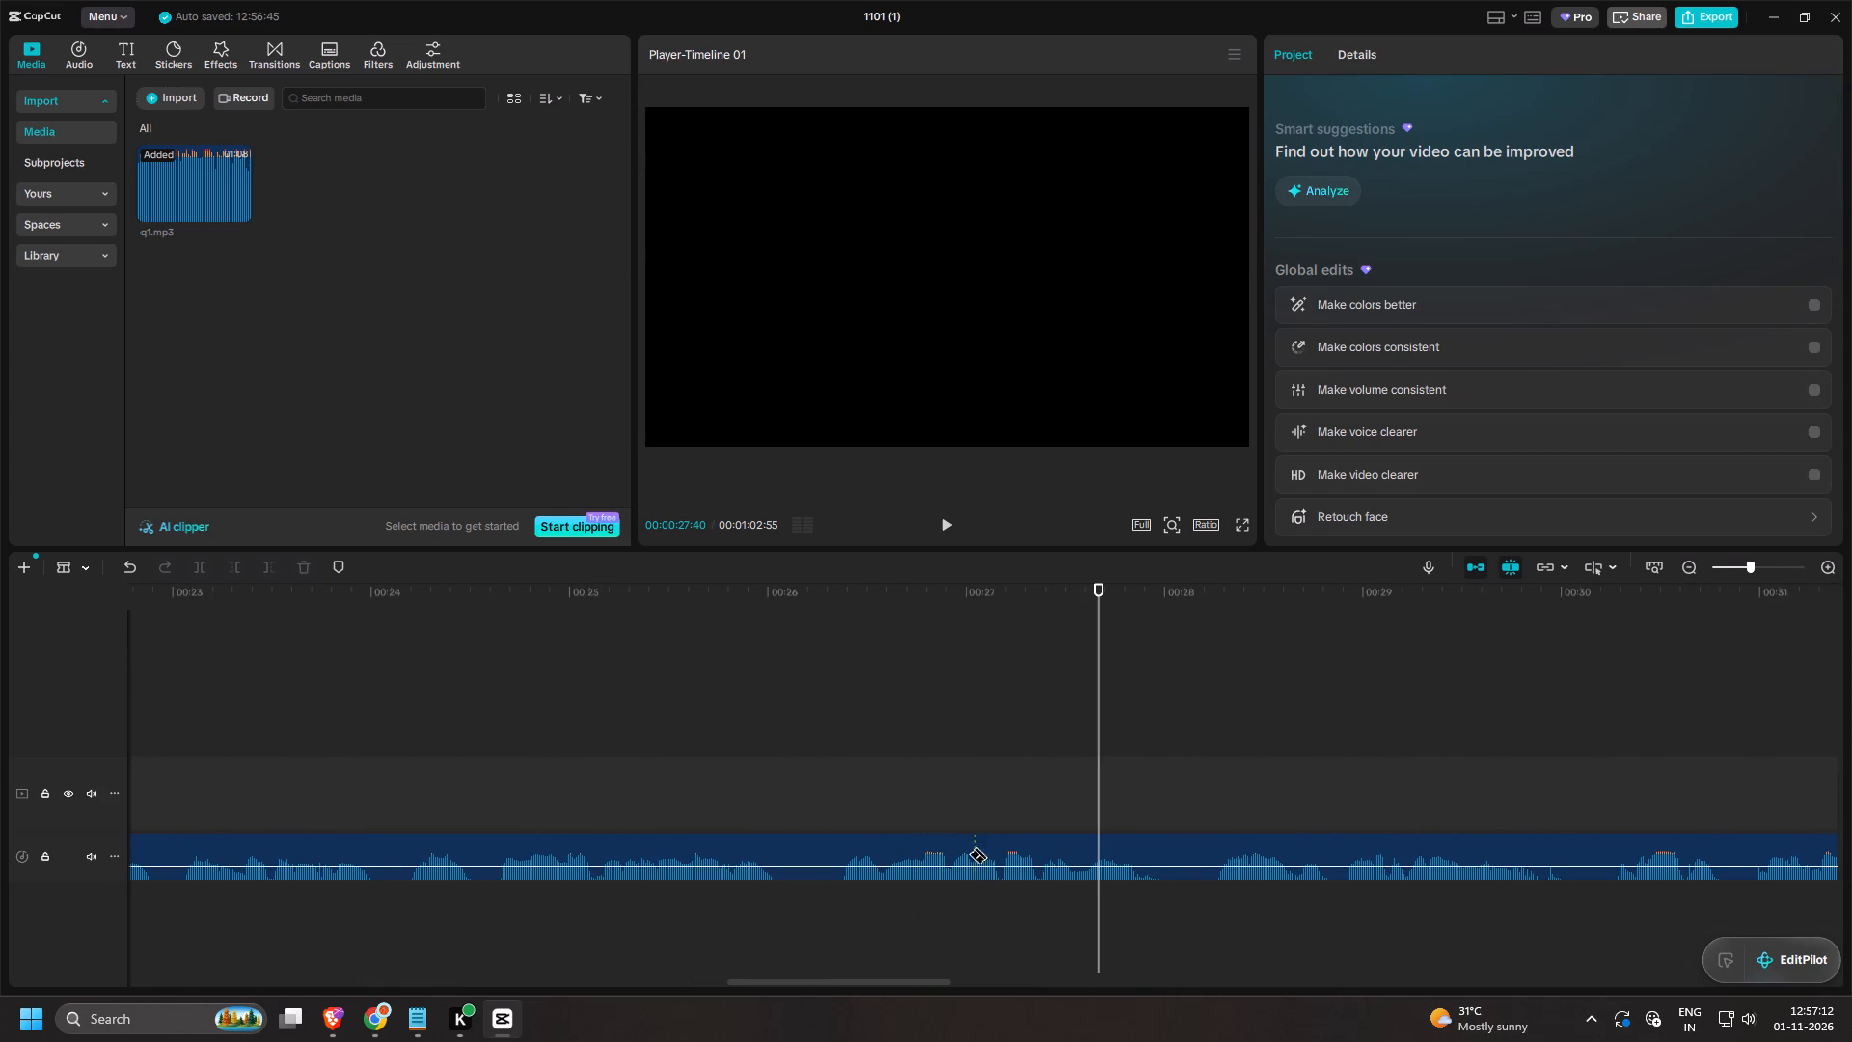
click(825, 851)
click(786, 849)
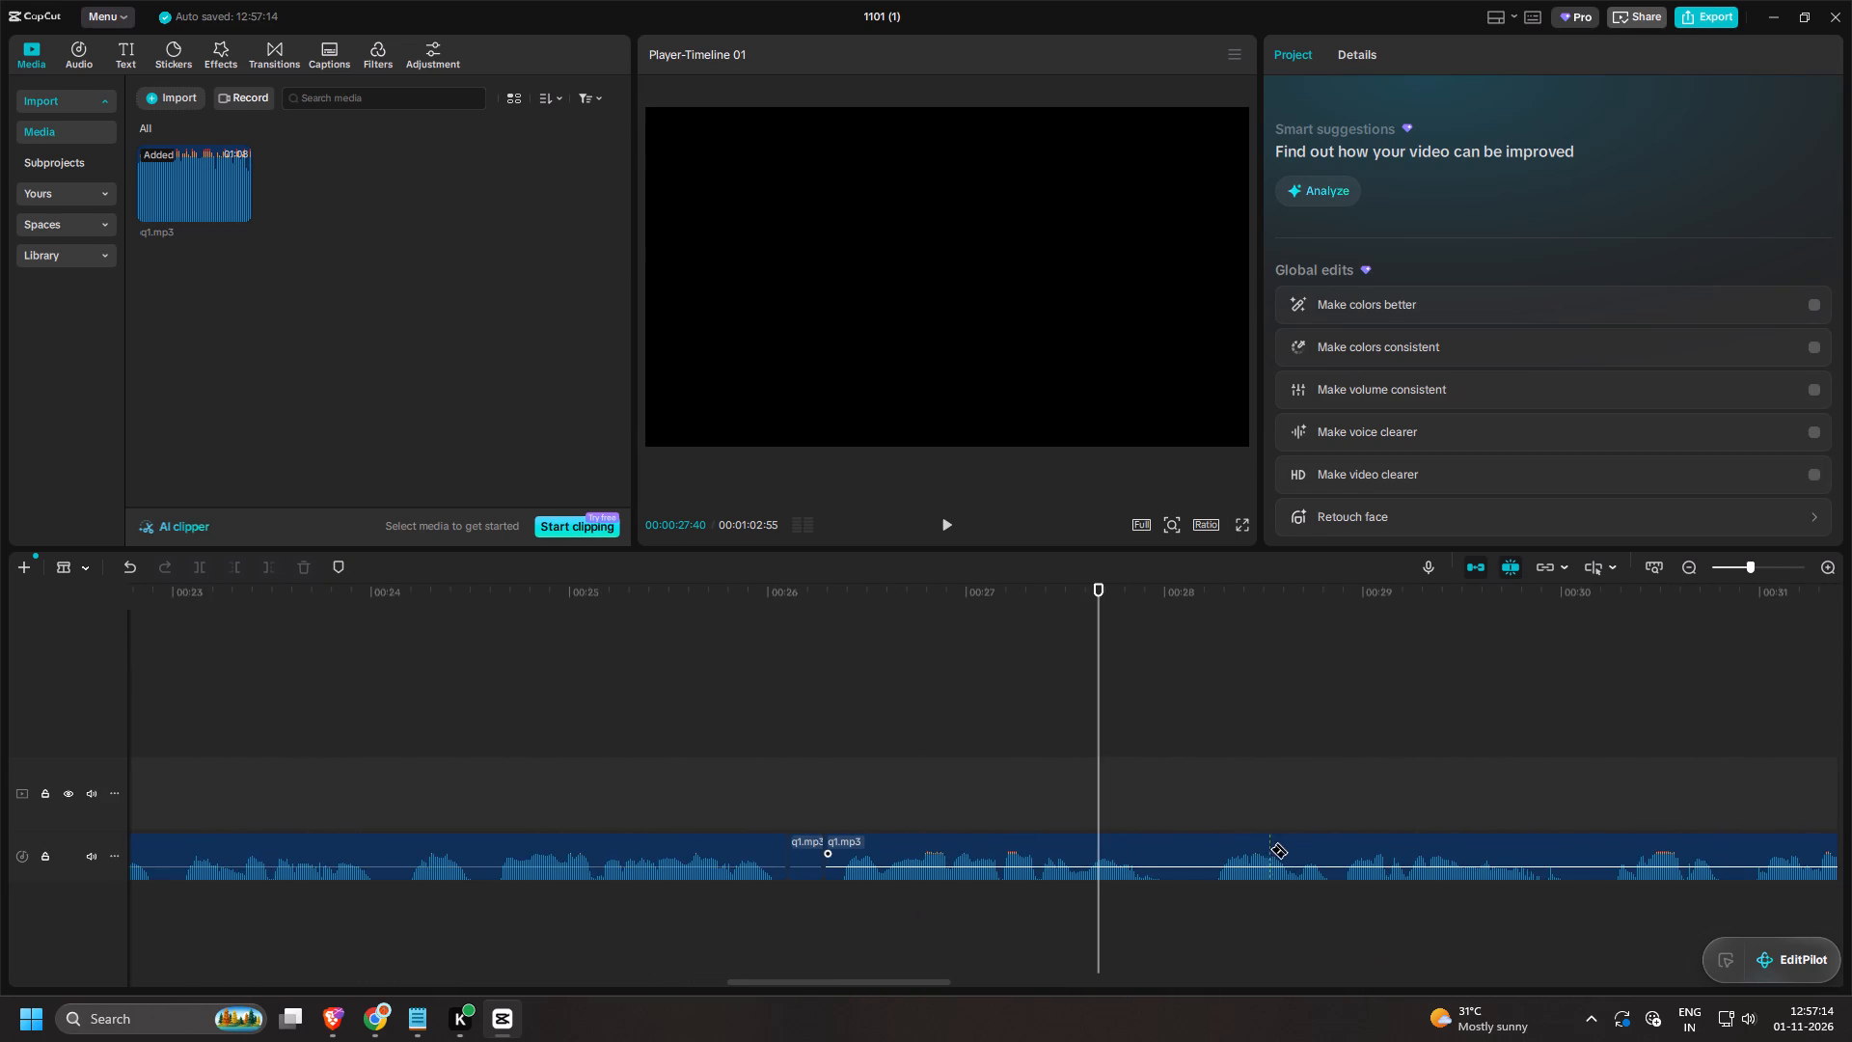
click(1202, 854)
click(1173, 854)
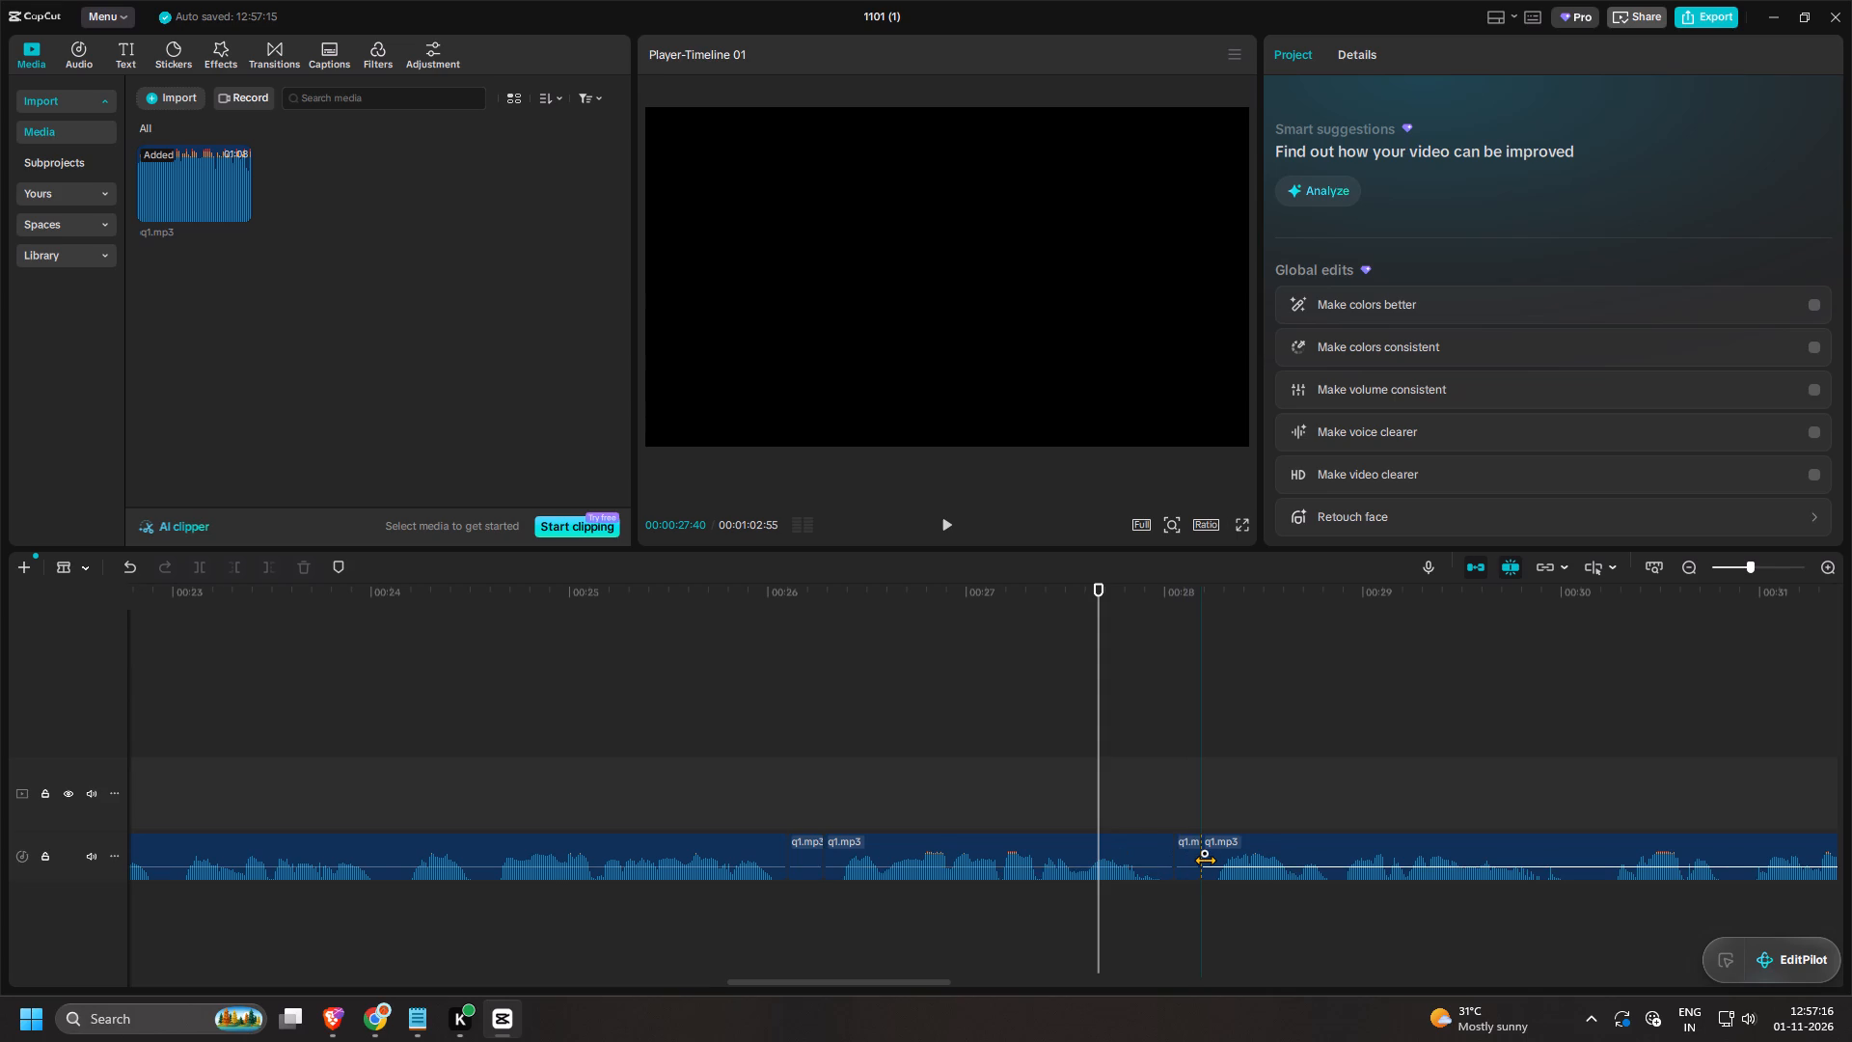
Delete the two isolated silent pieces at about 28.1 s and 26.2 s.
key(a)
click(1194, 851)
key(BackSpace)
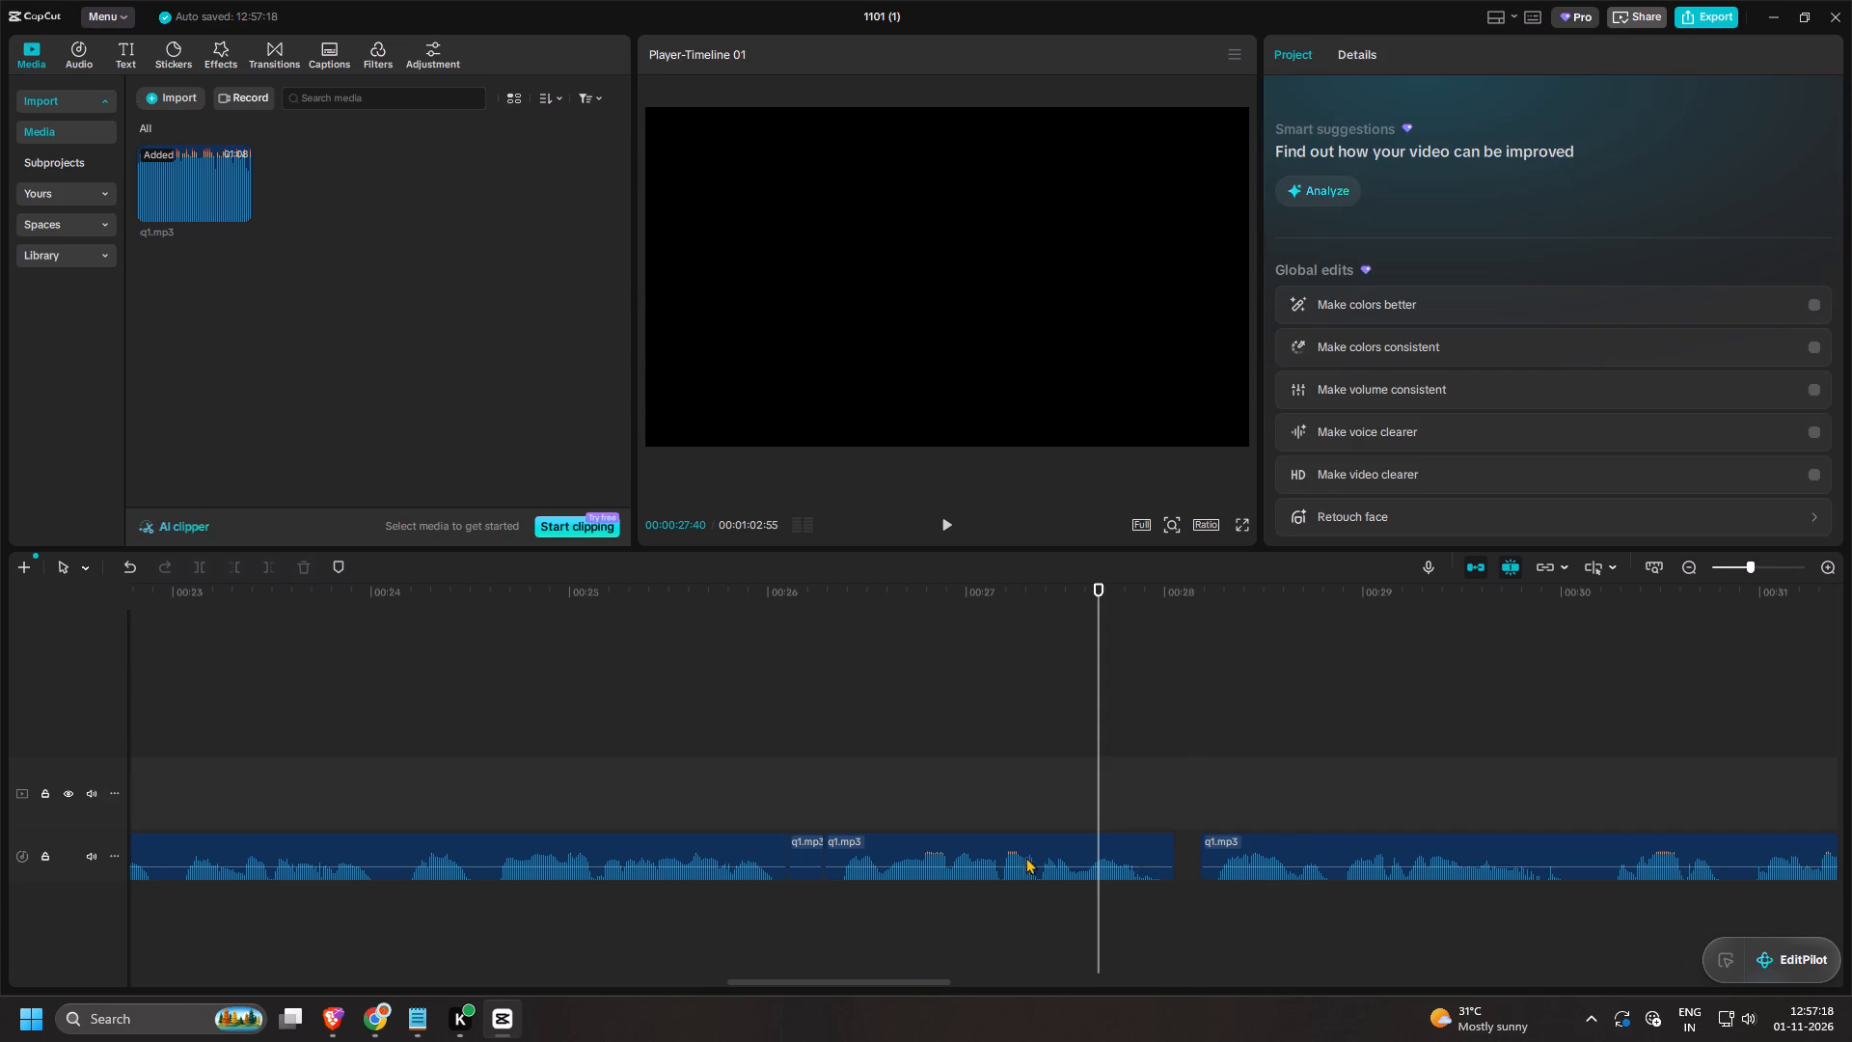
click(810, 854)
key(BackSpace)
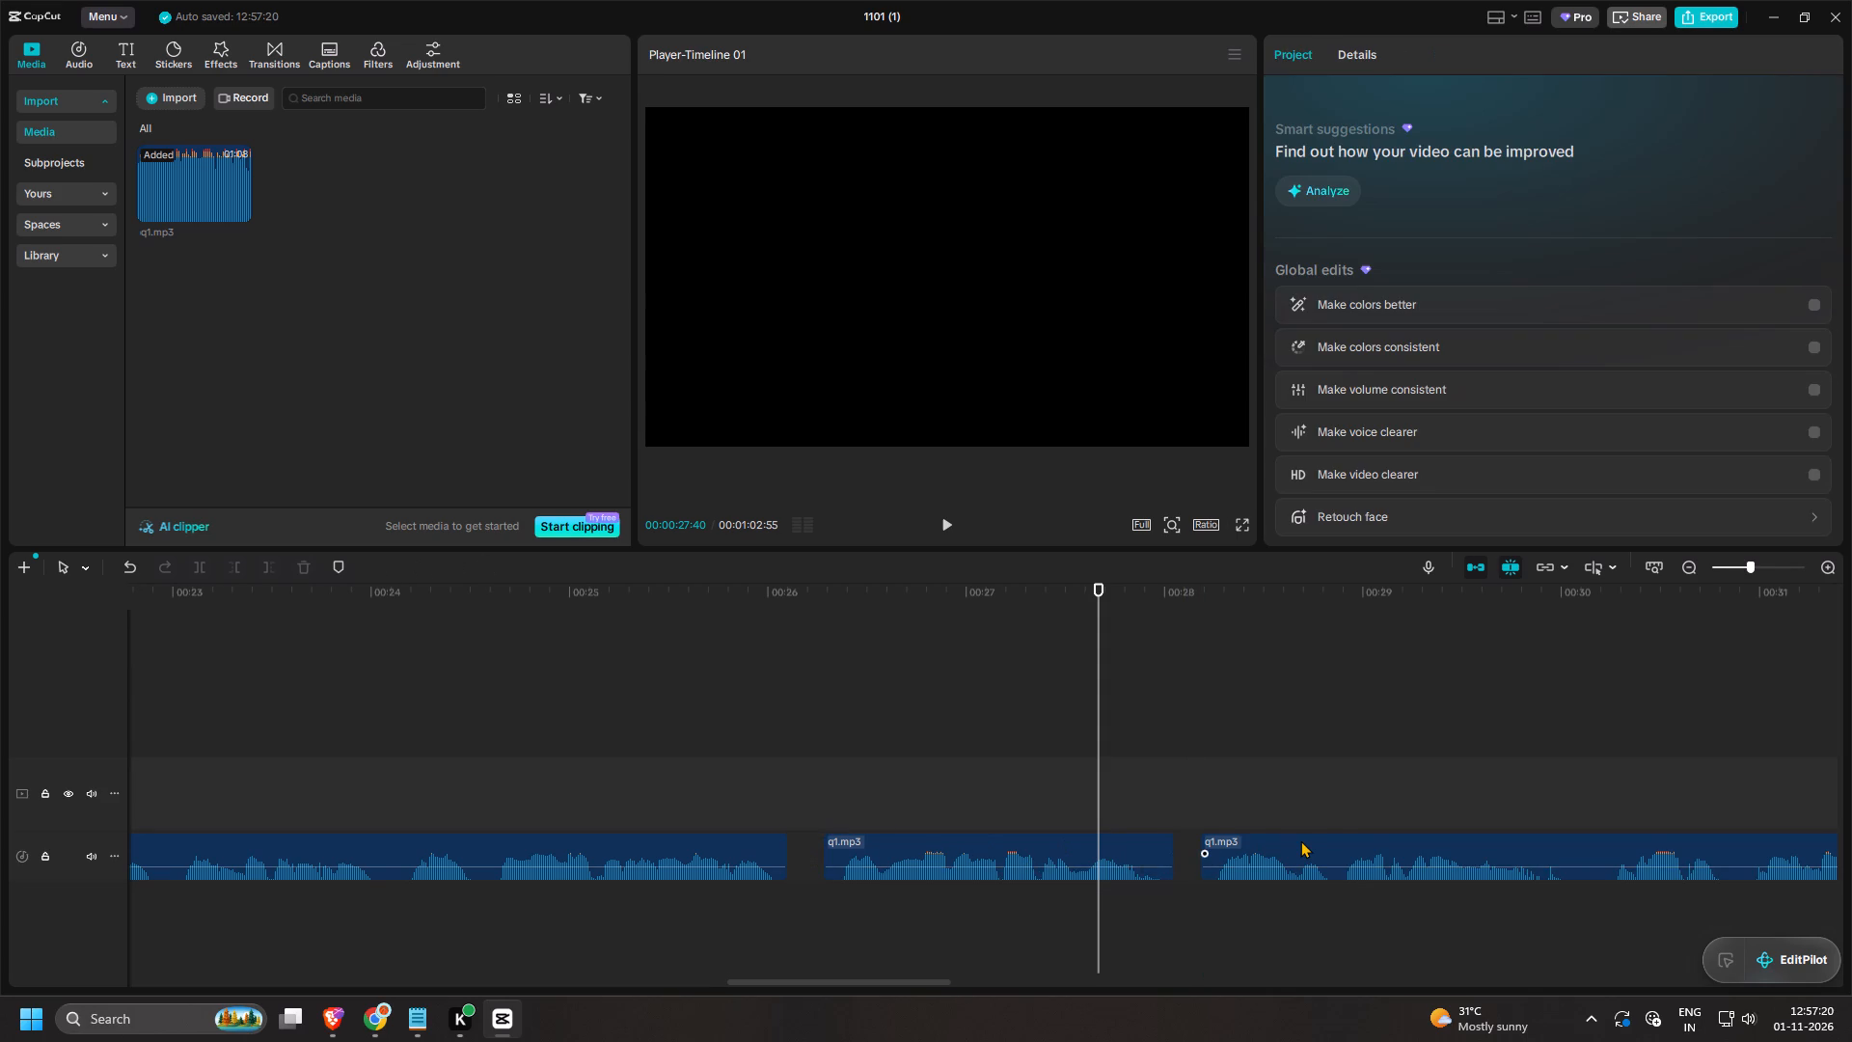
Cut out the silent pause at about 30.1 s by splitting on both sides of it and deleting the piece.
key(b)
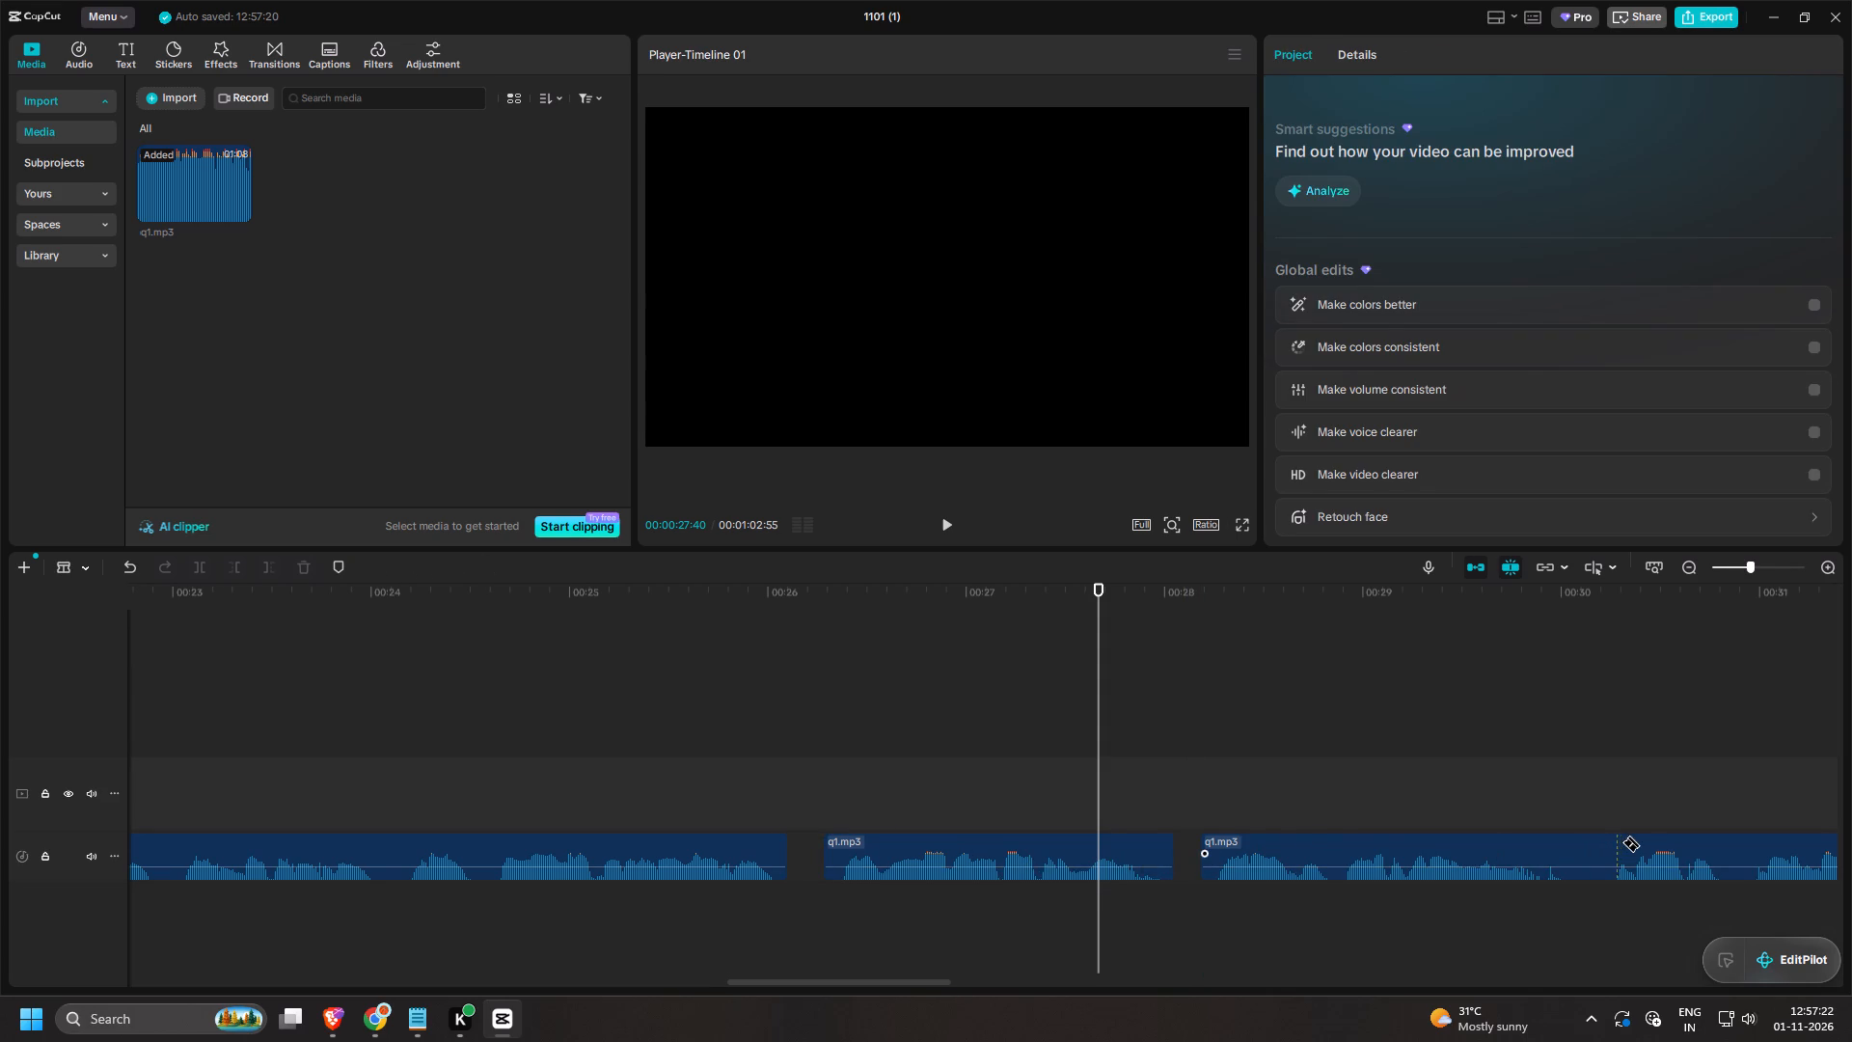
click(1609, 851)
click(1574, 855)
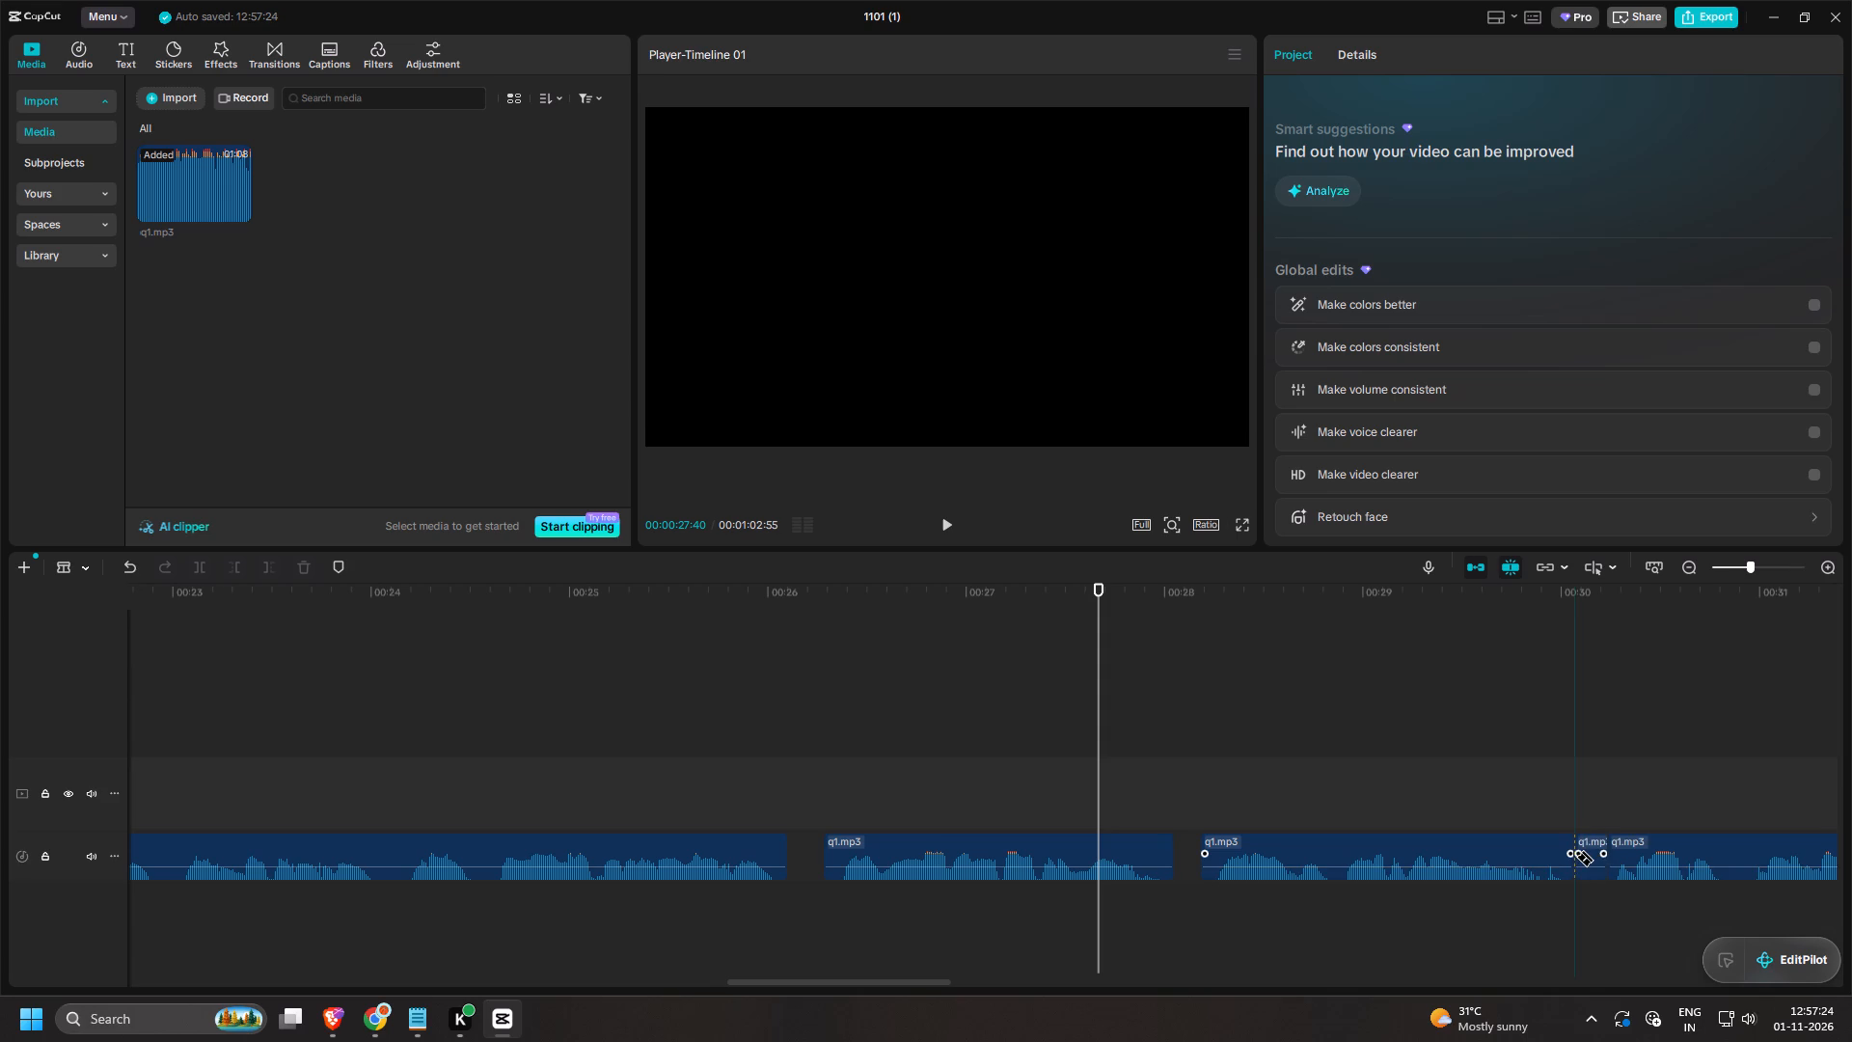
key(a)
click(1583, 854)
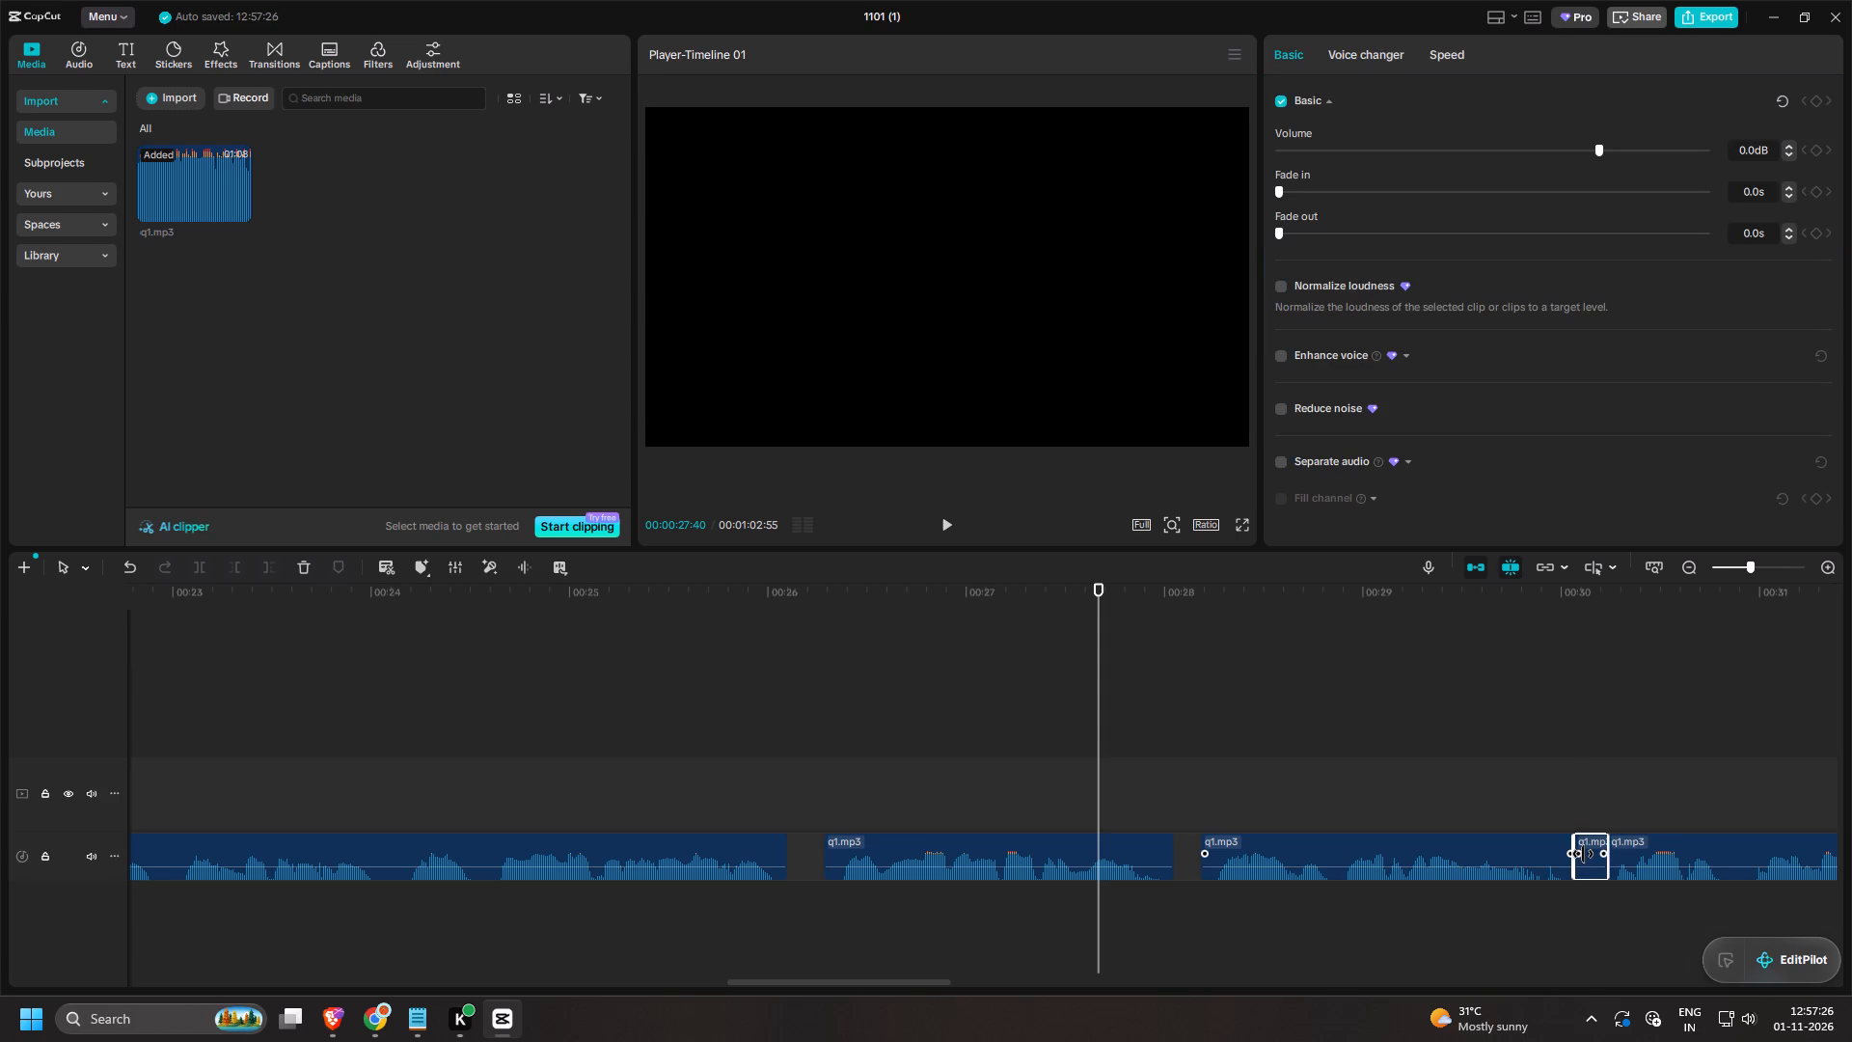
key(BackSpace)
click(1652, 810)
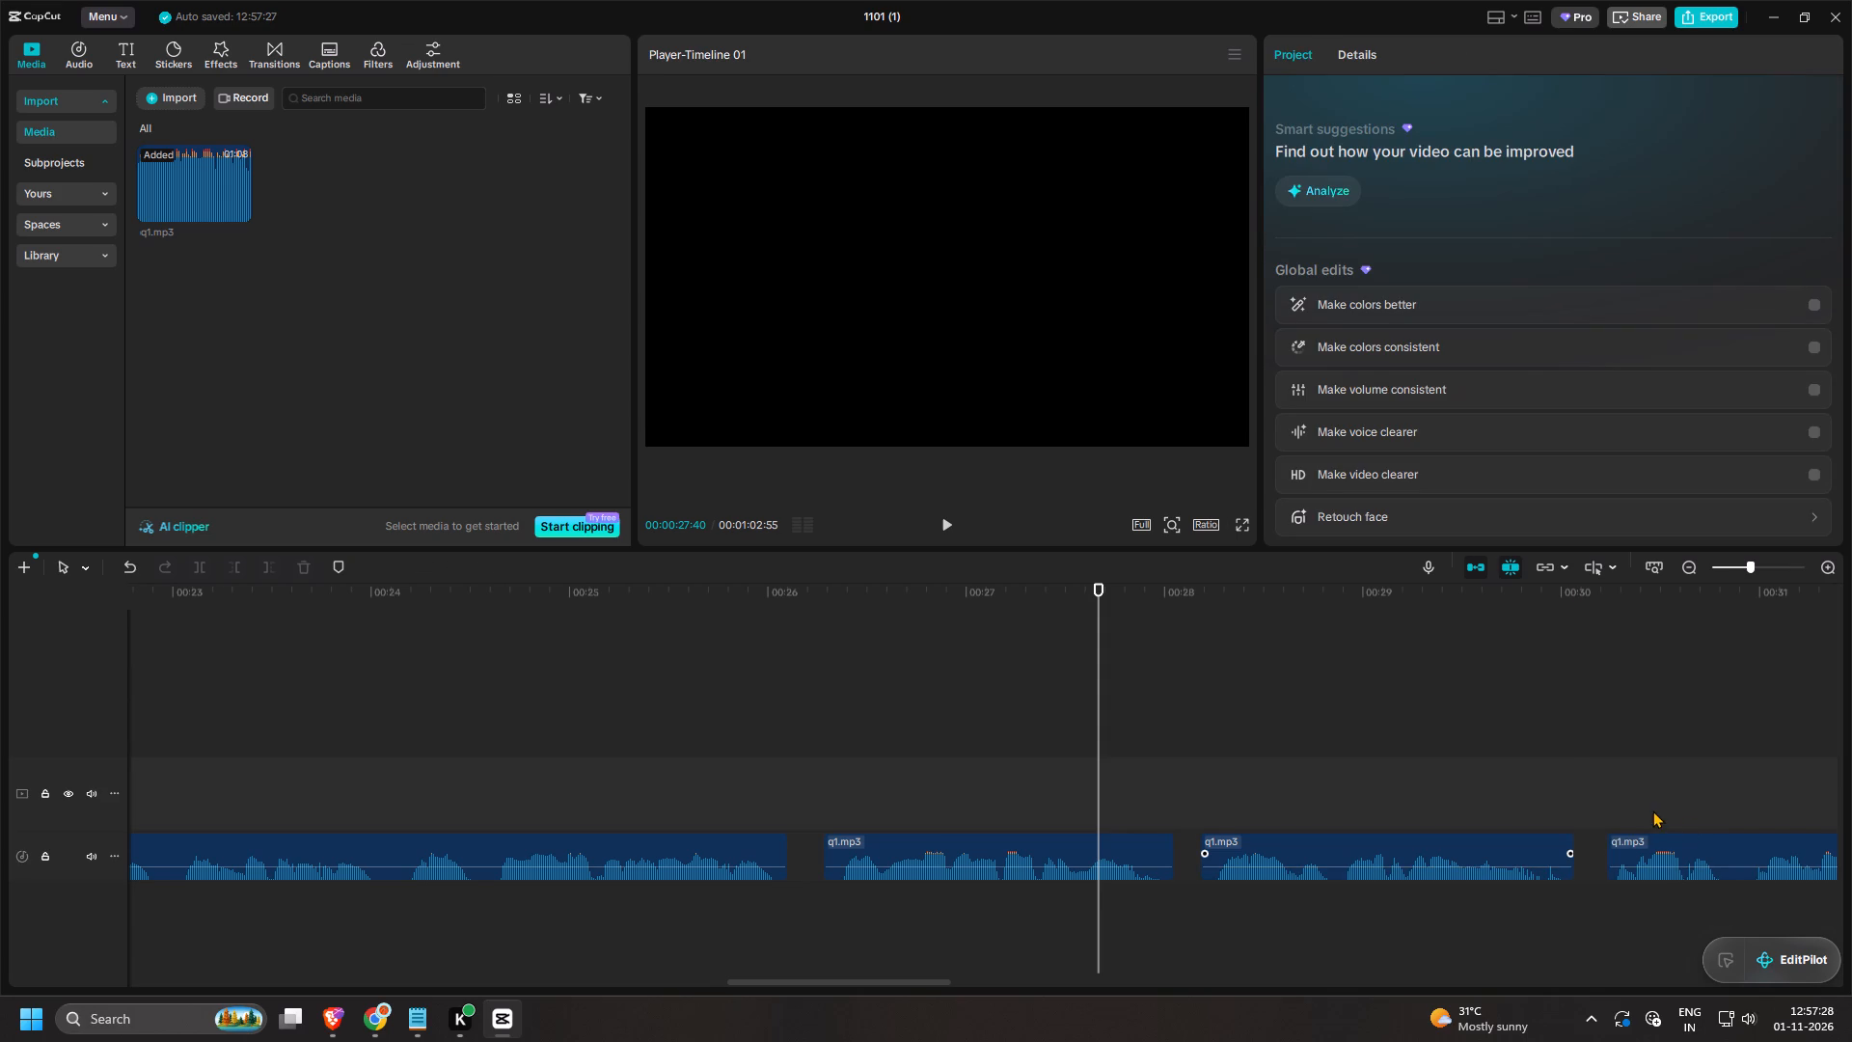
Split the voice-over on both sides of the silent pauses at about 31.8 s, 32.7 s and 33.4 s.
drag(1652, 810, 1680, 883)
key(b)
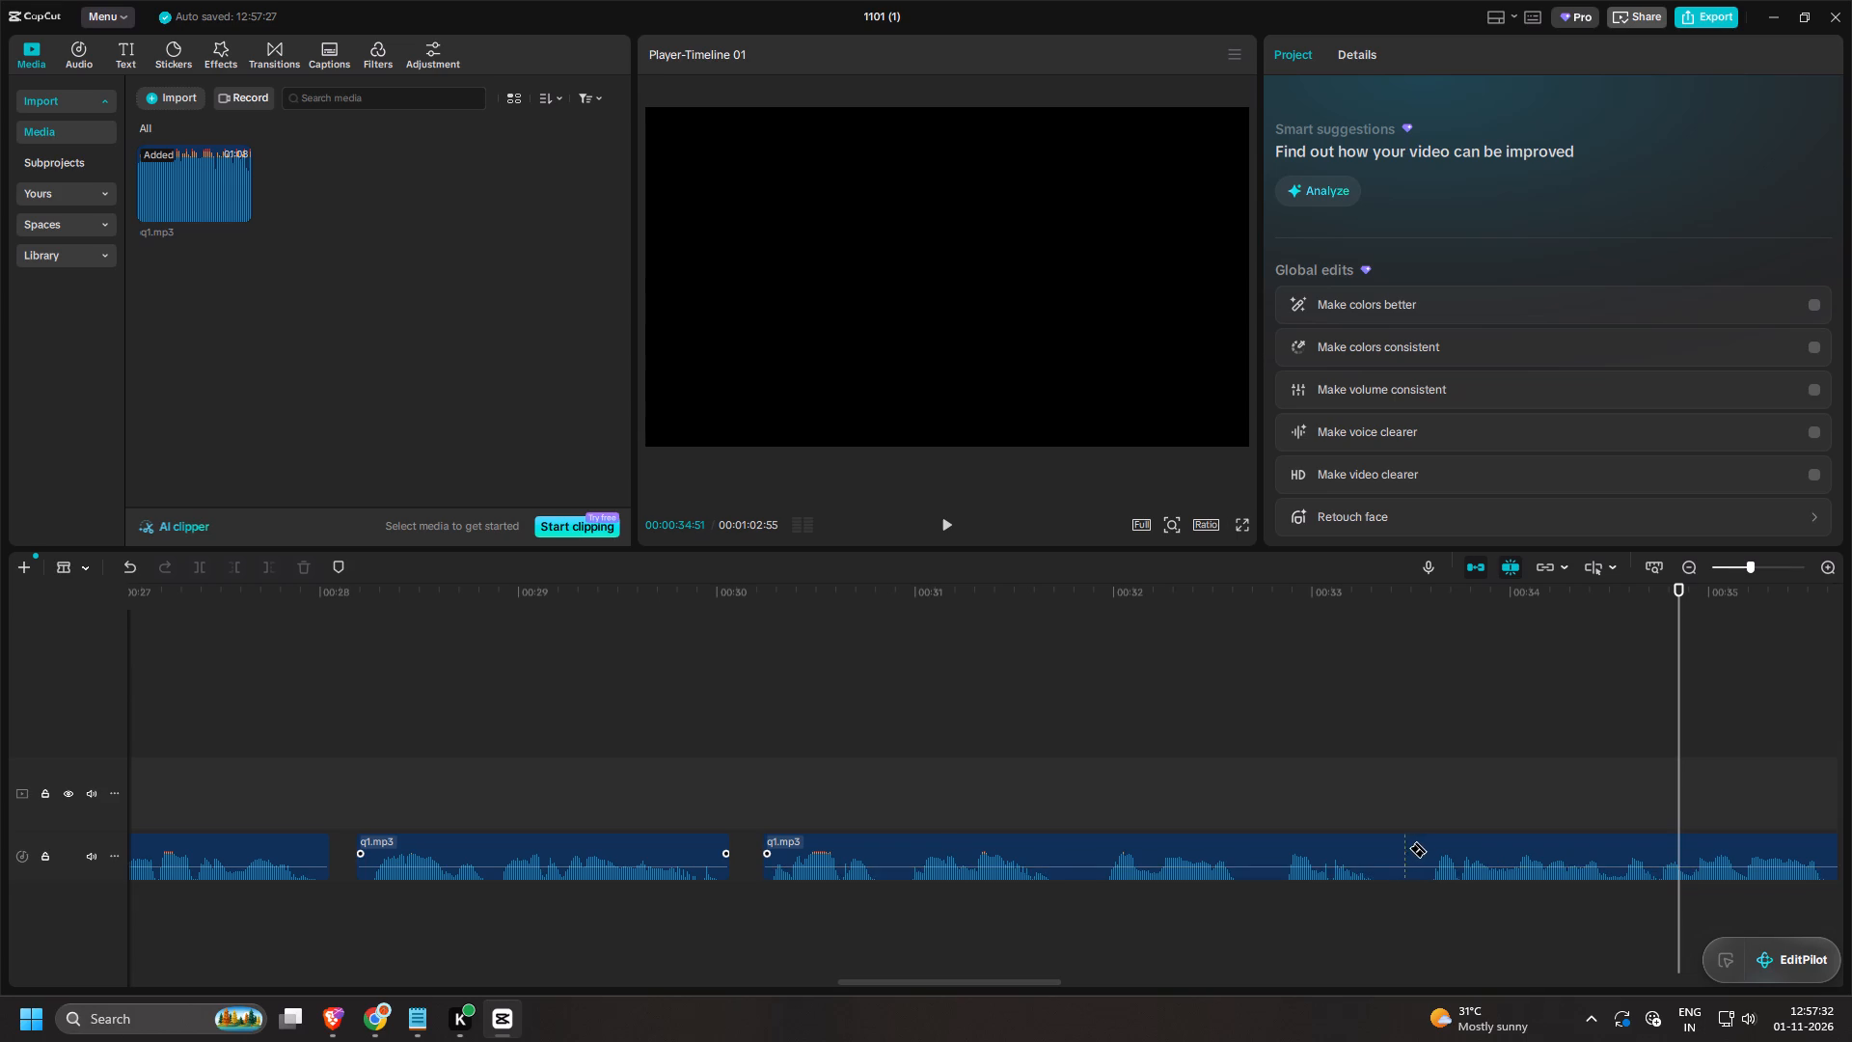
click(1424, 855)
click(1402, 849)
click(1375, 849)
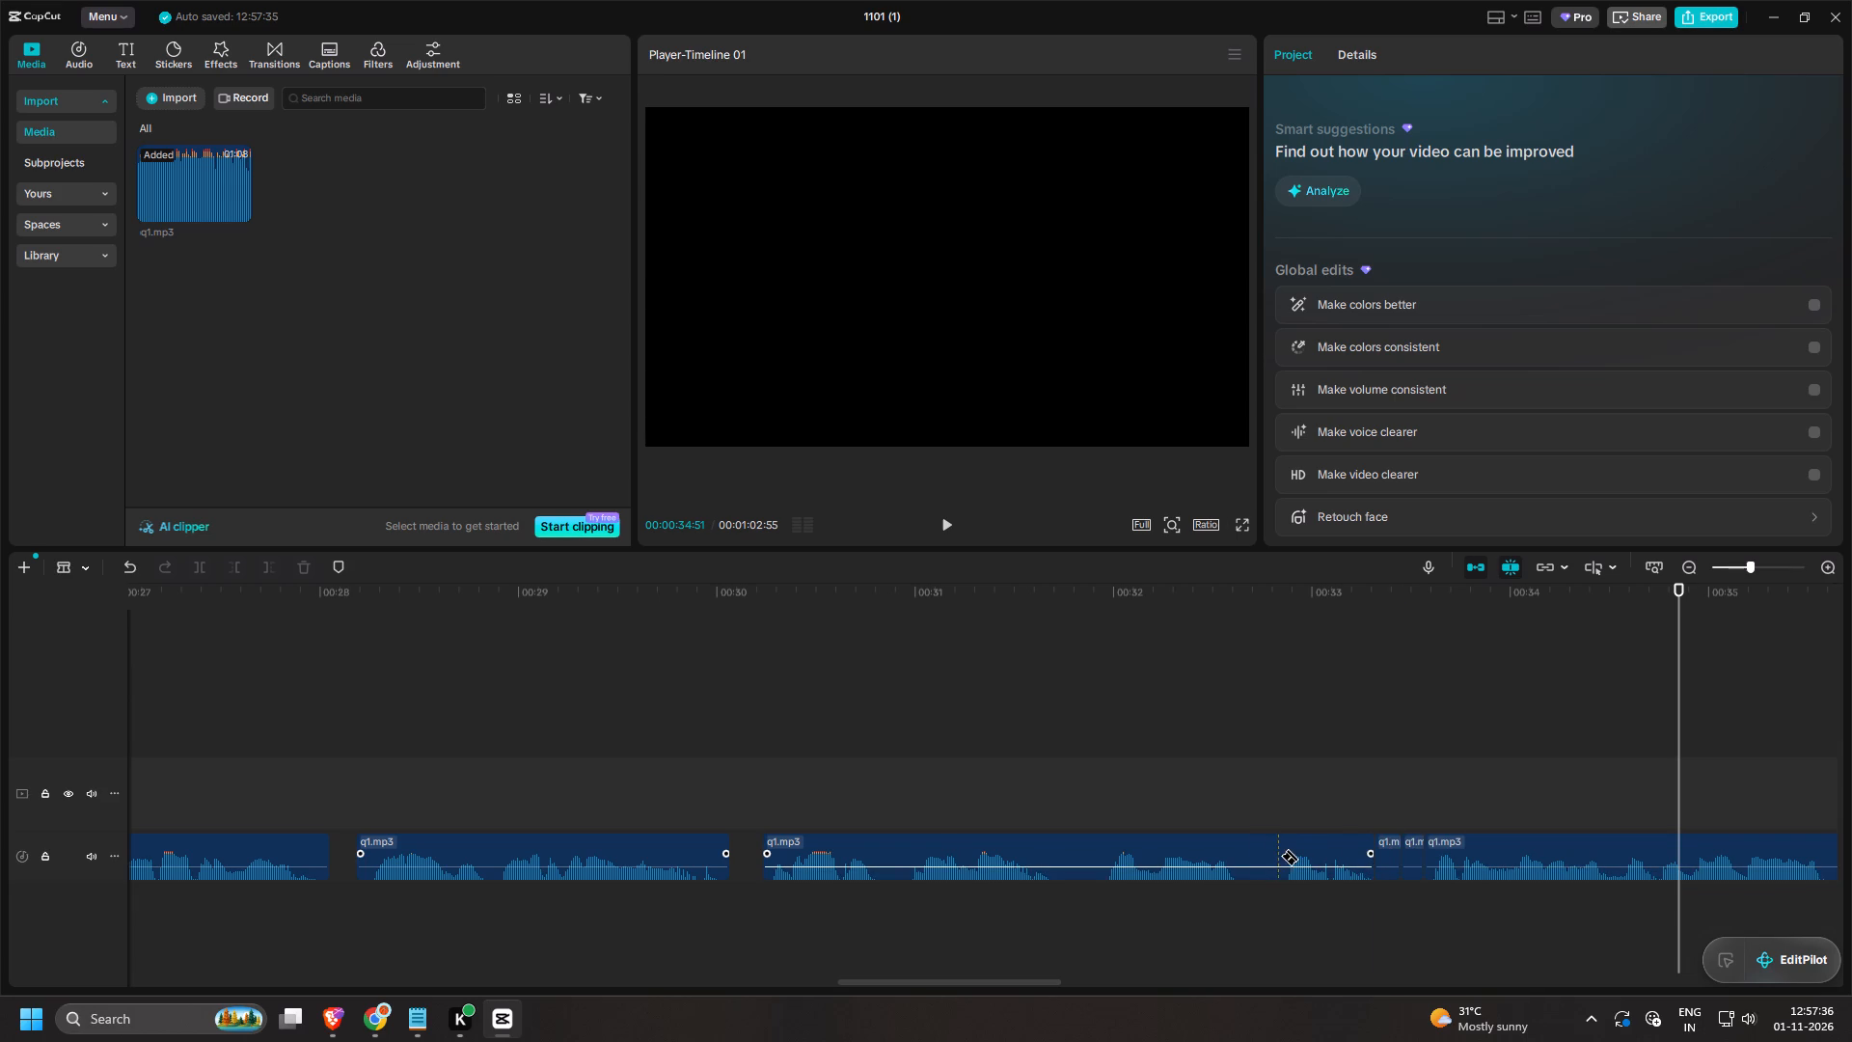
click(1280, 856)
click(1244, 851)
click(1097, 853)
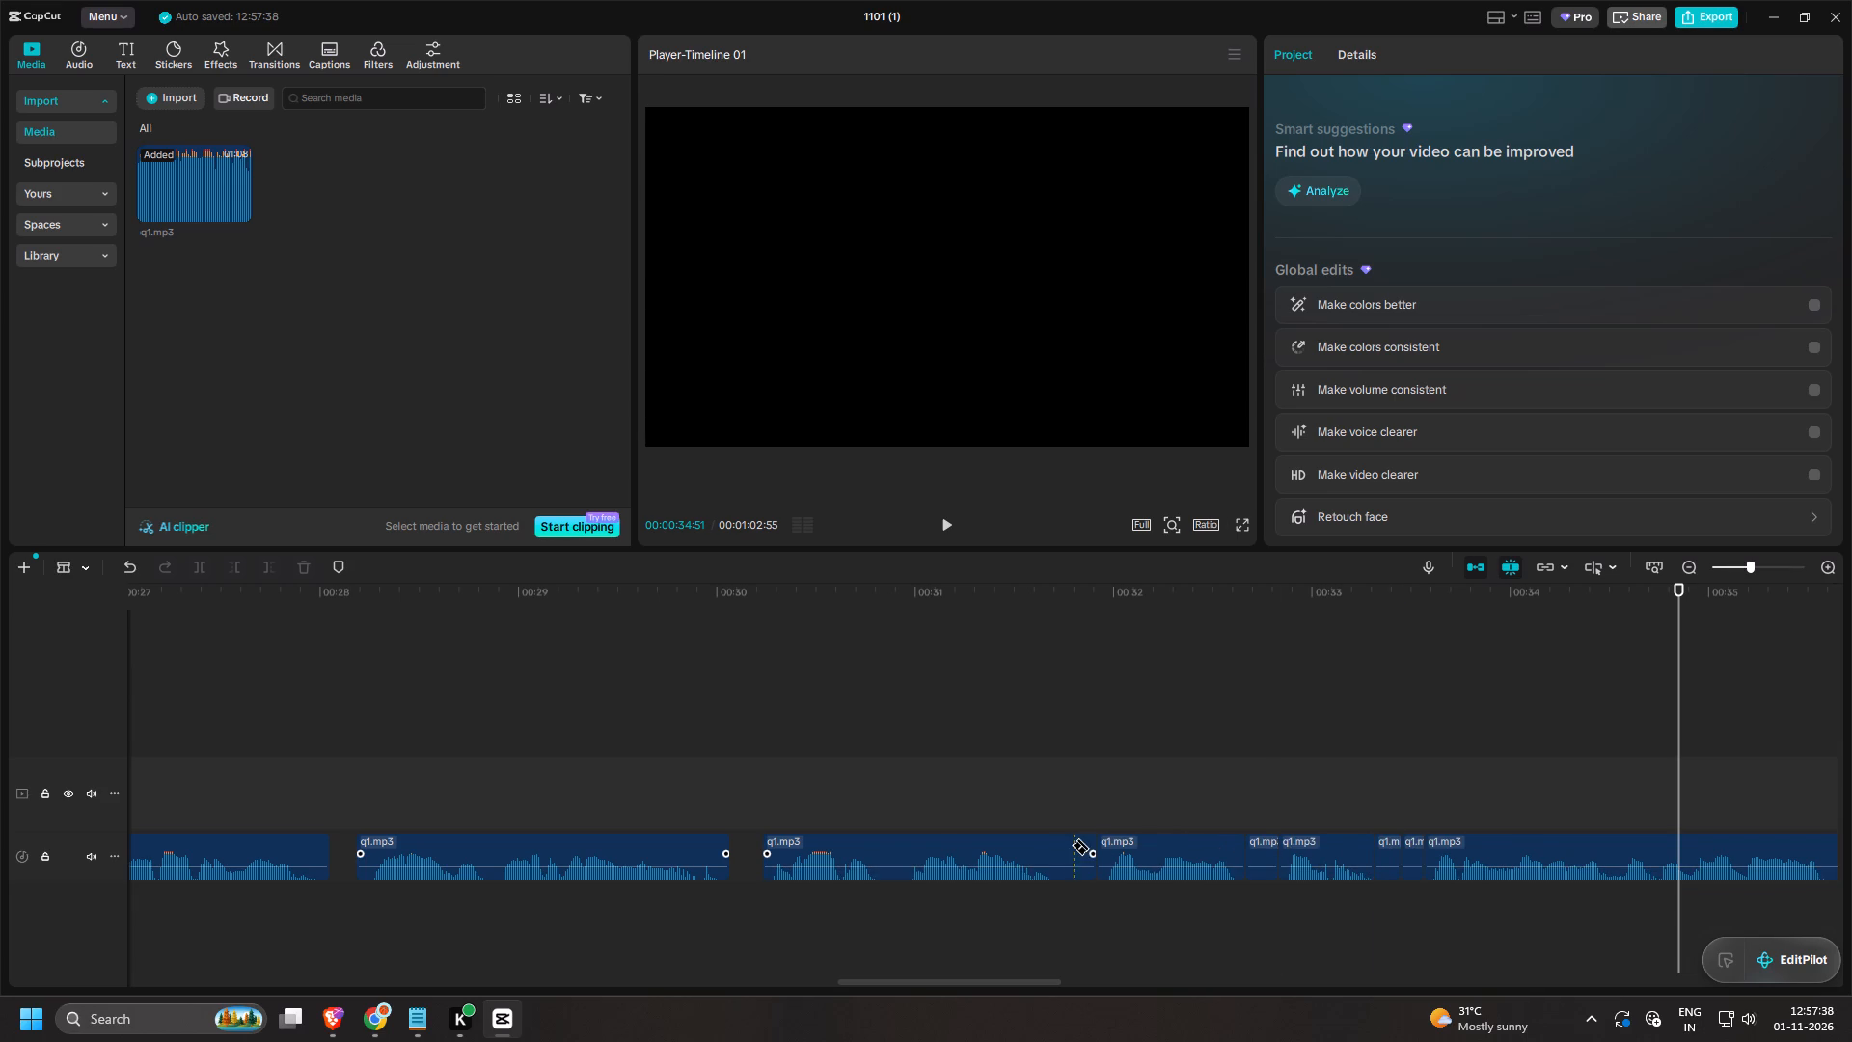
click(1064, 842)
Delete the isolated silent pieces at about 31.8 s, 32.7 s and 33.4 s.
key(a)
click(1078, 851)
key(BackSpace)
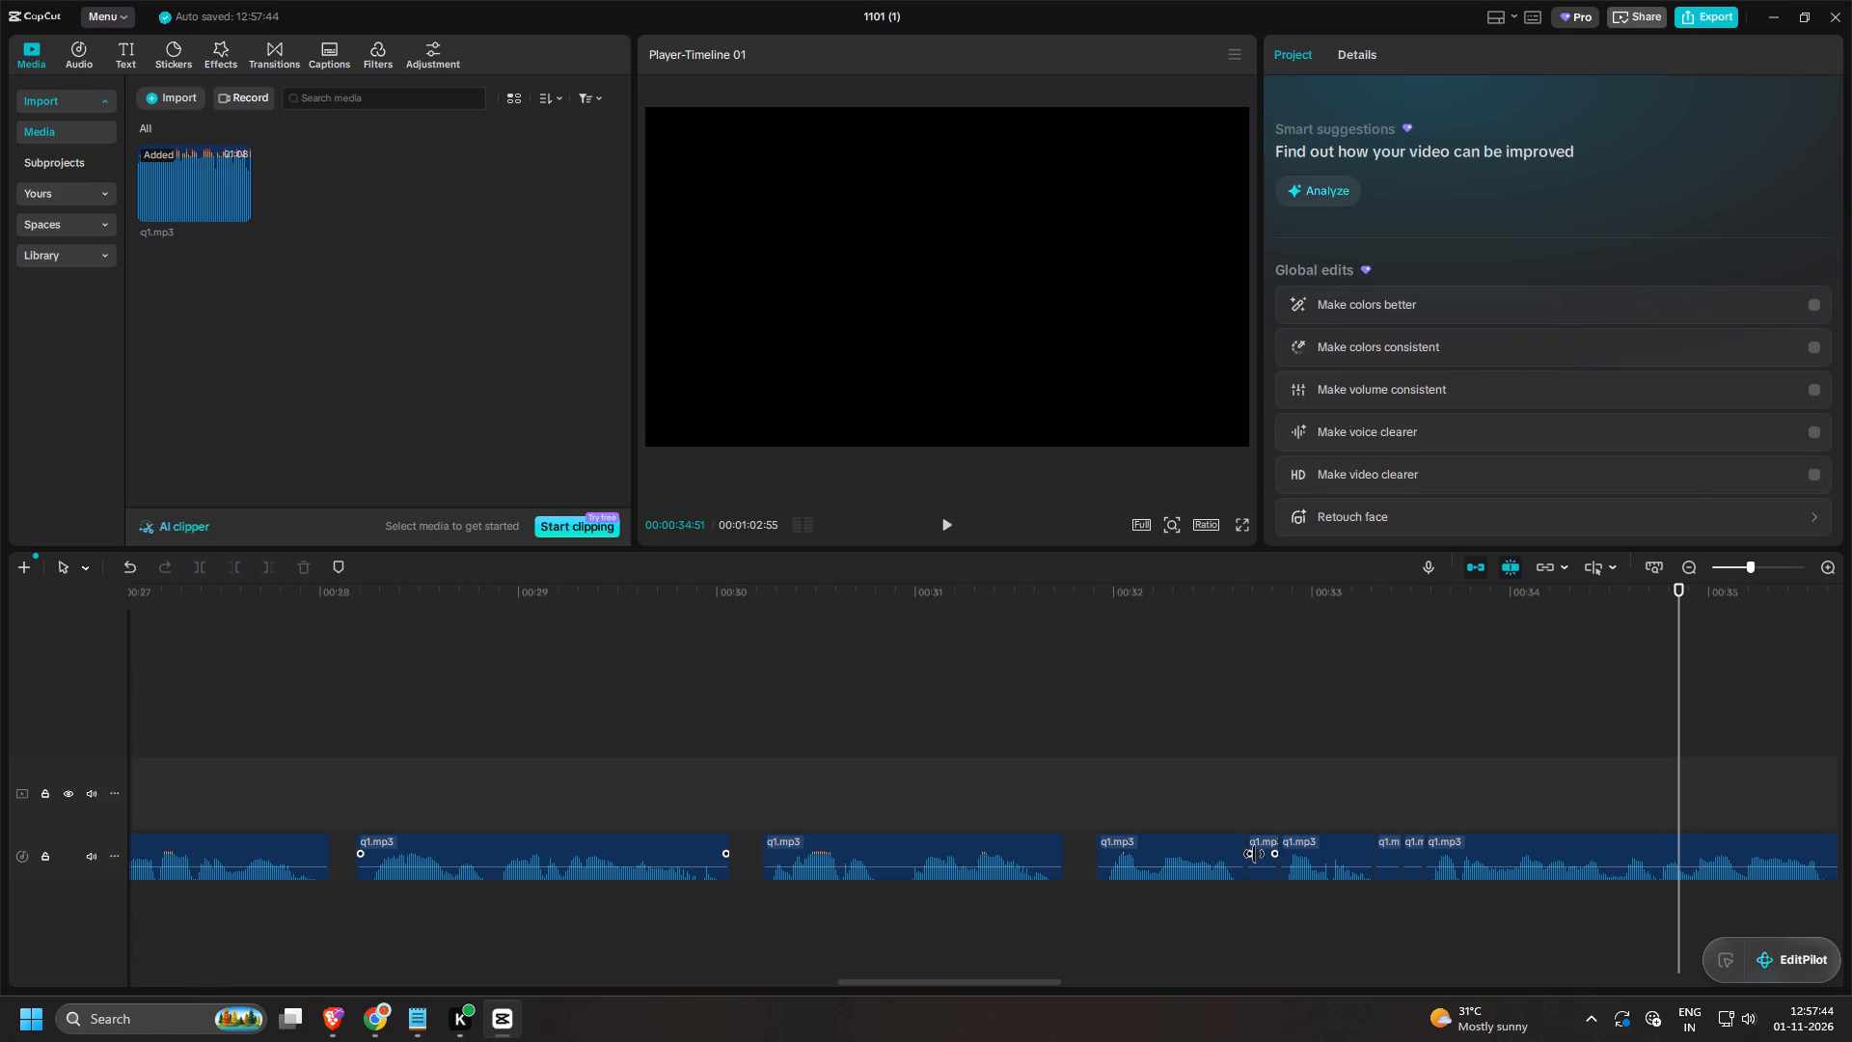
click(1254, 854)
key(BackSpace)
click(1394, 863)
key(BackSpace)
click(1415, 849)
key(BackSpace)
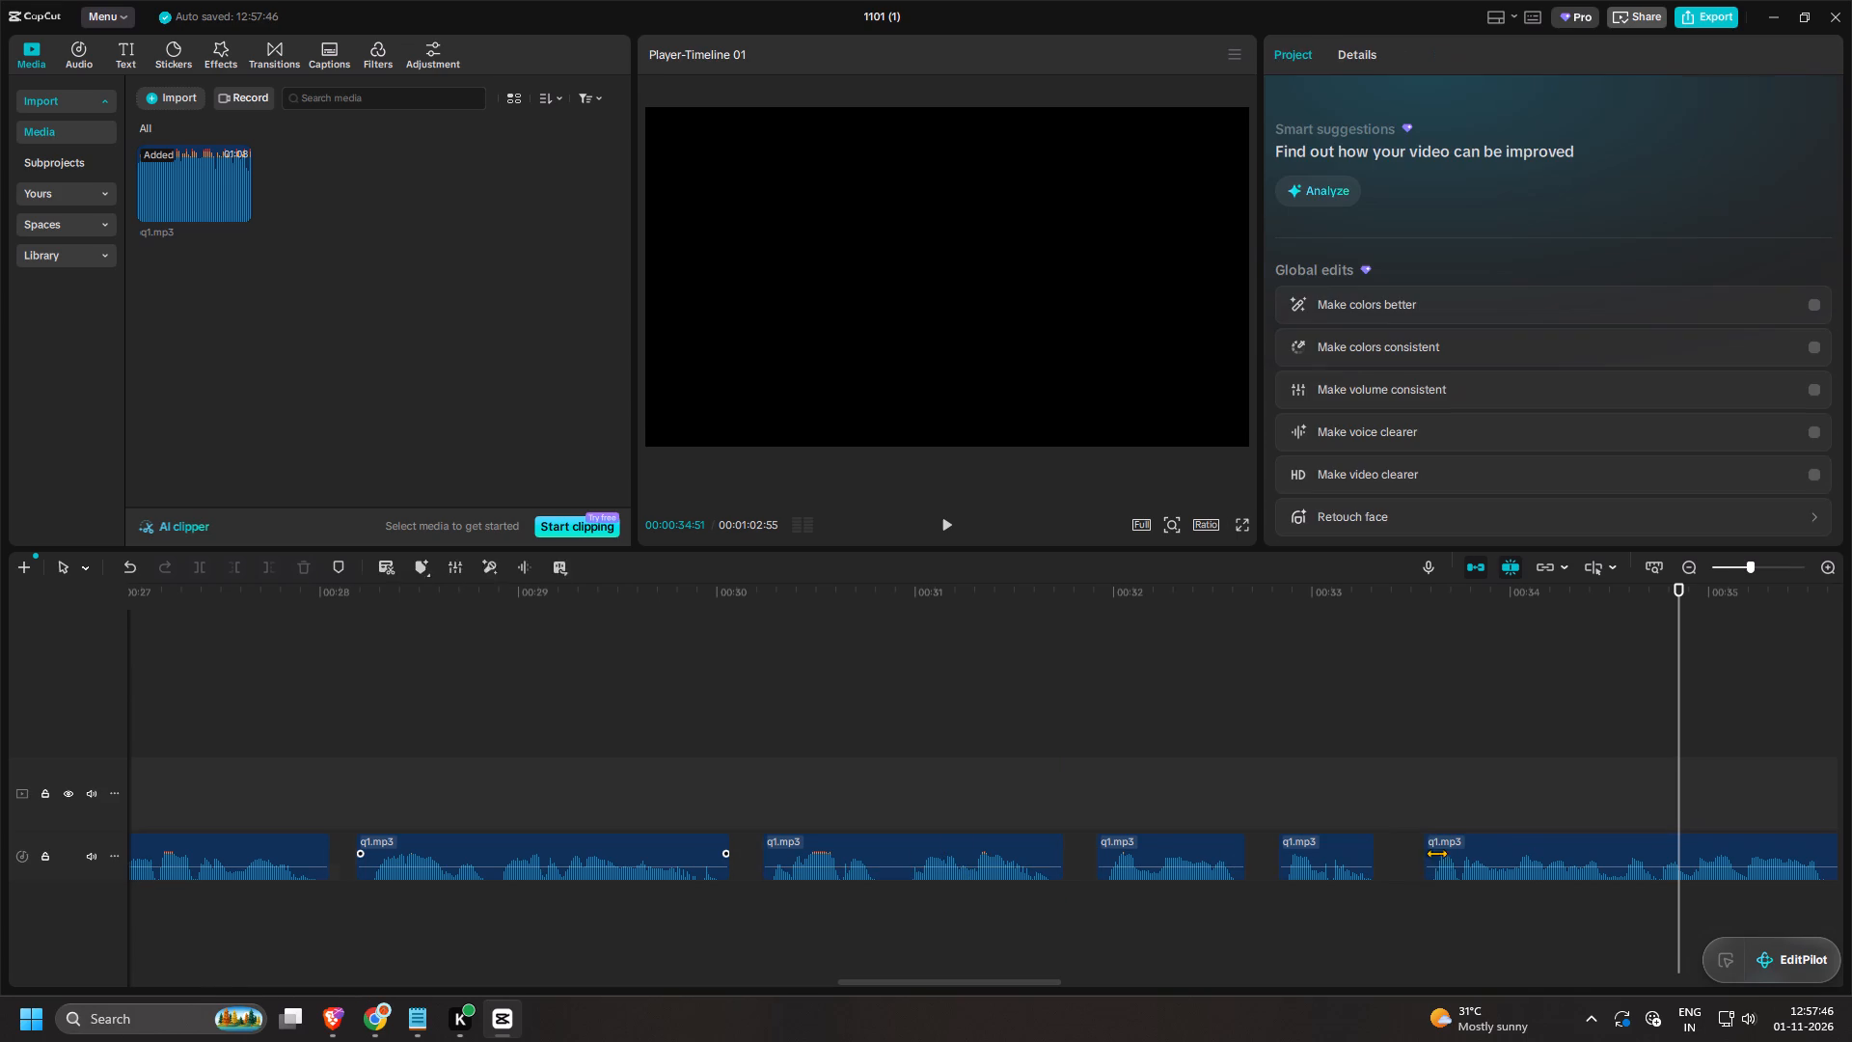
Close the gaps at about 32.7 s, 31.8 s and 30.1 s by moving the clips after them up against the preceding ones.
drag(1334, 837, 1311, 842)
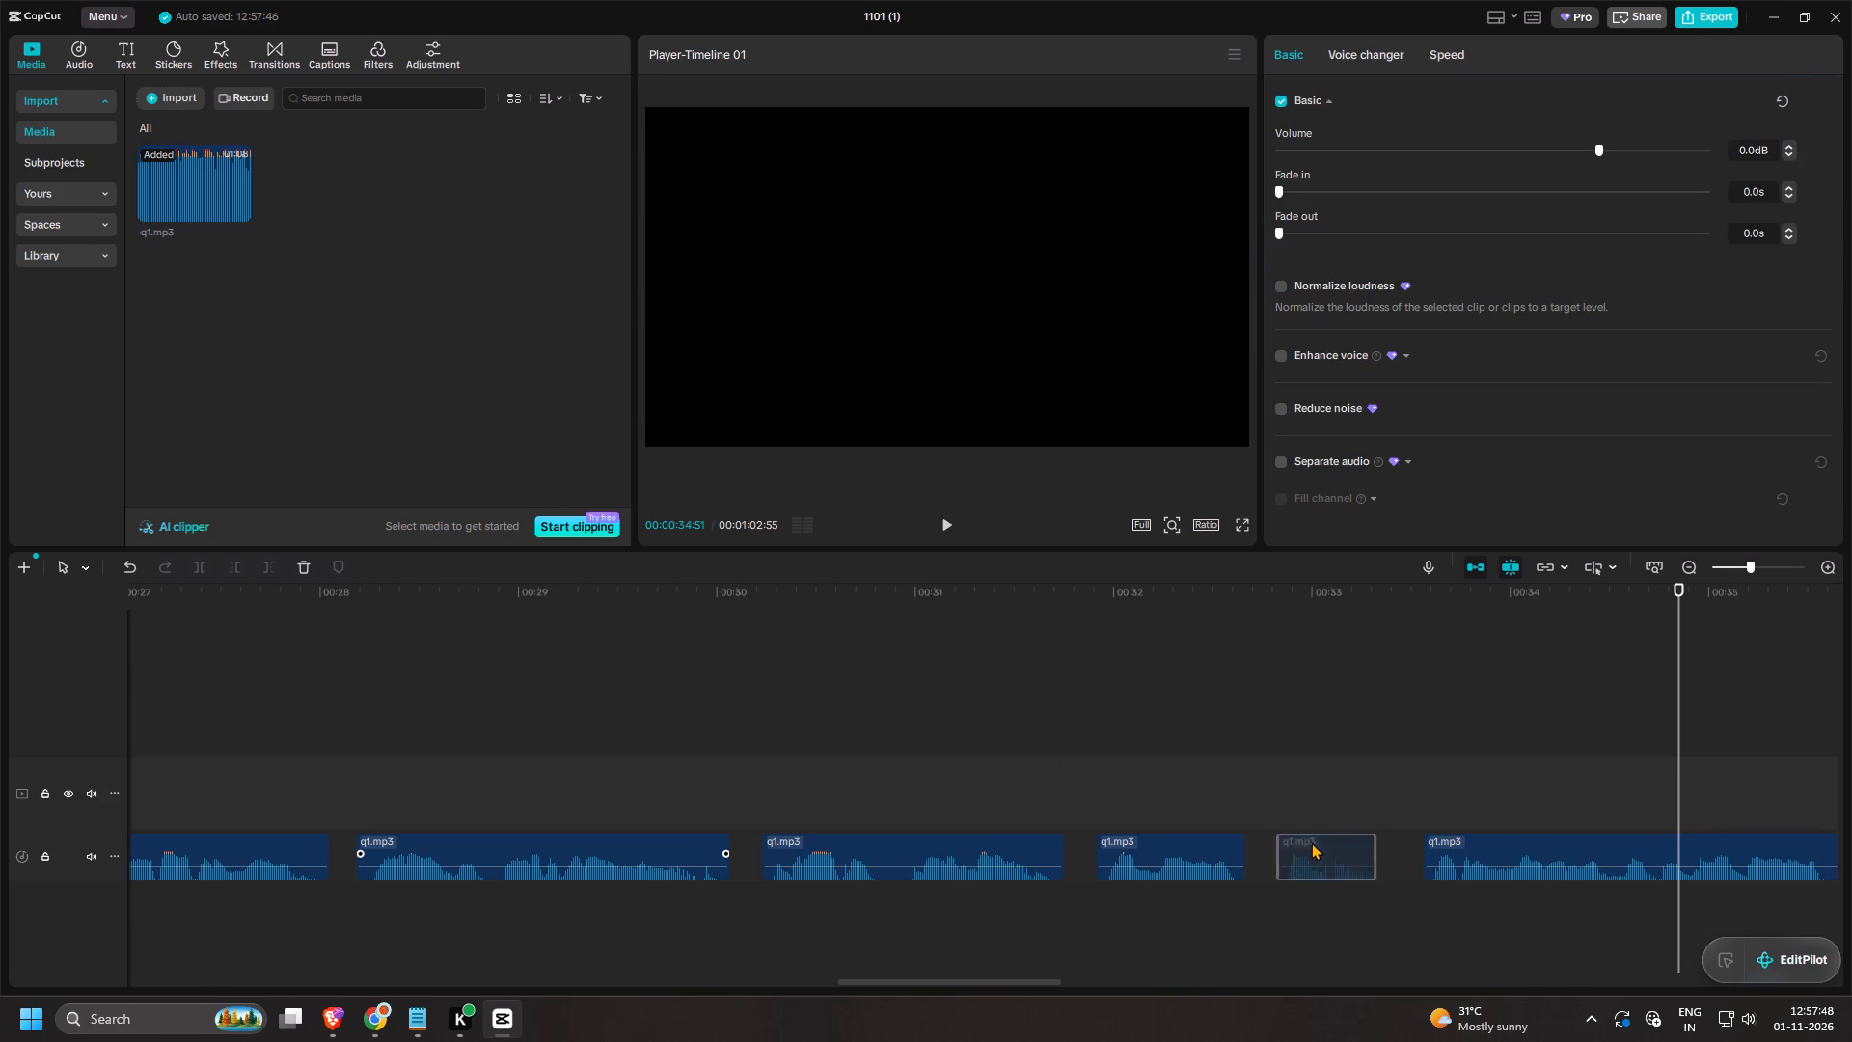
drag(1311, 842, 1294, 842)
drag(1287, 905, 1294, 849)
ctrl+click(1167, 855)
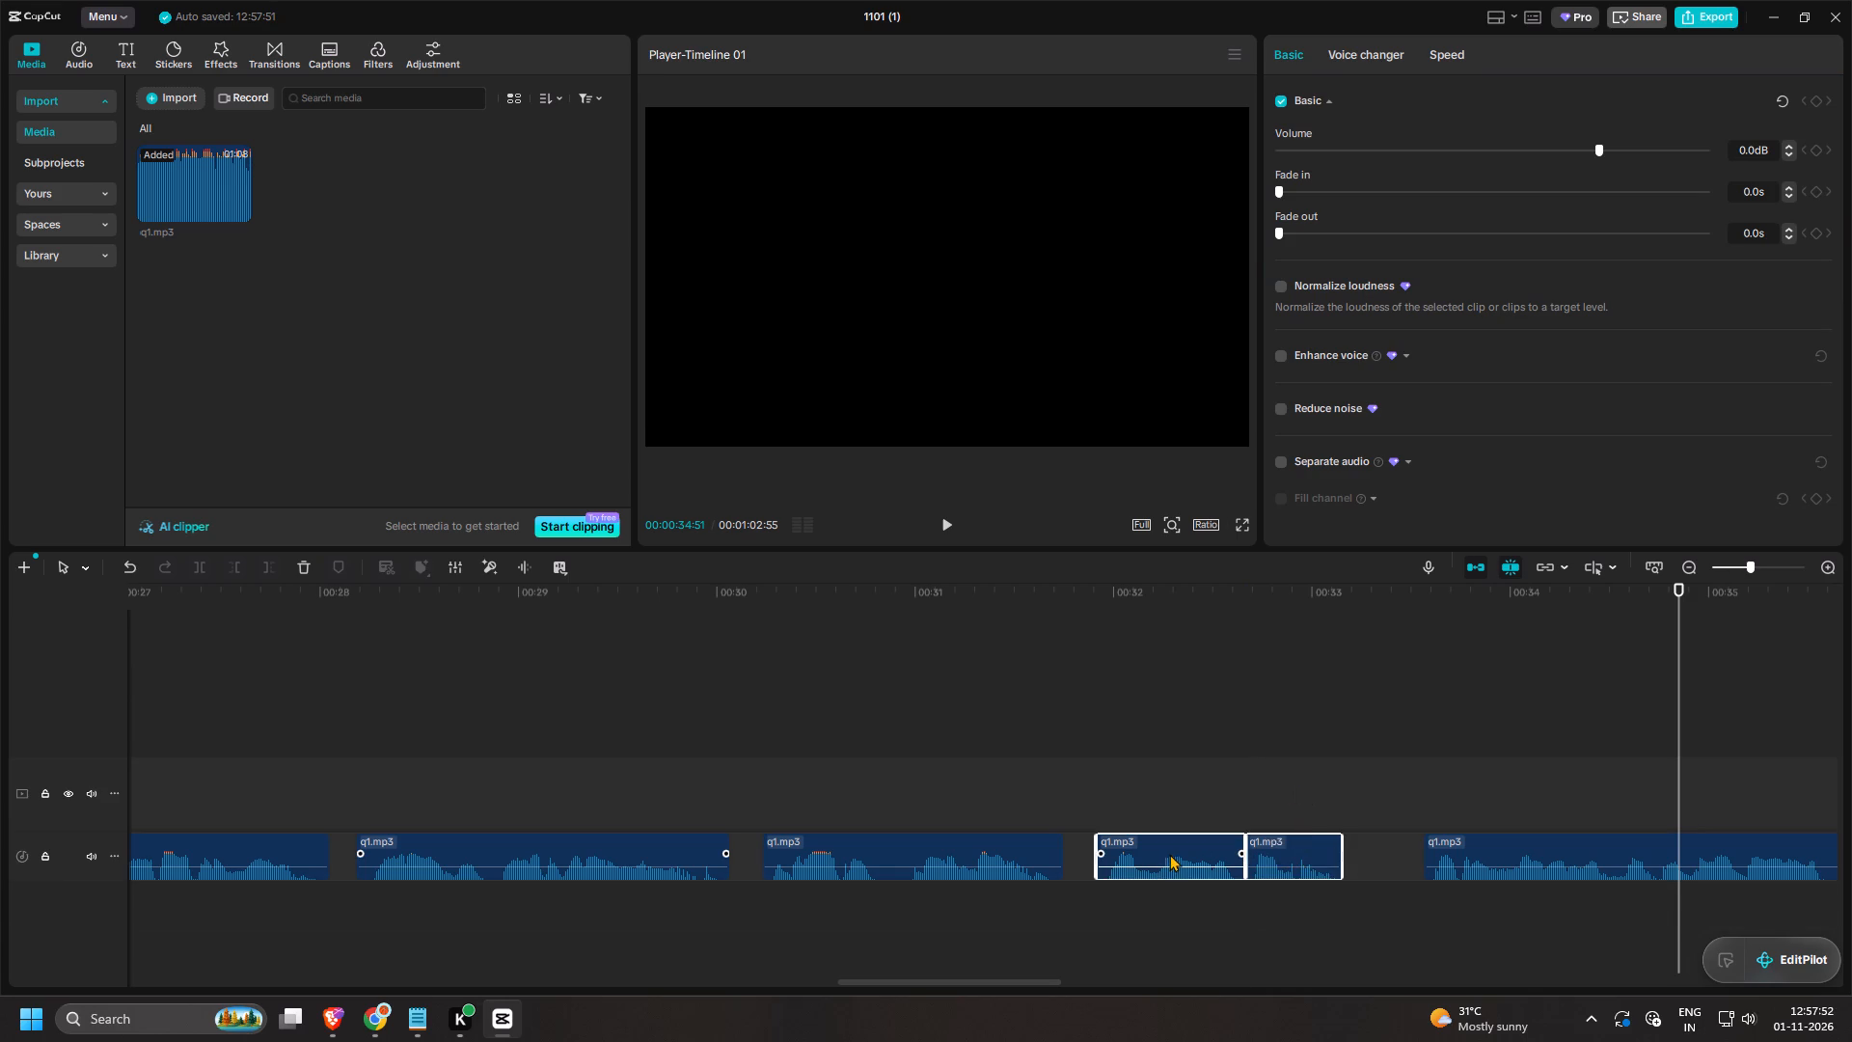
drag(1174, 845, 1140, 844)
ctrl+click(990, 854)
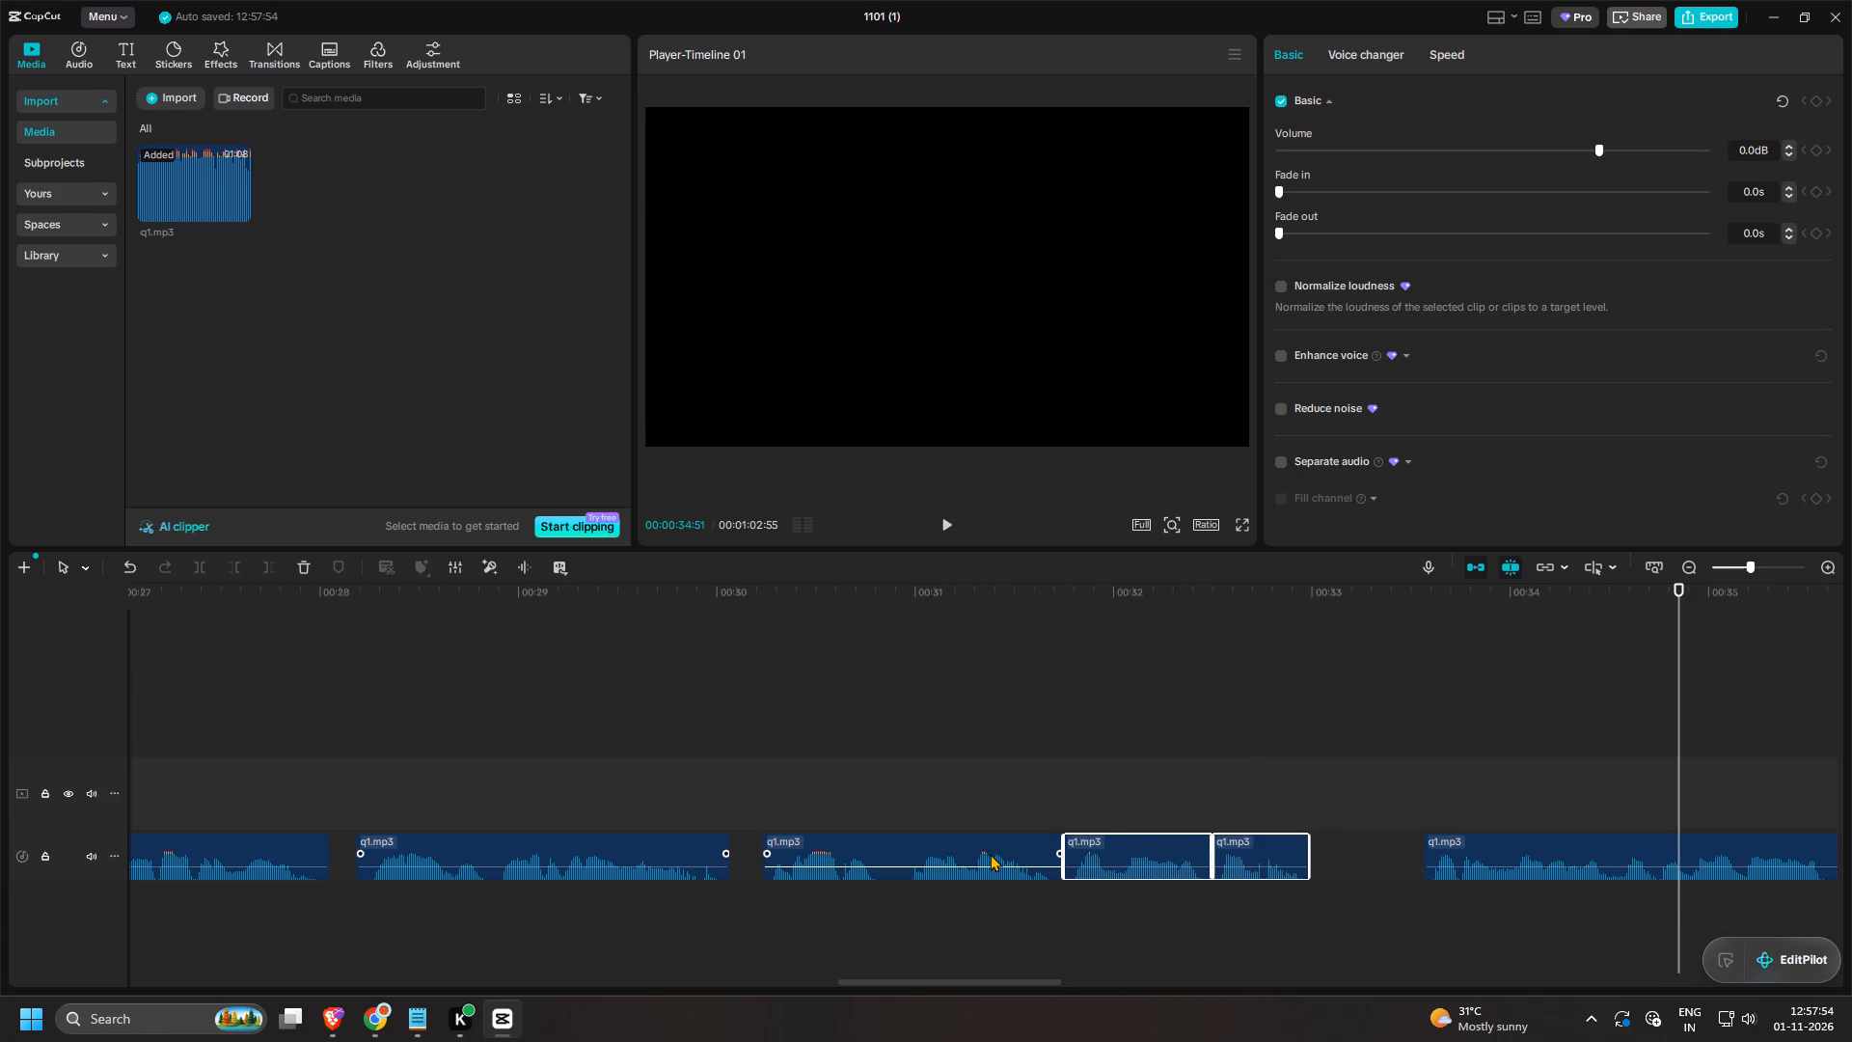
drag(964, 842, 927, 842)
Close the gap at about 28 s by moving the four clips after it earlier on the same track.
ctrl+click(667, 842)
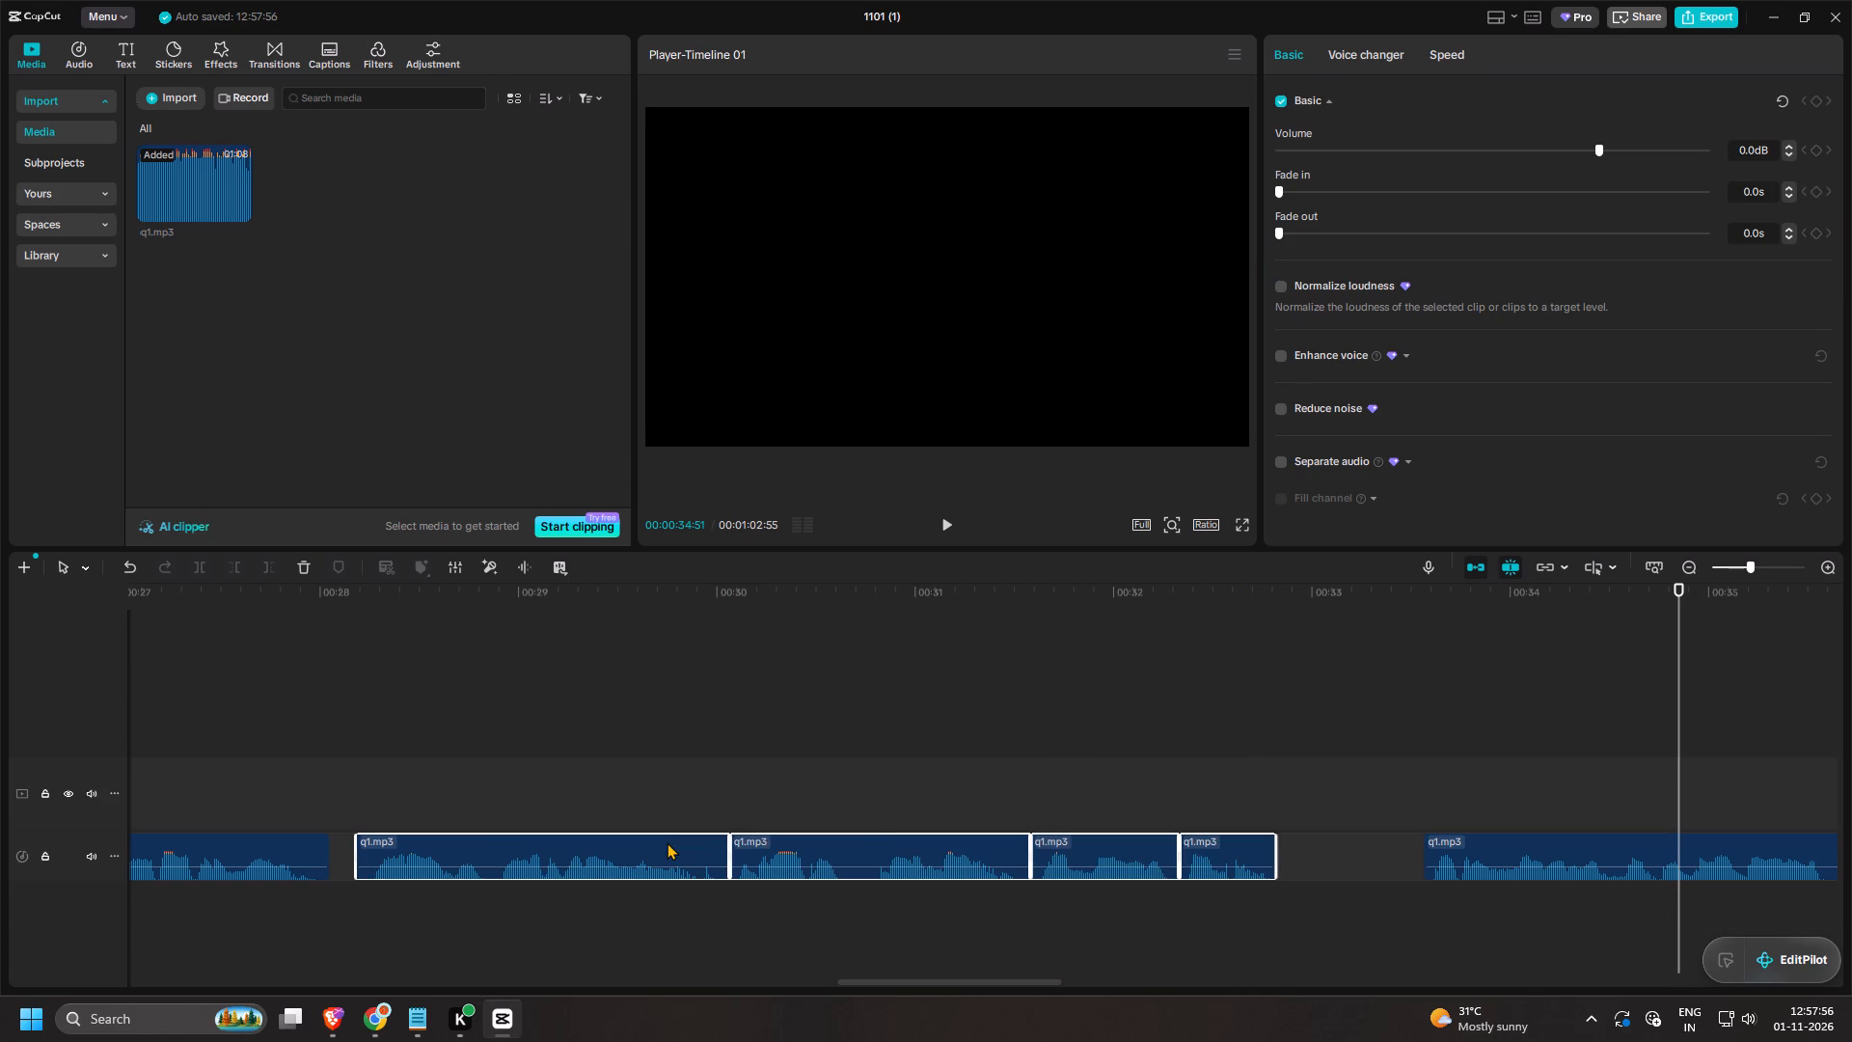
drag(667, 842, 634, 844)
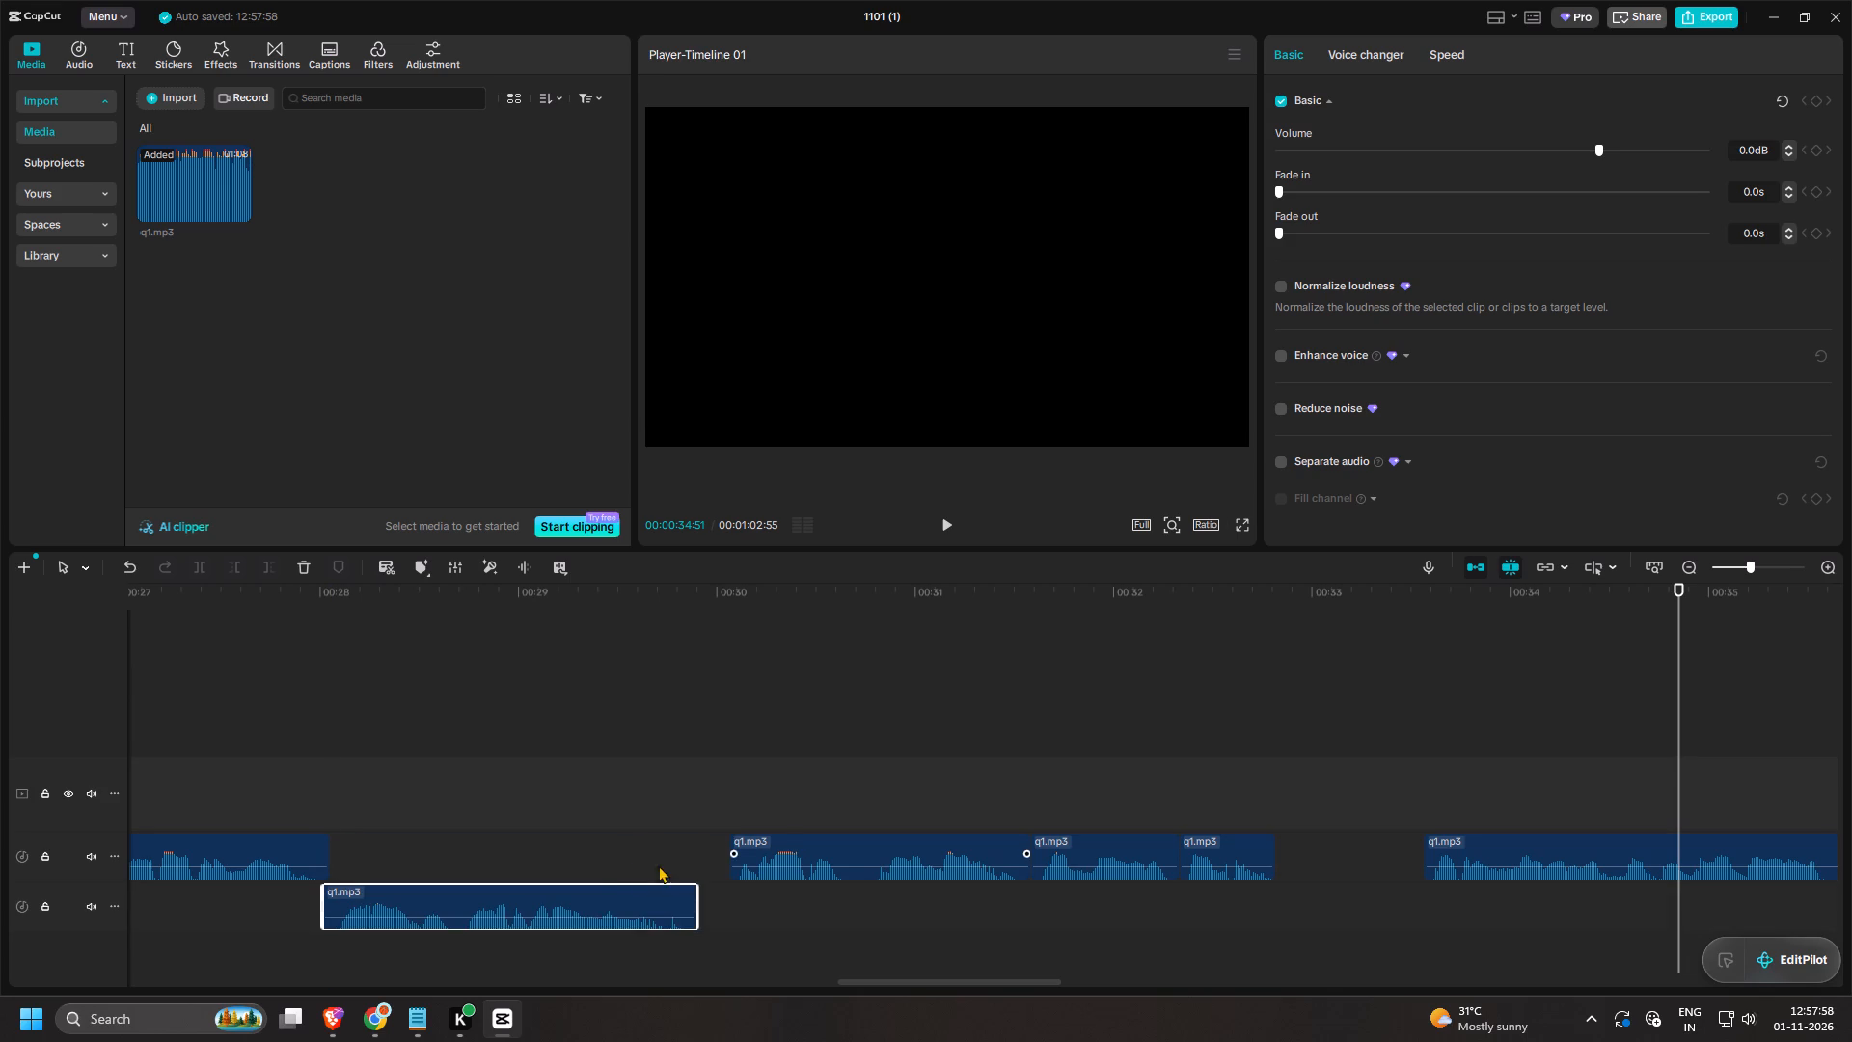
drag(601, 896, 604, 851)
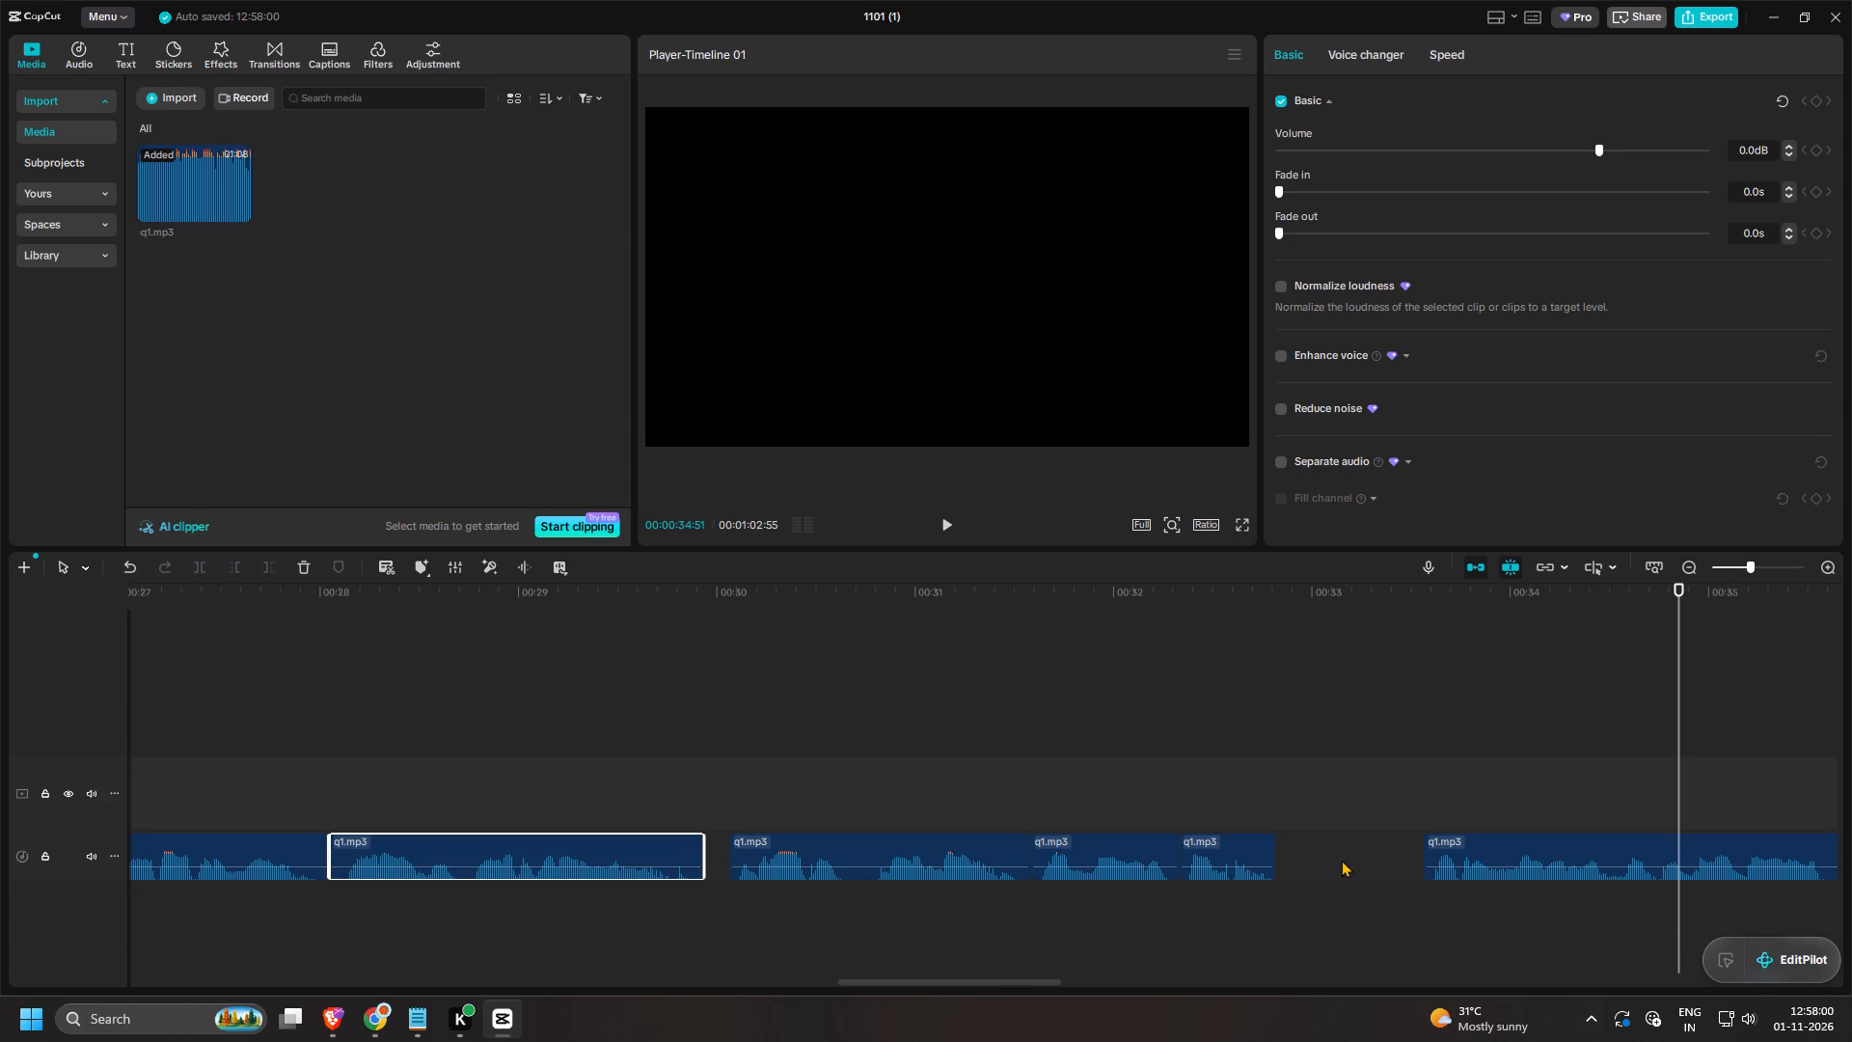
drag(1341, 860, 741, 845)
drag(848, 855, 825, 849)
Select the five clips after the gap at about 26.2 s and move them together against the preceding long clip.
ctrl+scroll(889, 832, down, 11)
click(1007, 771)
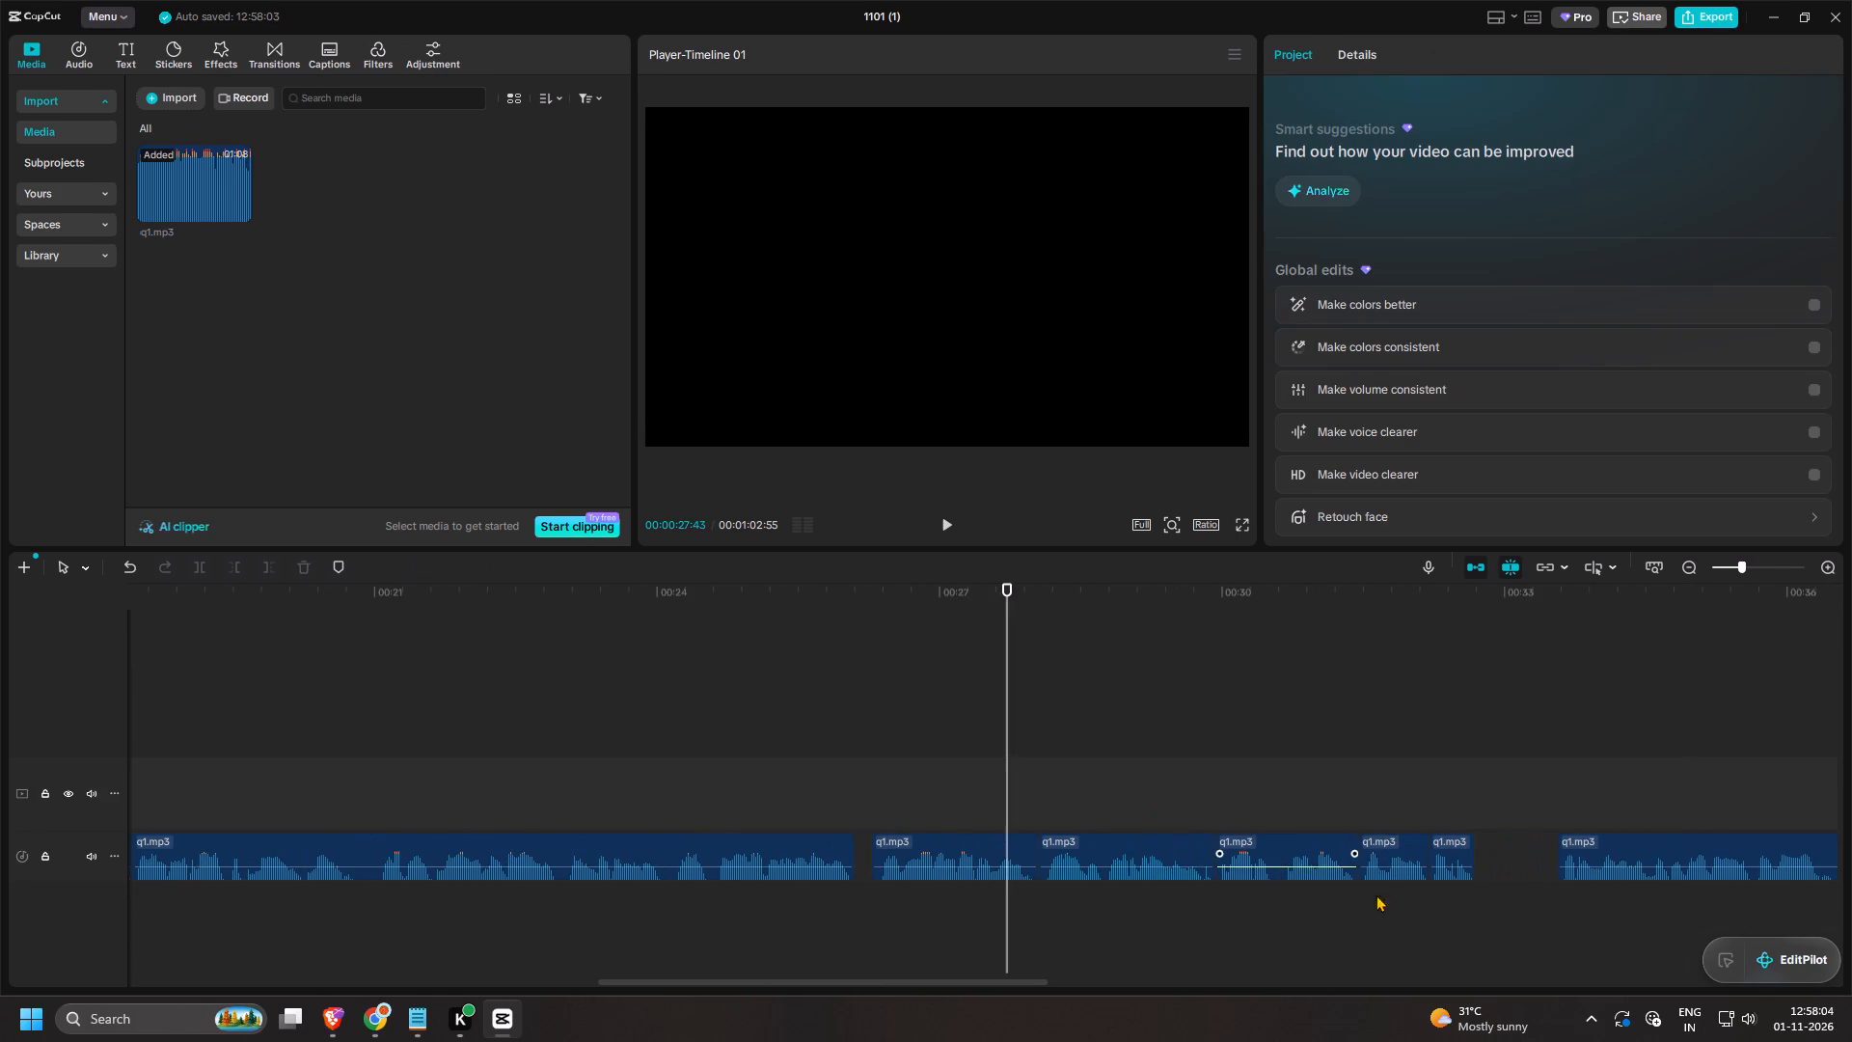
drag(1495, 856, 938, 856)
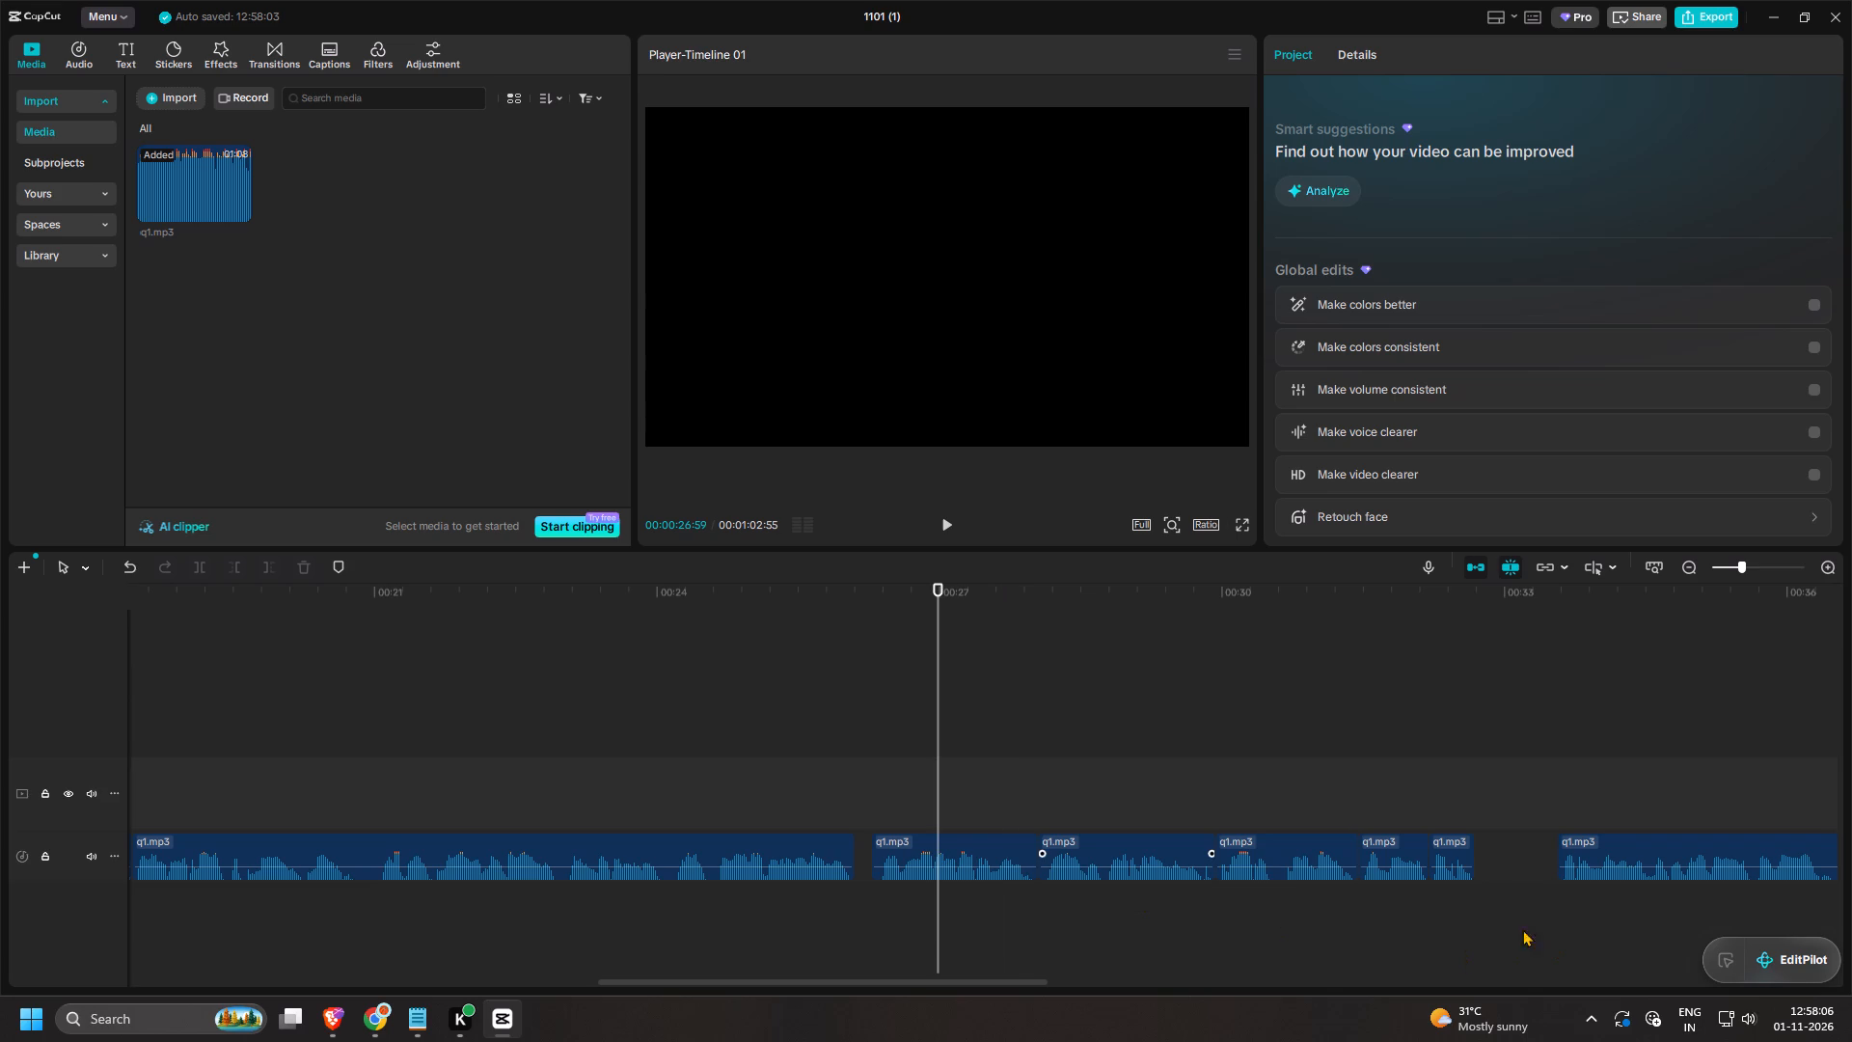
drag(1487, 919, 925, 828)
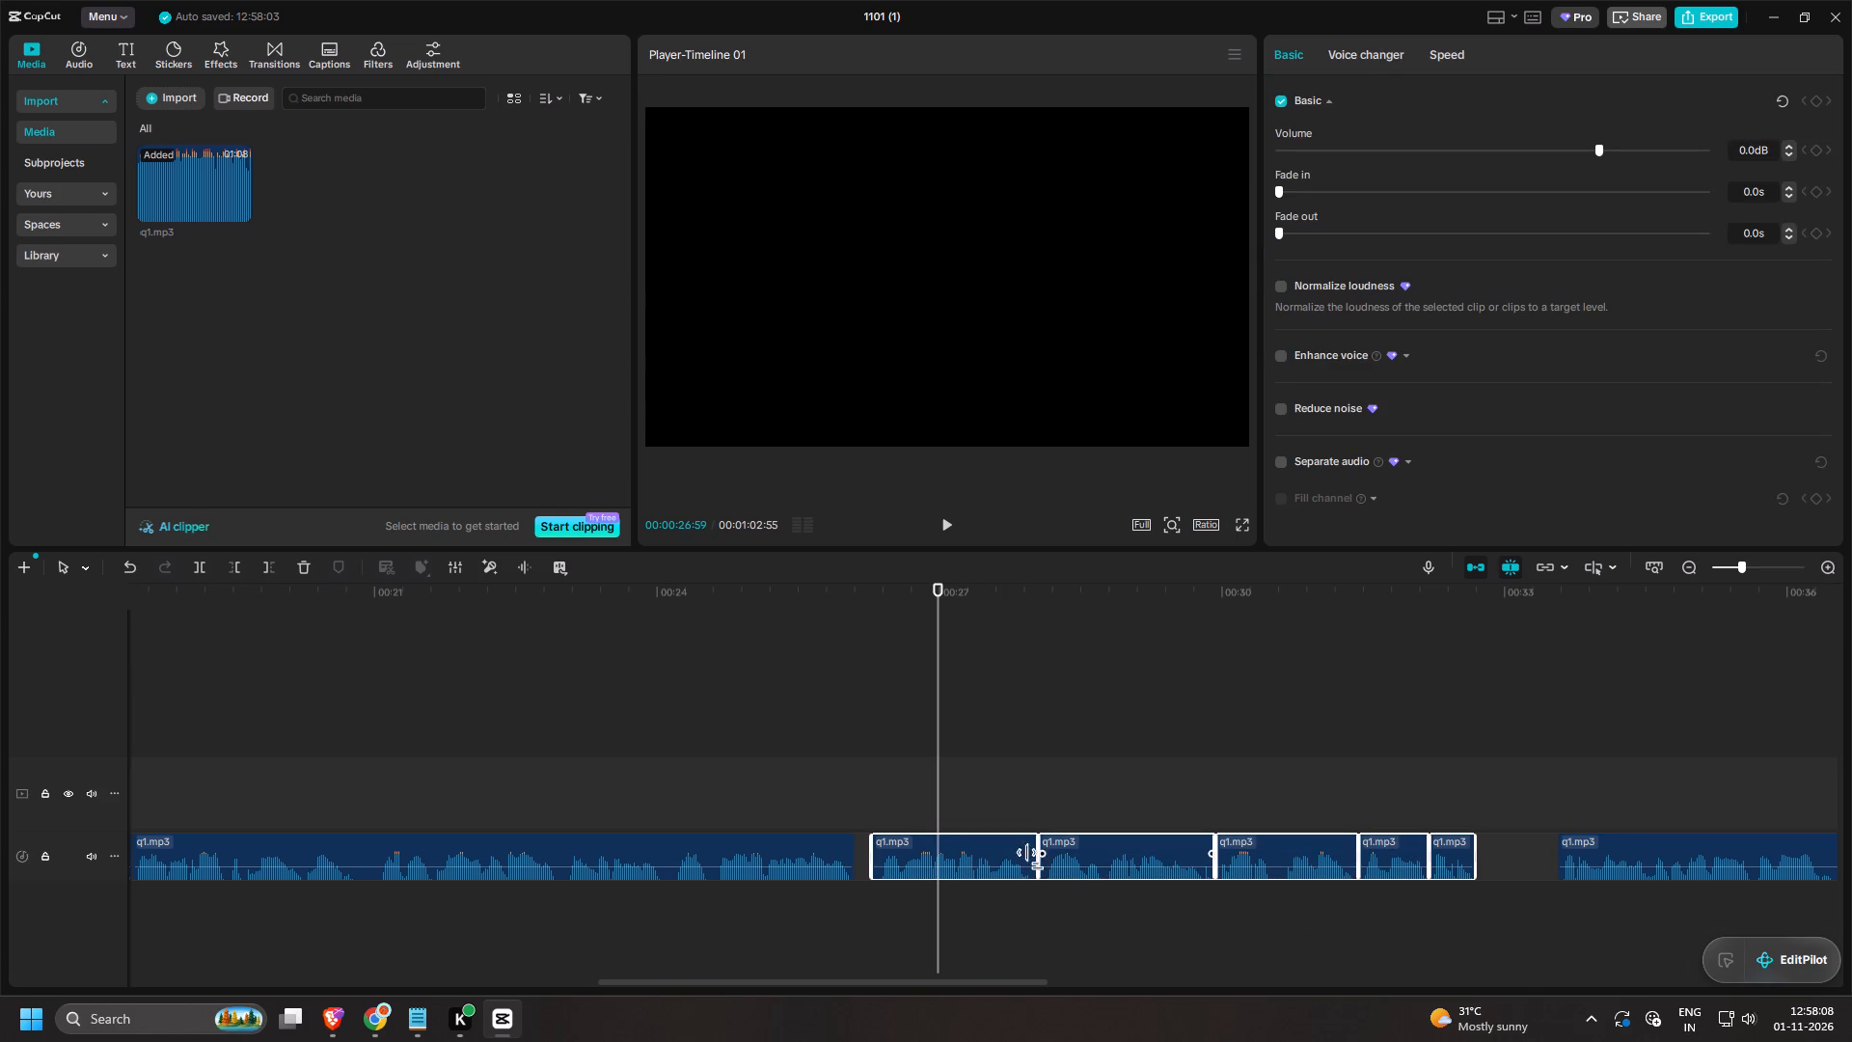
drag(990, 856, 967, 851)
Select all the clips after the gap at about 32.5 s and move them about 1 s earlier to close it.
ctrl+scroll(1011, 881, down, 4)
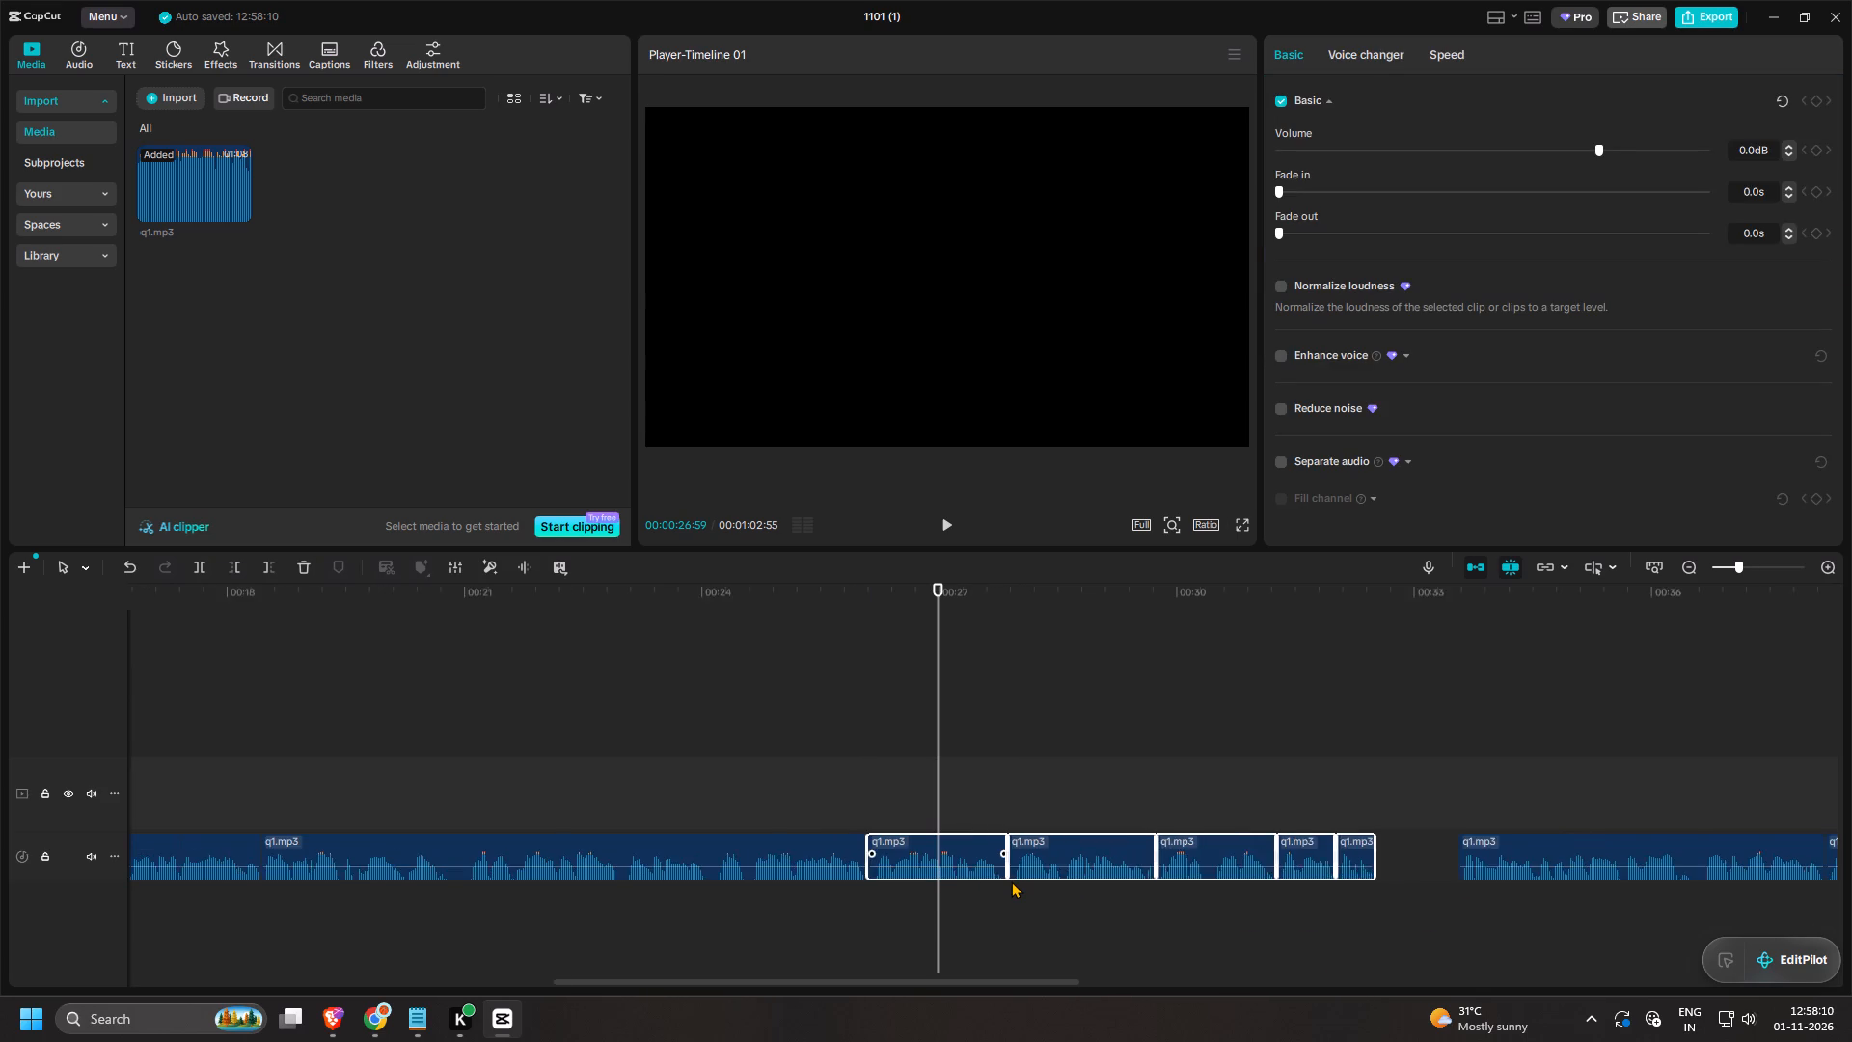
ctrl+scroll(1011, 881, down, 7)
click(1143, 933)
ctrl+scroll(1304, 915, down, 8)
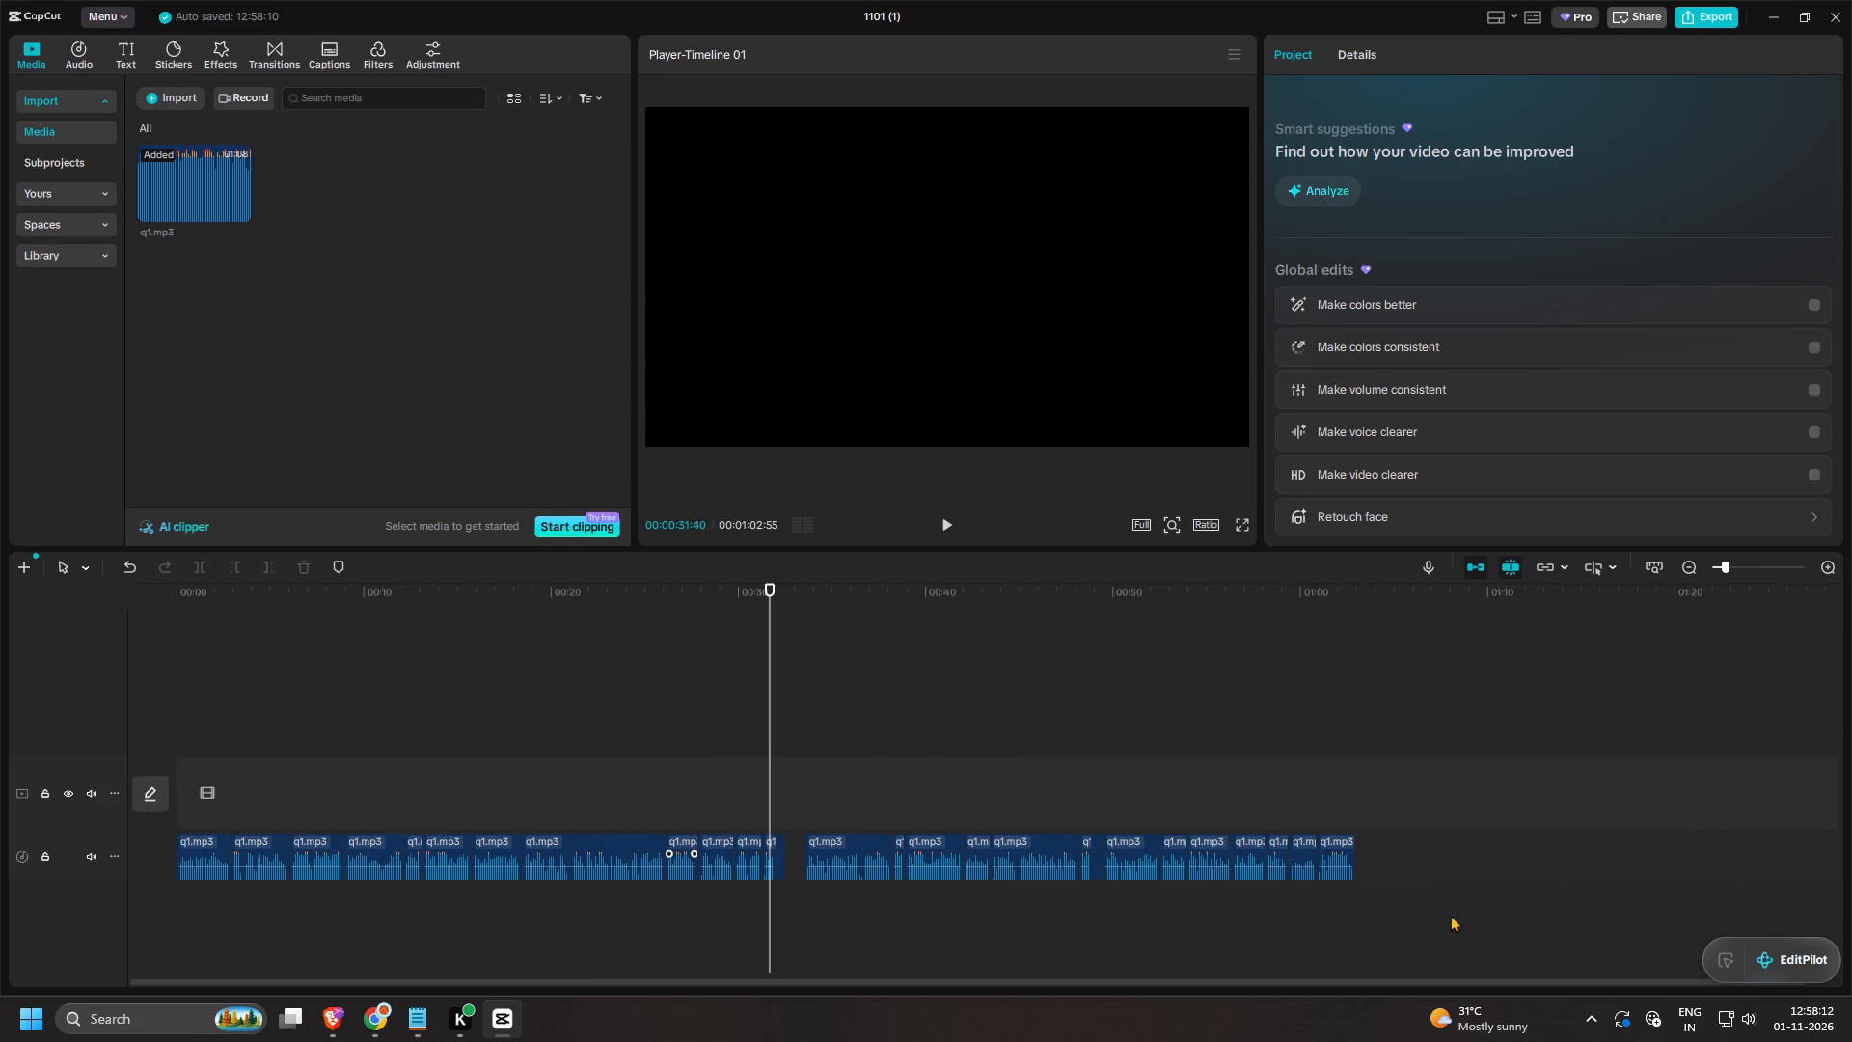
drag(1498, 892, 807, 864)
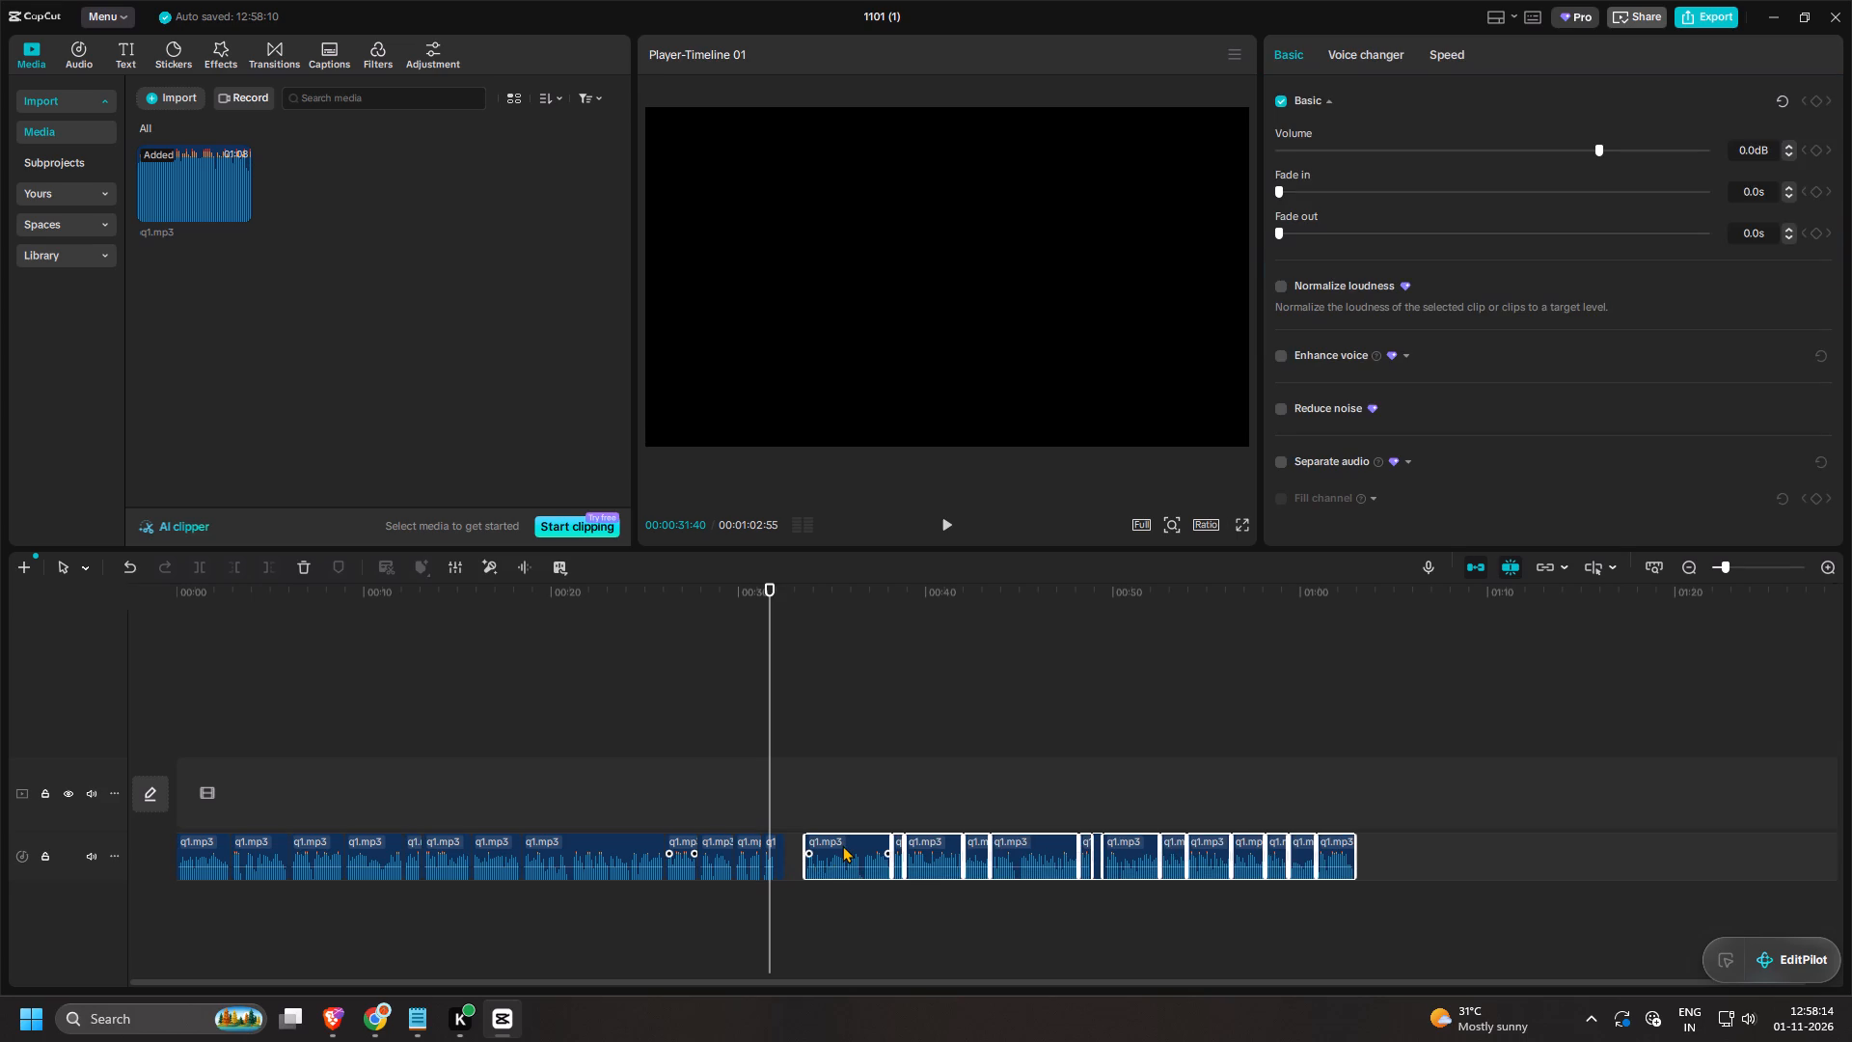
drag(842, 845, 828, 845)
Cut the silent tail off the last voice-over clip by splitting it at 00:01:01:40 and deleting the end piece.
click(1122, 755)
drag(1122, 755, 1851, 768)
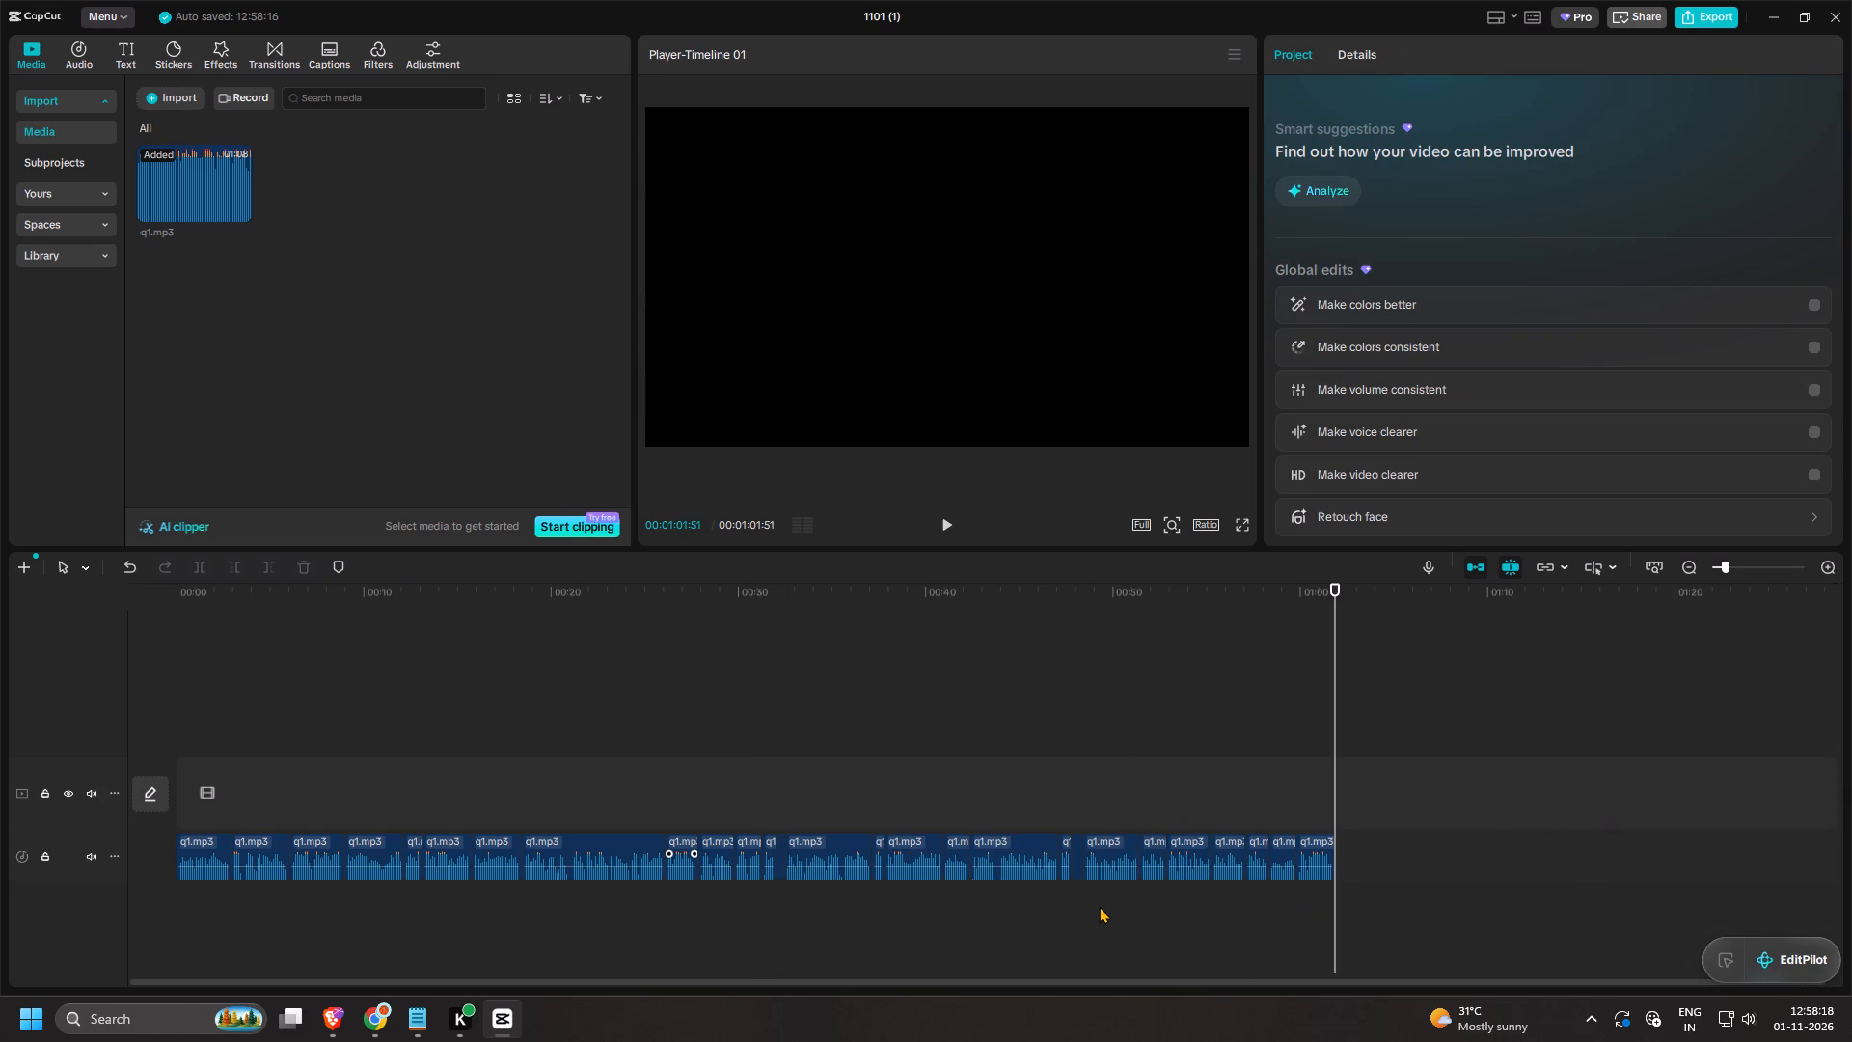
ctrl+scroll(737, 931, up, 4)
ctrl+scroll(535, 933, up, 8)
ctrl+scroll(926, 914, up, 12)
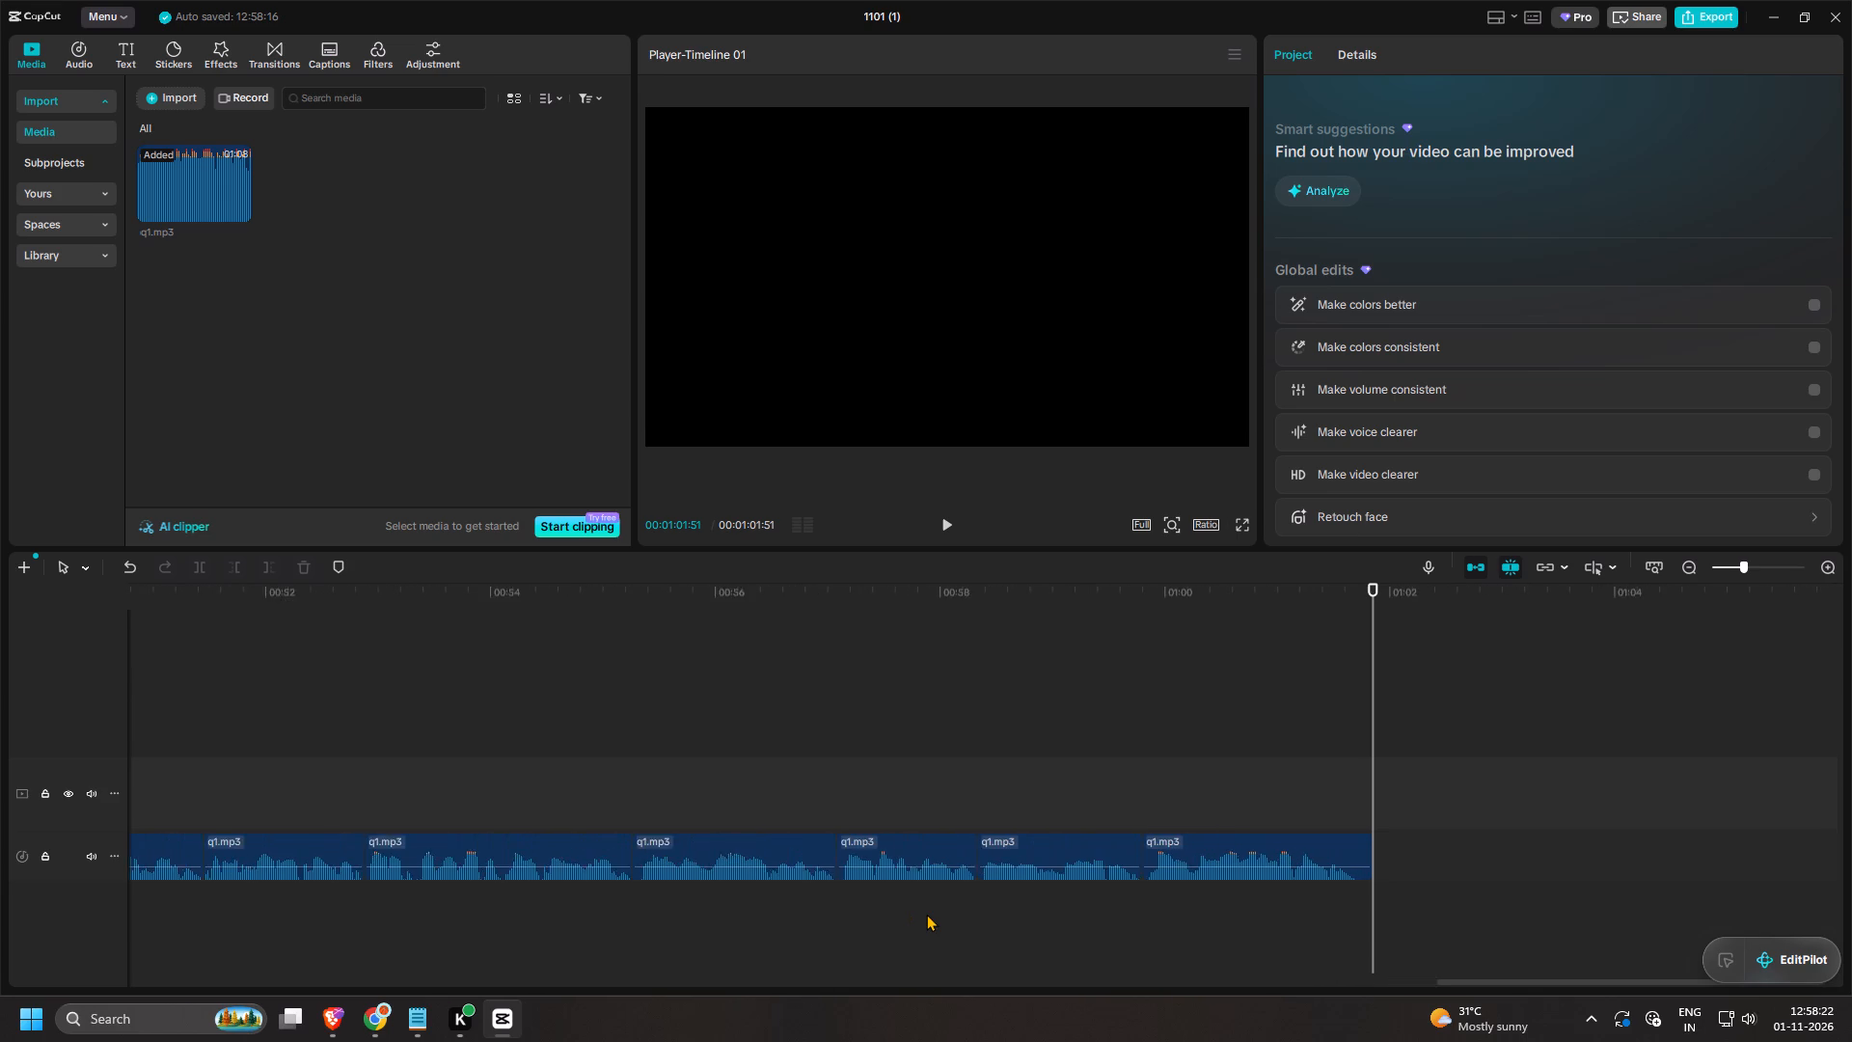
ctrl+scroll(926, 914, up, 2)
click(1388, 873)
click(1348, 845)
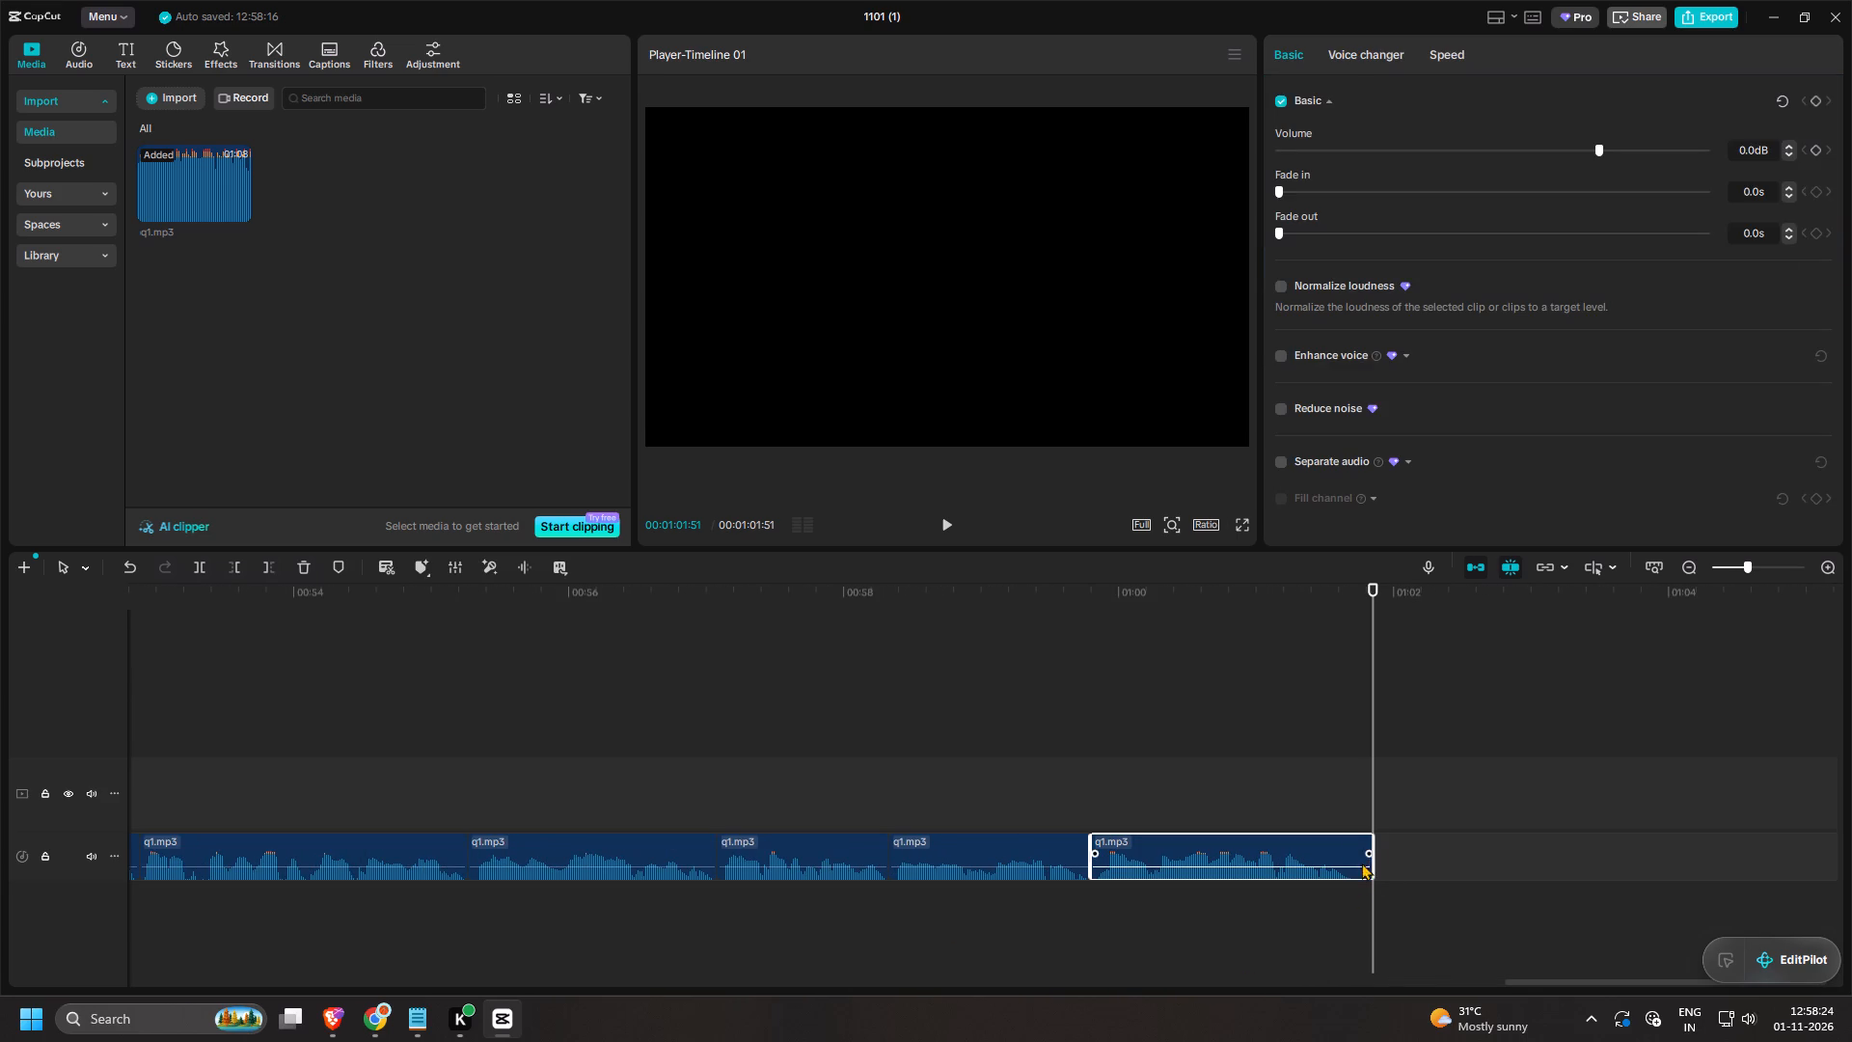
drag(1374, 851, 1356, 865)
ctrl+scroll(1378, 898, up, 7)
key(b)
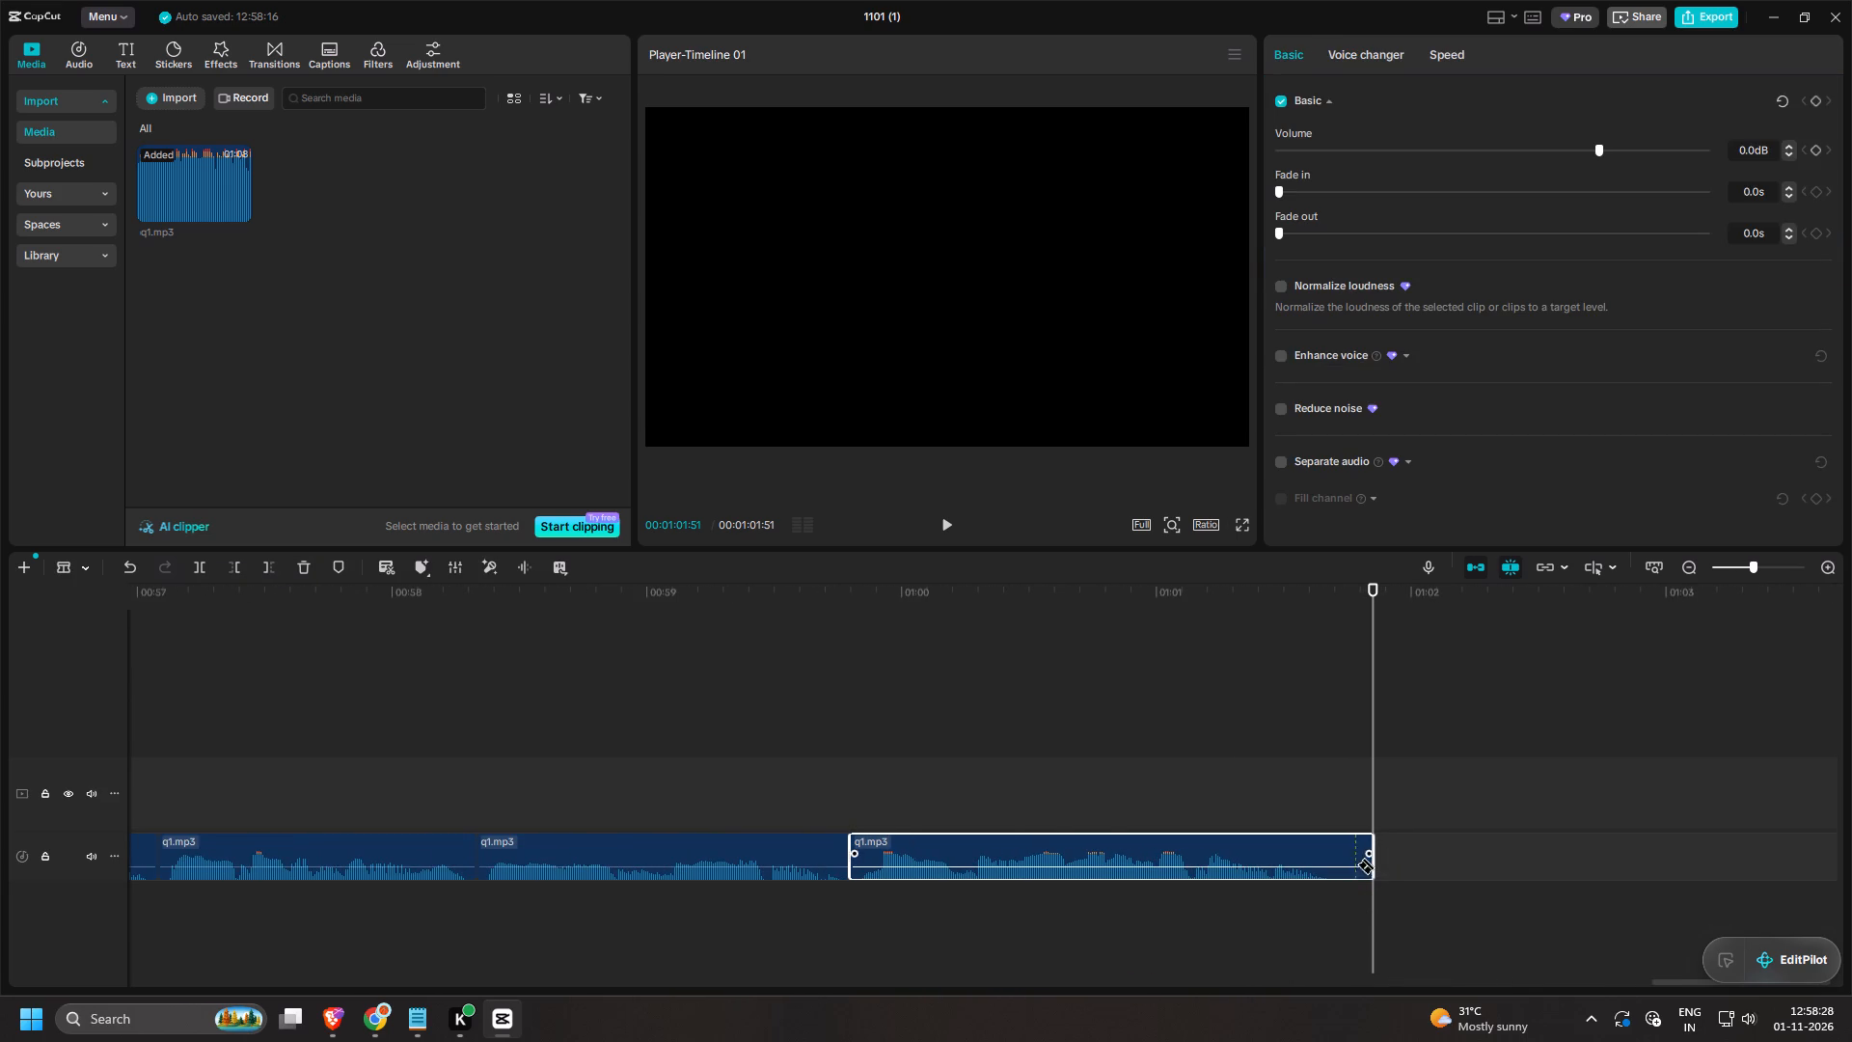
click(1325, 854)
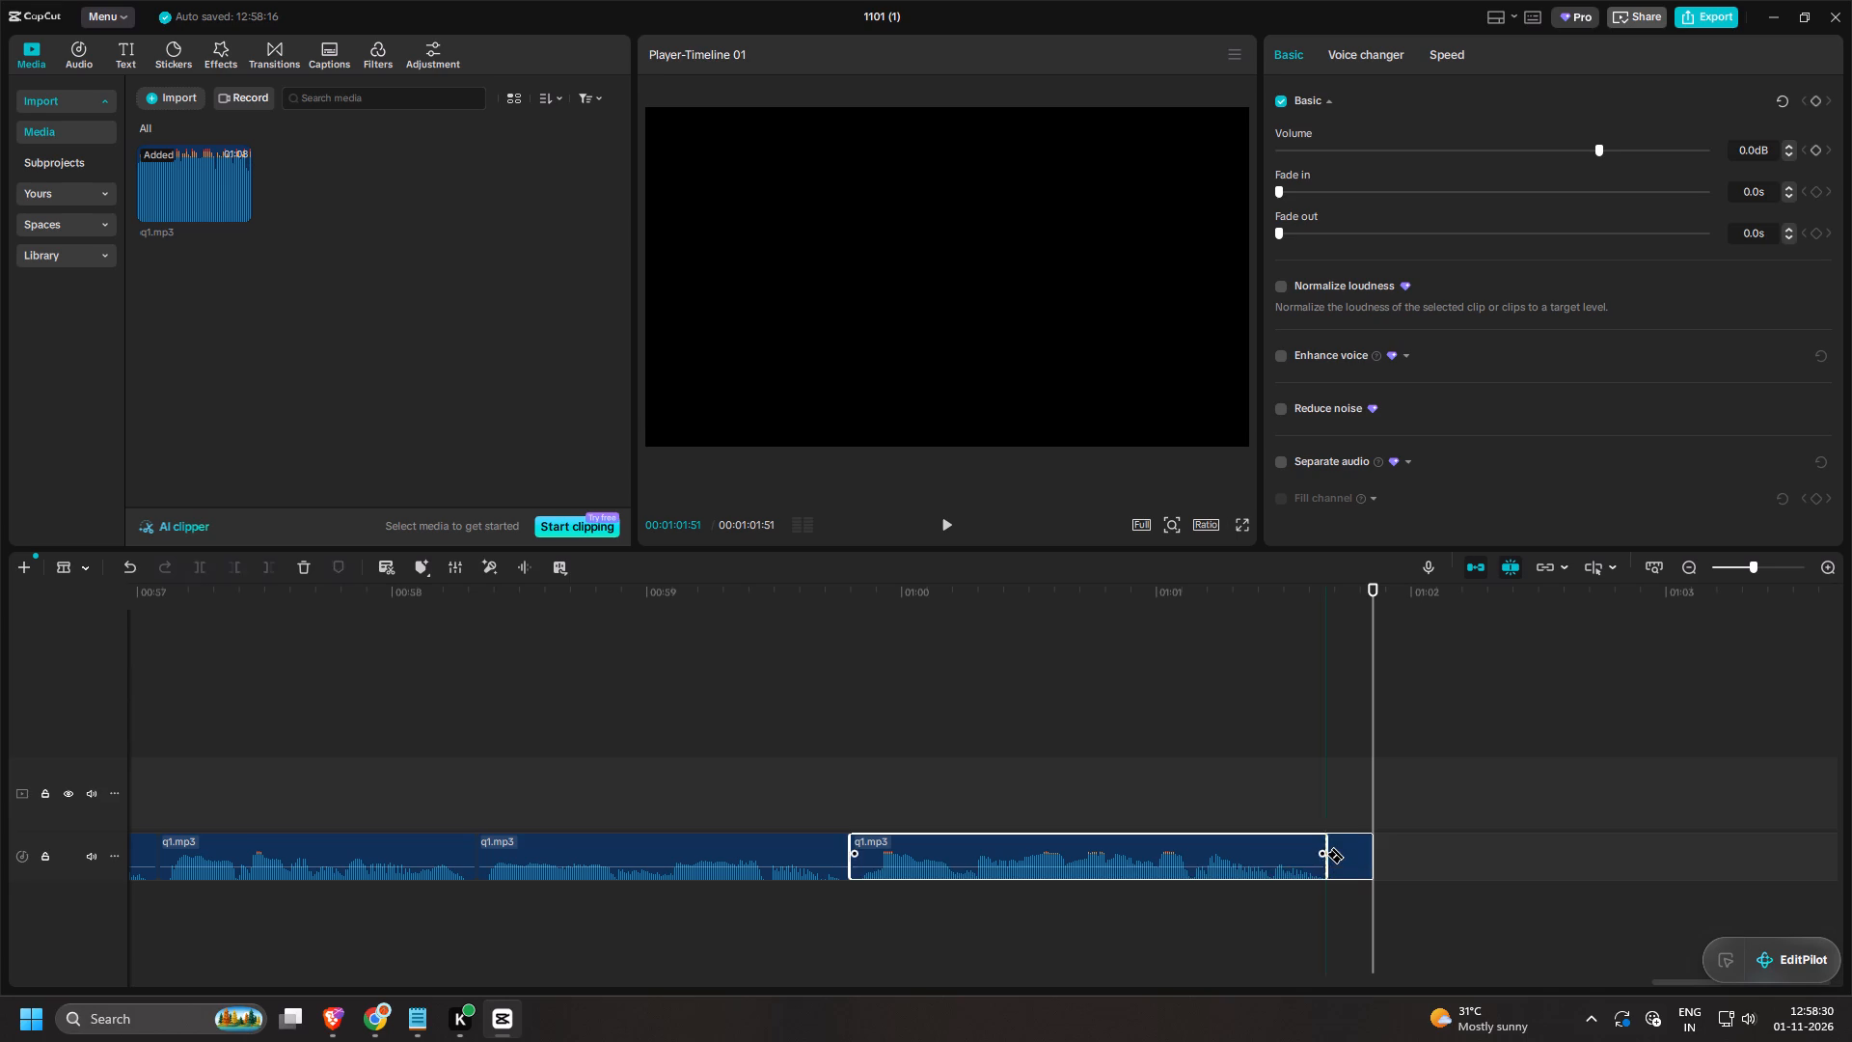
key(BackSpace)
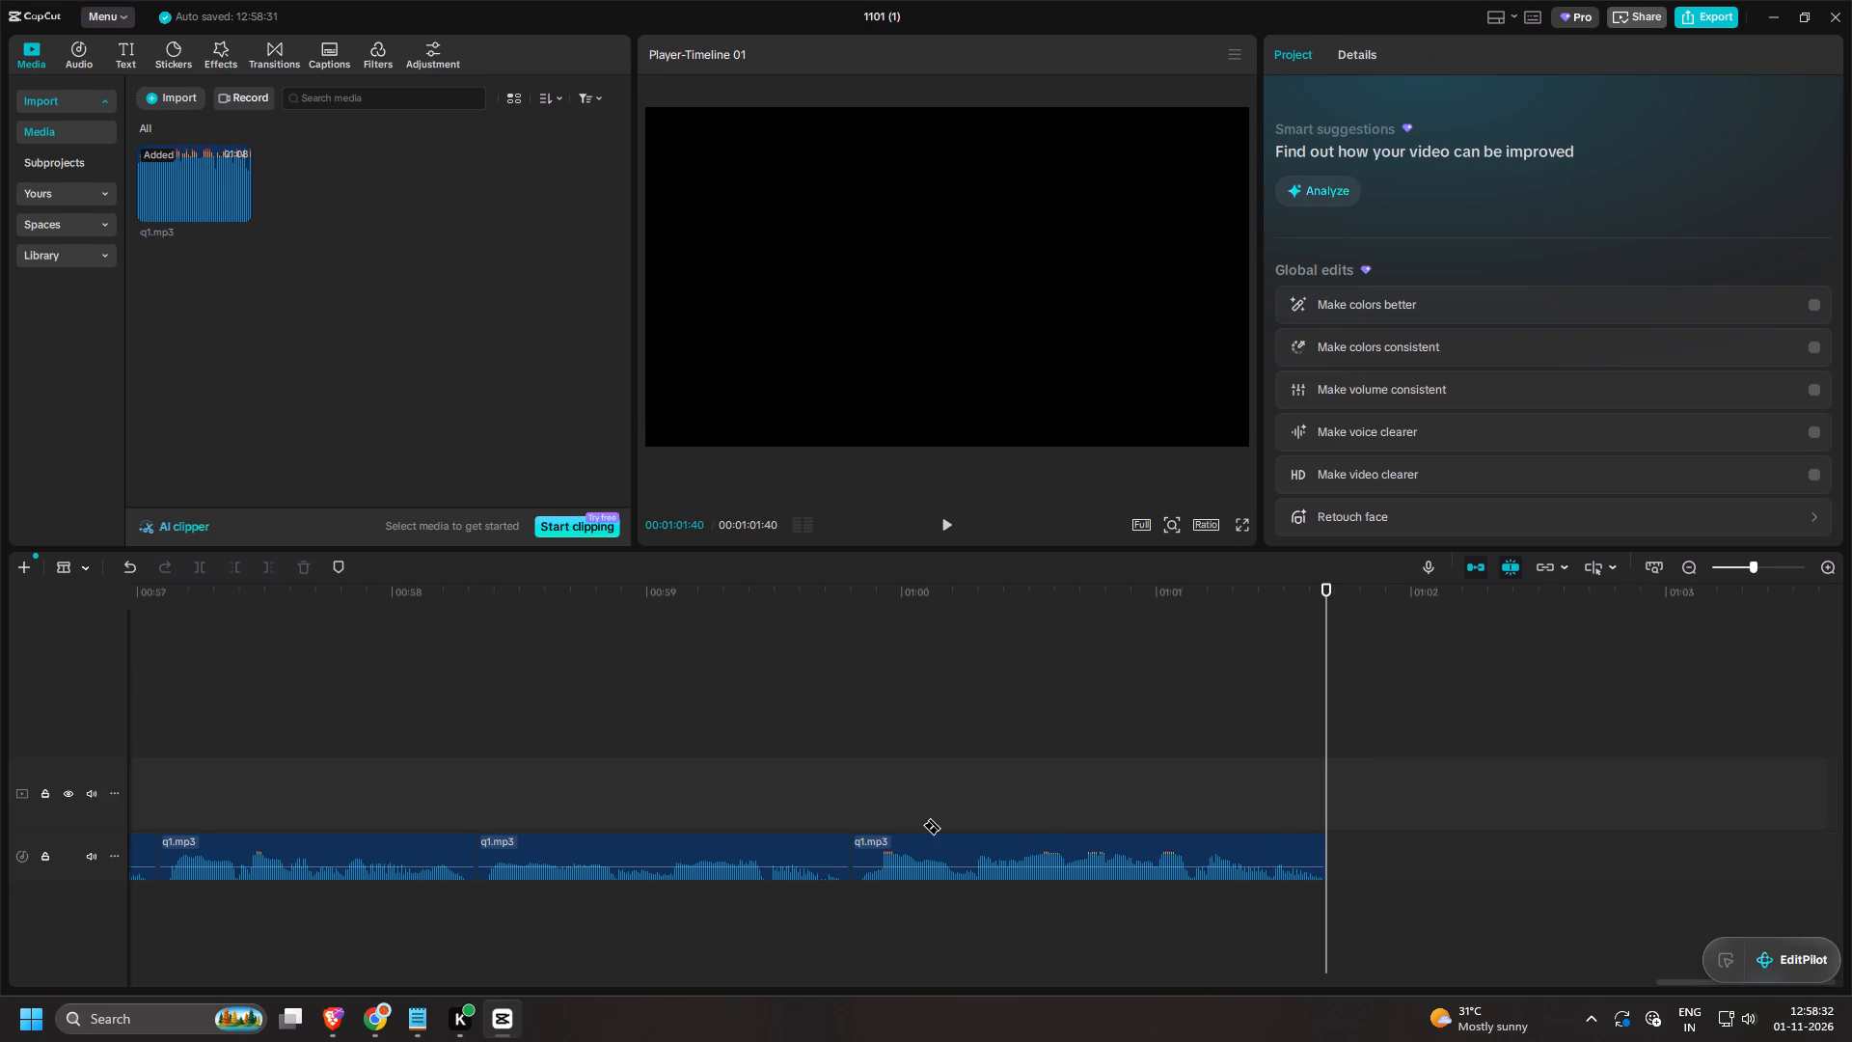
Cut out the silent pause at about 49.1 s by splitting on both sides of it and deleting the piece.
ctrl+scroll(922, 825, down, 16)
click(582, 732)
drag(582, 732, 589, 933)
ctrl+scroll(502, 894, up, 12)
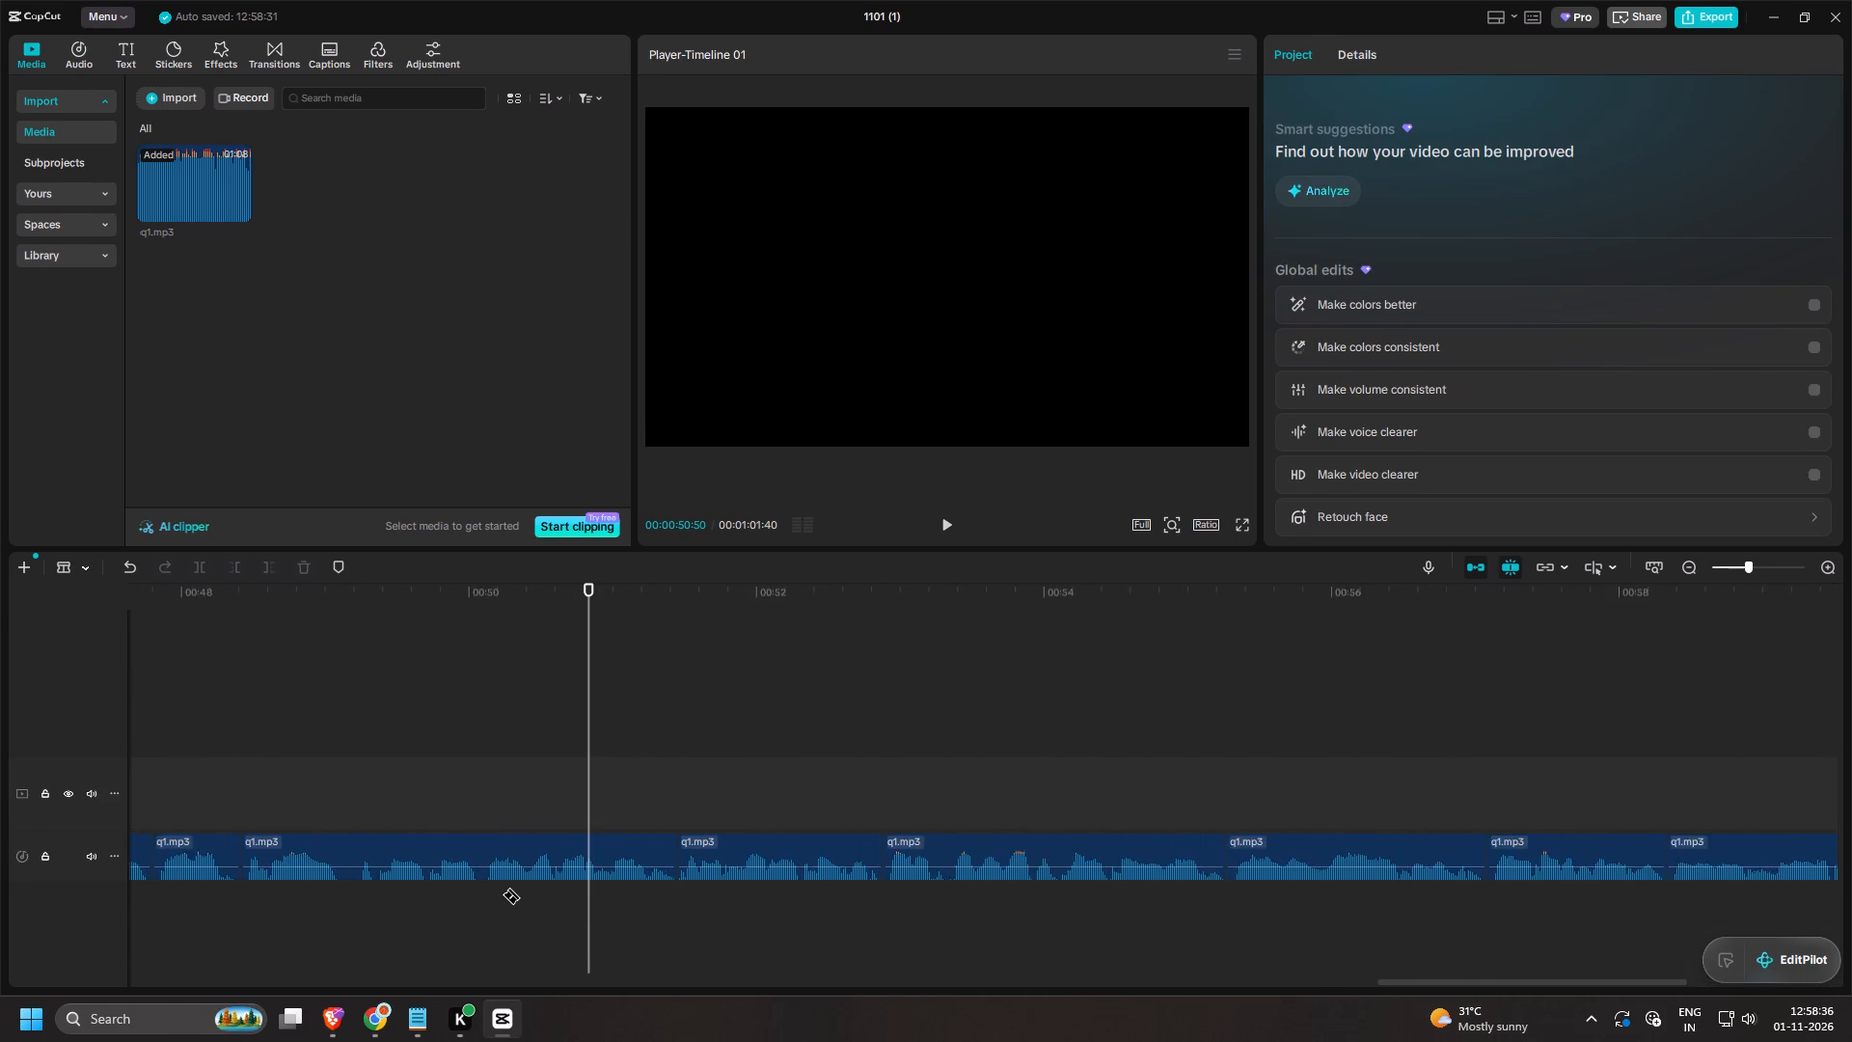
ctrl+scroll(502, 894, up, 4)
click(563, 754)
drag(563, 754, 776, 907)
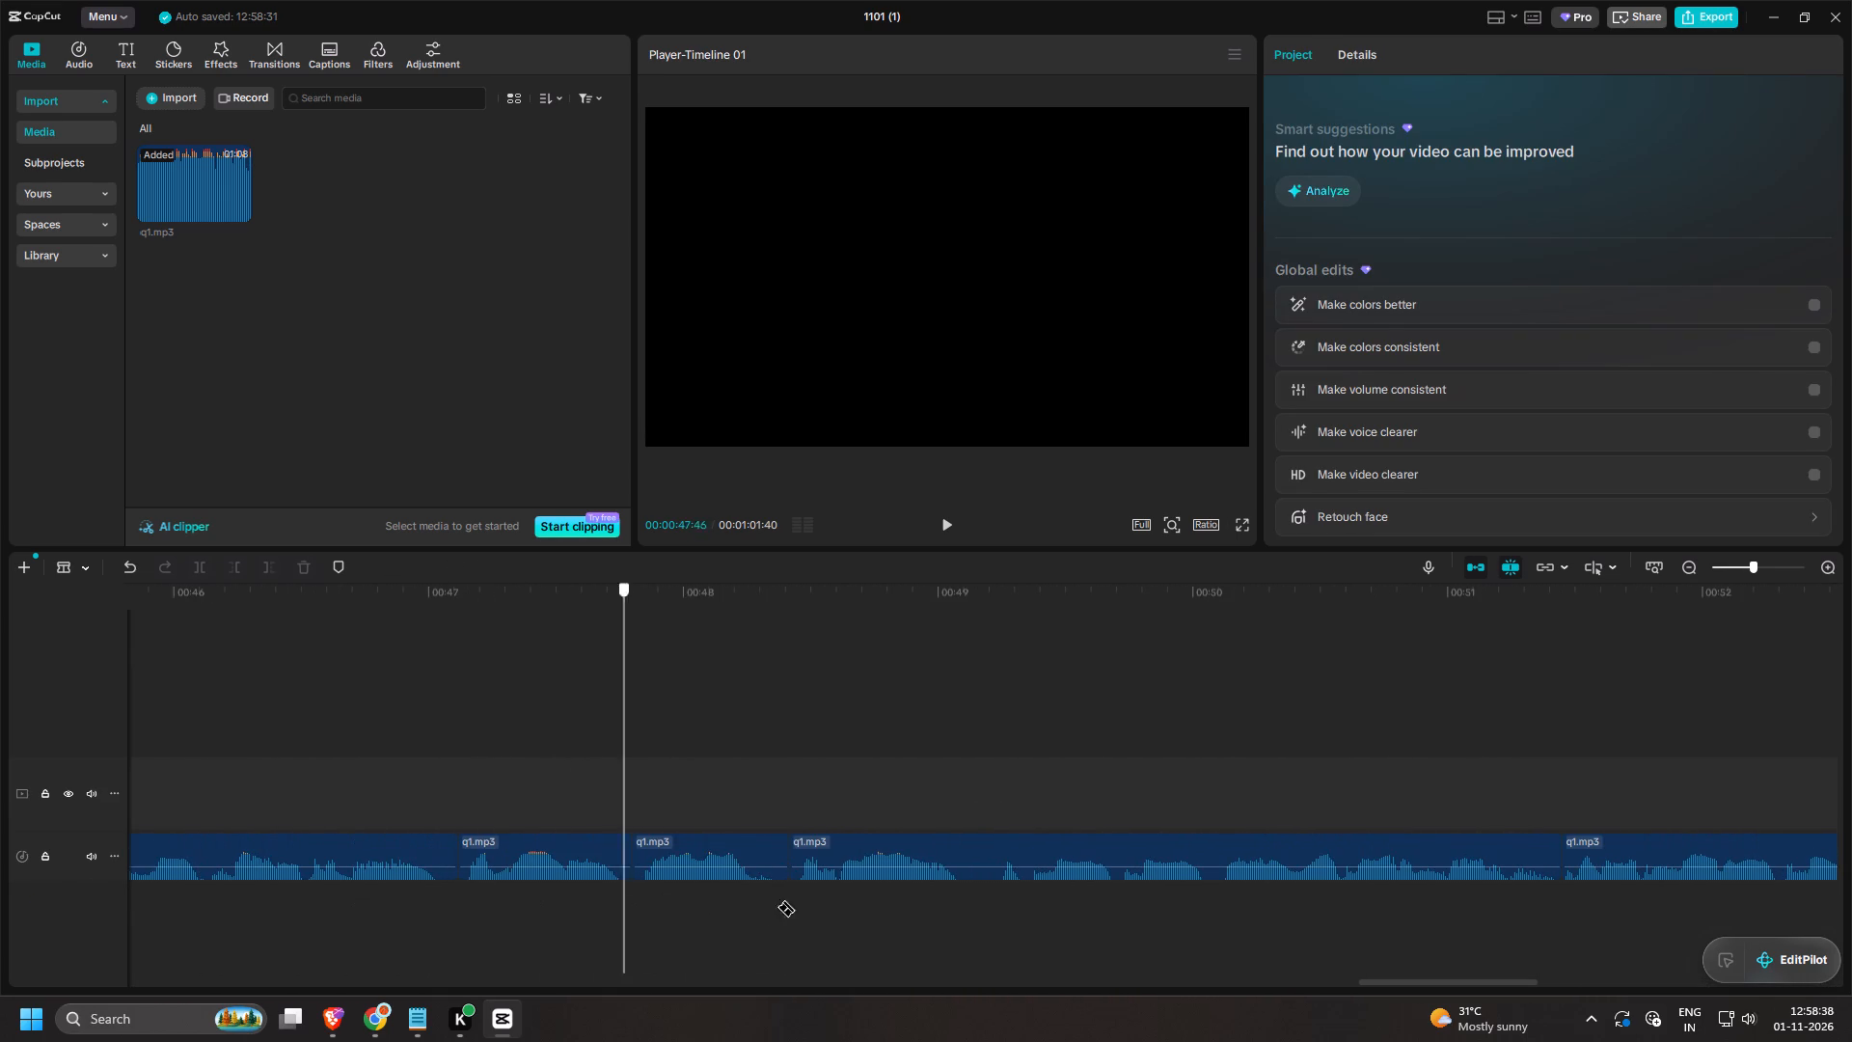
drag(776, 907, 1011, 929)
scroll(1011, 929, up, 3)
ctrl+scroll(1011, 929, up, 8)
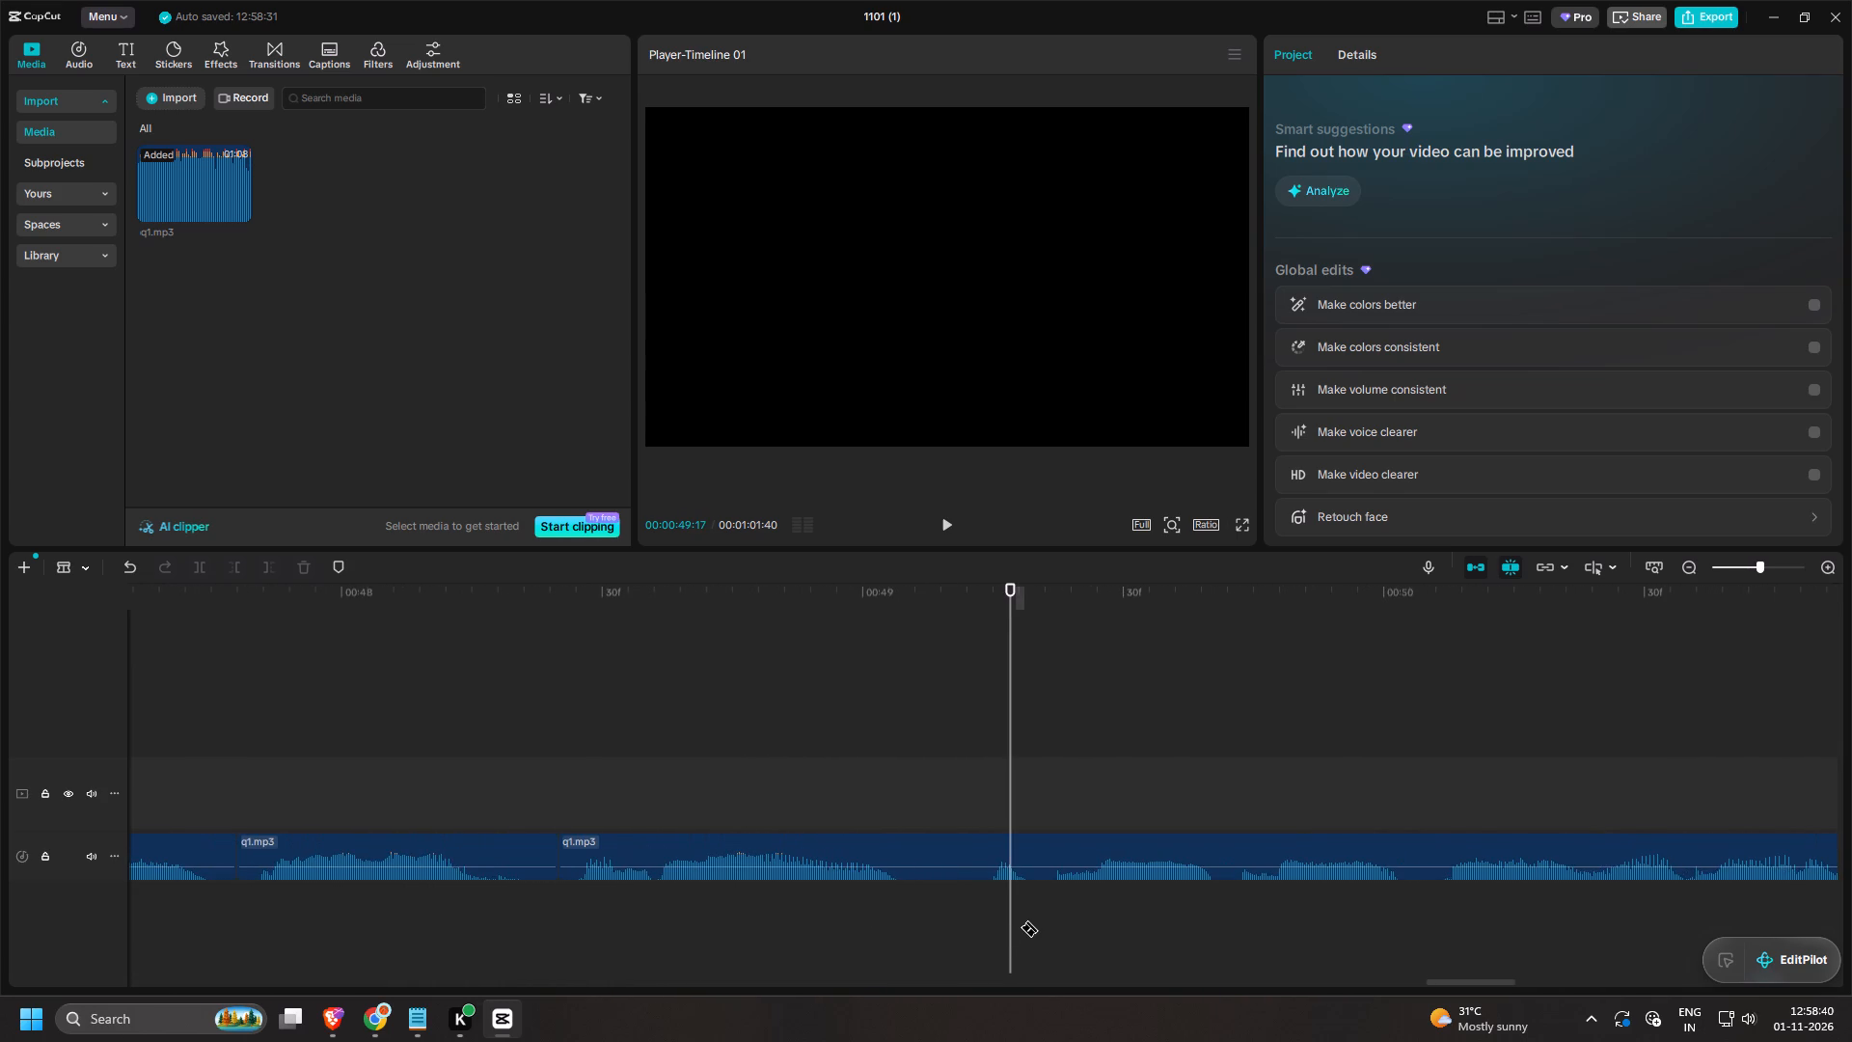
click(978, 853)
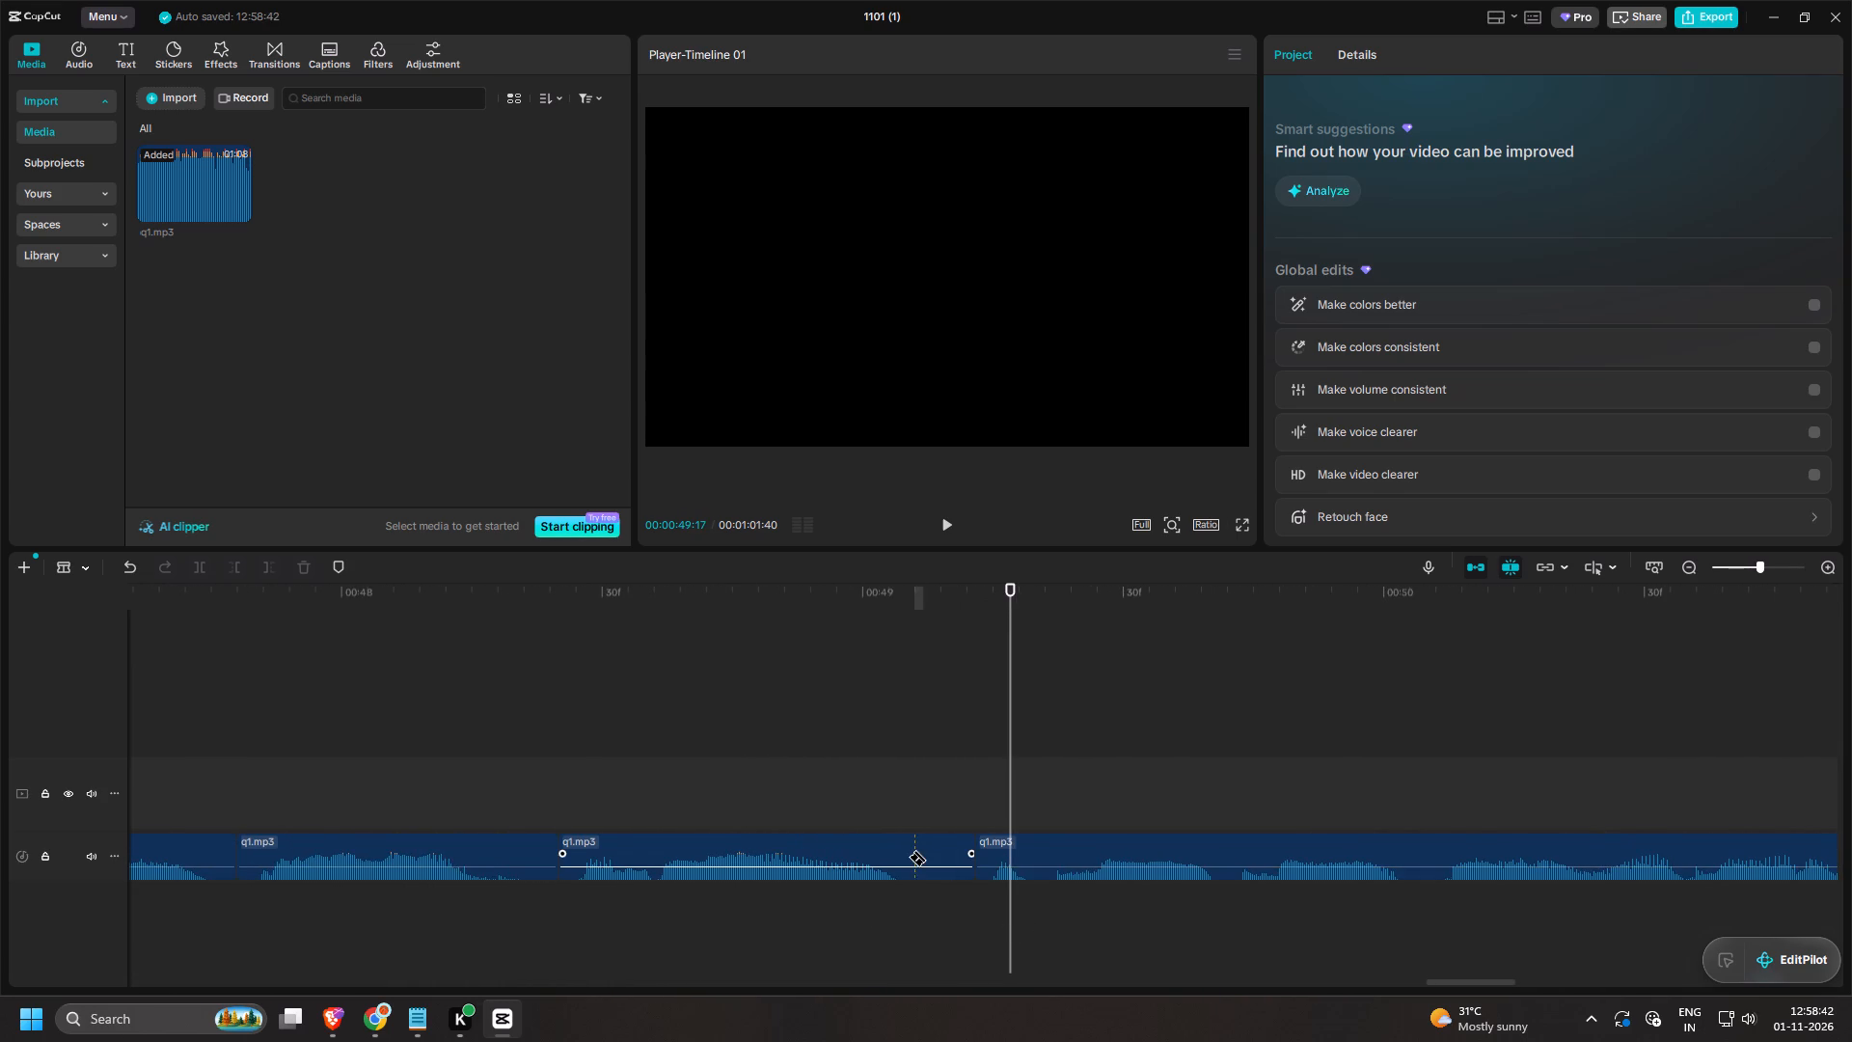
click(905, 856)
key(a)
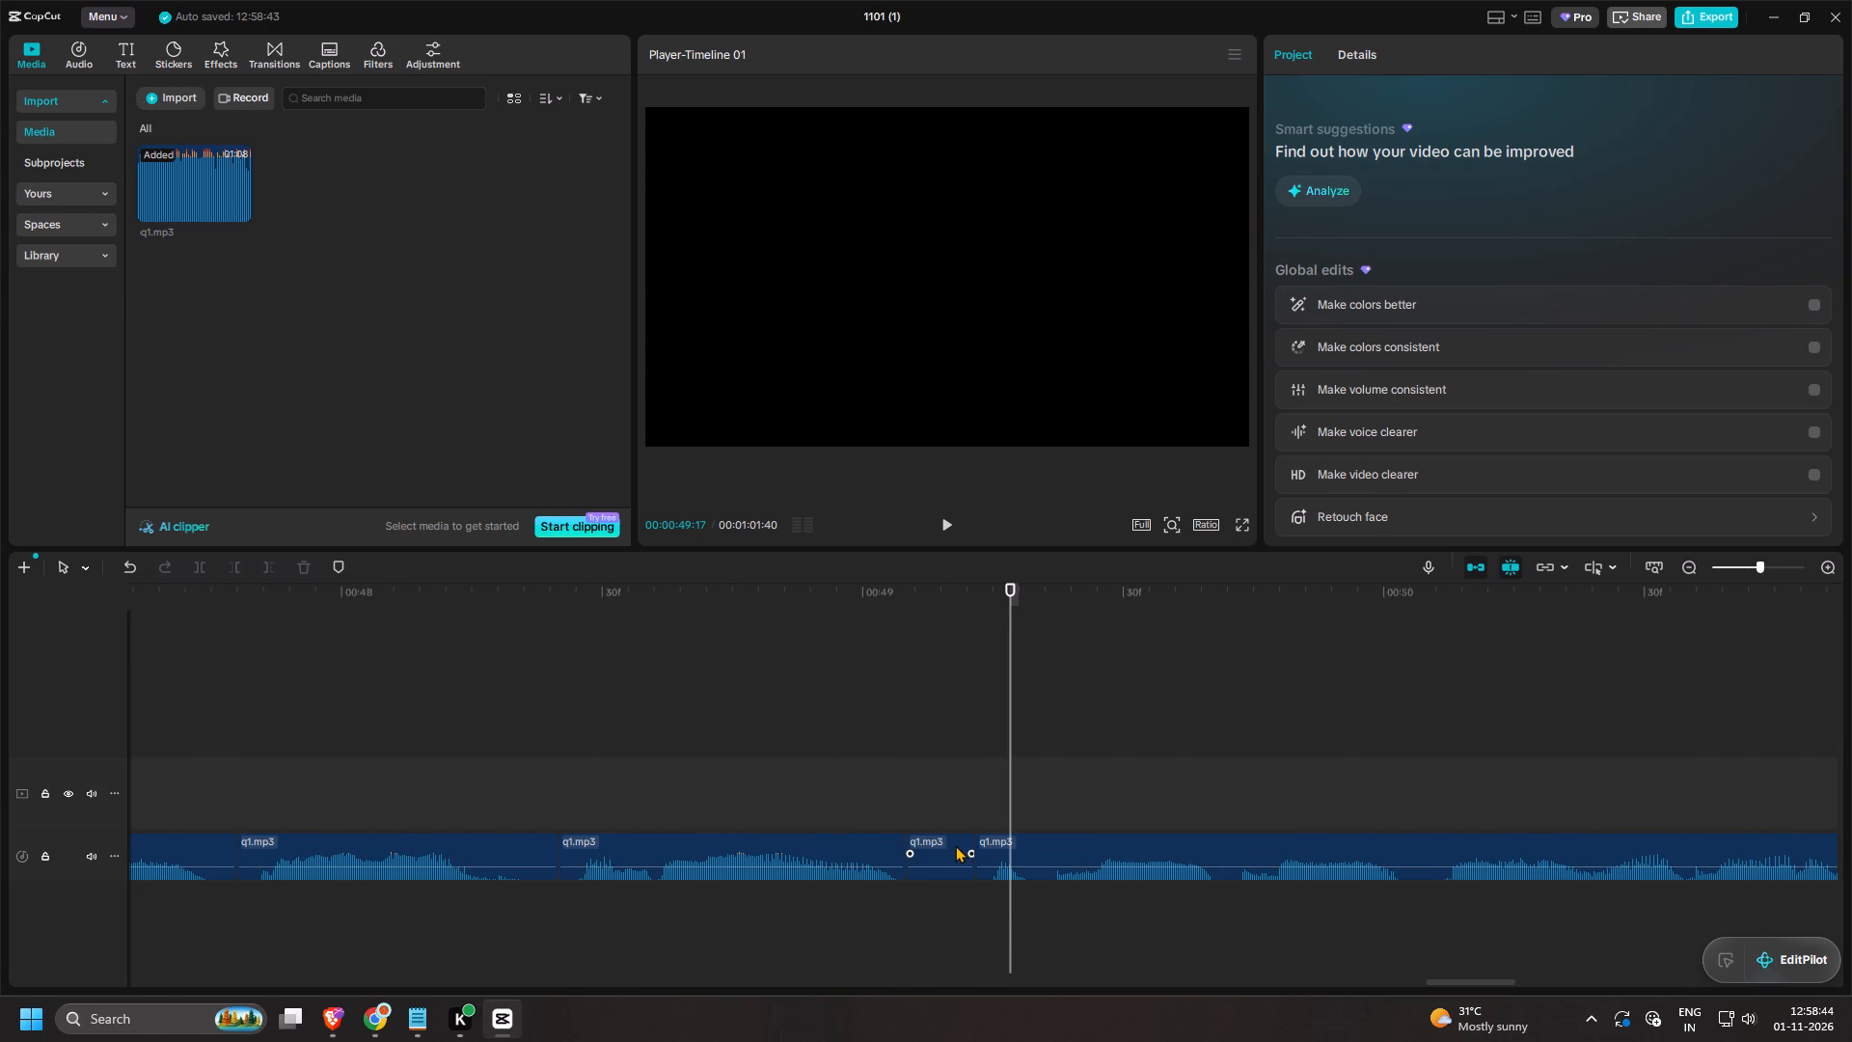
click(955, 845)
key(BackSpace)
Select all the clips after the gap at about 49.1 s and move them together against the preceding clip.
ctrl+scroll(1093, 871, down, 7)
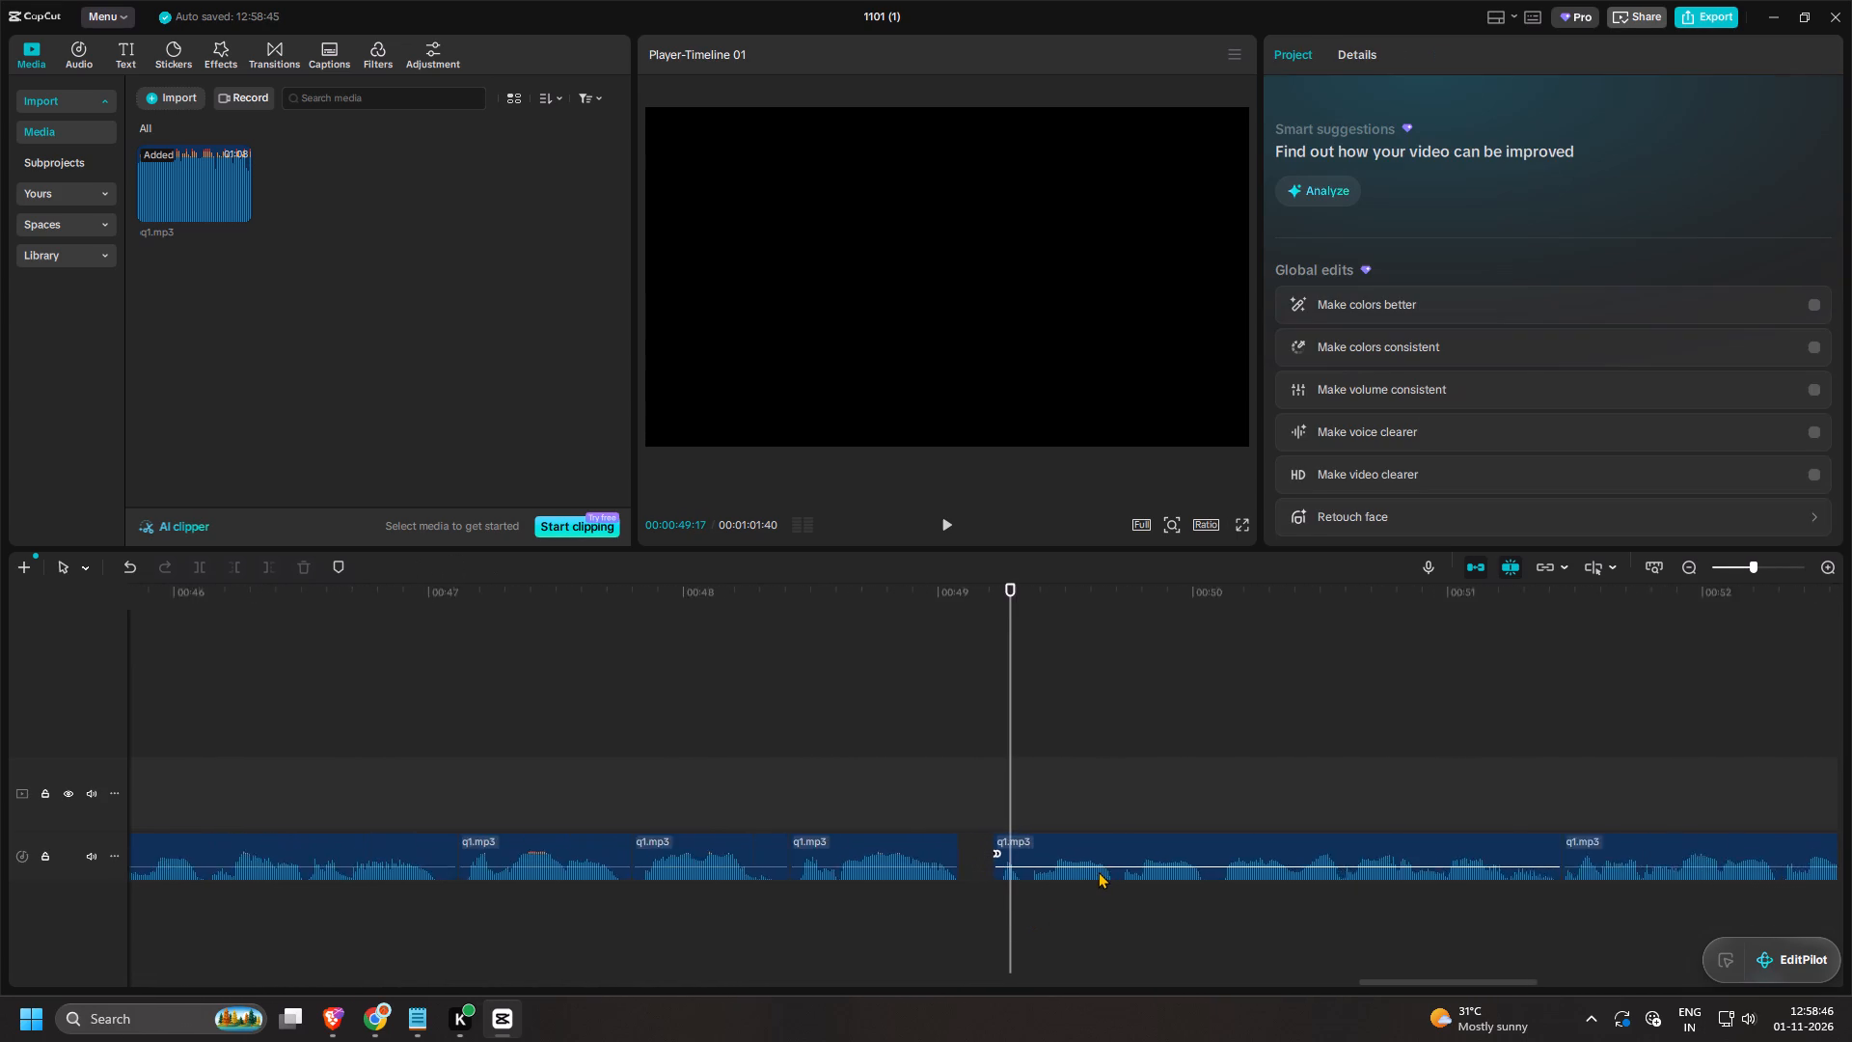
ctrl+scroll(1098, 871, down, 11)
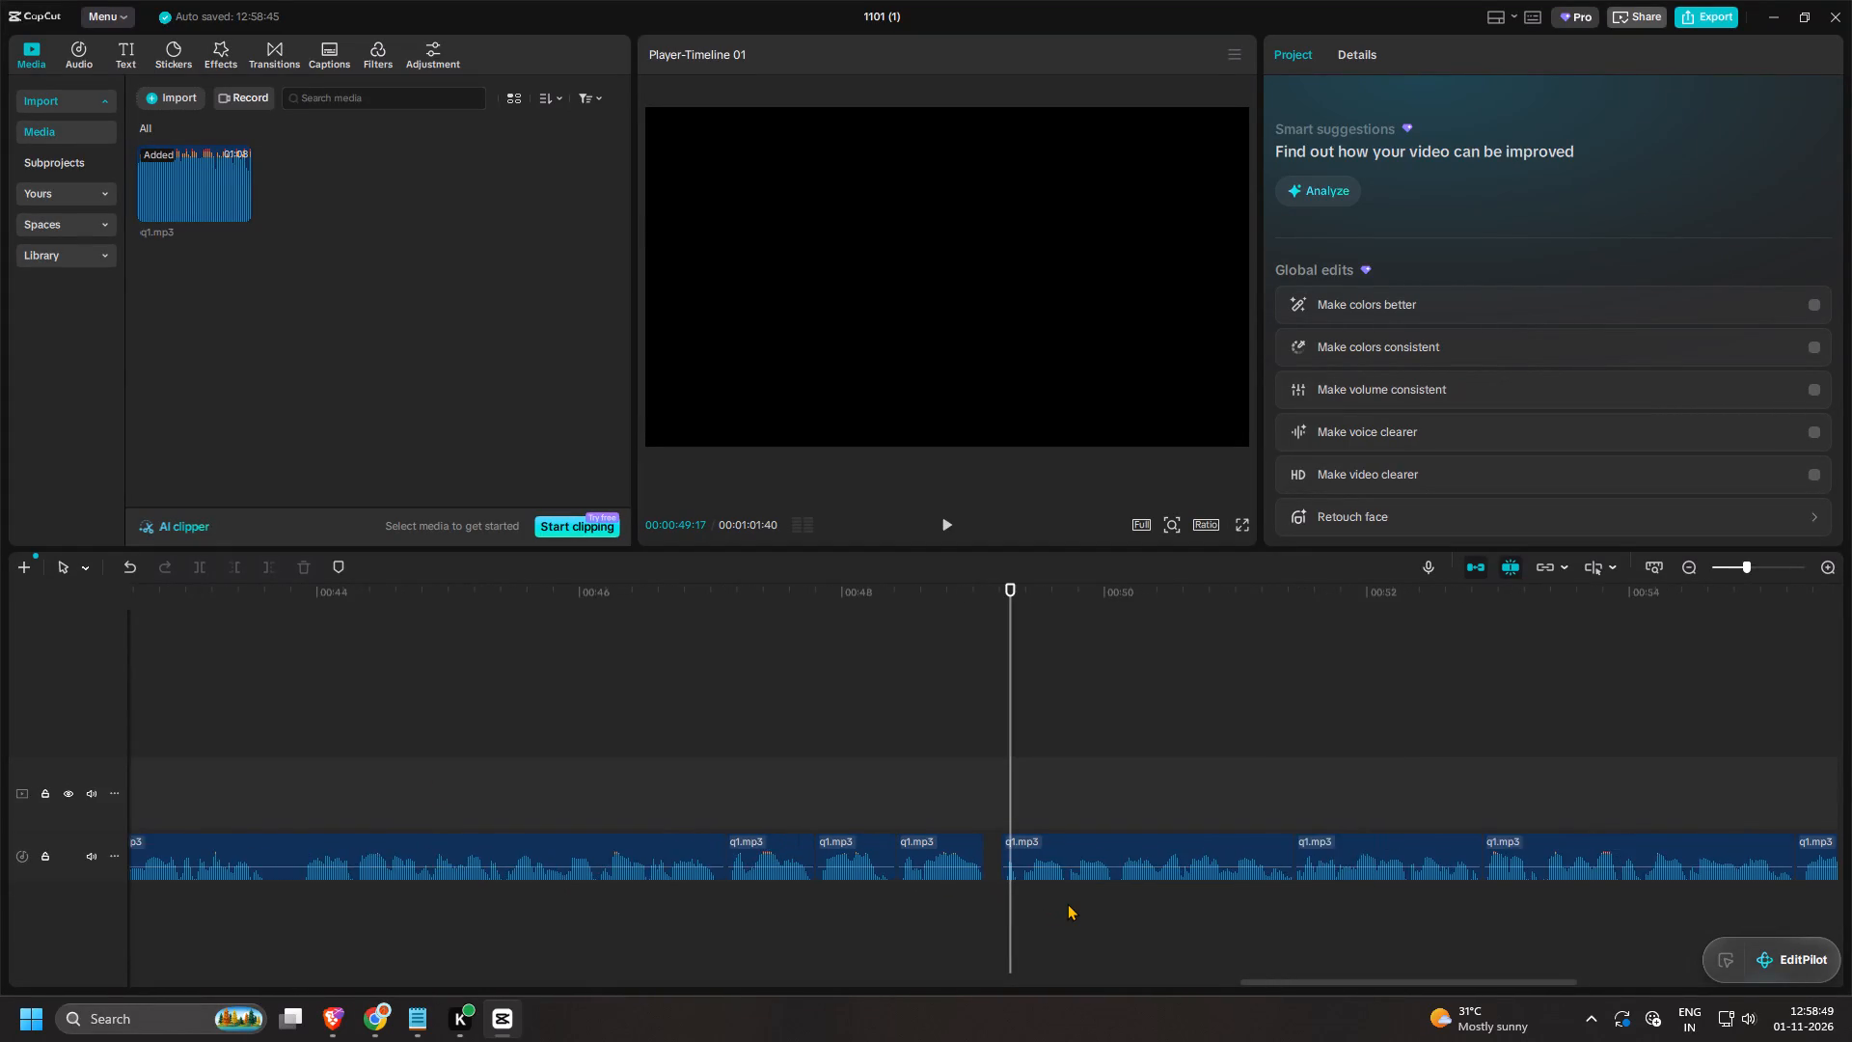
ctrl+scroll(1067, 903, down, 3)
drag(1000, 854, 1593, 865)
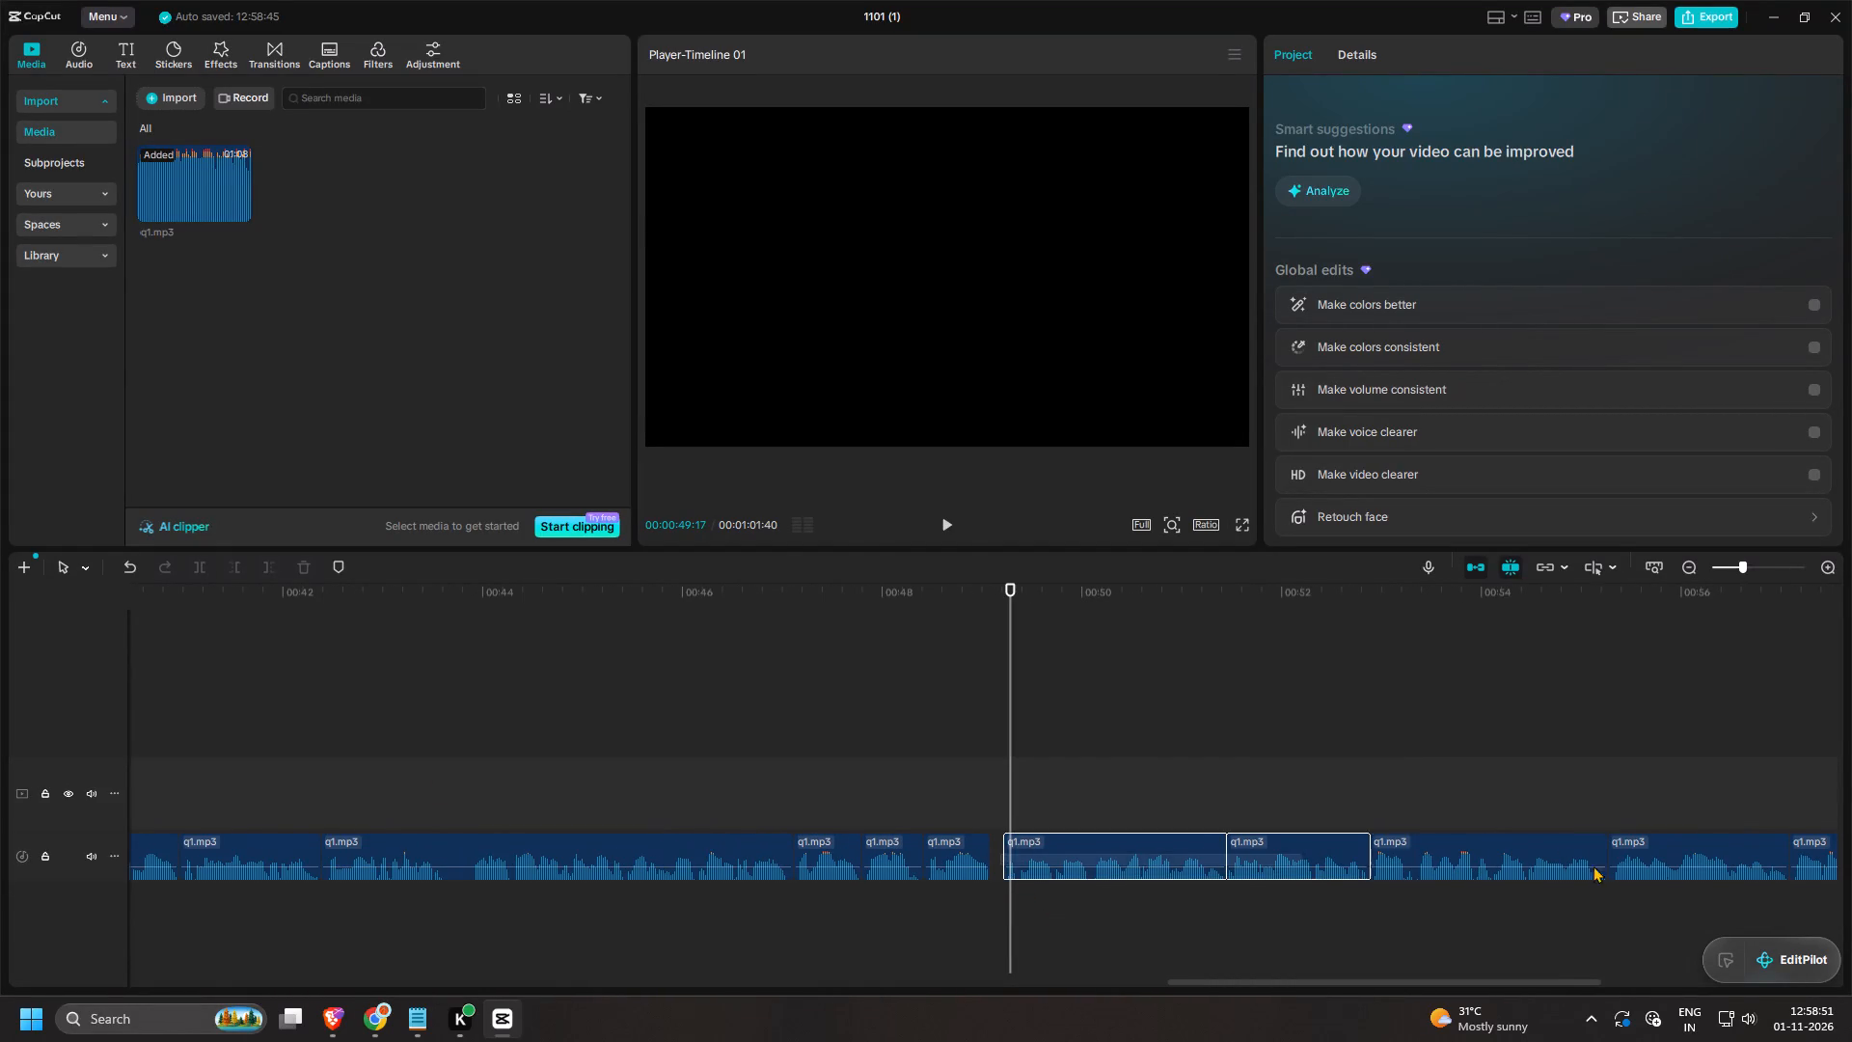
drag(1593, 865, 1496, 935)
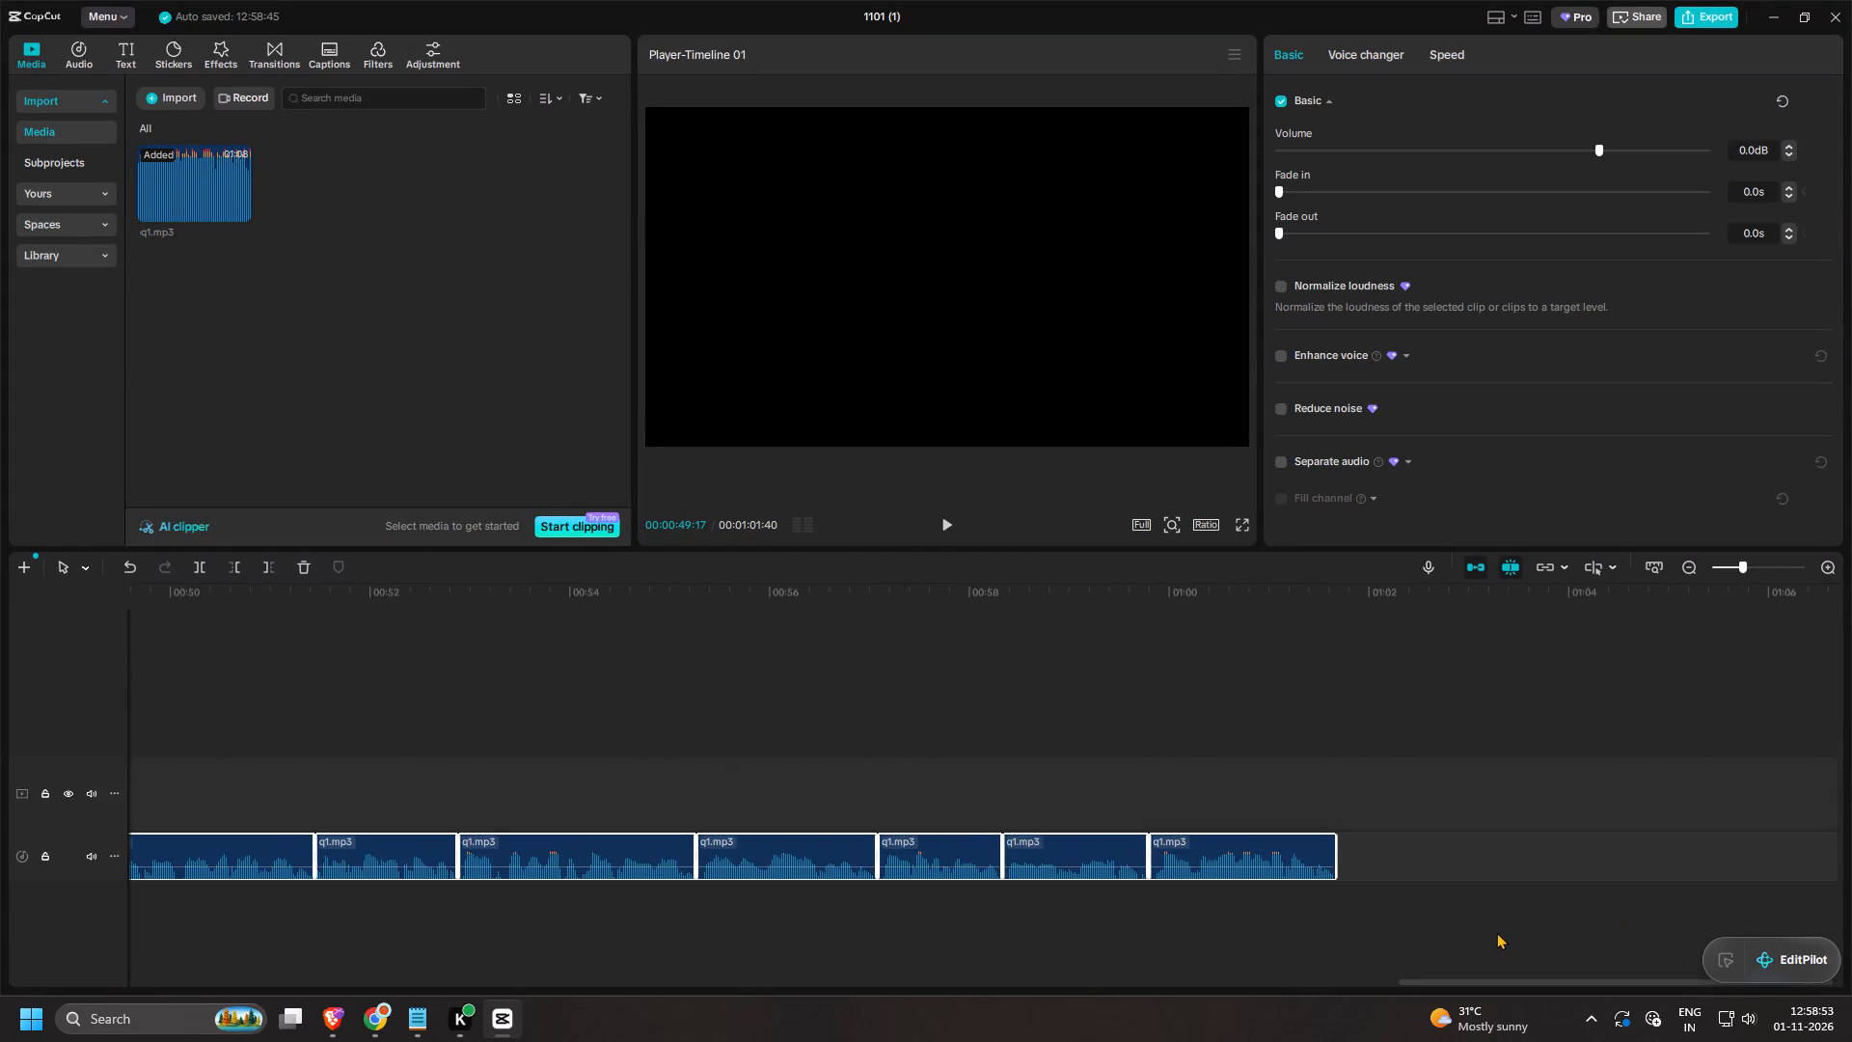
ctrl+scroll(919, 929, down, 9)
drag(760, 851, 749, 860)
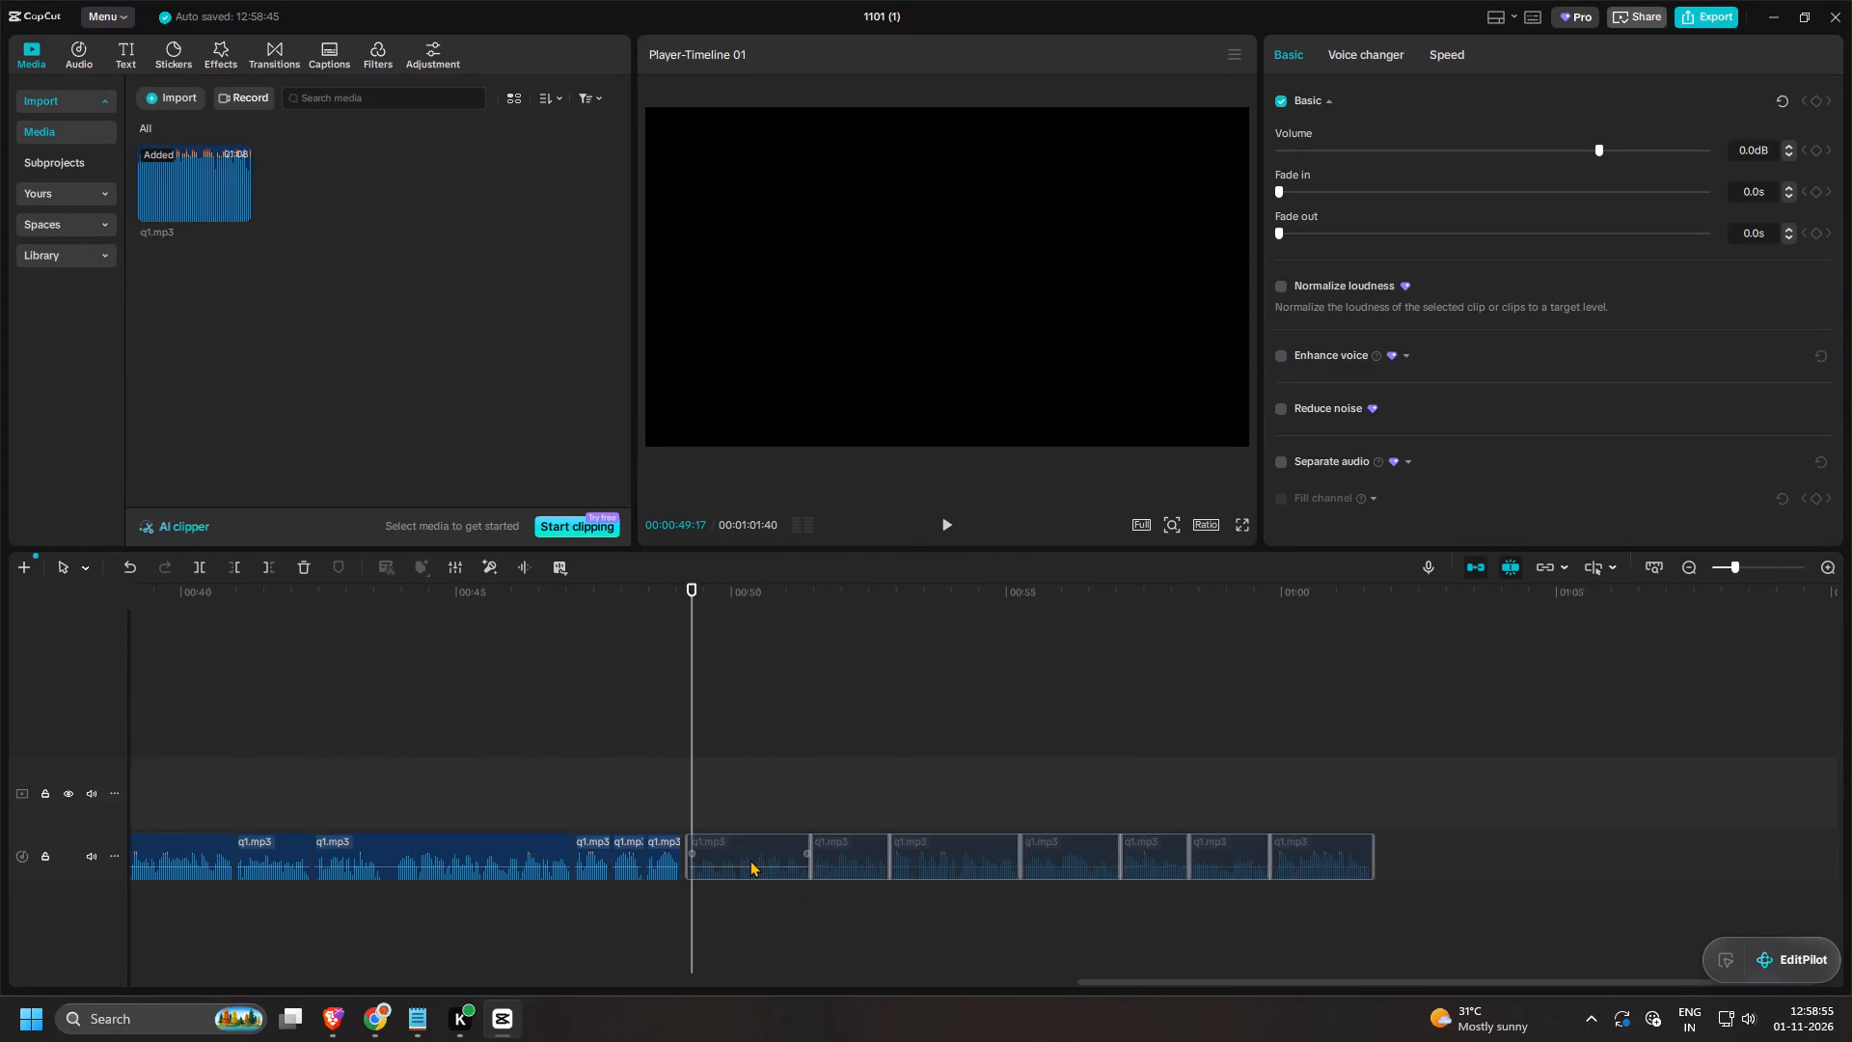
drag(749, 860, 748, 860)
click(626, 776)
Cut out the silent pause at about 43.7 s by splitting on both sides of it and deleting the piece.
drag(626, 776, 409, 844)
ctrl+scroll(460, 853, up, 20)
ctrl+scroll(460, 853, up, 2)
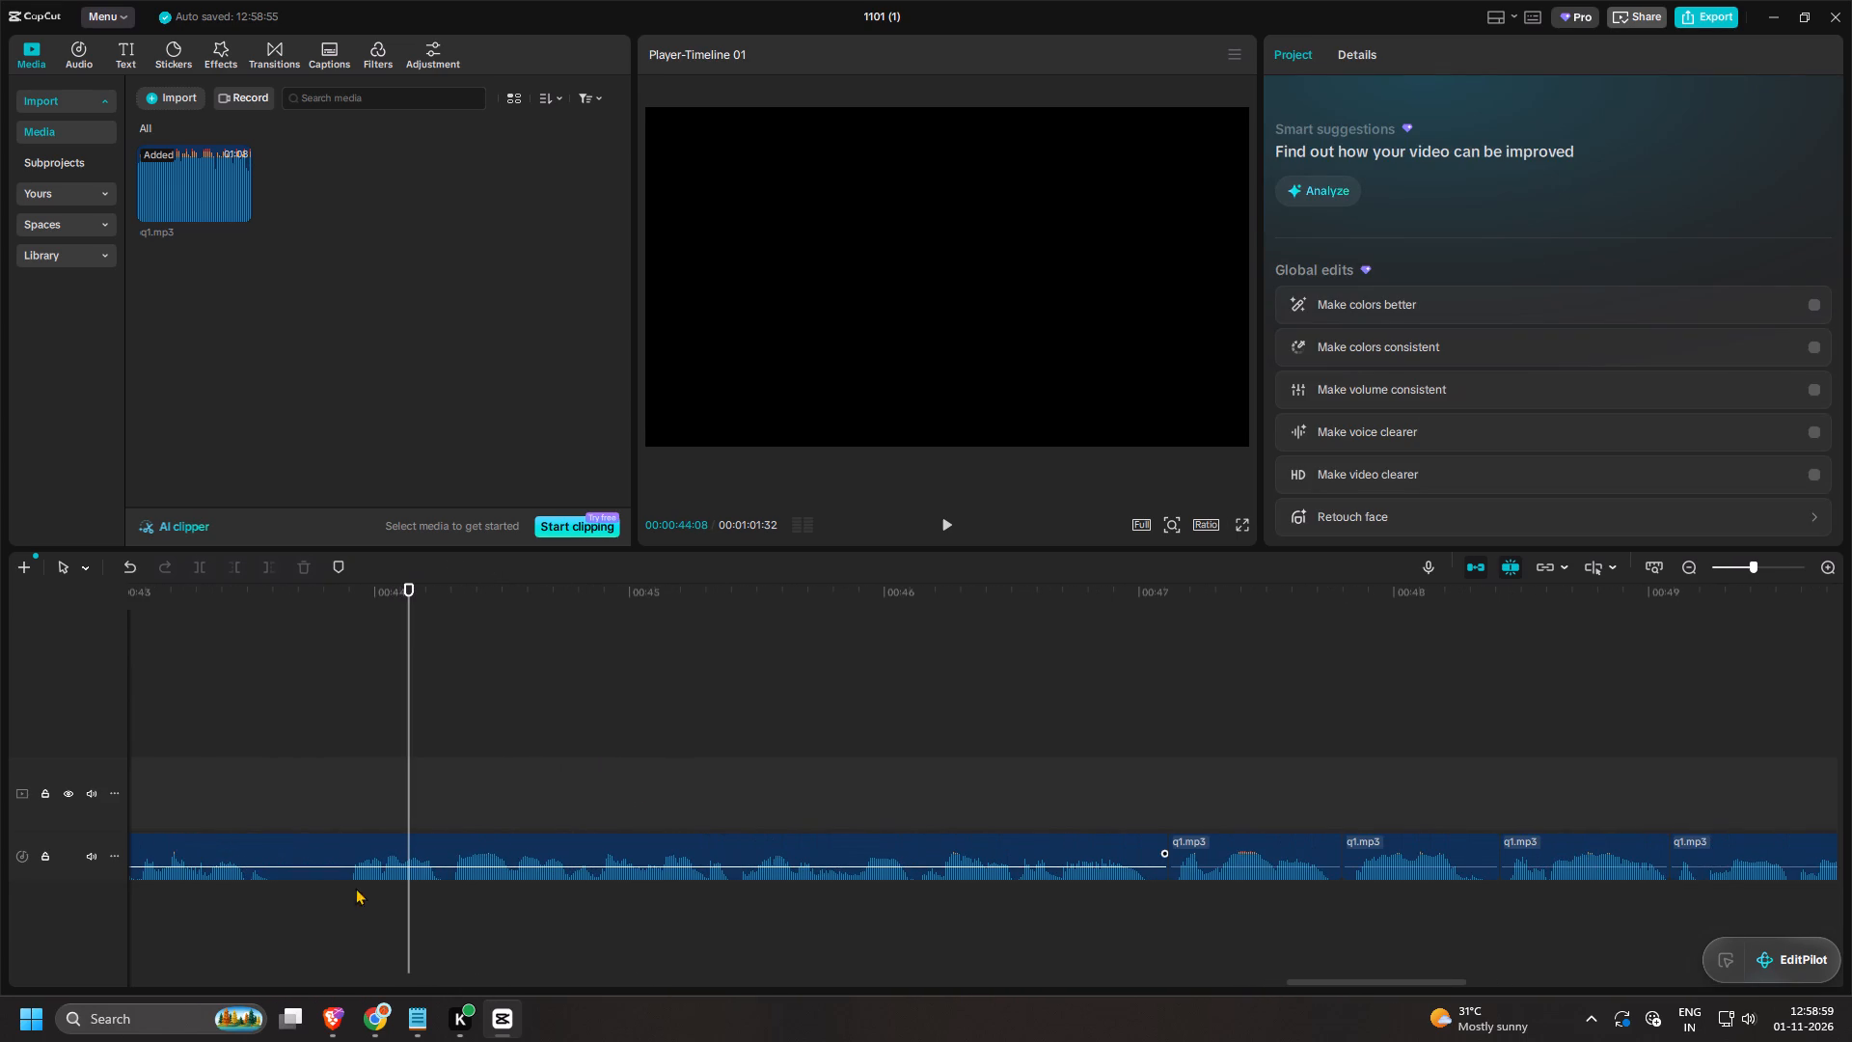
key(b)
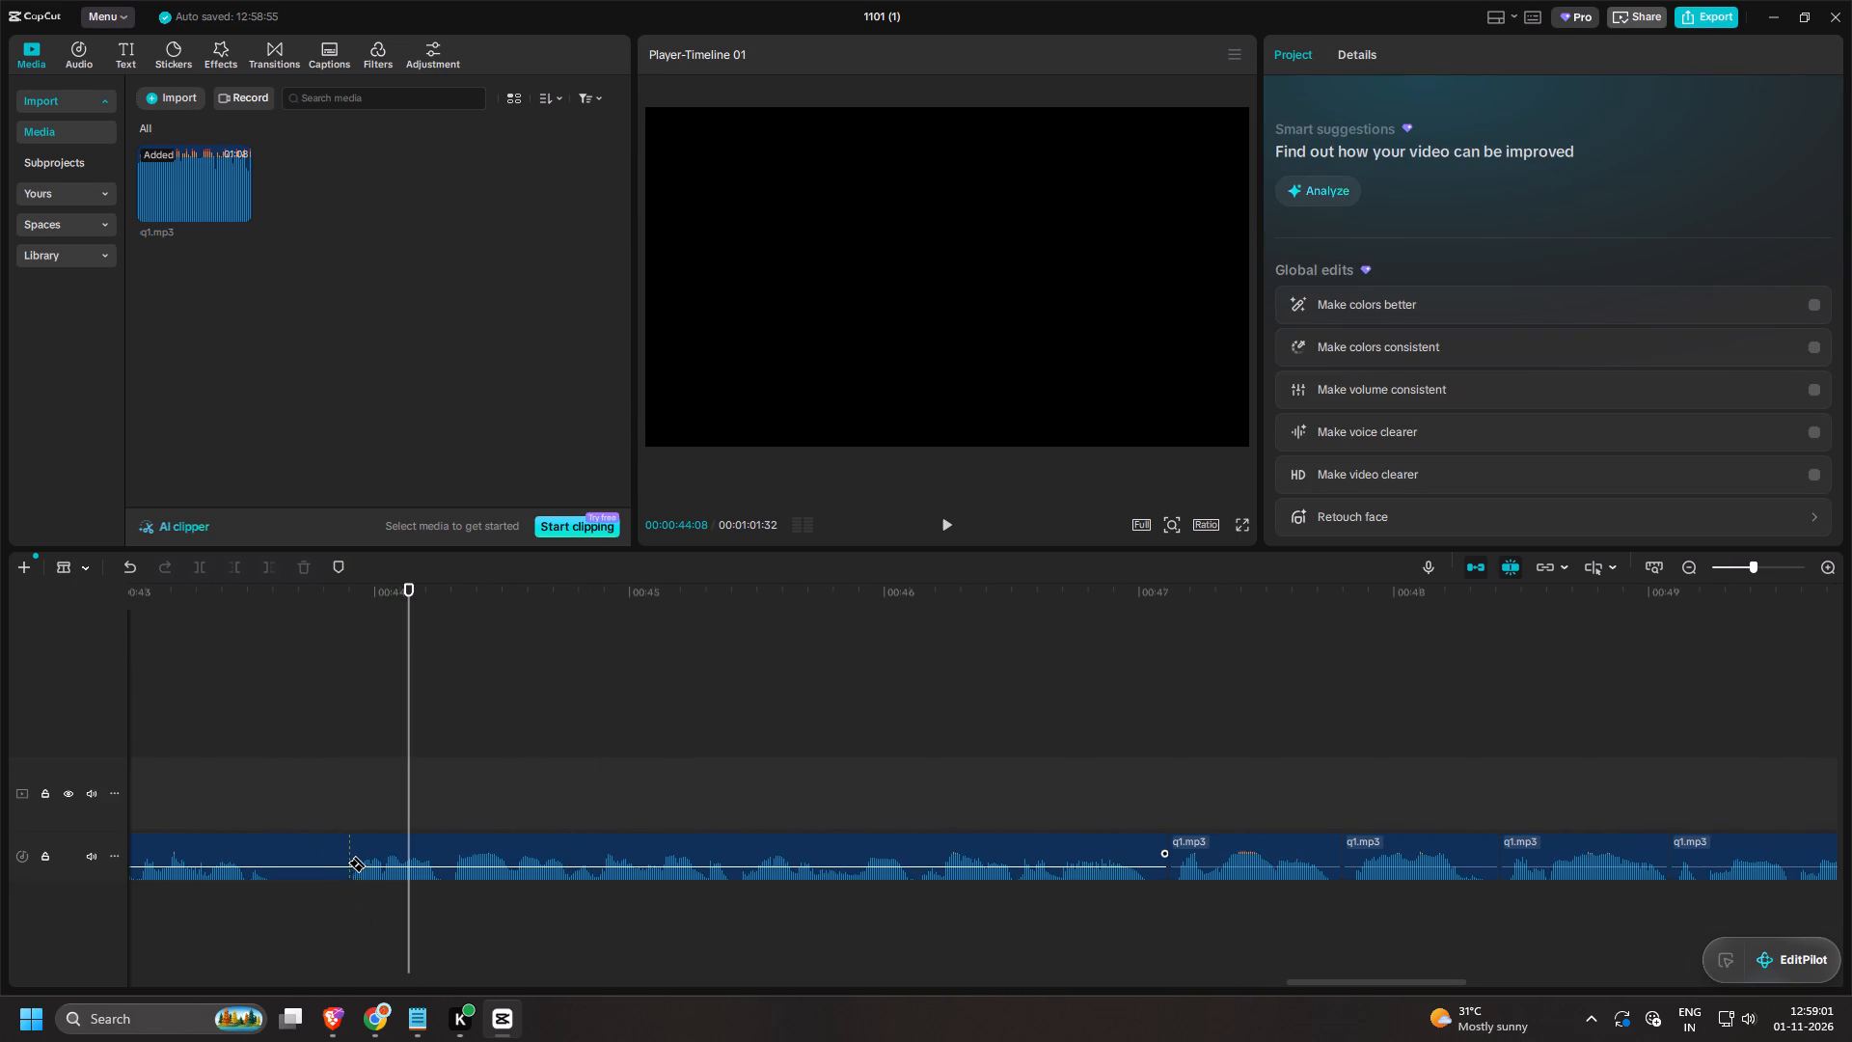
click(343, 854)
click(270, 849)
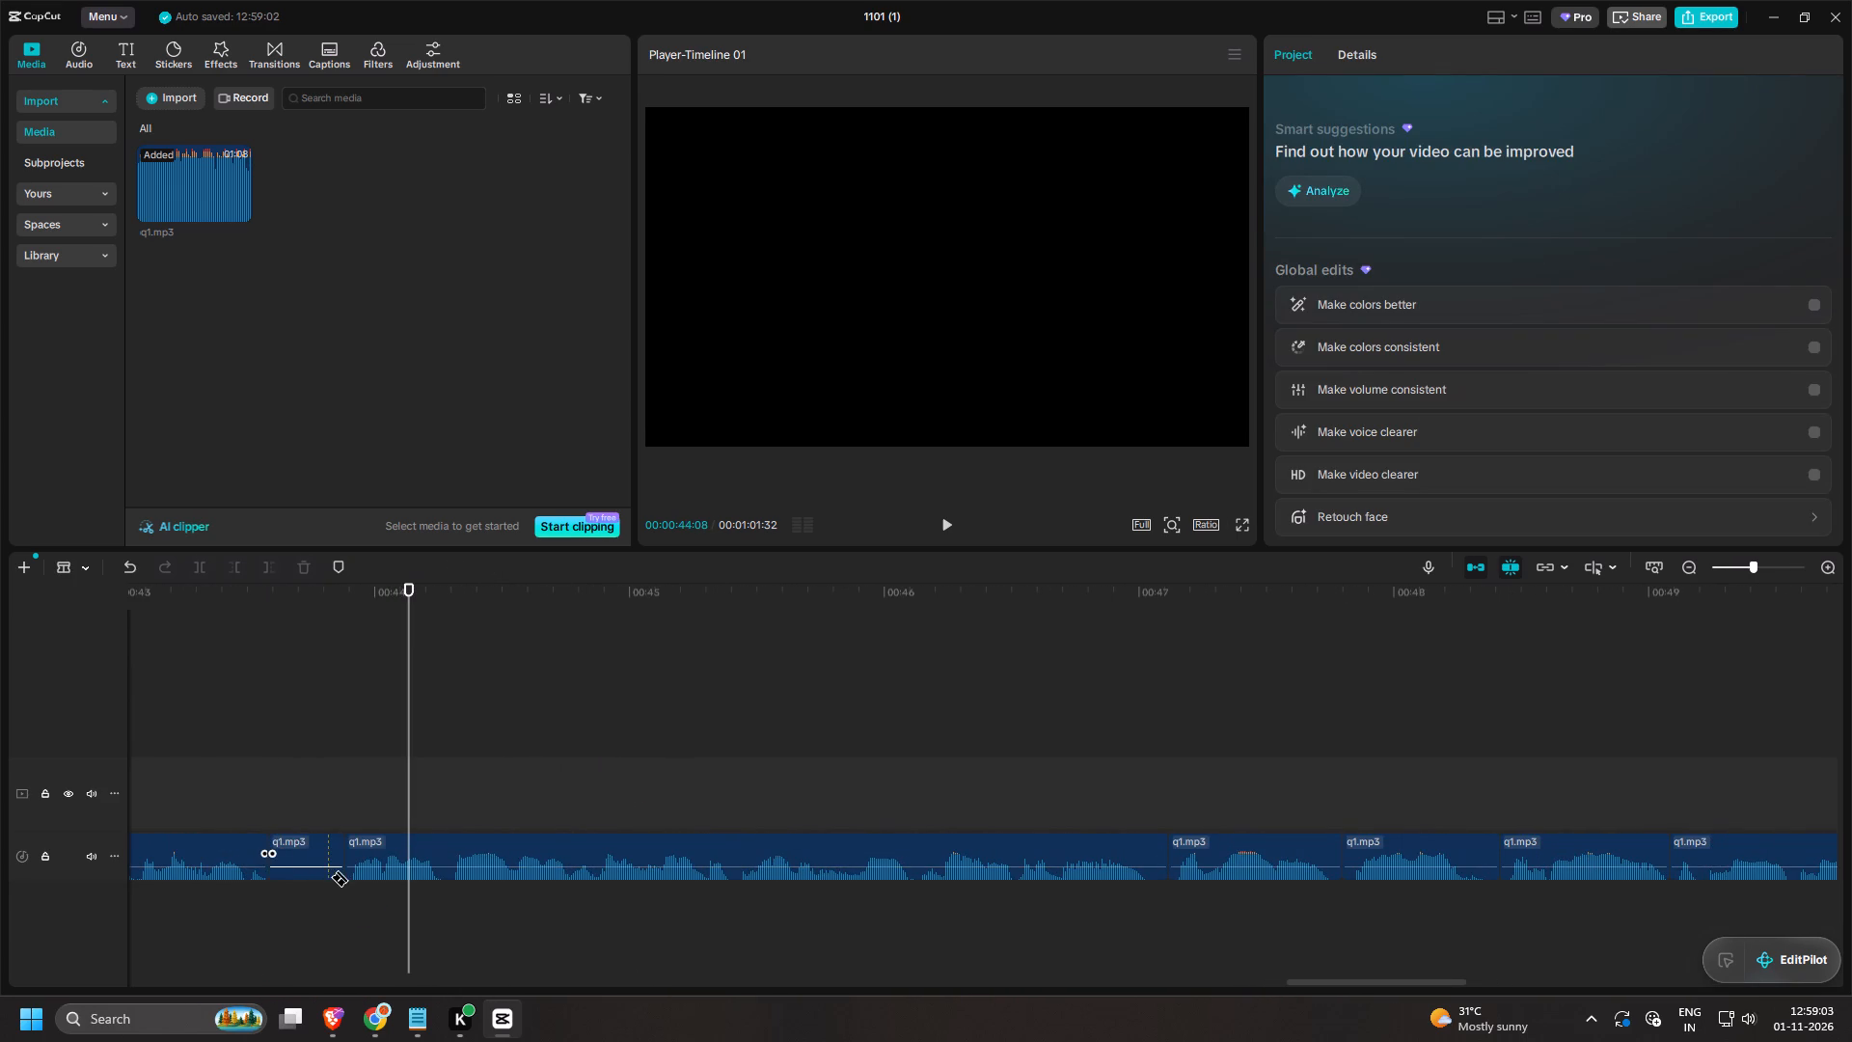
key(a)
click(313, 858)
key(BackSpace)
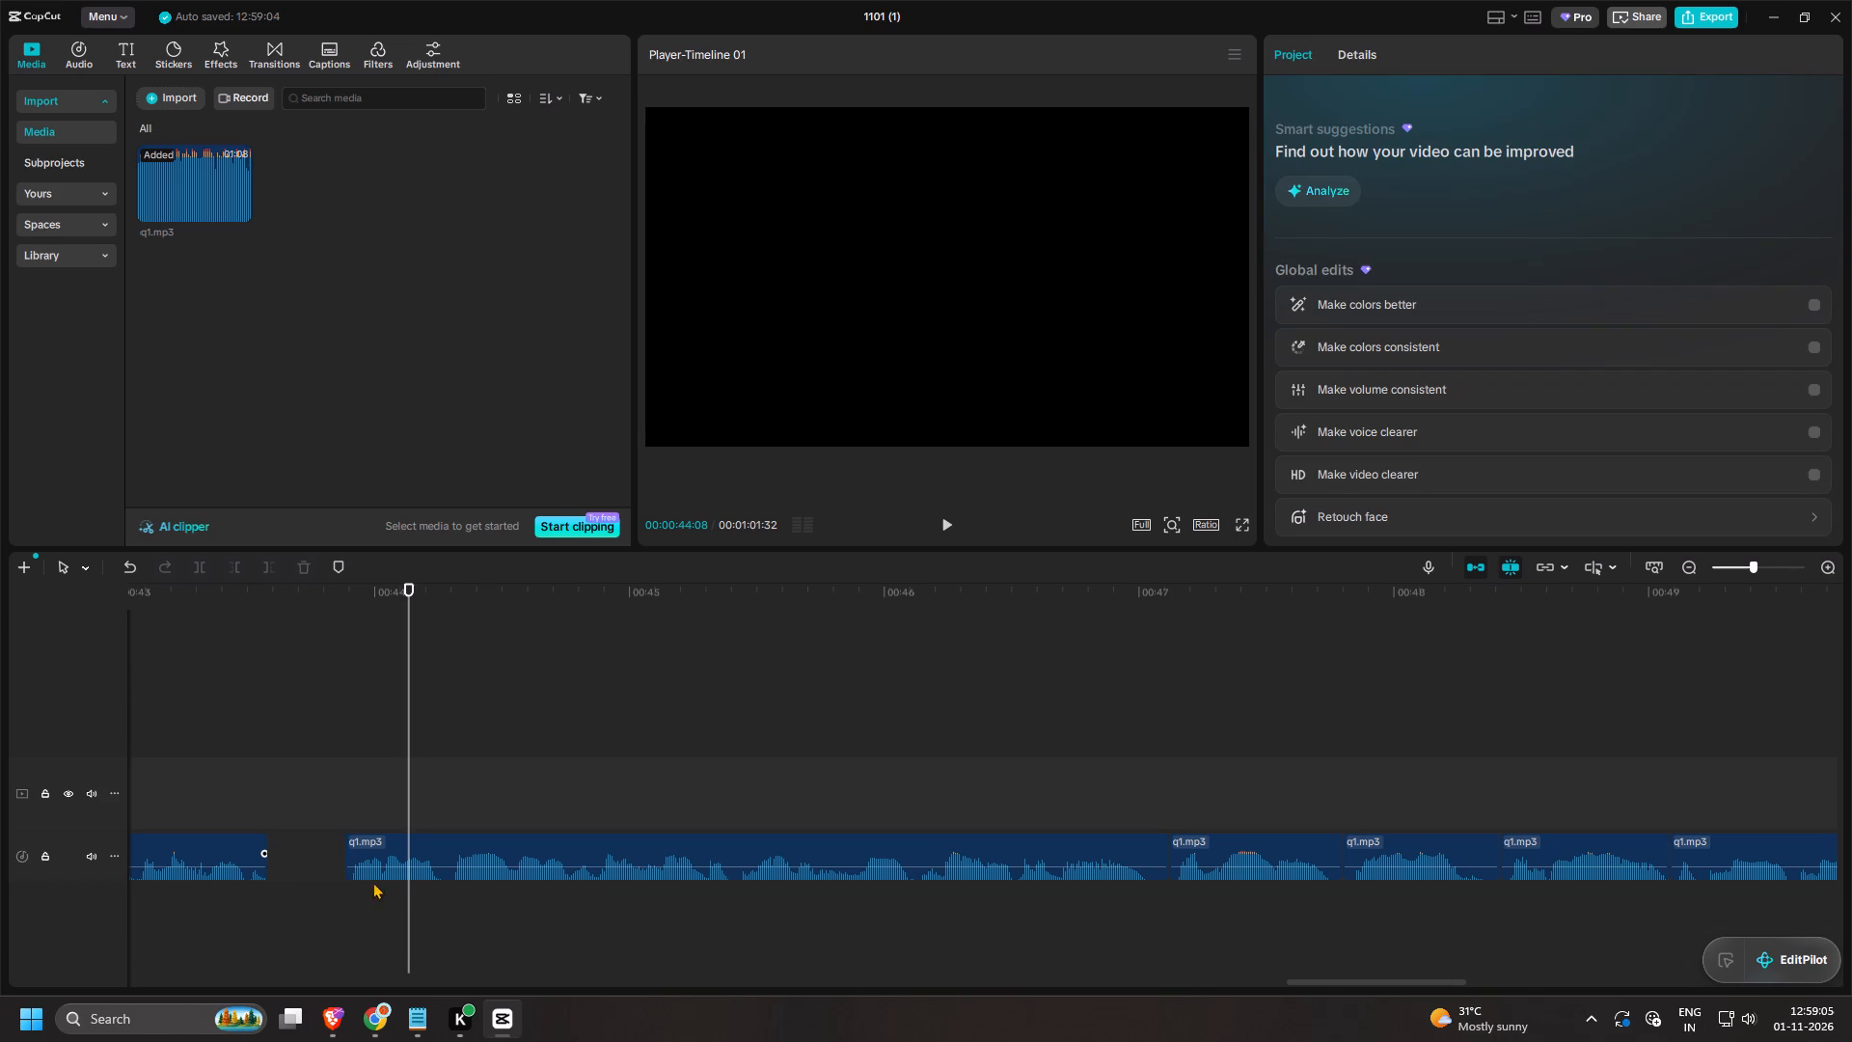
Select all the clips after the gap at about 43.7 s and move them about 0.3 s earlier to close it.
drag(322, 860, 1851, 894)
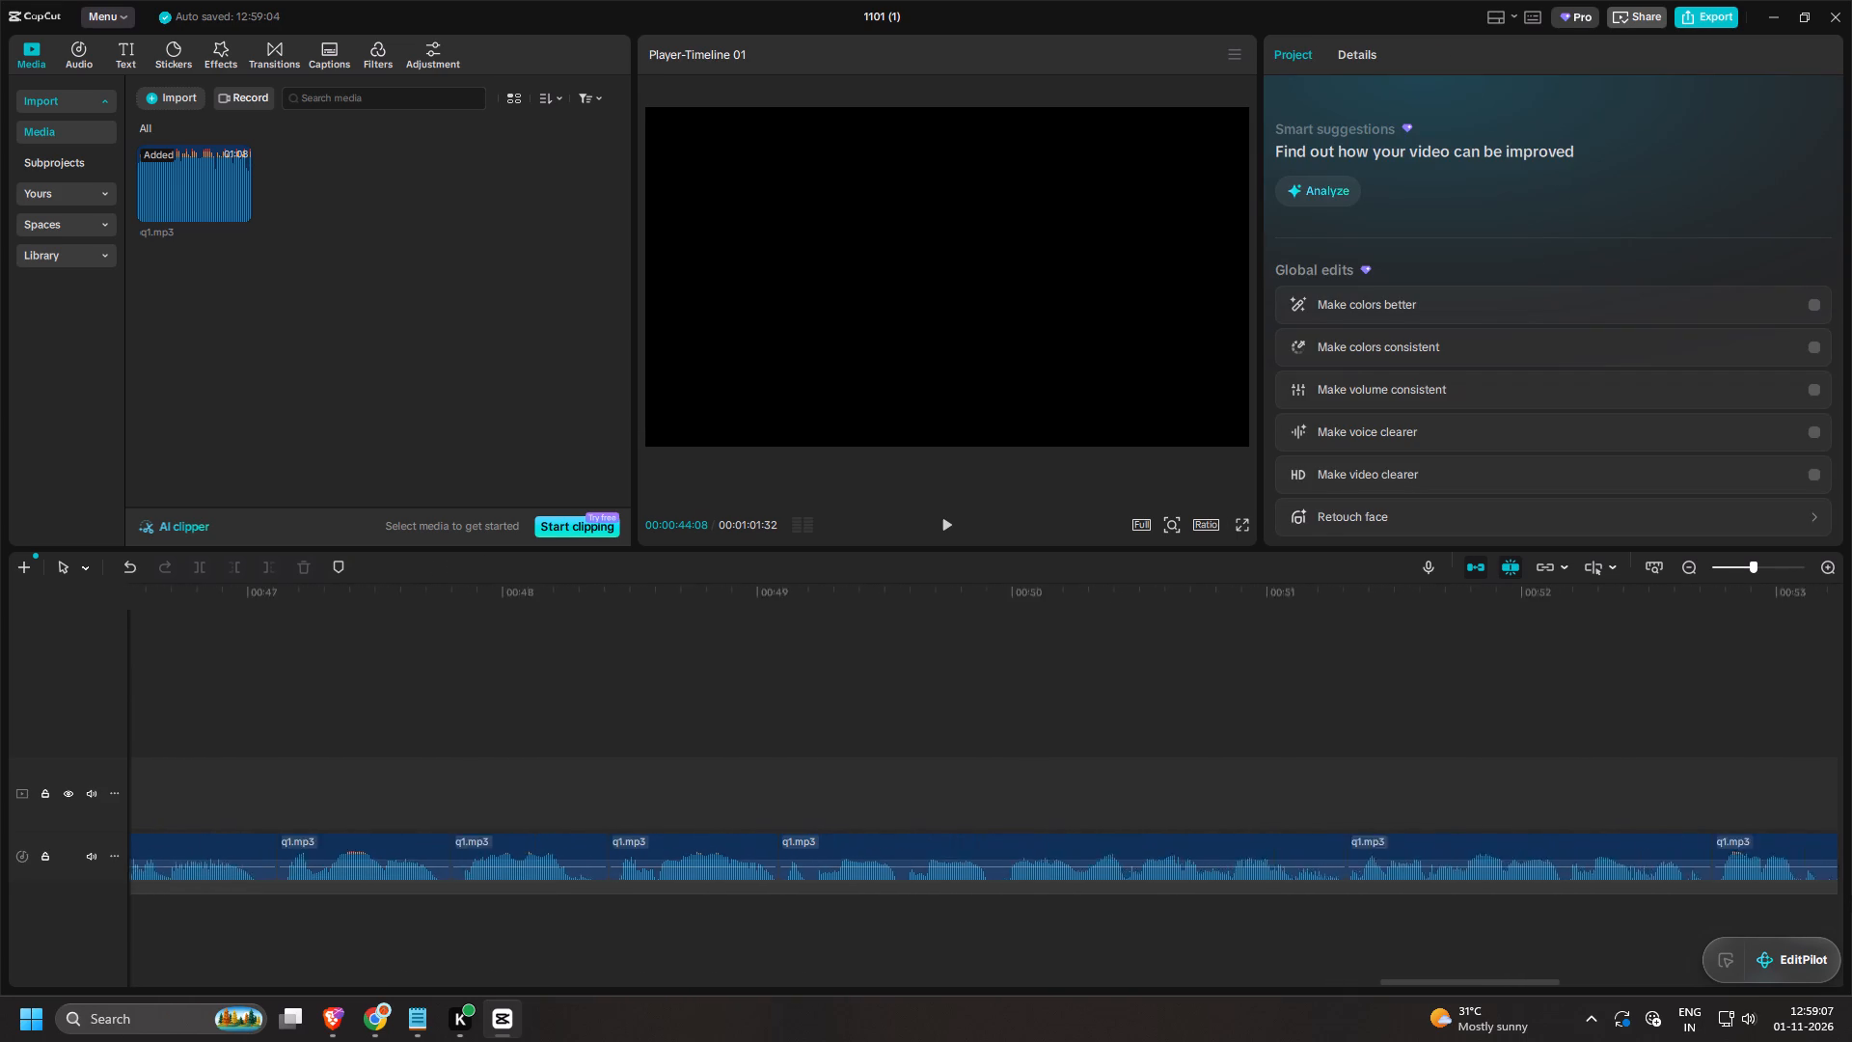
drag(1851, 894, 1526, 886)
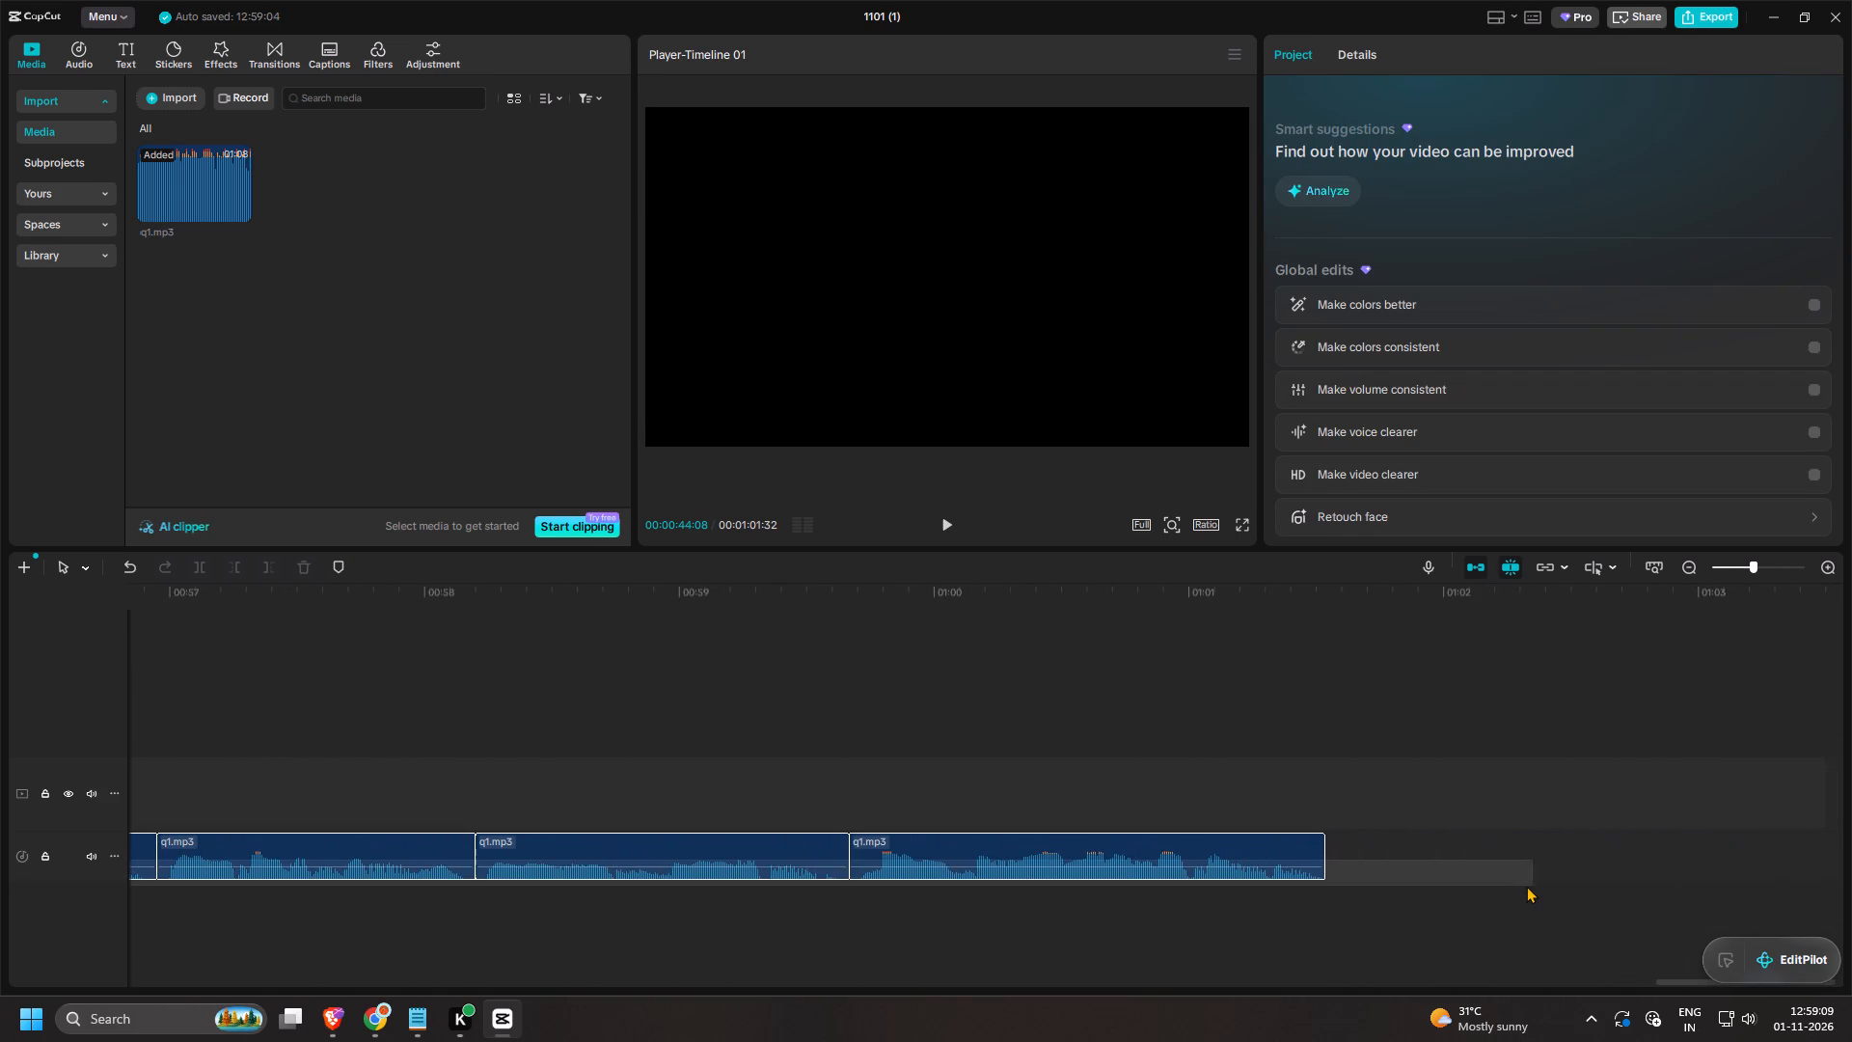
drag(1526, 886, 1524, 886)
ctrl+scroll(1259, 914, down, 20)
ctrl+scroll(1259, 914, down, 6)
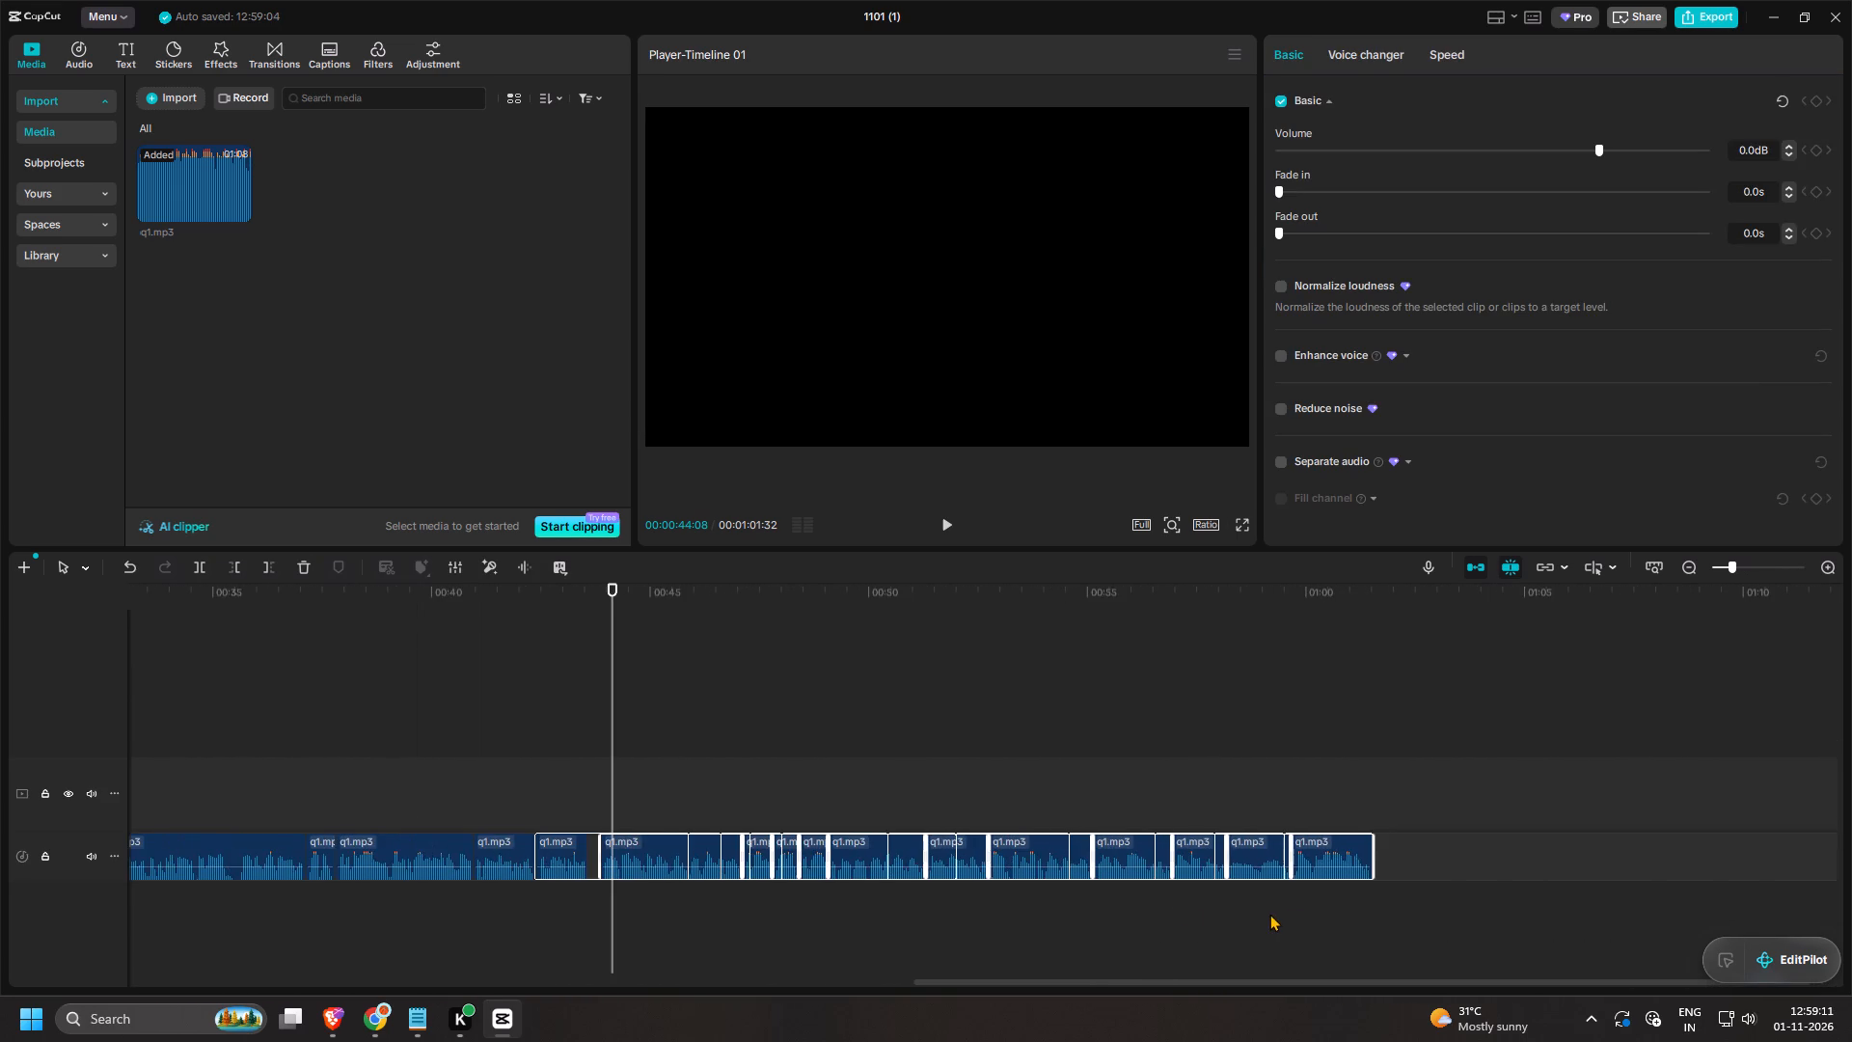
drag(737, 854, 721, 868)
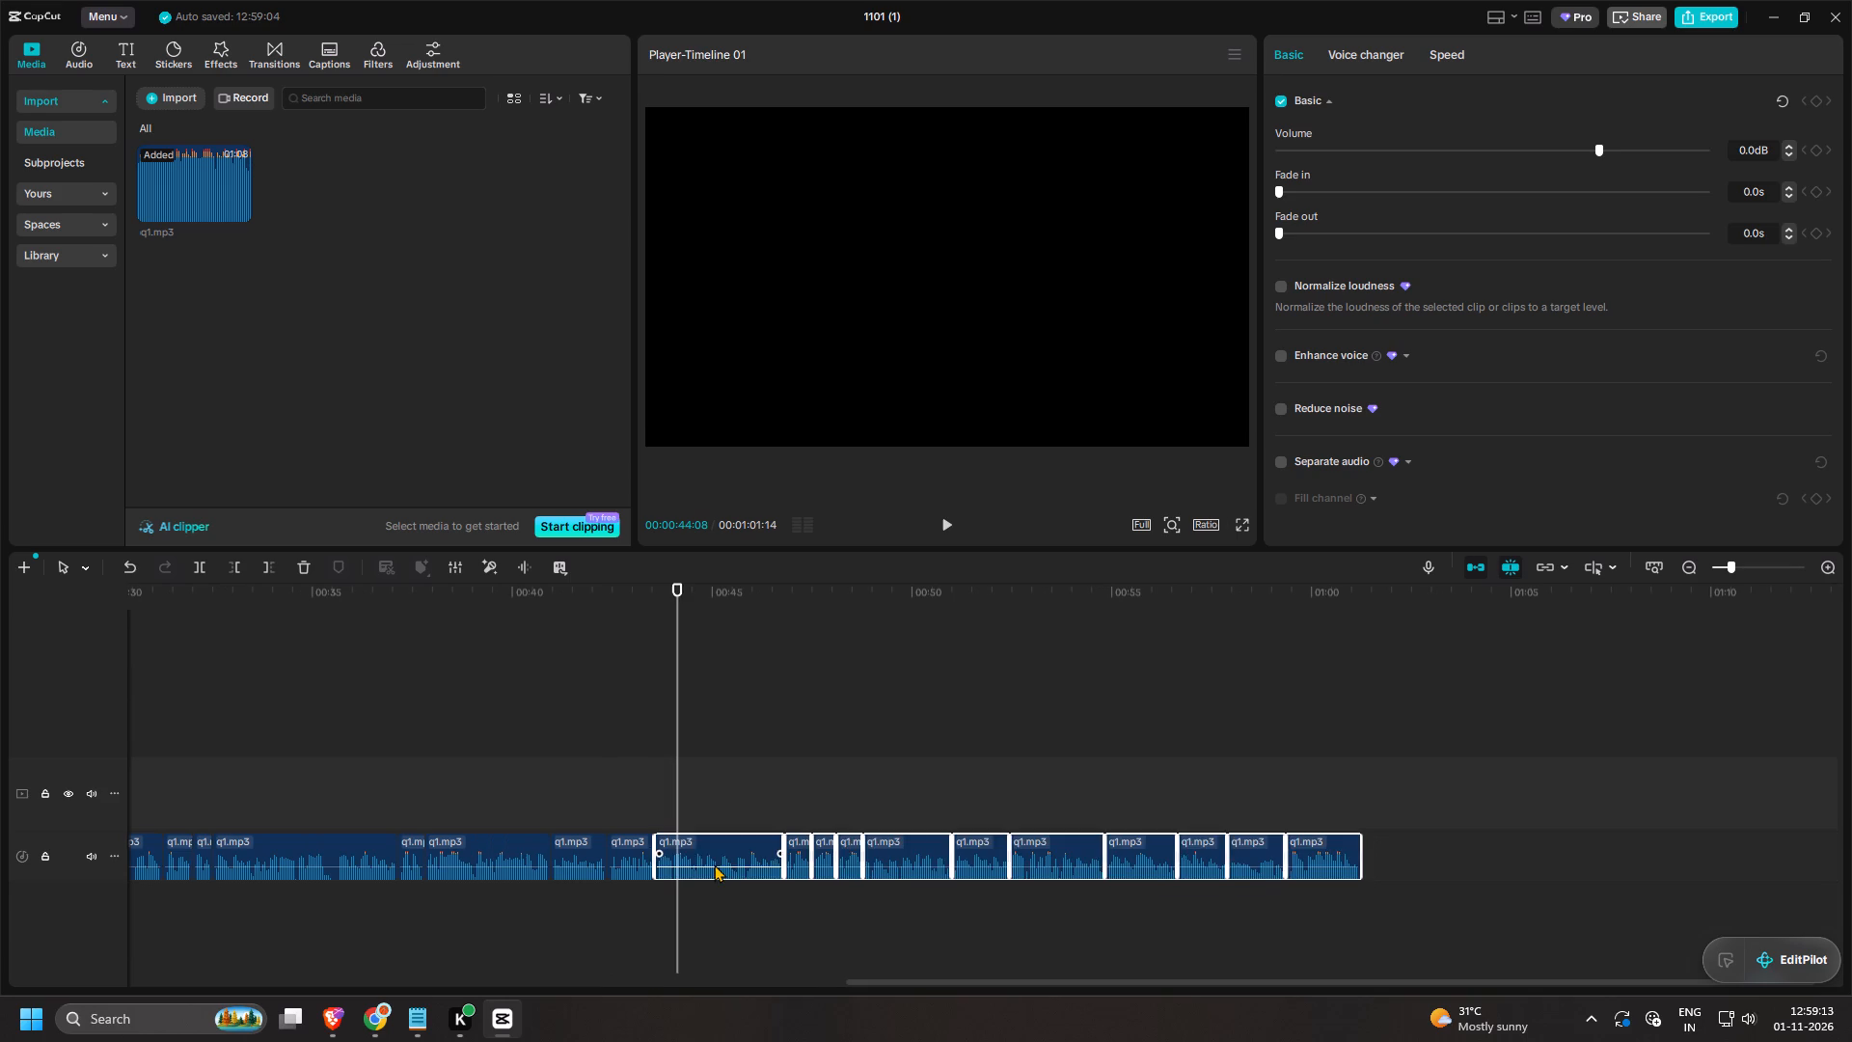
click(610, 754)
Examine the voice-over waveform from its end back to about 24.5 s for remaining silent pauses.
click(705, 752)
drag(705, 752, 1851, 755)
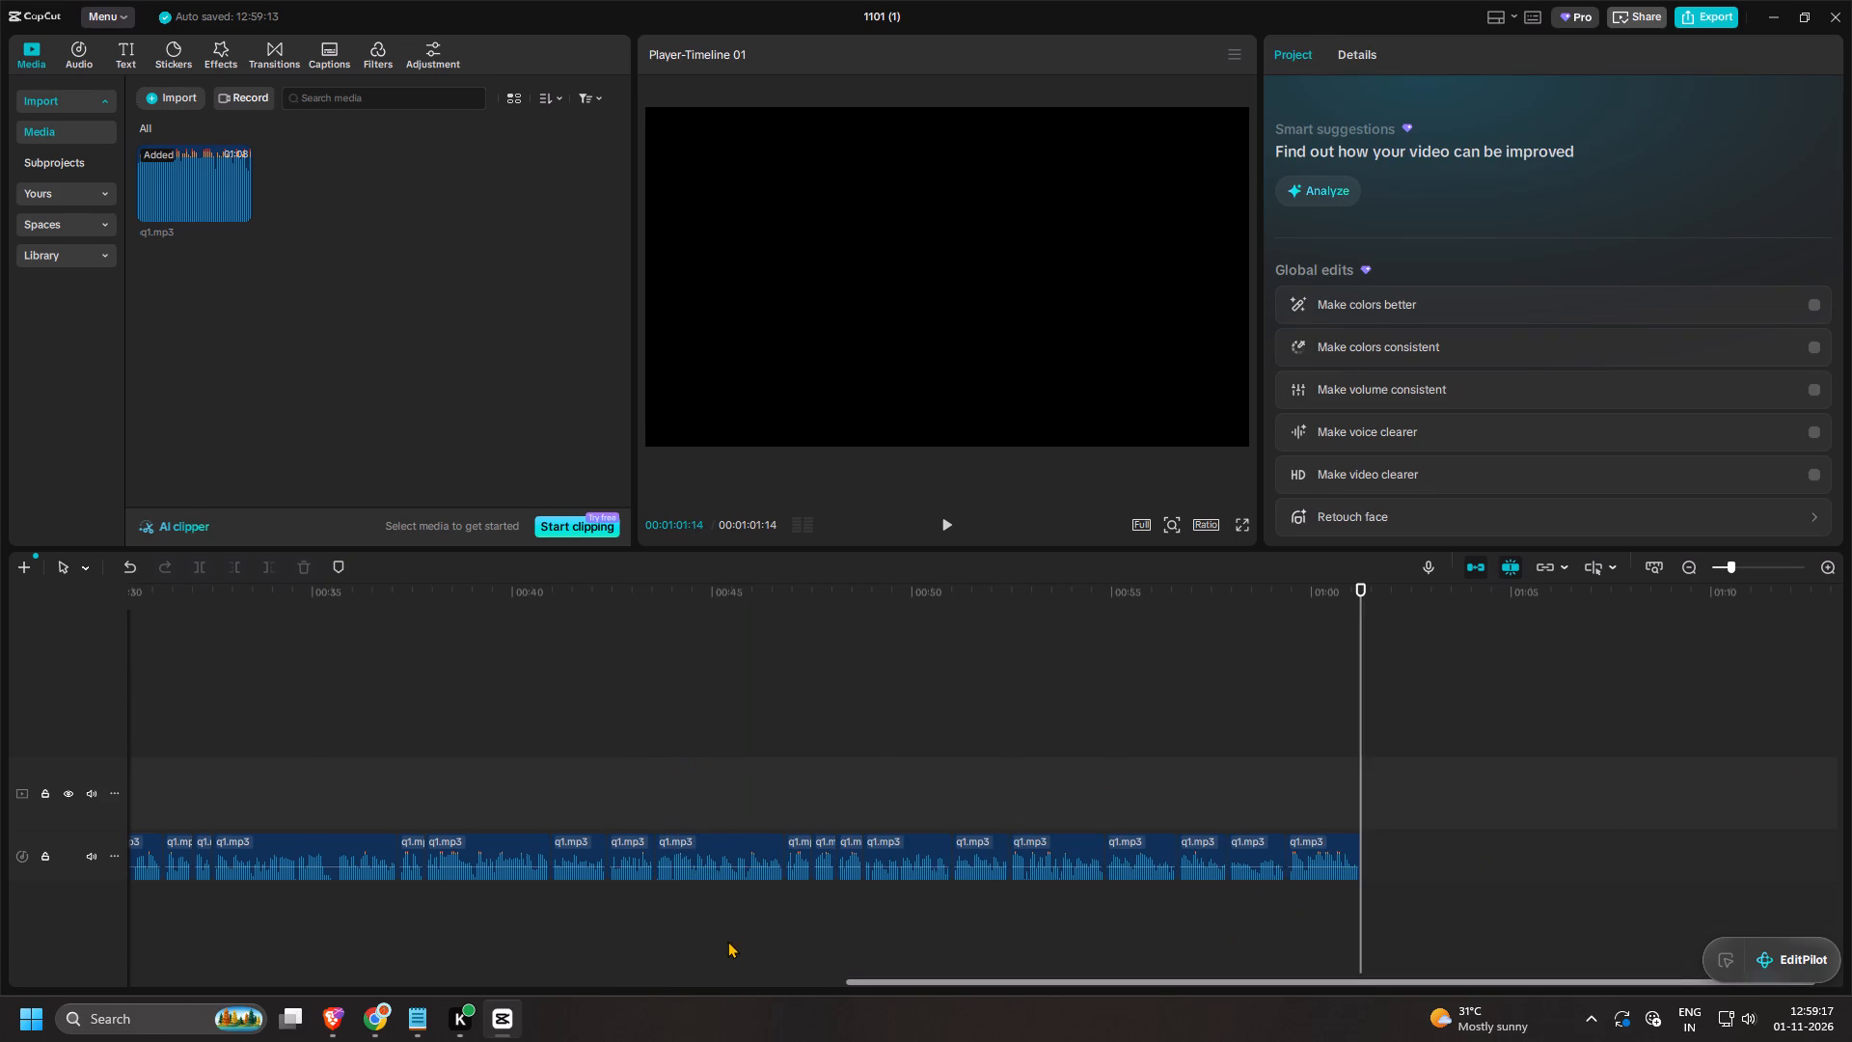
ctrl+scroll(344, 903, up, 5)
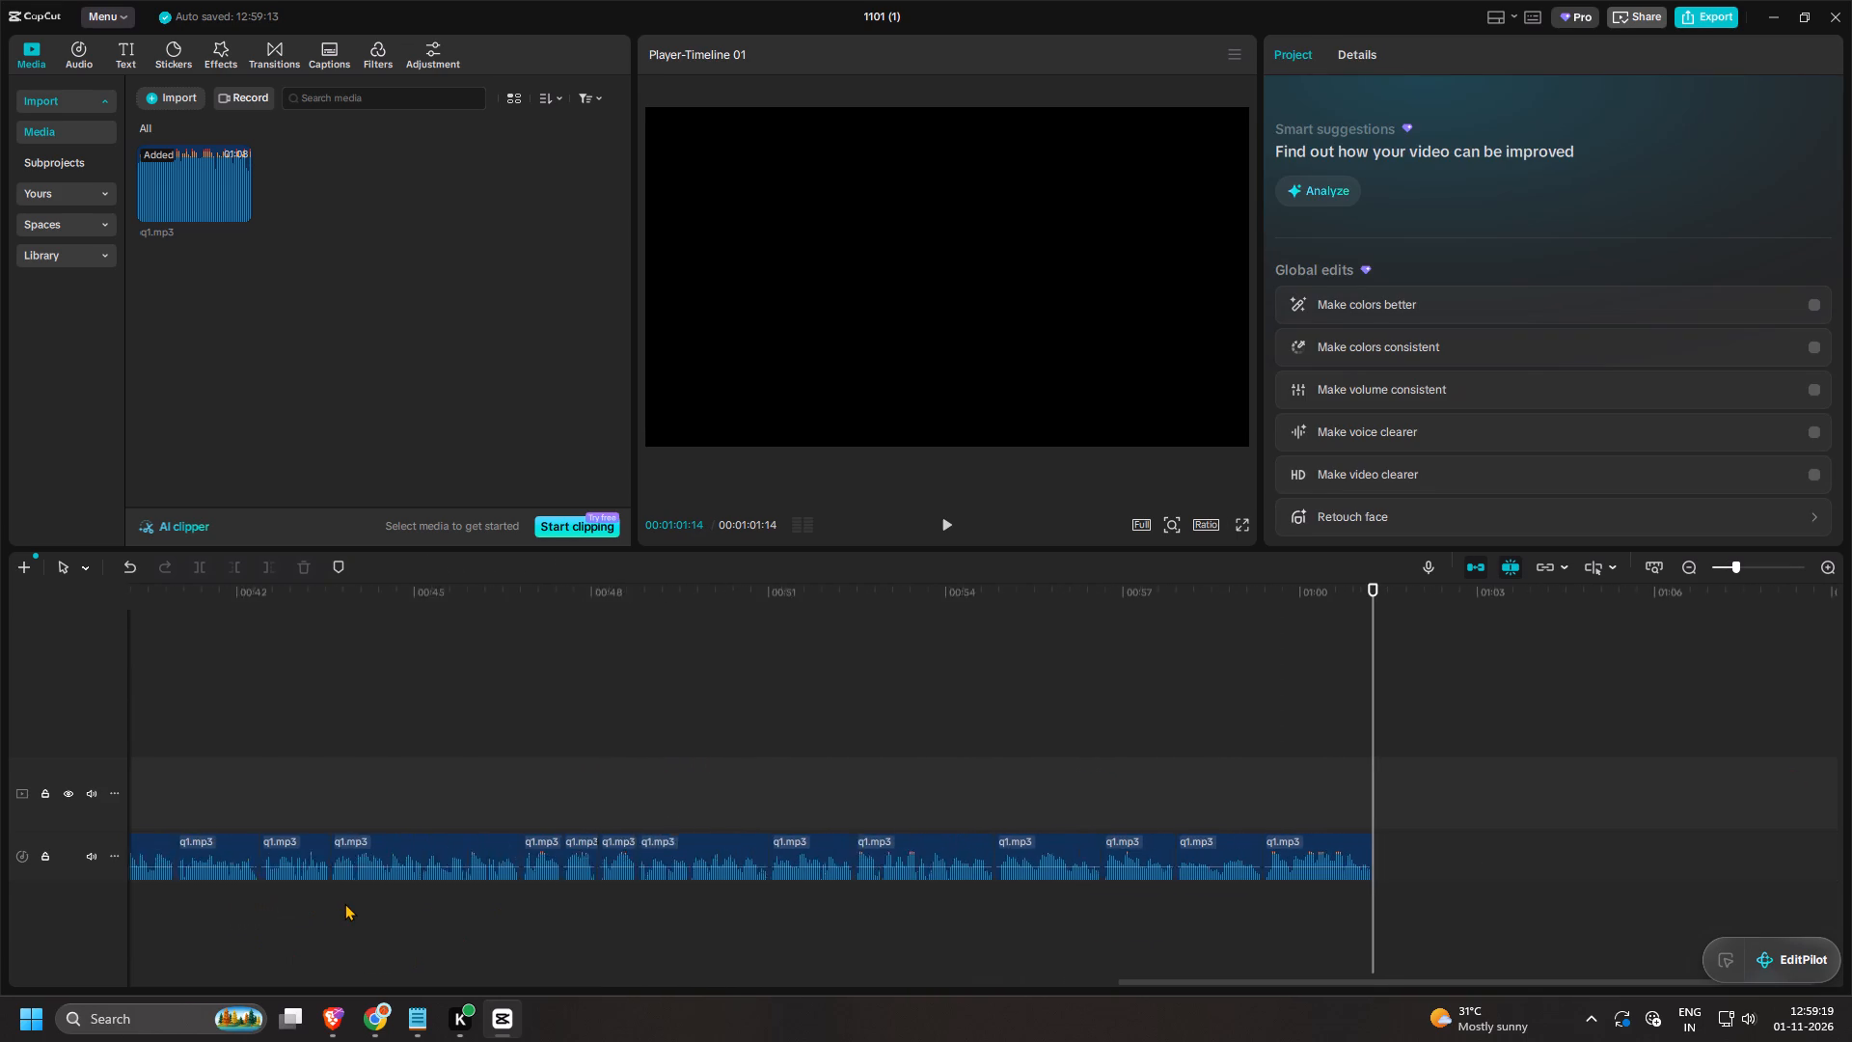
ctrl+scroll(344, 903, up, 1)
drag(445, 729, 217, 766)
double_click(234, 755)
drag(234, 755, 0, 836)
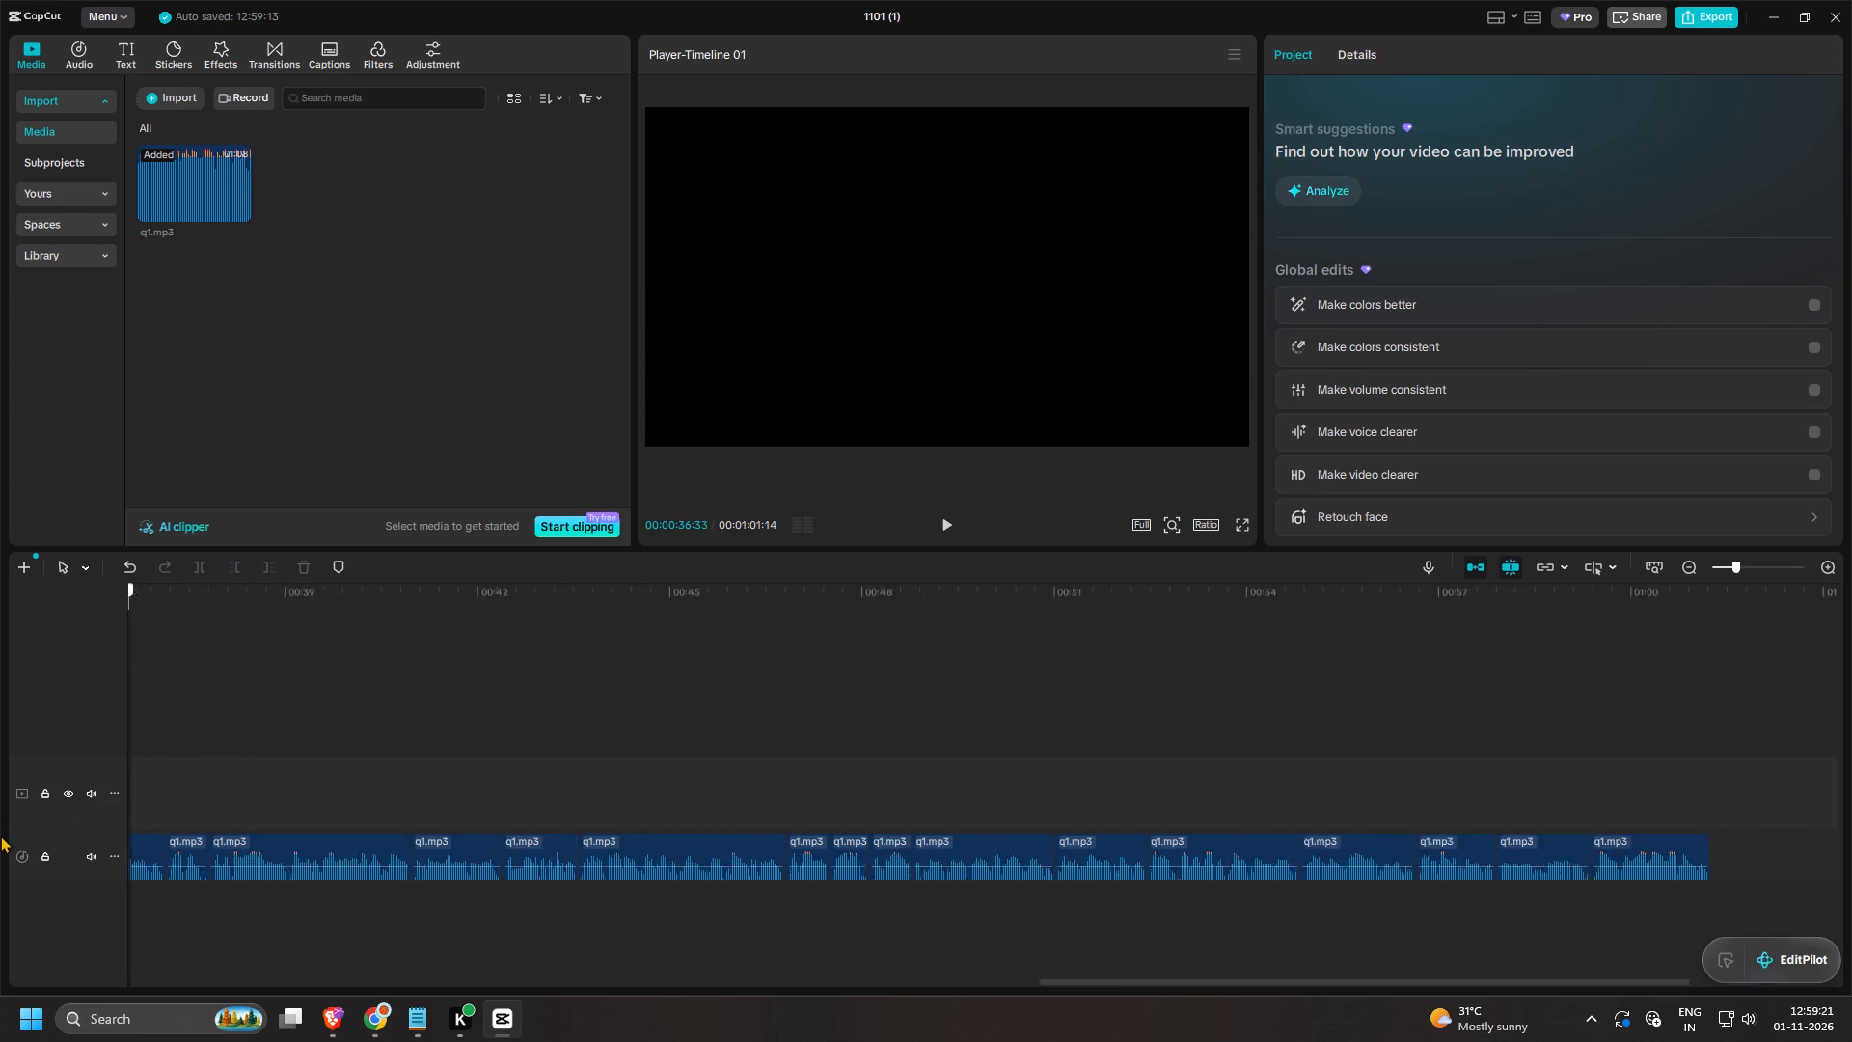
drag(0, 836, 988, 900)
Split the voice-over on both sides of the silent pauses at about 20.9, 23.0, 24.1, 24.6 and 26.1 s.
ctrl+scroll(647, 900, up, 8)
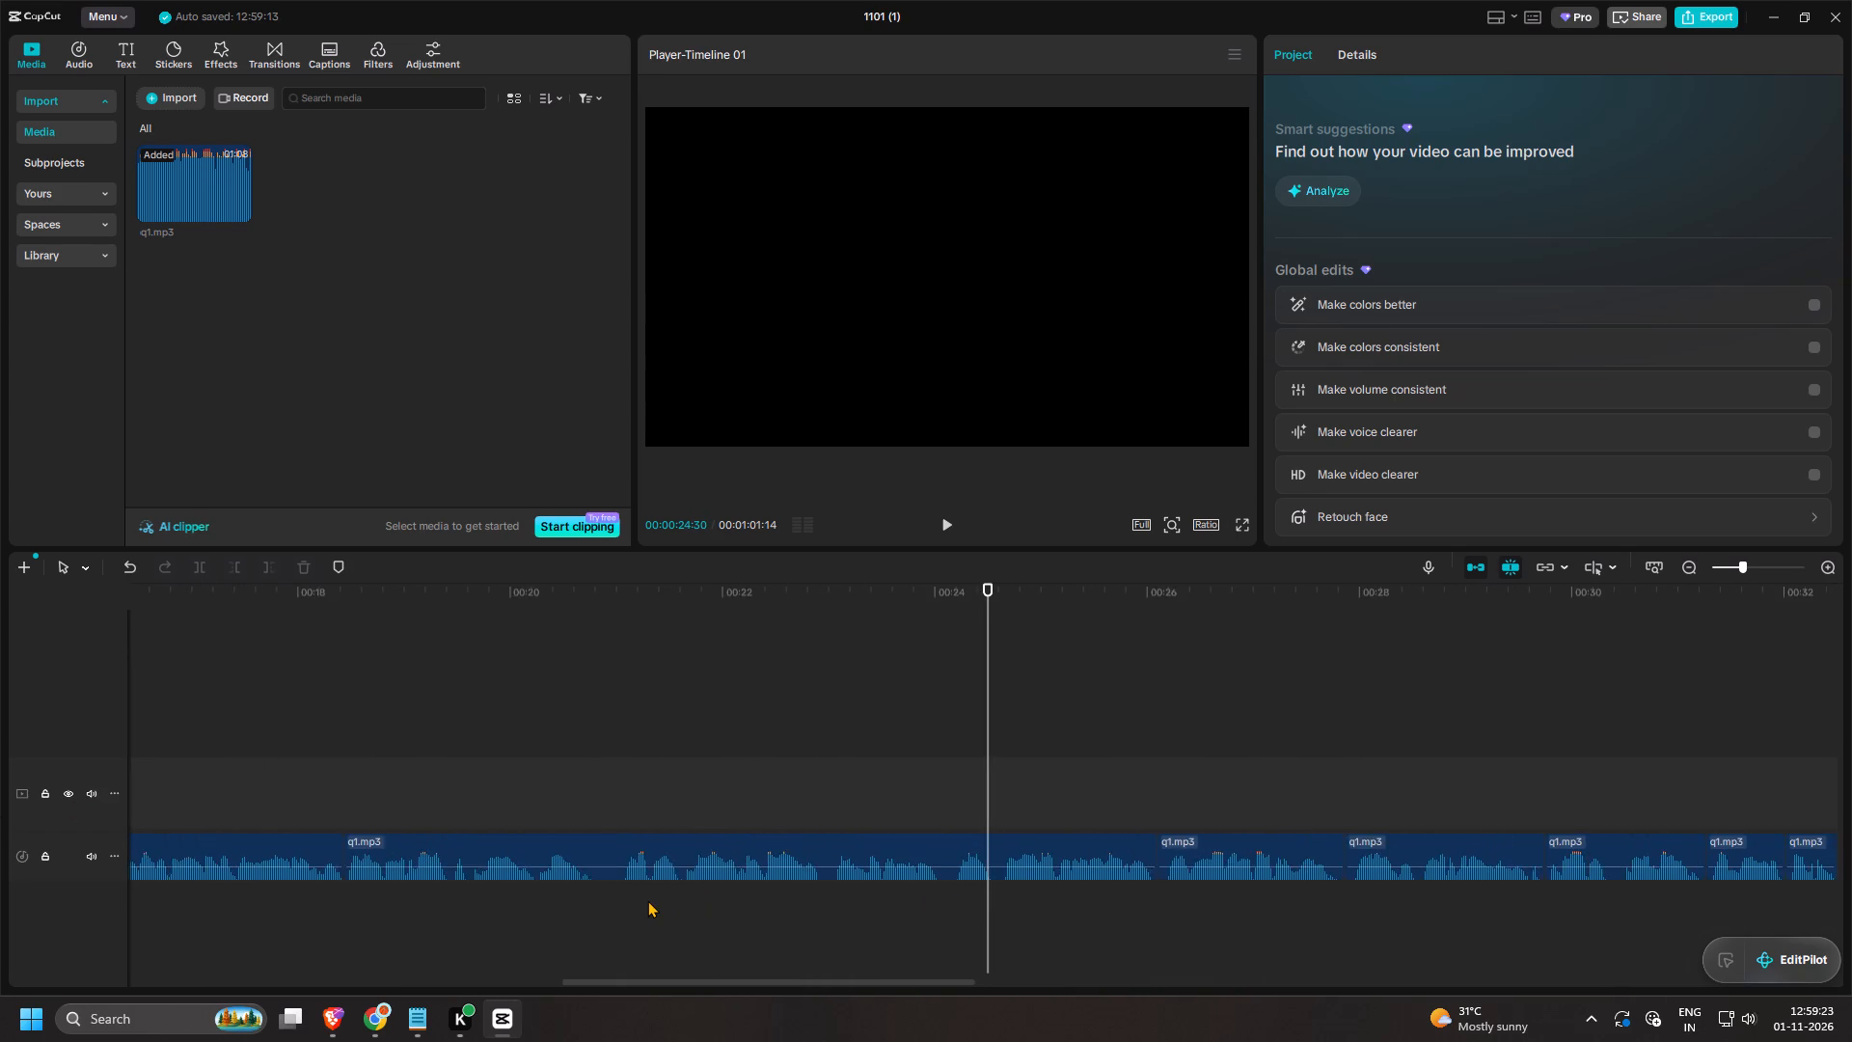
ctrl+scroll(647, 900, up, 10)
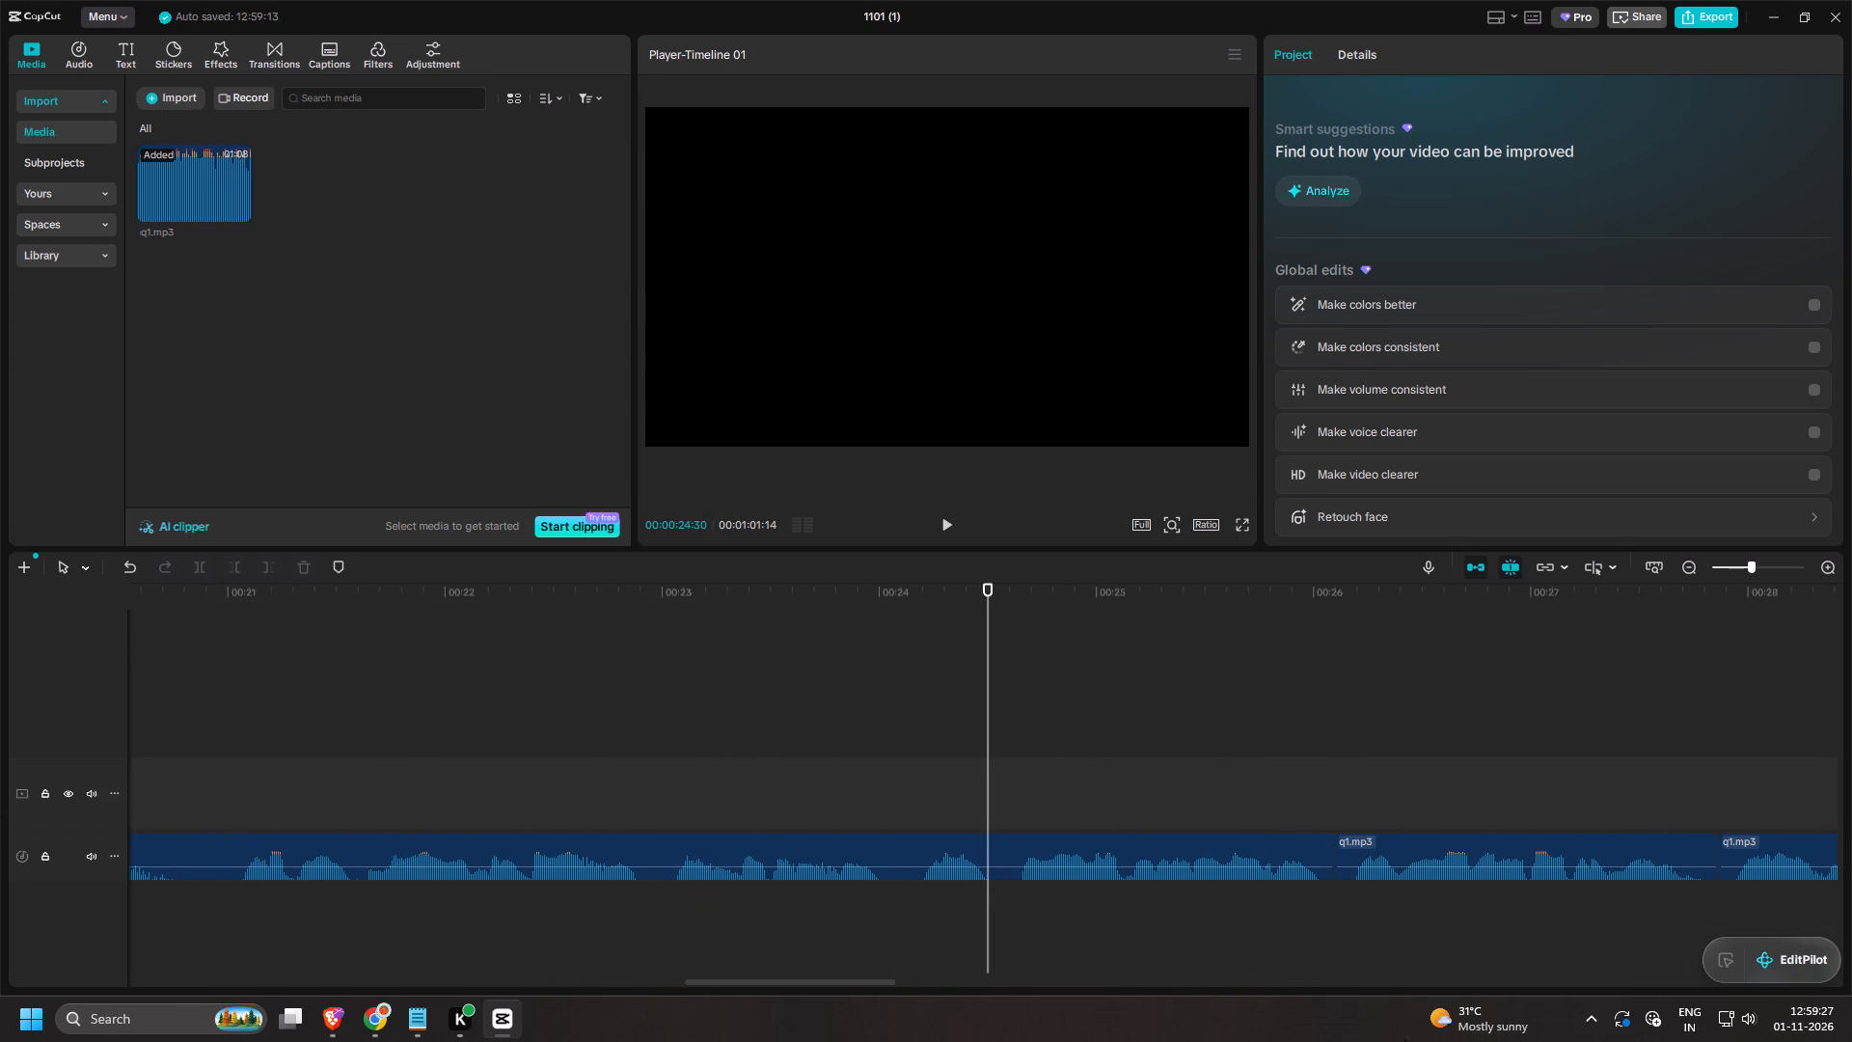
key(b)
click(1350, 858)
click(1321, 858)
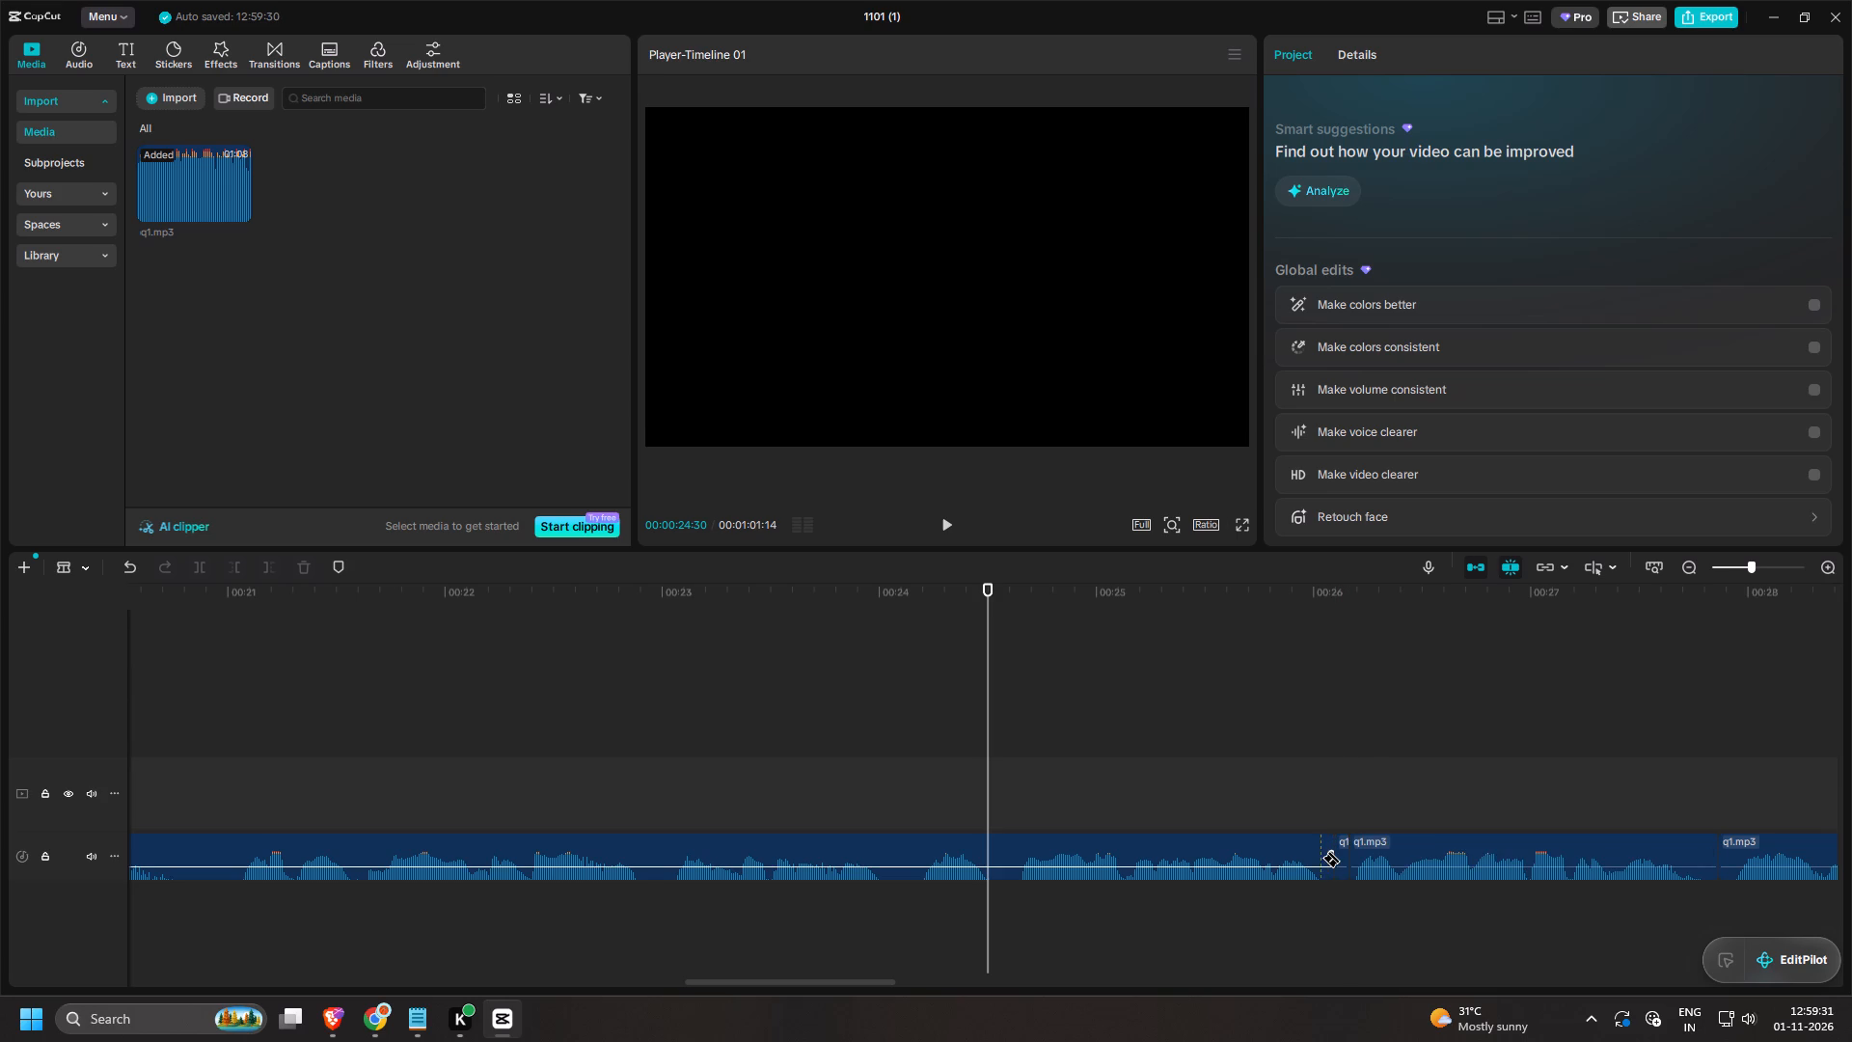
click(1009, 853)
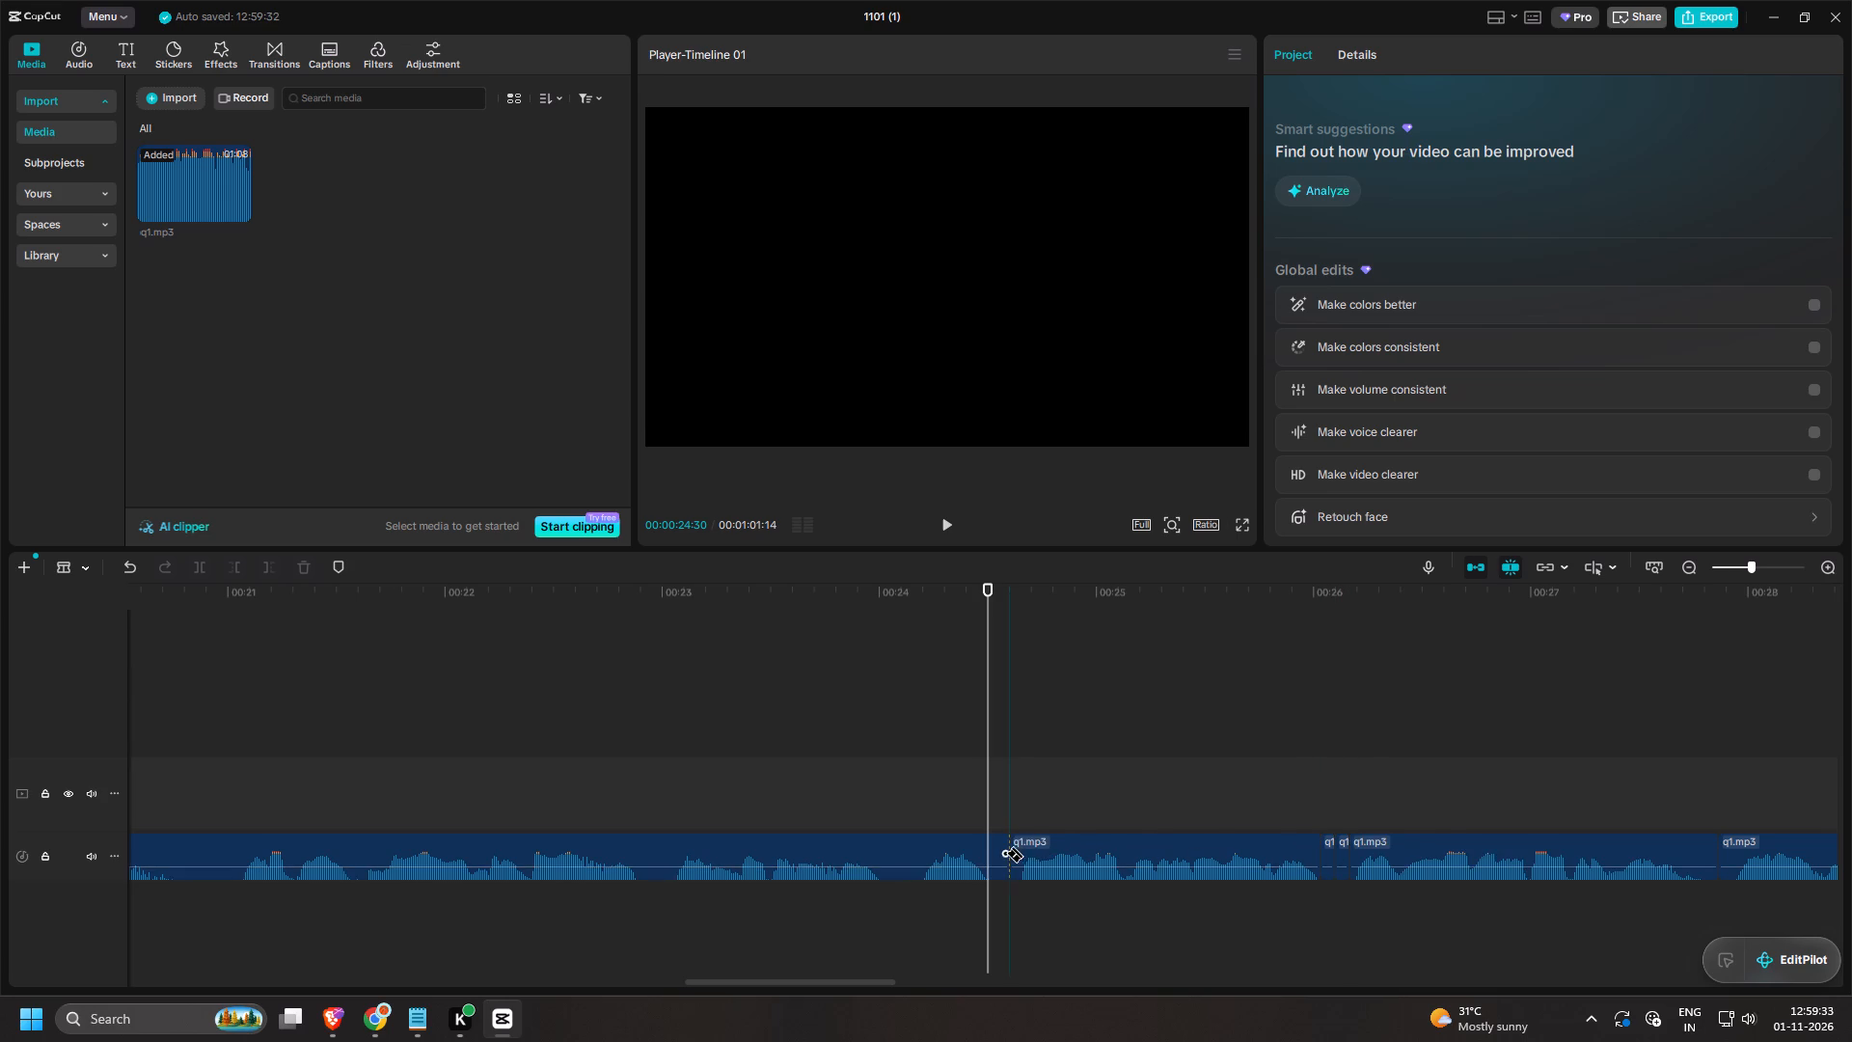
click(994, 853)
click(918, 849)
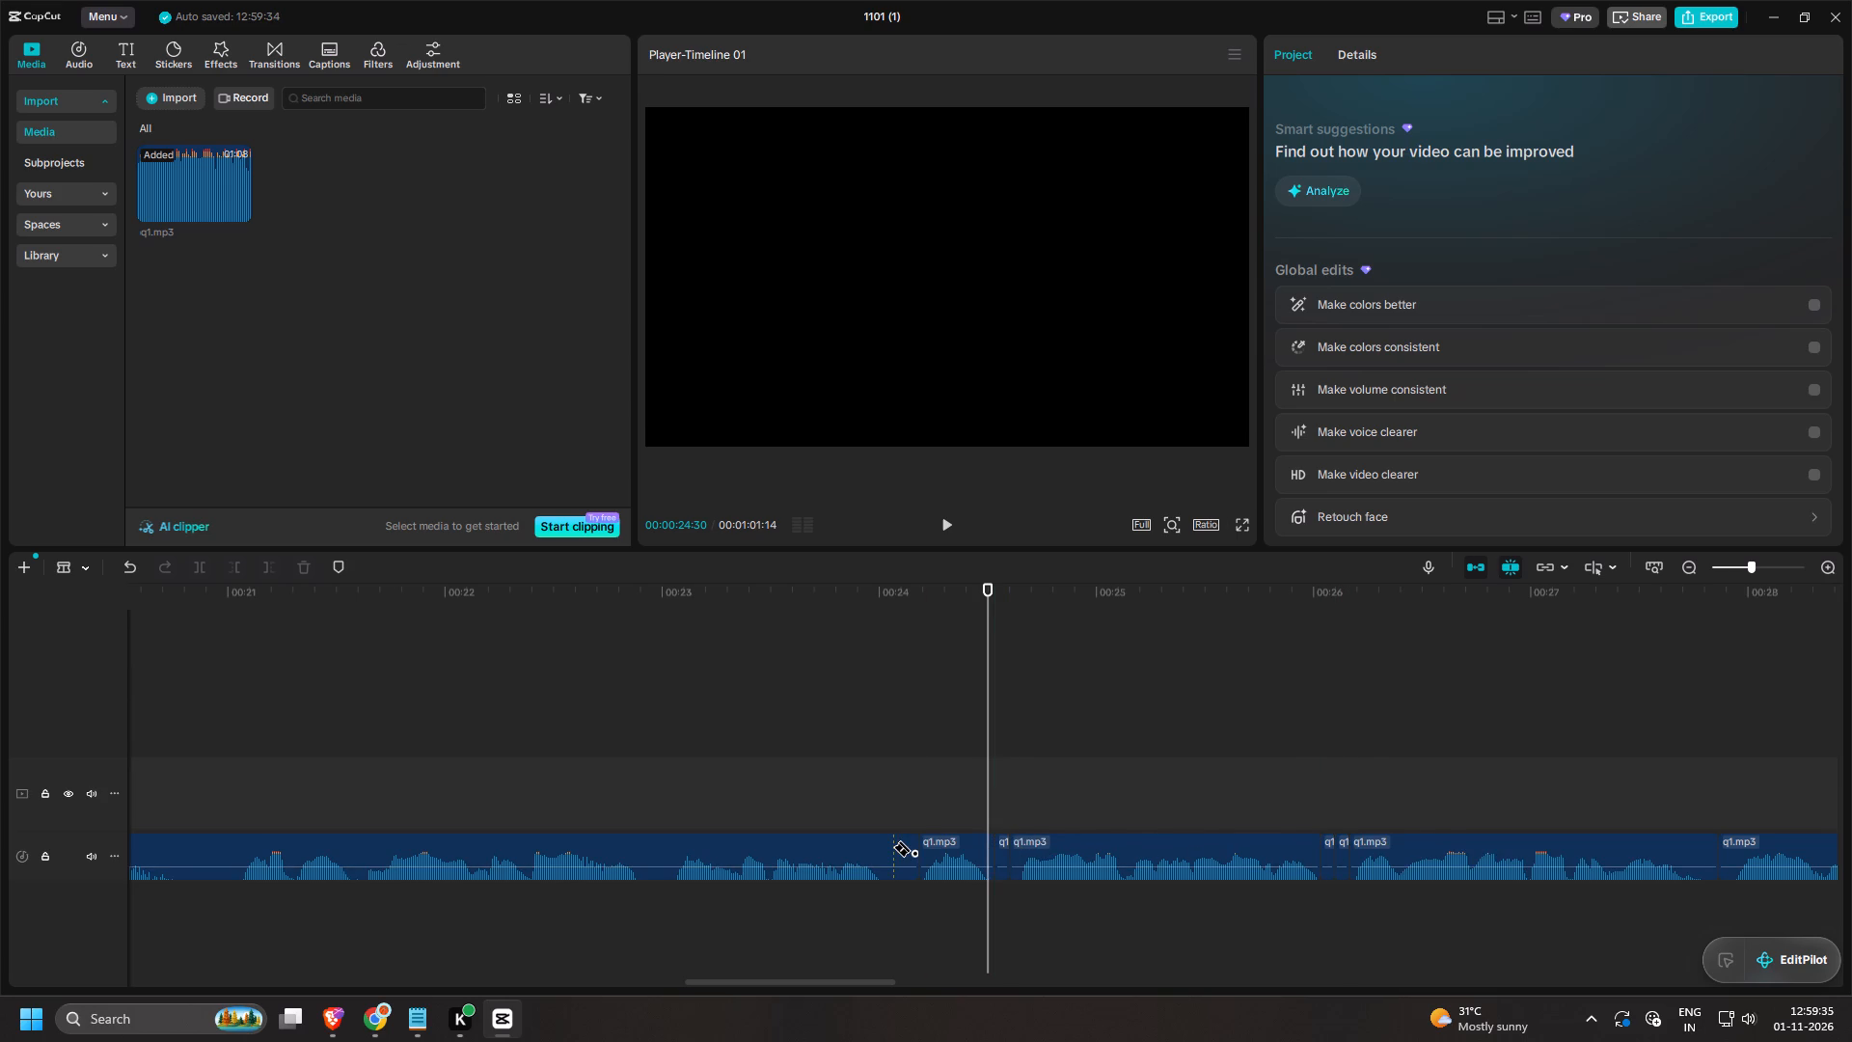
click(882, 847)
click(668, 853)
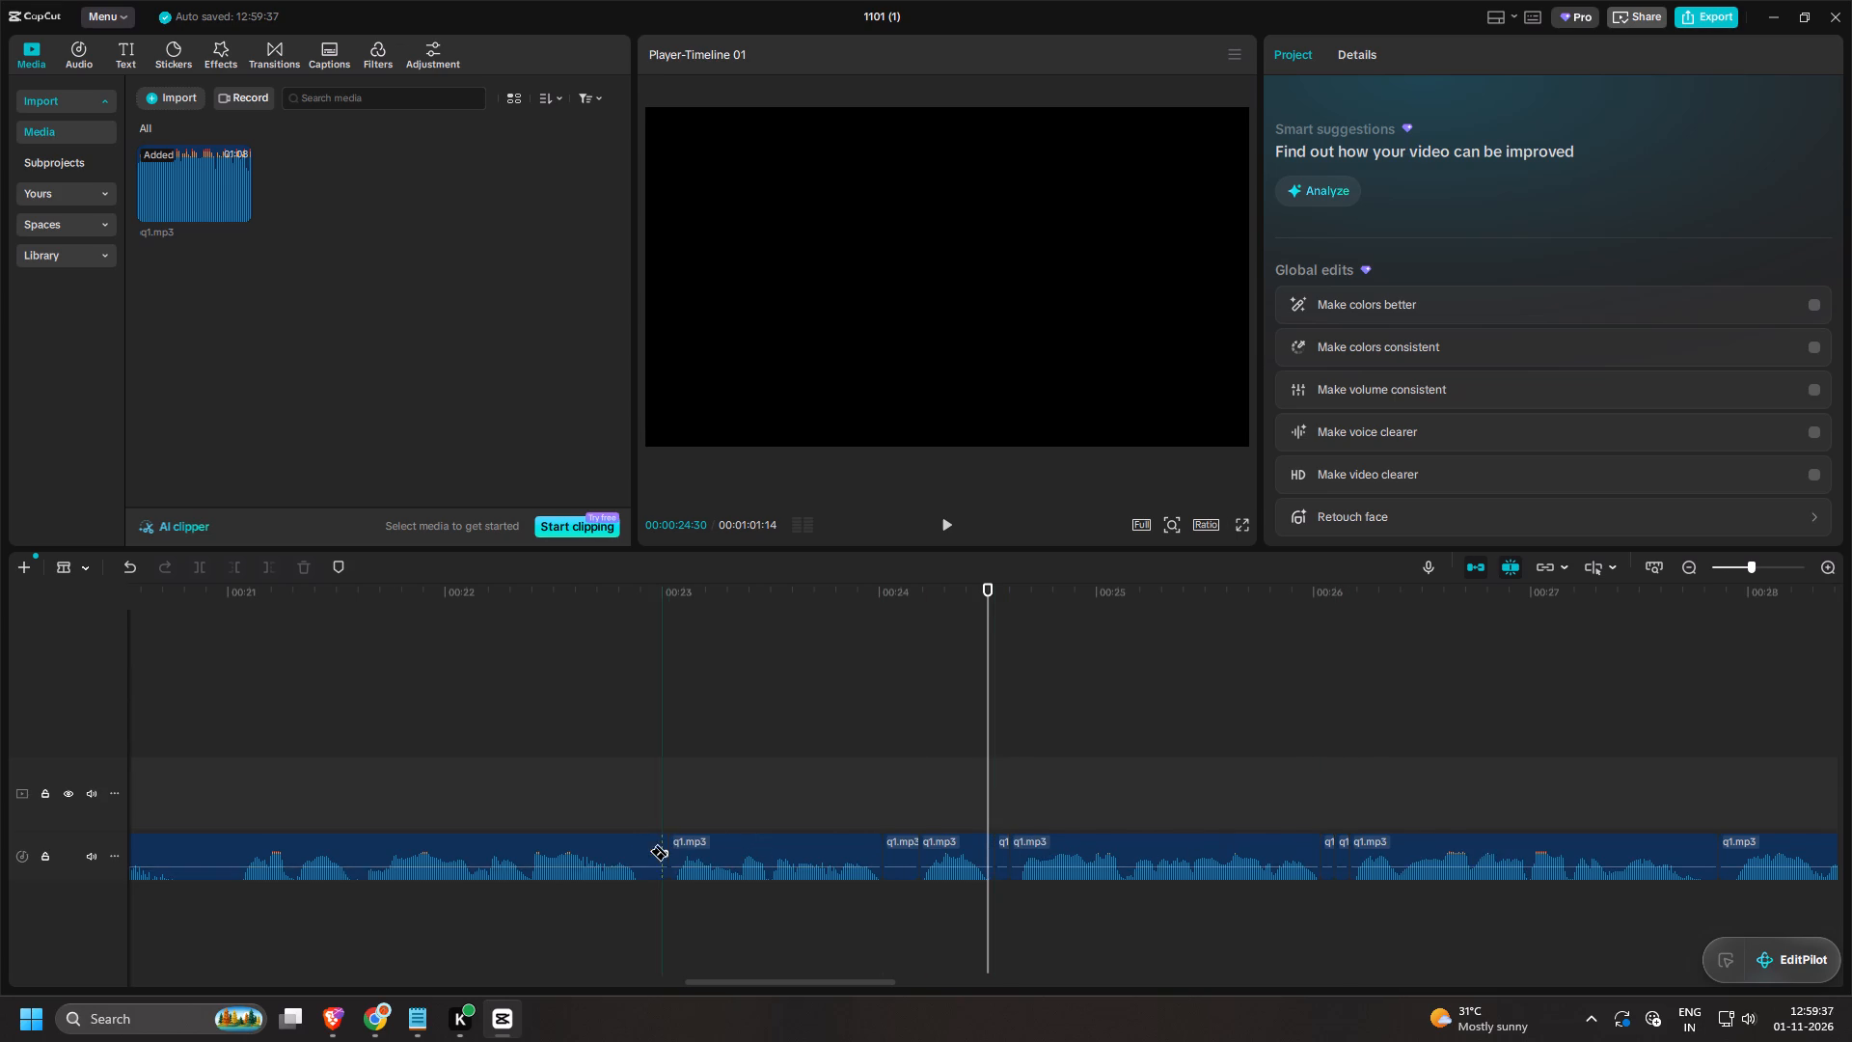
click(648, 849)
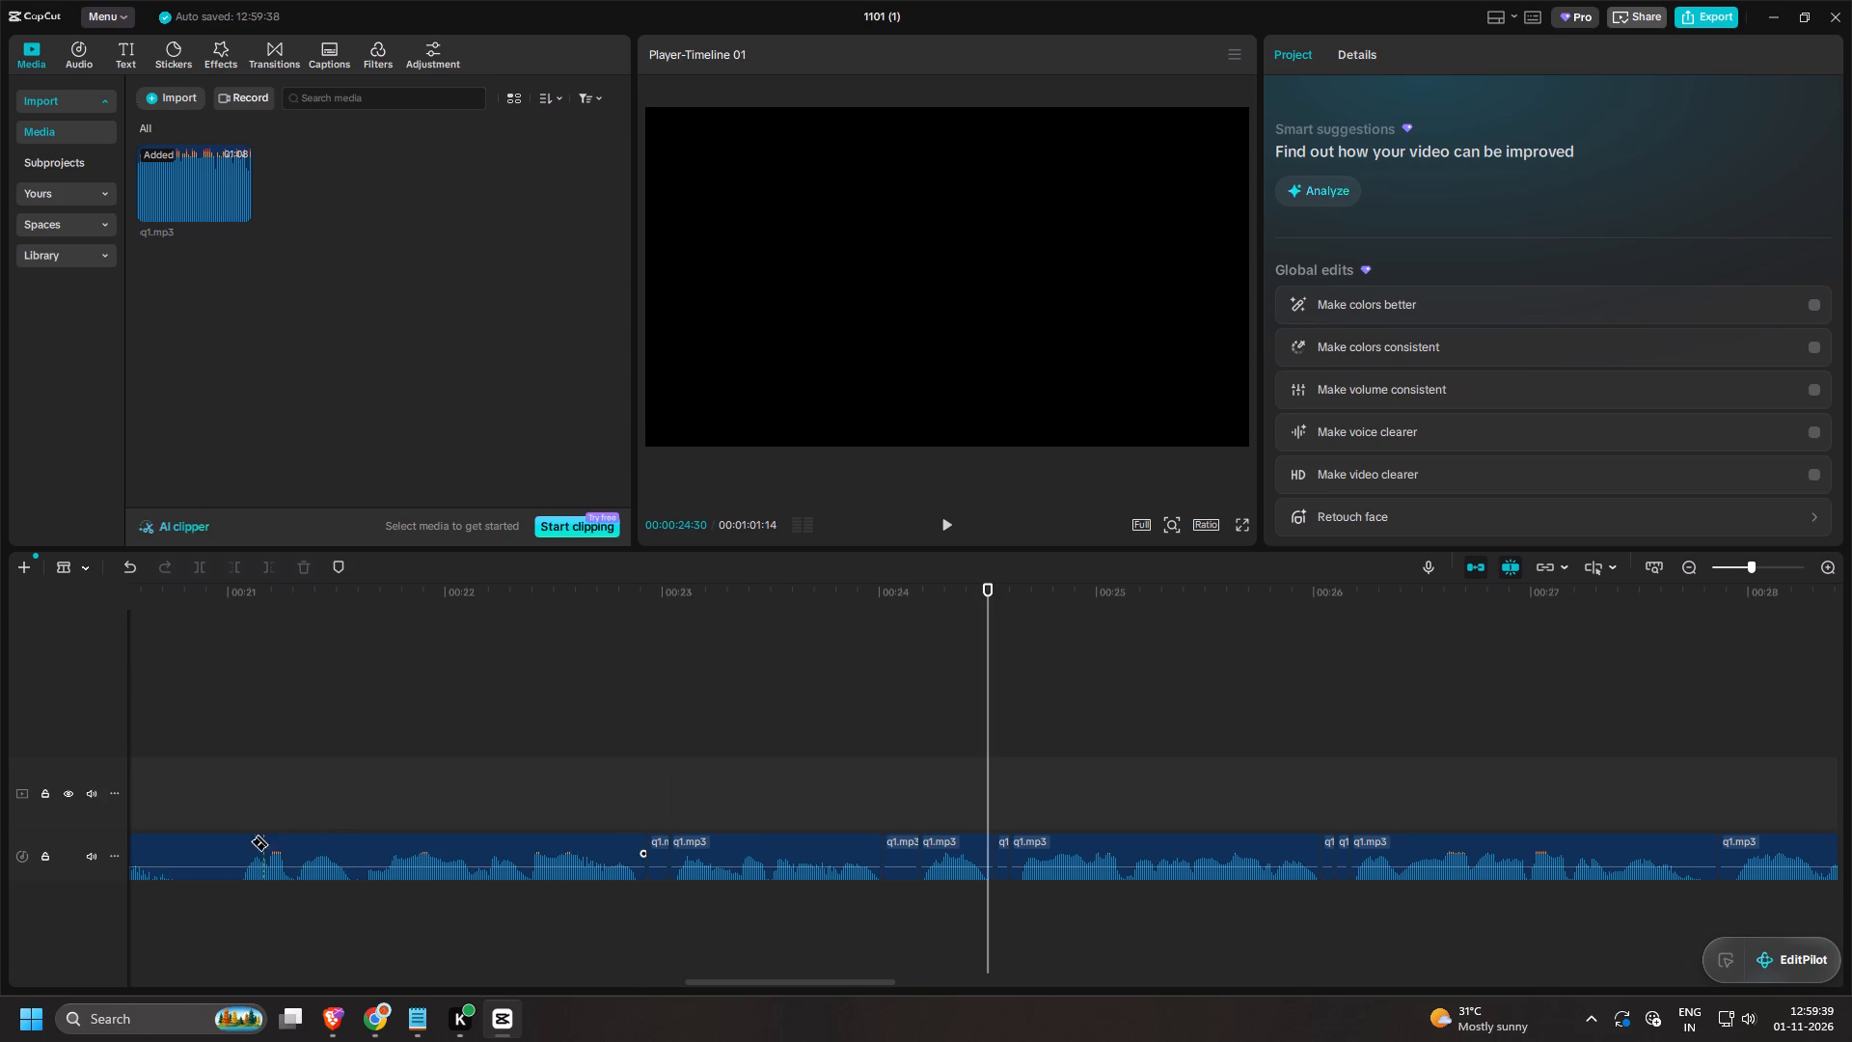
click(239, 841)
click(187, 846)
Delete the silent pieces at about 20.9, 23.0, 24.1, 24.6 and 26.1 s.
key(a)
click(204, 836)
key(BackSpace)
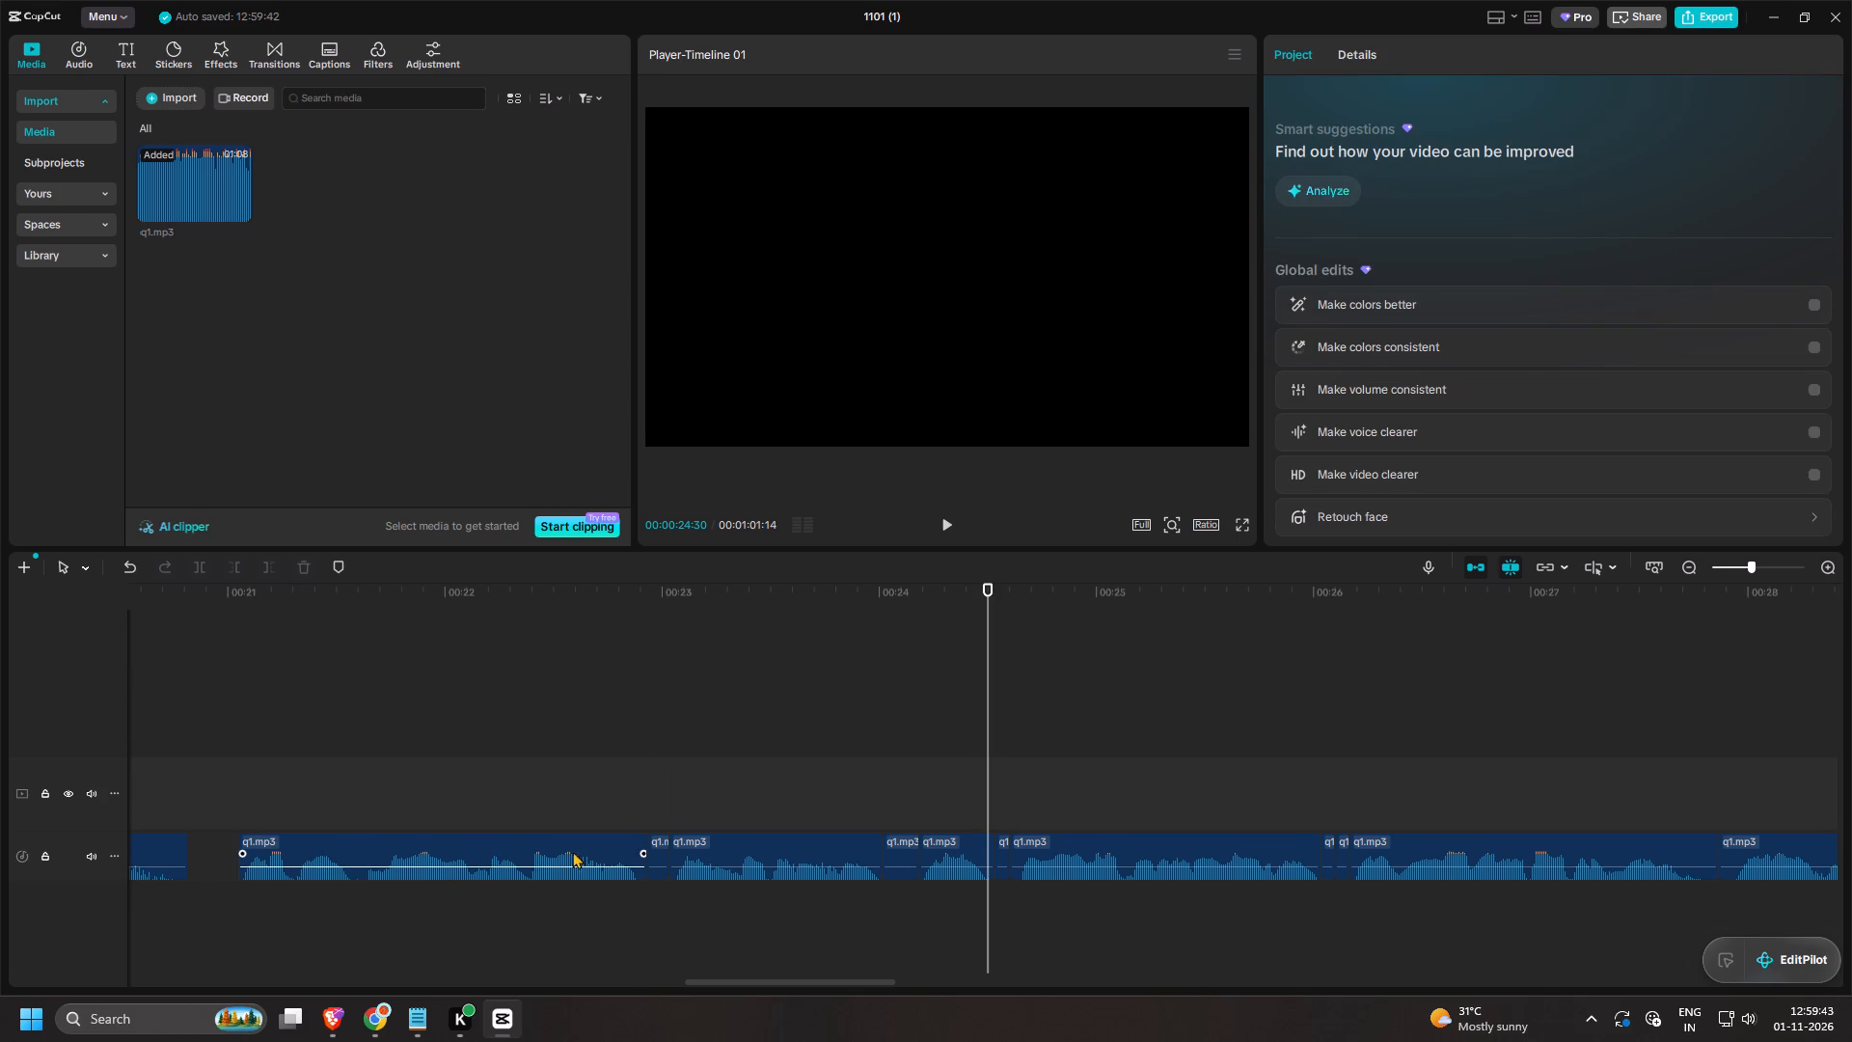
click(662, 849)
key(BackSpace)
click(903, 853)
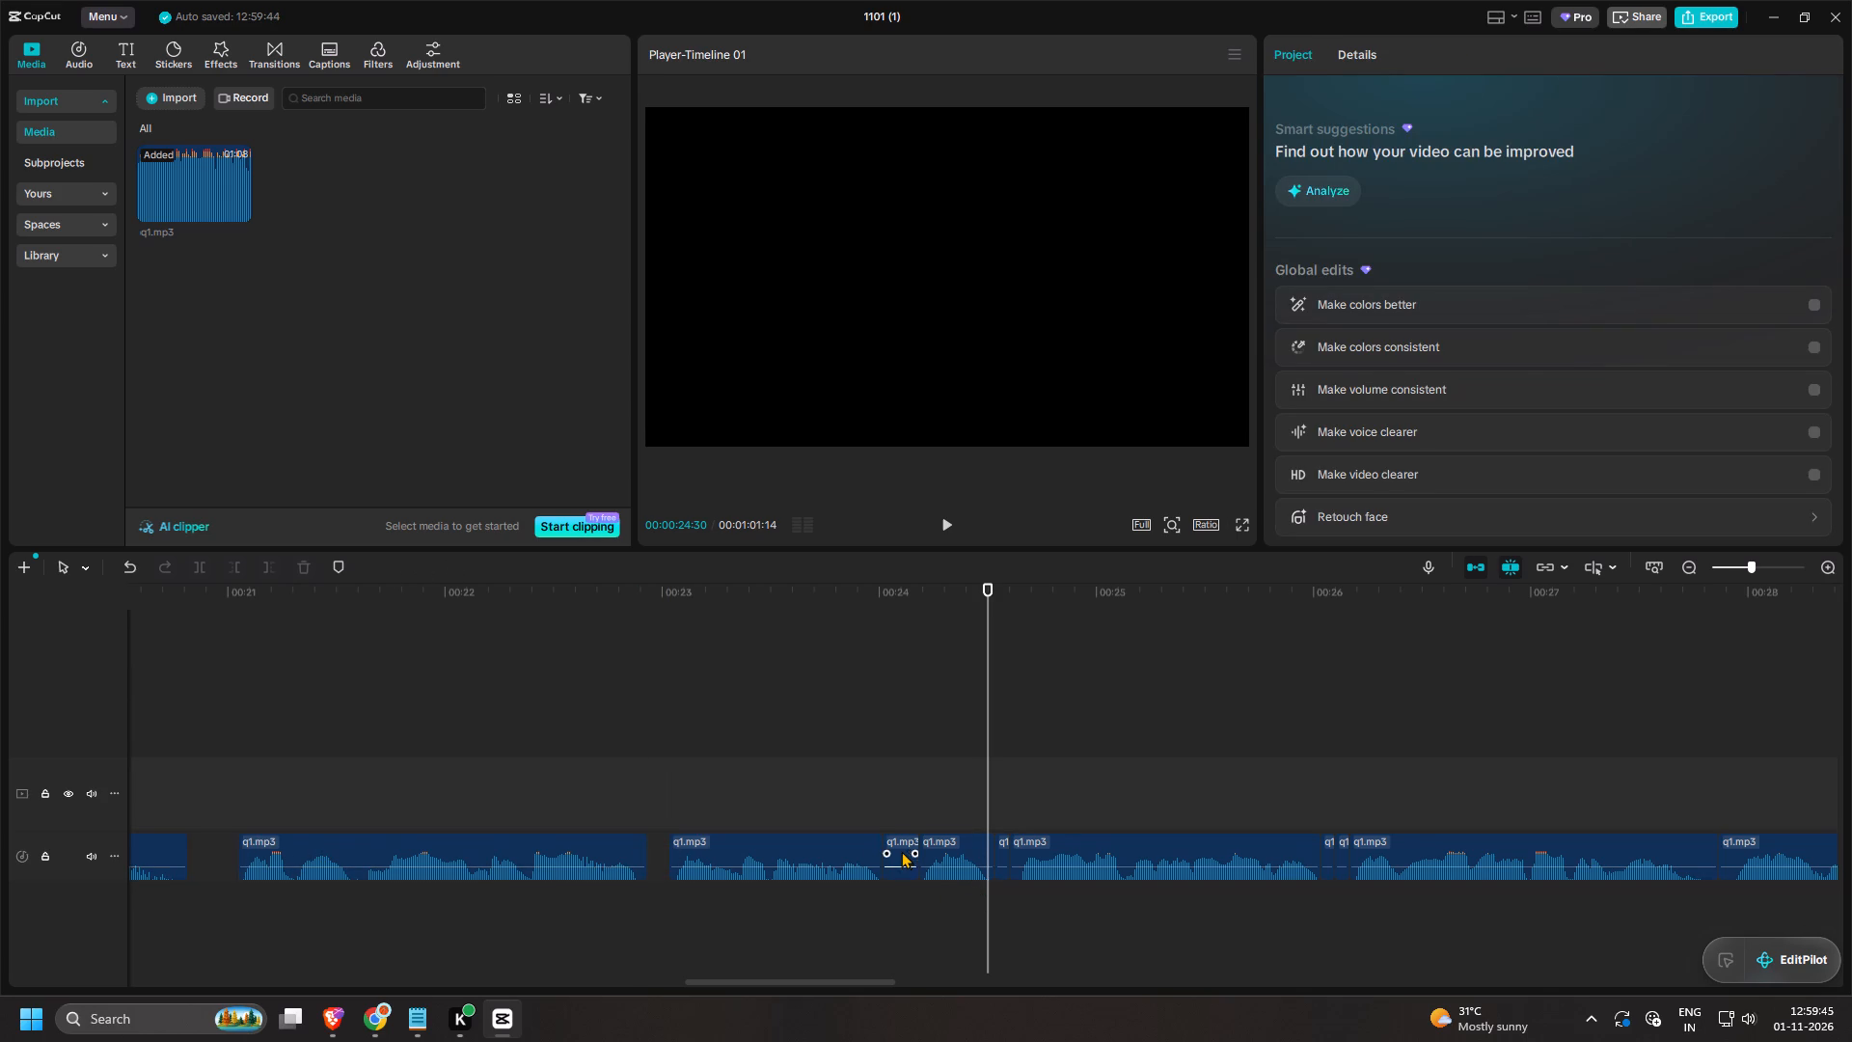
key(BackSpace)
click(1009, 853)
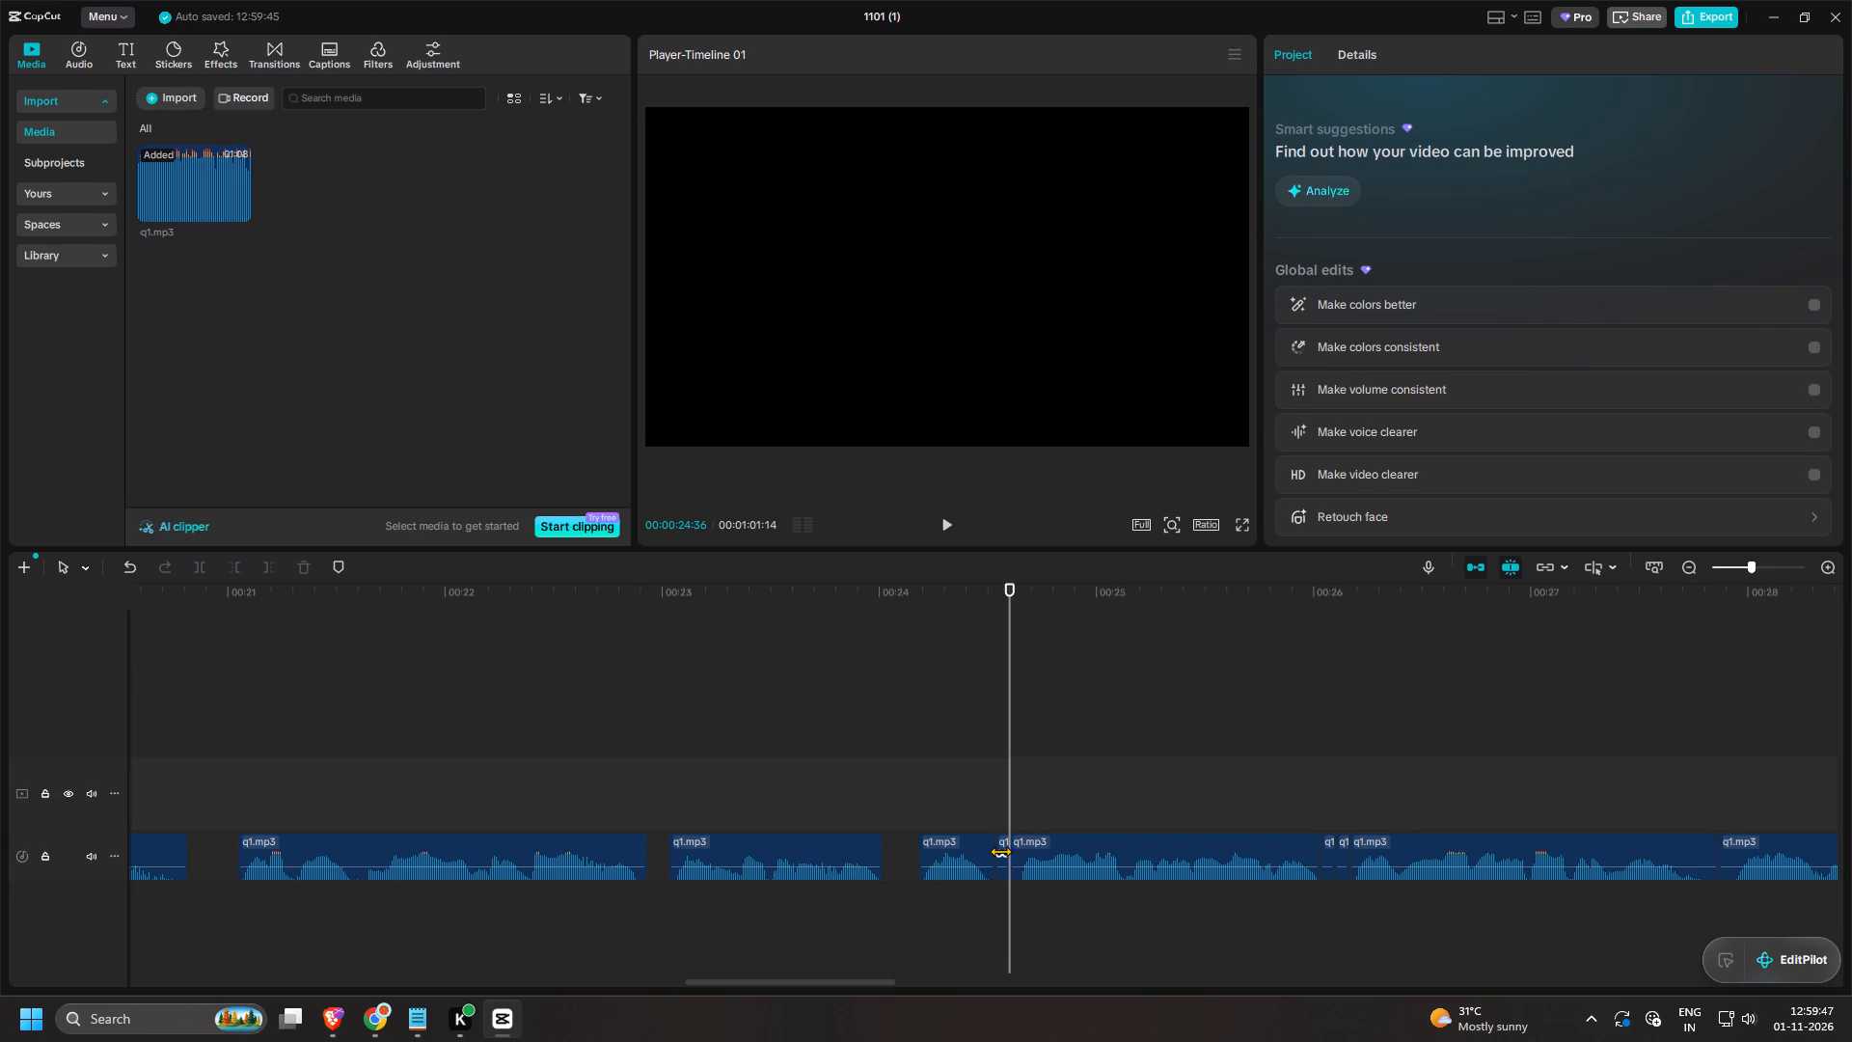
click(1000, 851)
key(BackSpace)
click(1346, 858)
key(BackSpace)
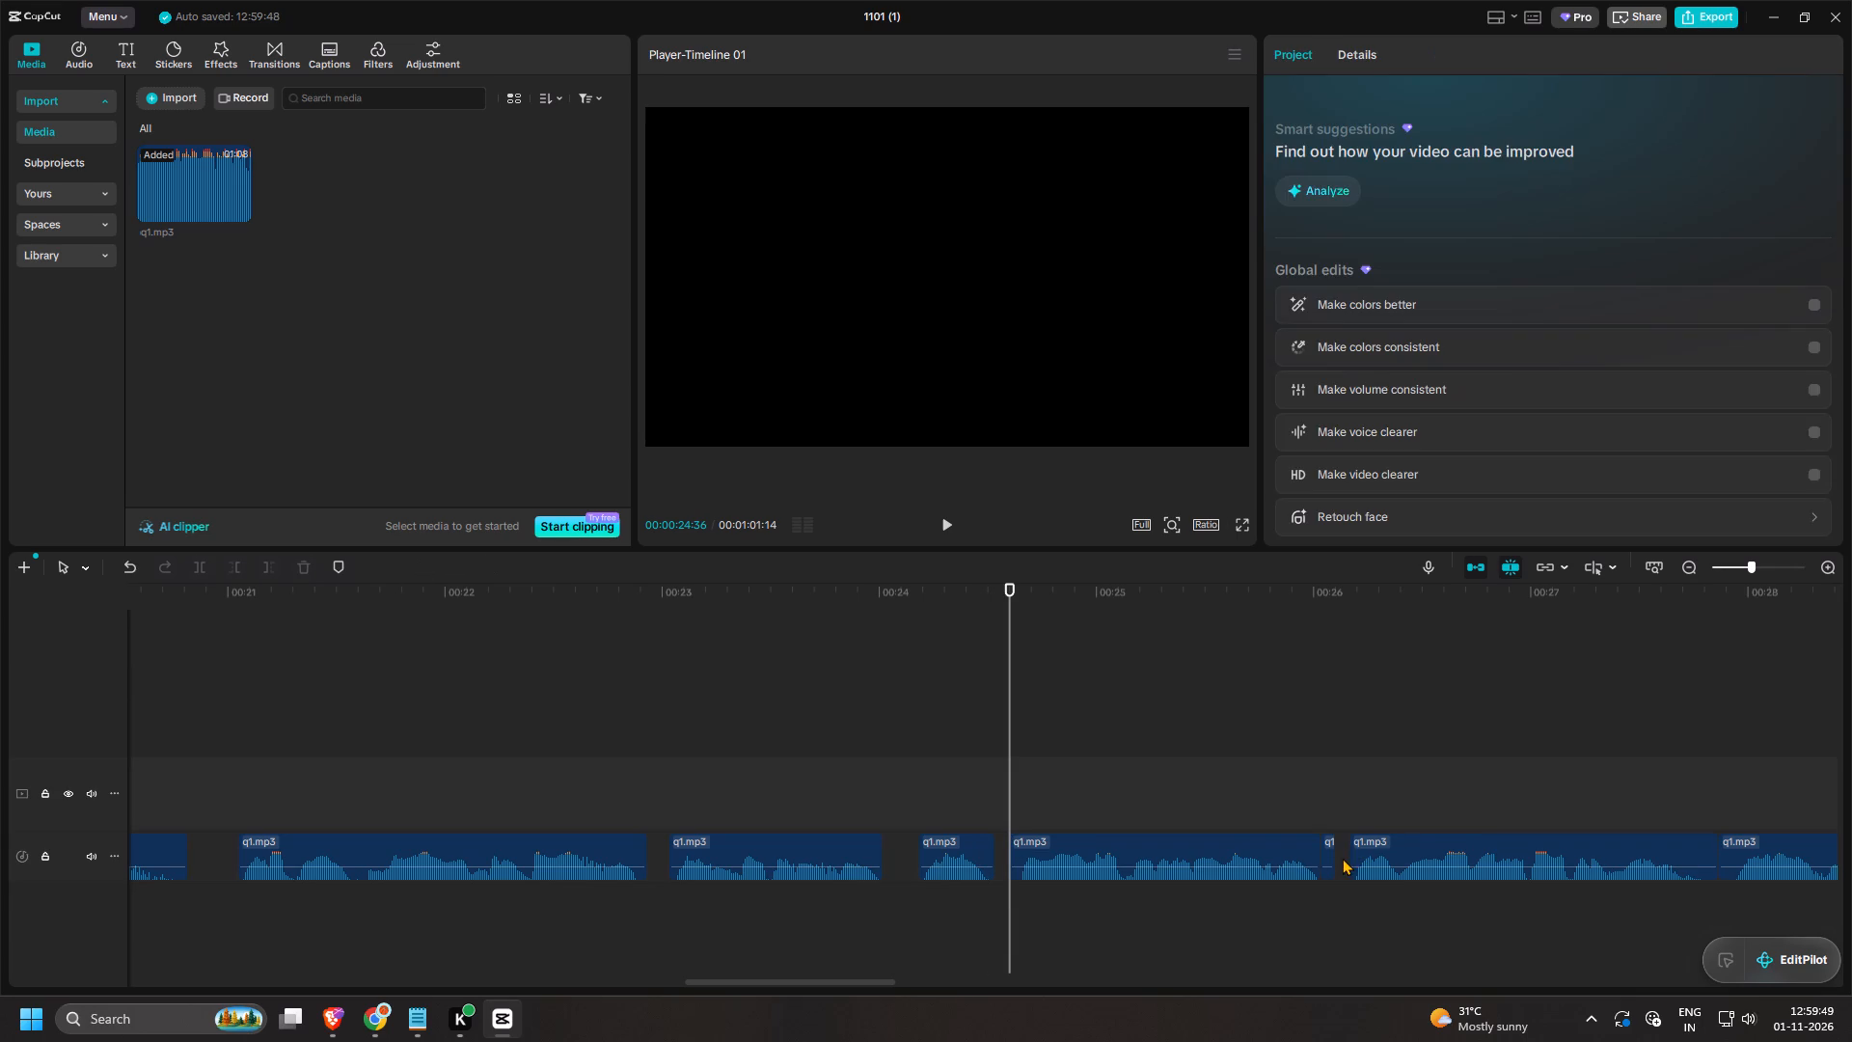
click(1328, 851)
key(BackSpace)
Move the four clips between about 21 and 26 s earlier, closing the gaps at about 20.9, 23.0, 24.1 and 24.6 s.
drag(1084, 838, 1055, 841)
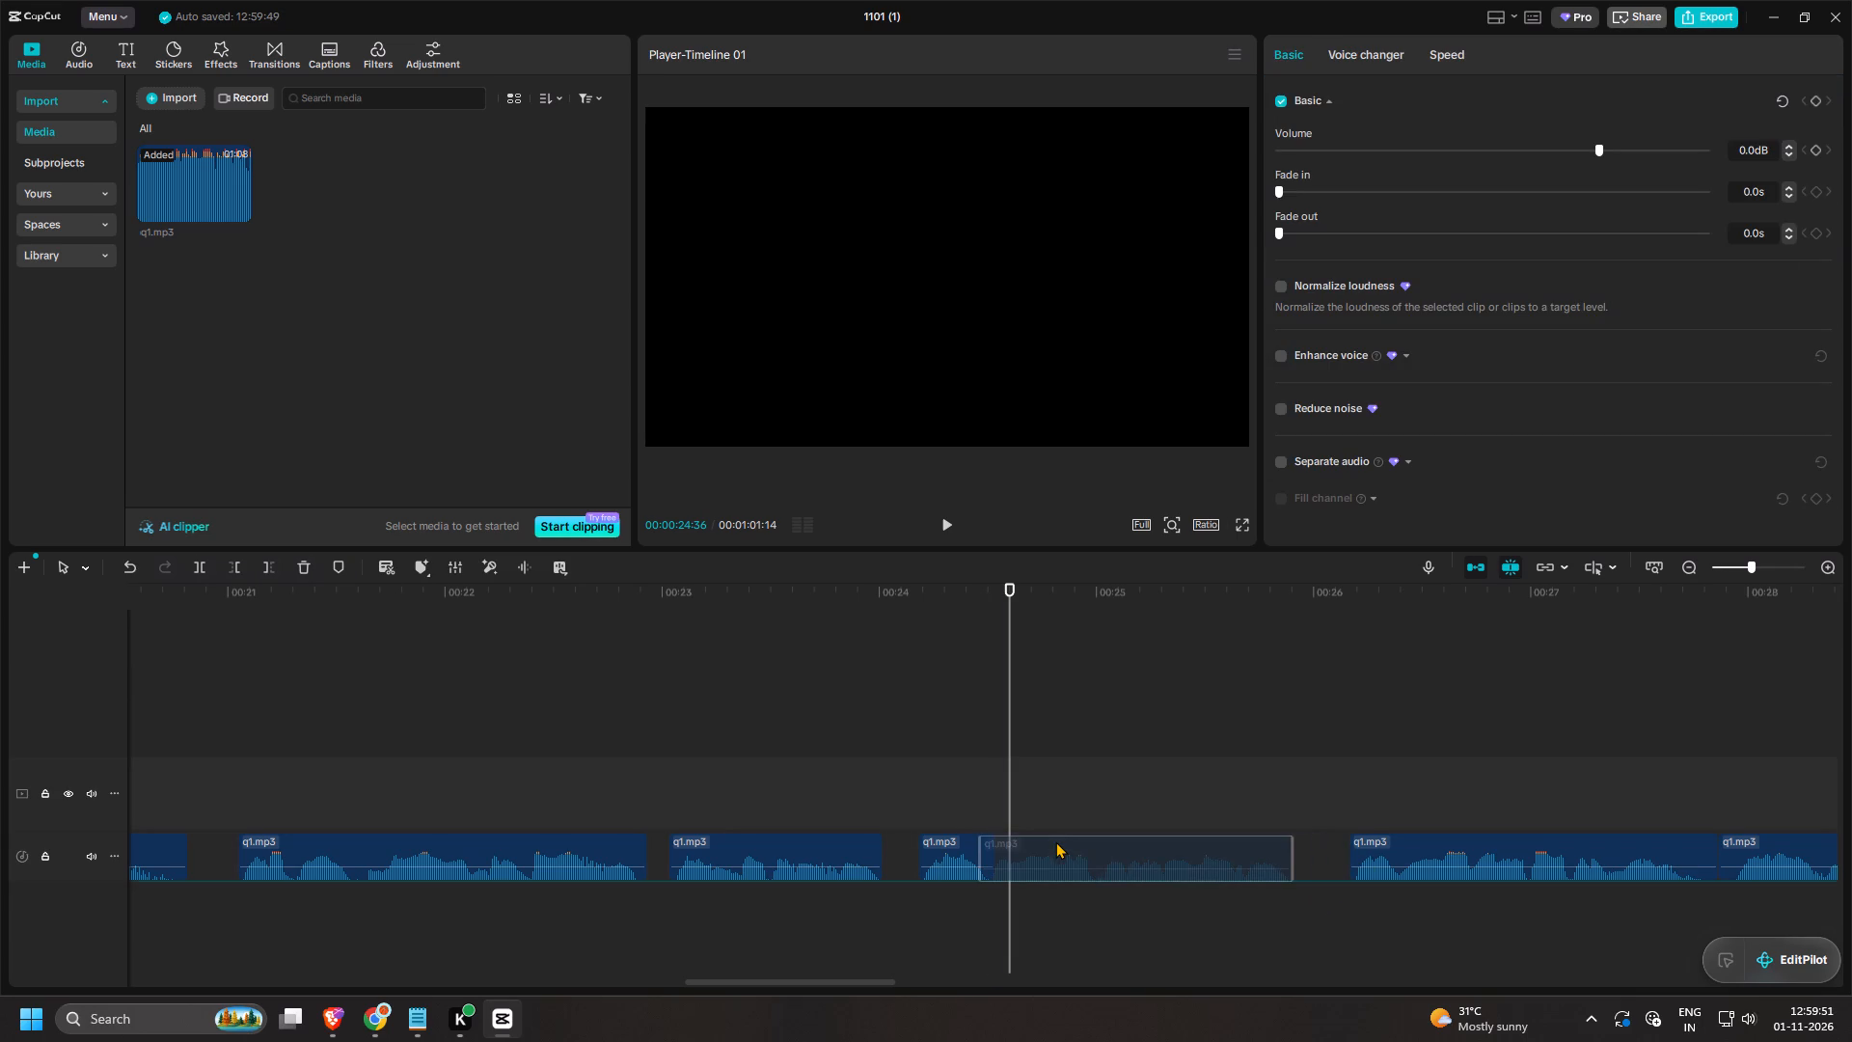
drag(1055, 841, 1072, 844)
ctrl+click(940, 860)
ctrl+drag(948, 849, 913, 850)
ctrl+click(816, 850)
ctrl+drag(809, 850, 790, 855)
ctrl+click(590, 849)
ctrl+drag(590, 849, 543, 847)
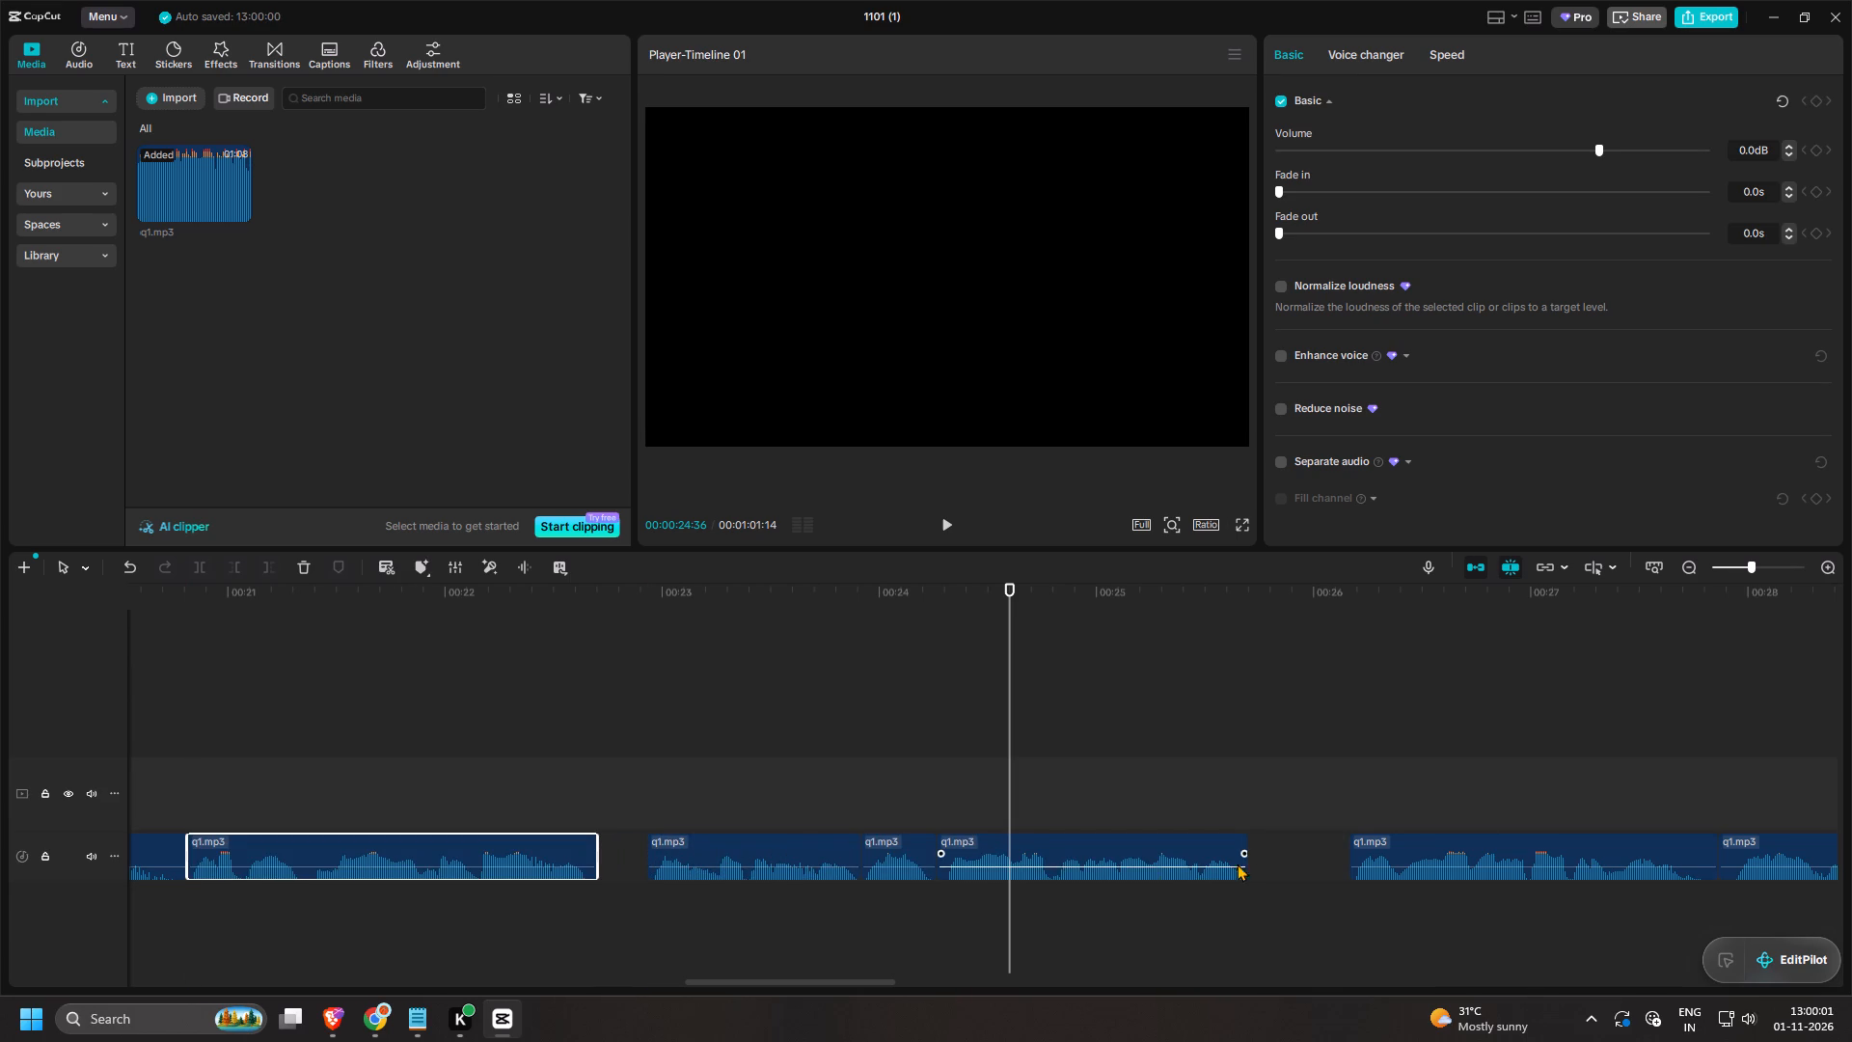
Select the three clips after the gap at about 22.8 s and move them together against the preceding clip.
drag(1297, 867, 710, 866)
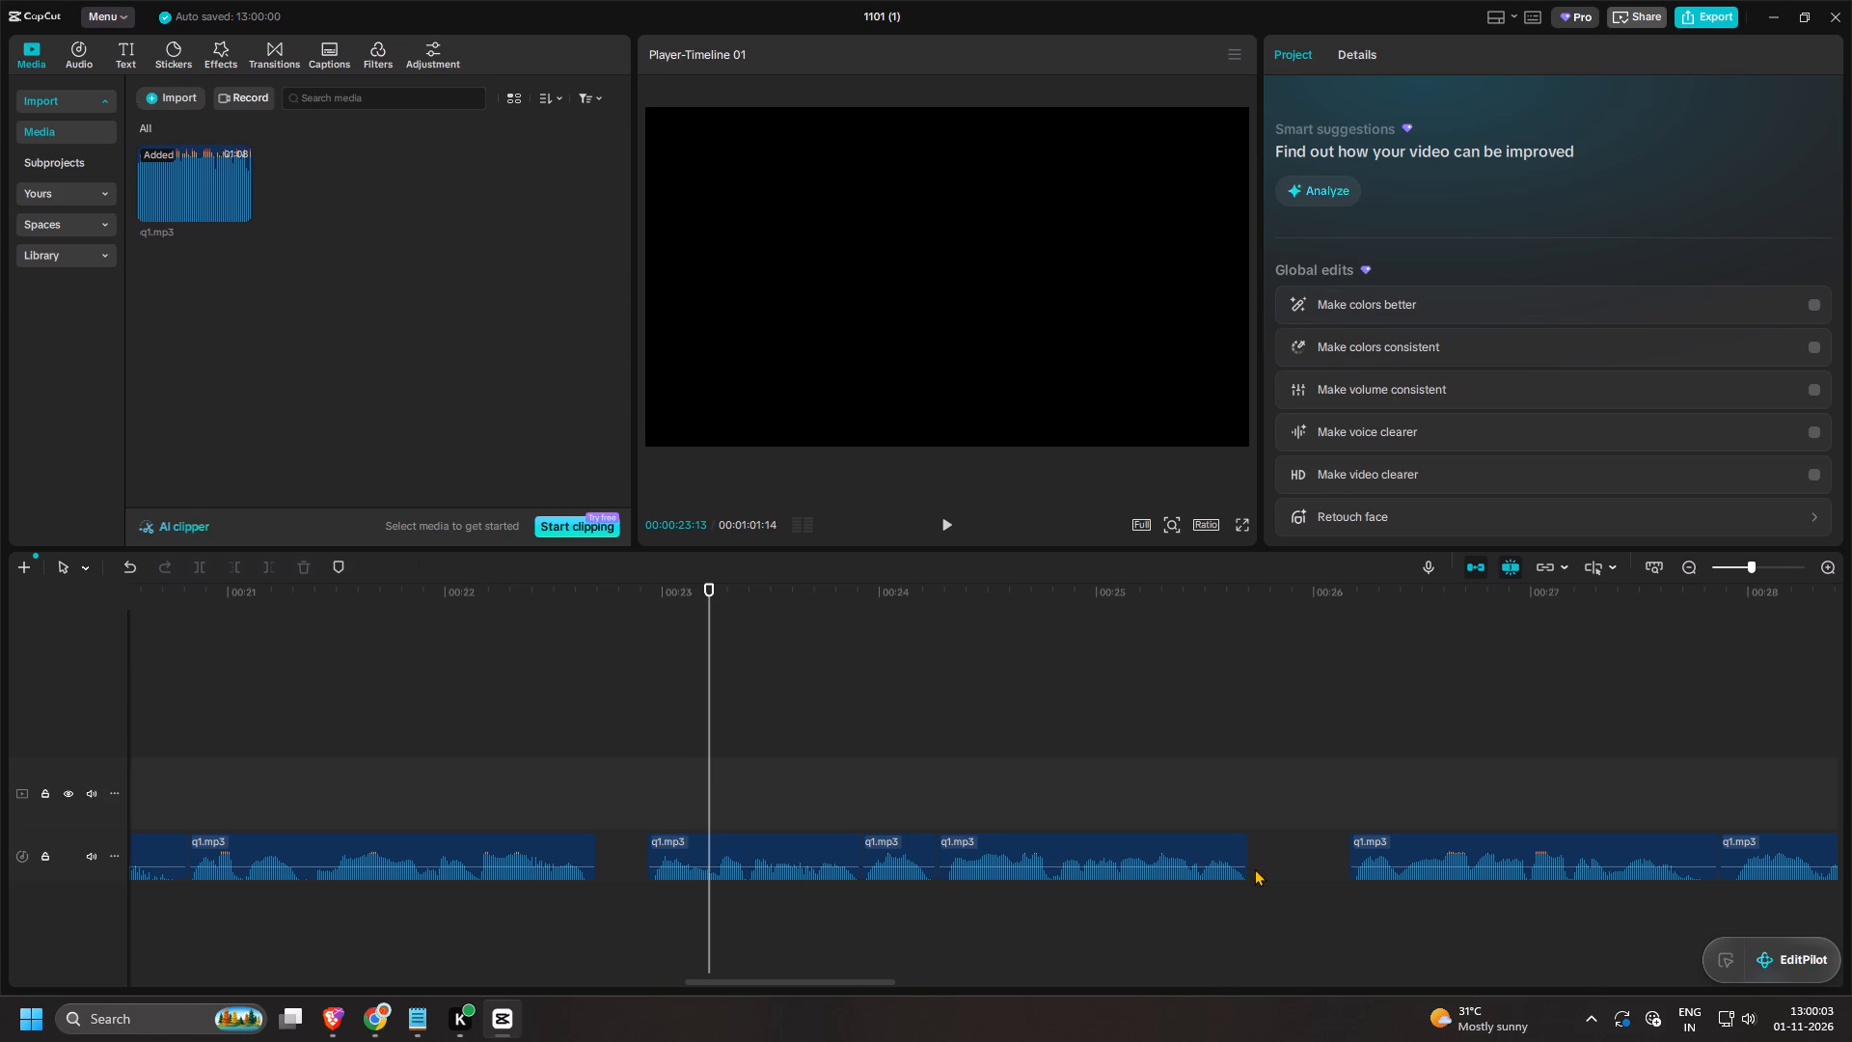
drag(1278, 864, 714, 874)
drag(749, 860, 708, 851)
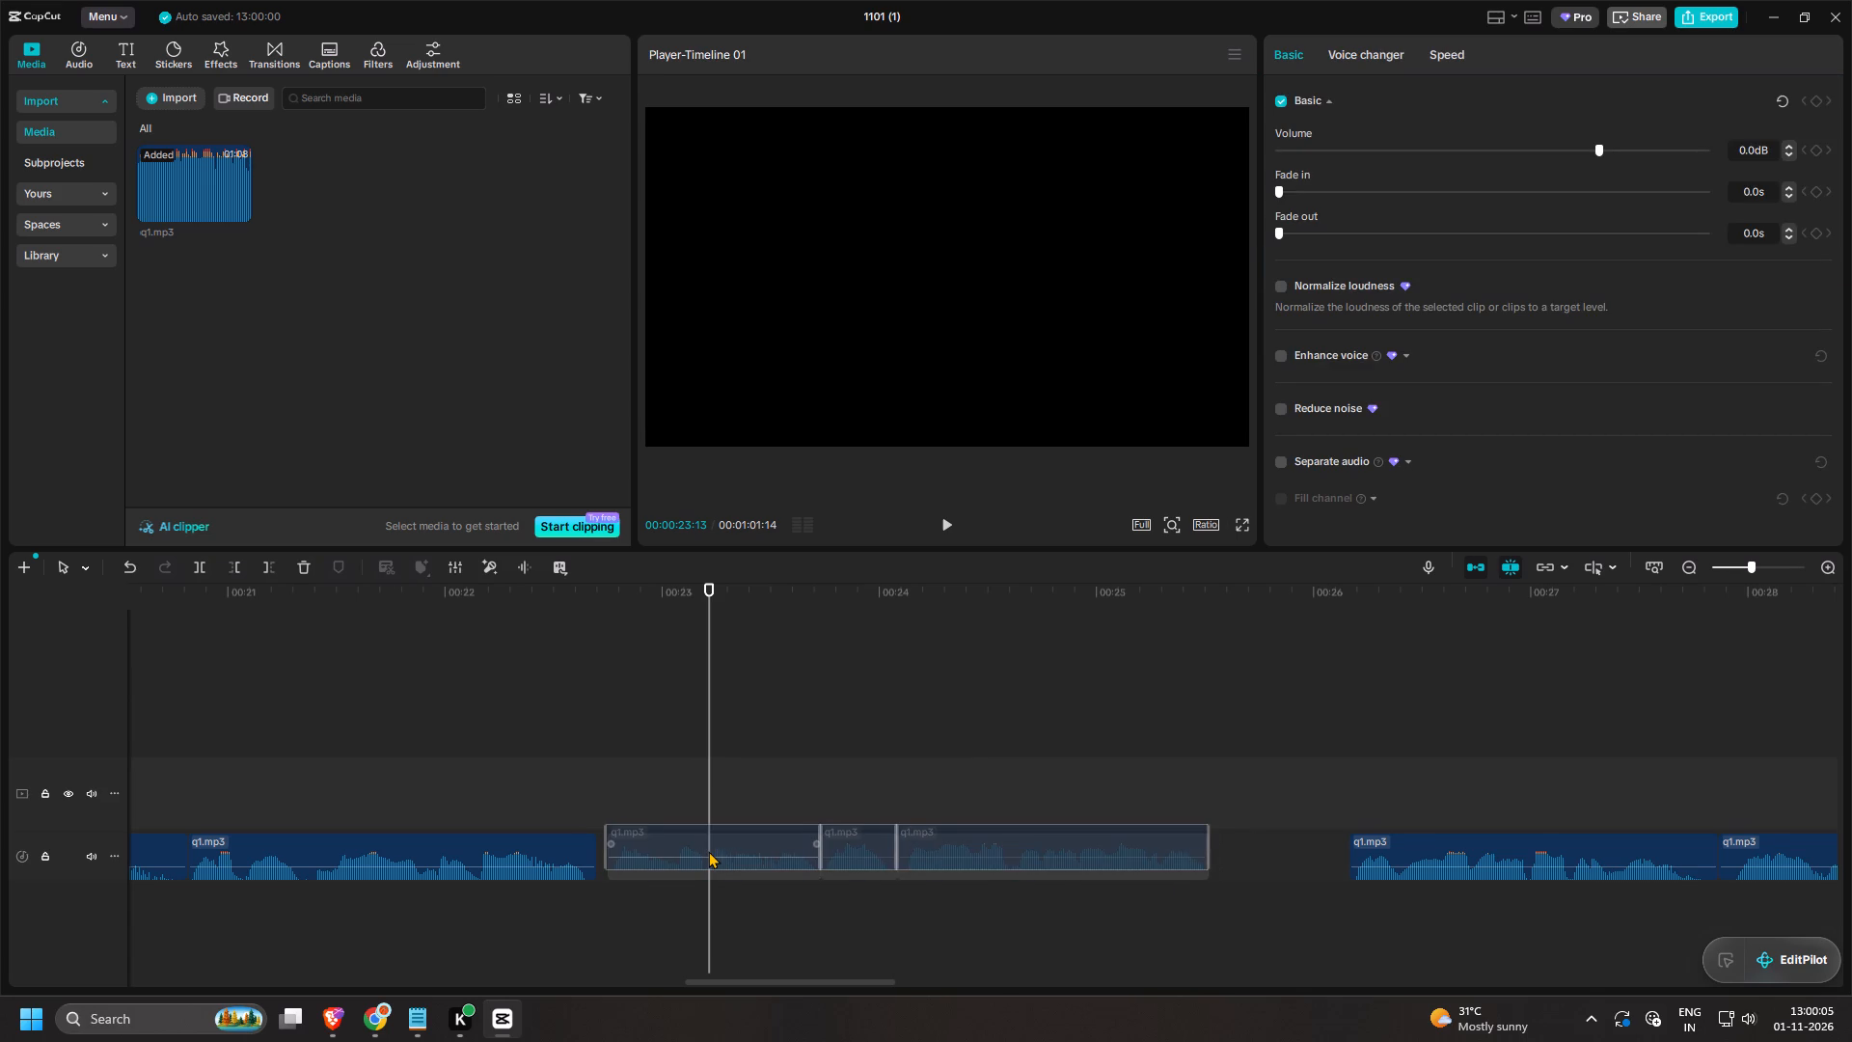
drag(708, 851, 699, 855)
ctrl+scroll(863, 874, down, 7)
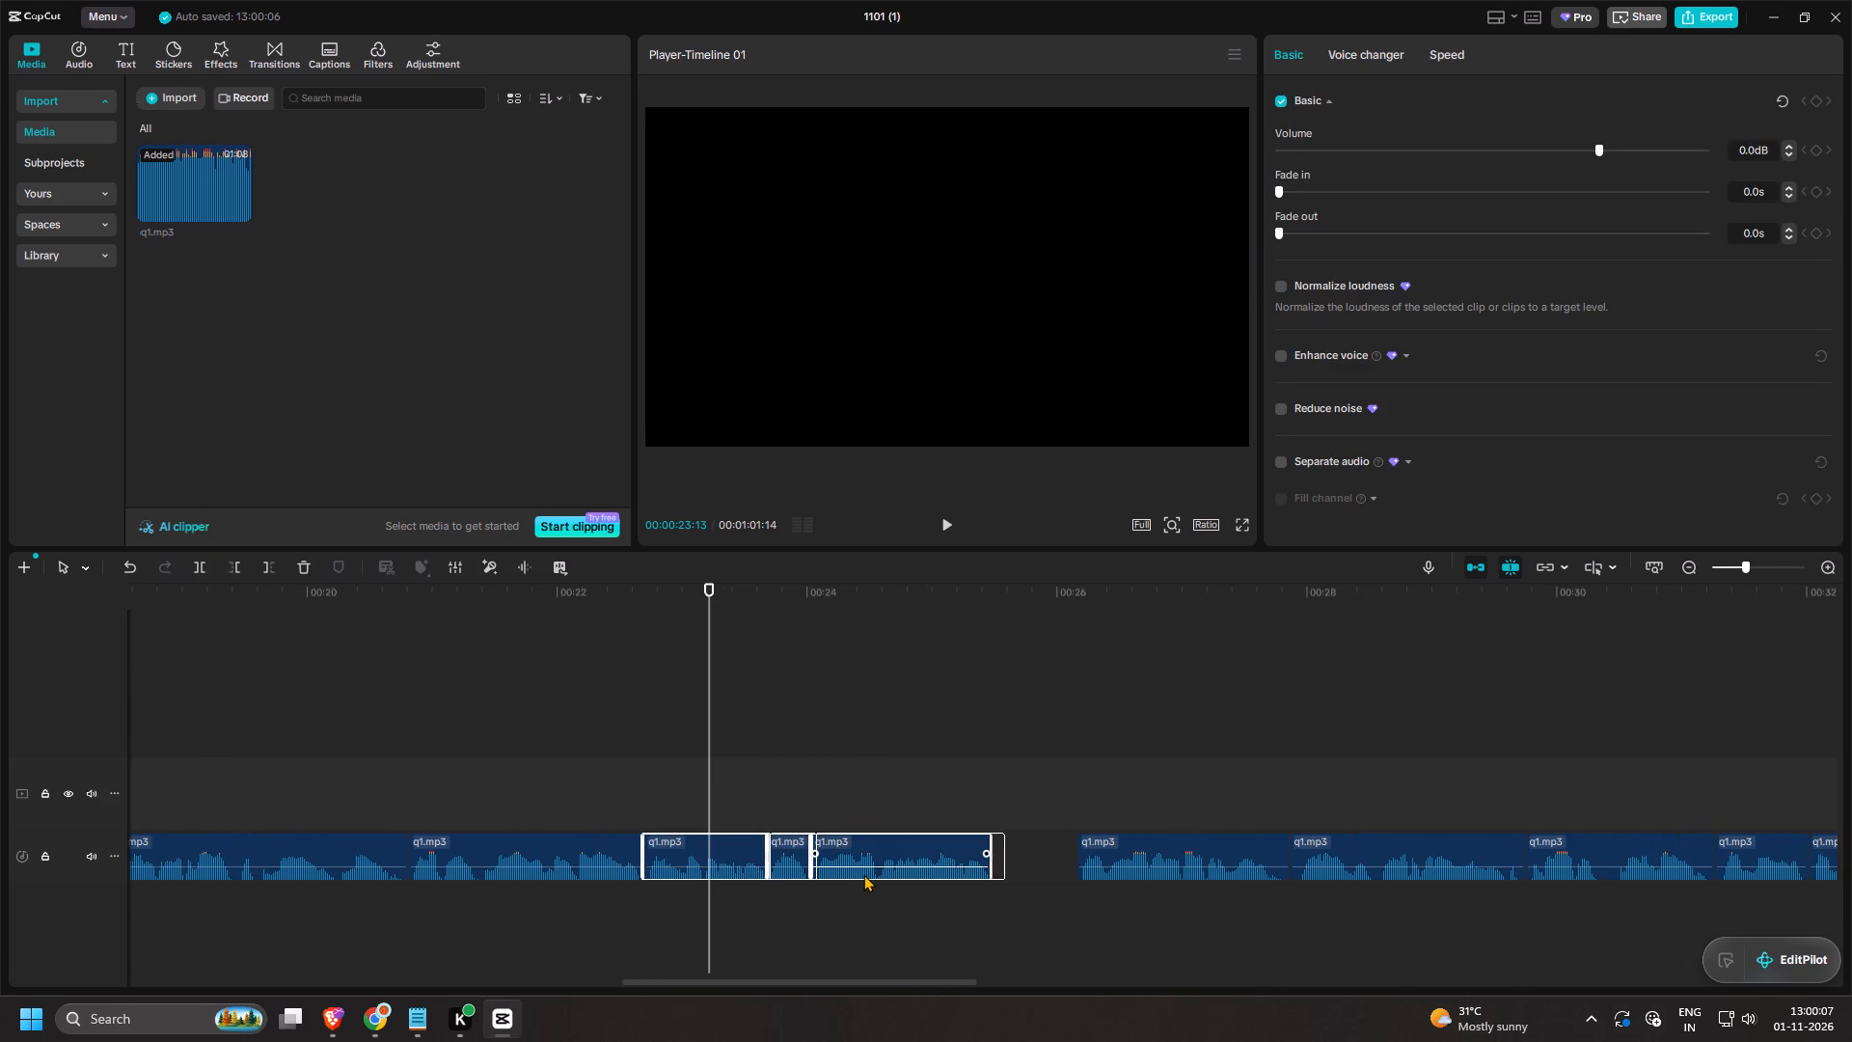
click(1004, 948)
ctrl+scroll(1032, 943, down, 9)
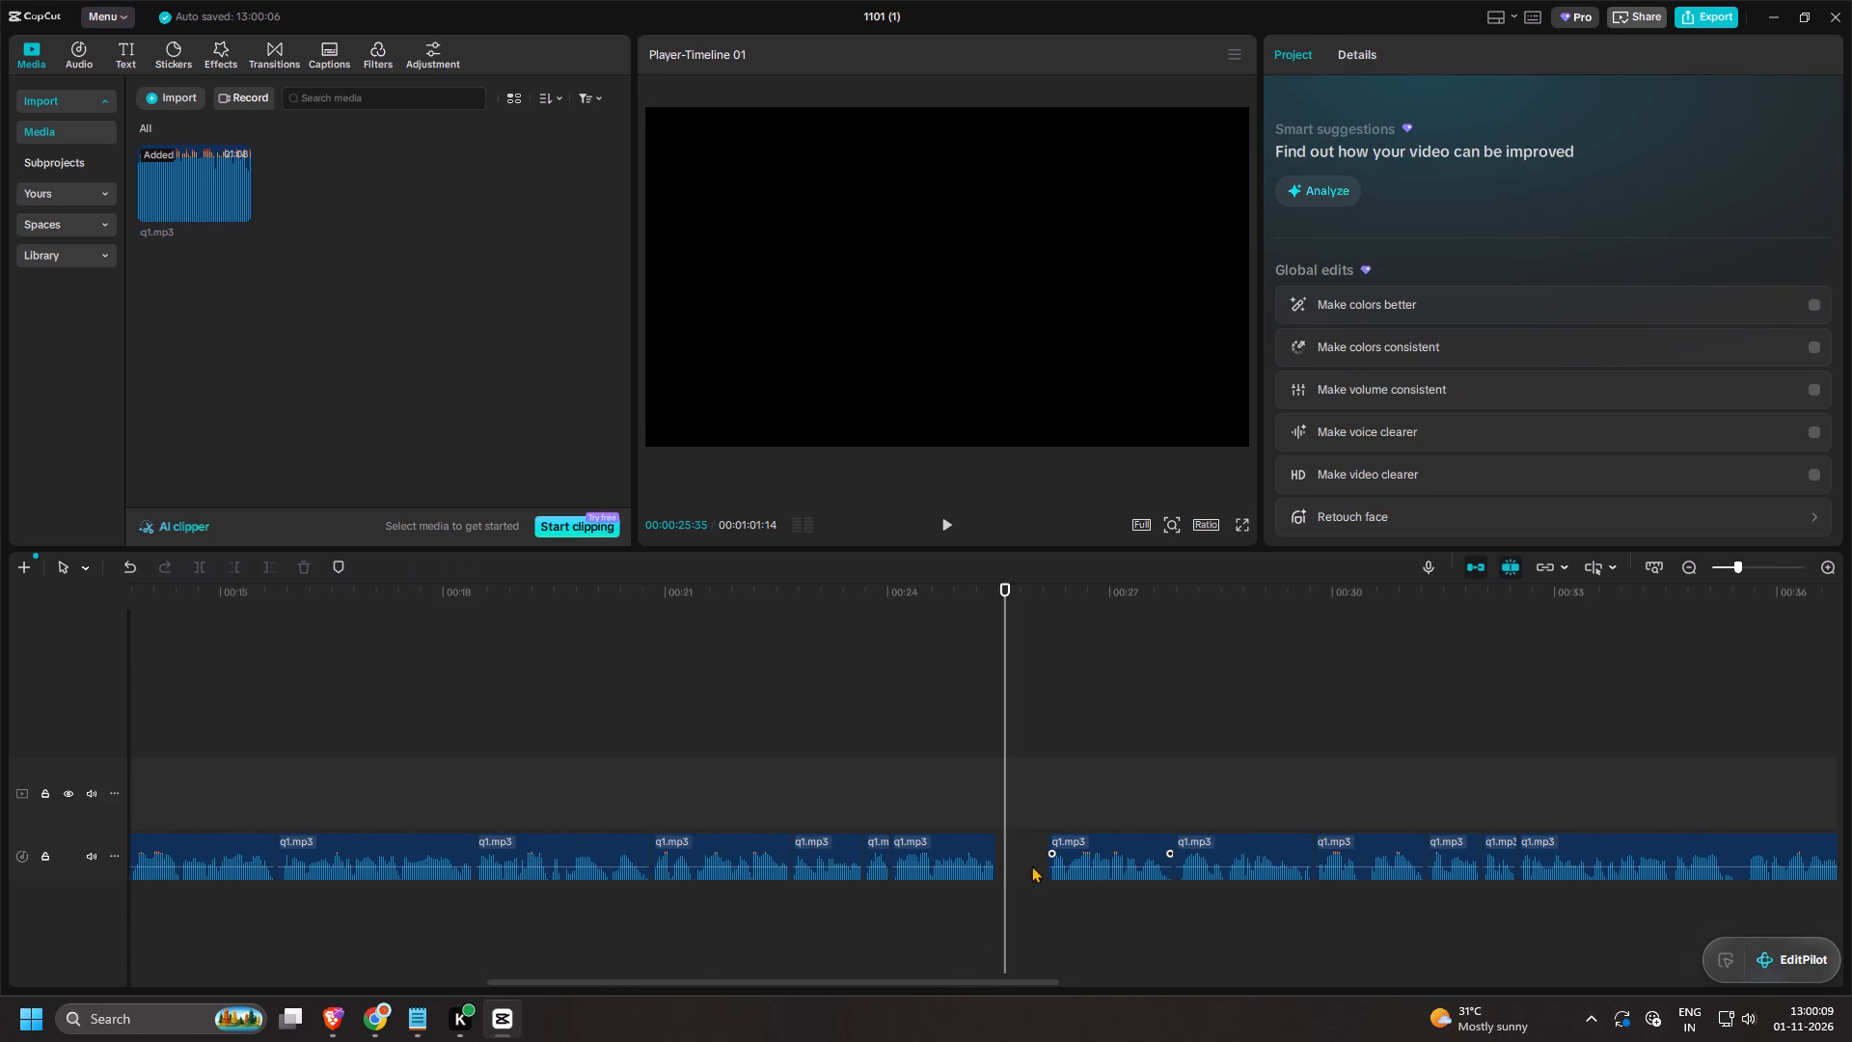
Select all clips after the gap at about 25.4 s and move them together against the preceding clip.
drag(1020, 867, 1838, 860)
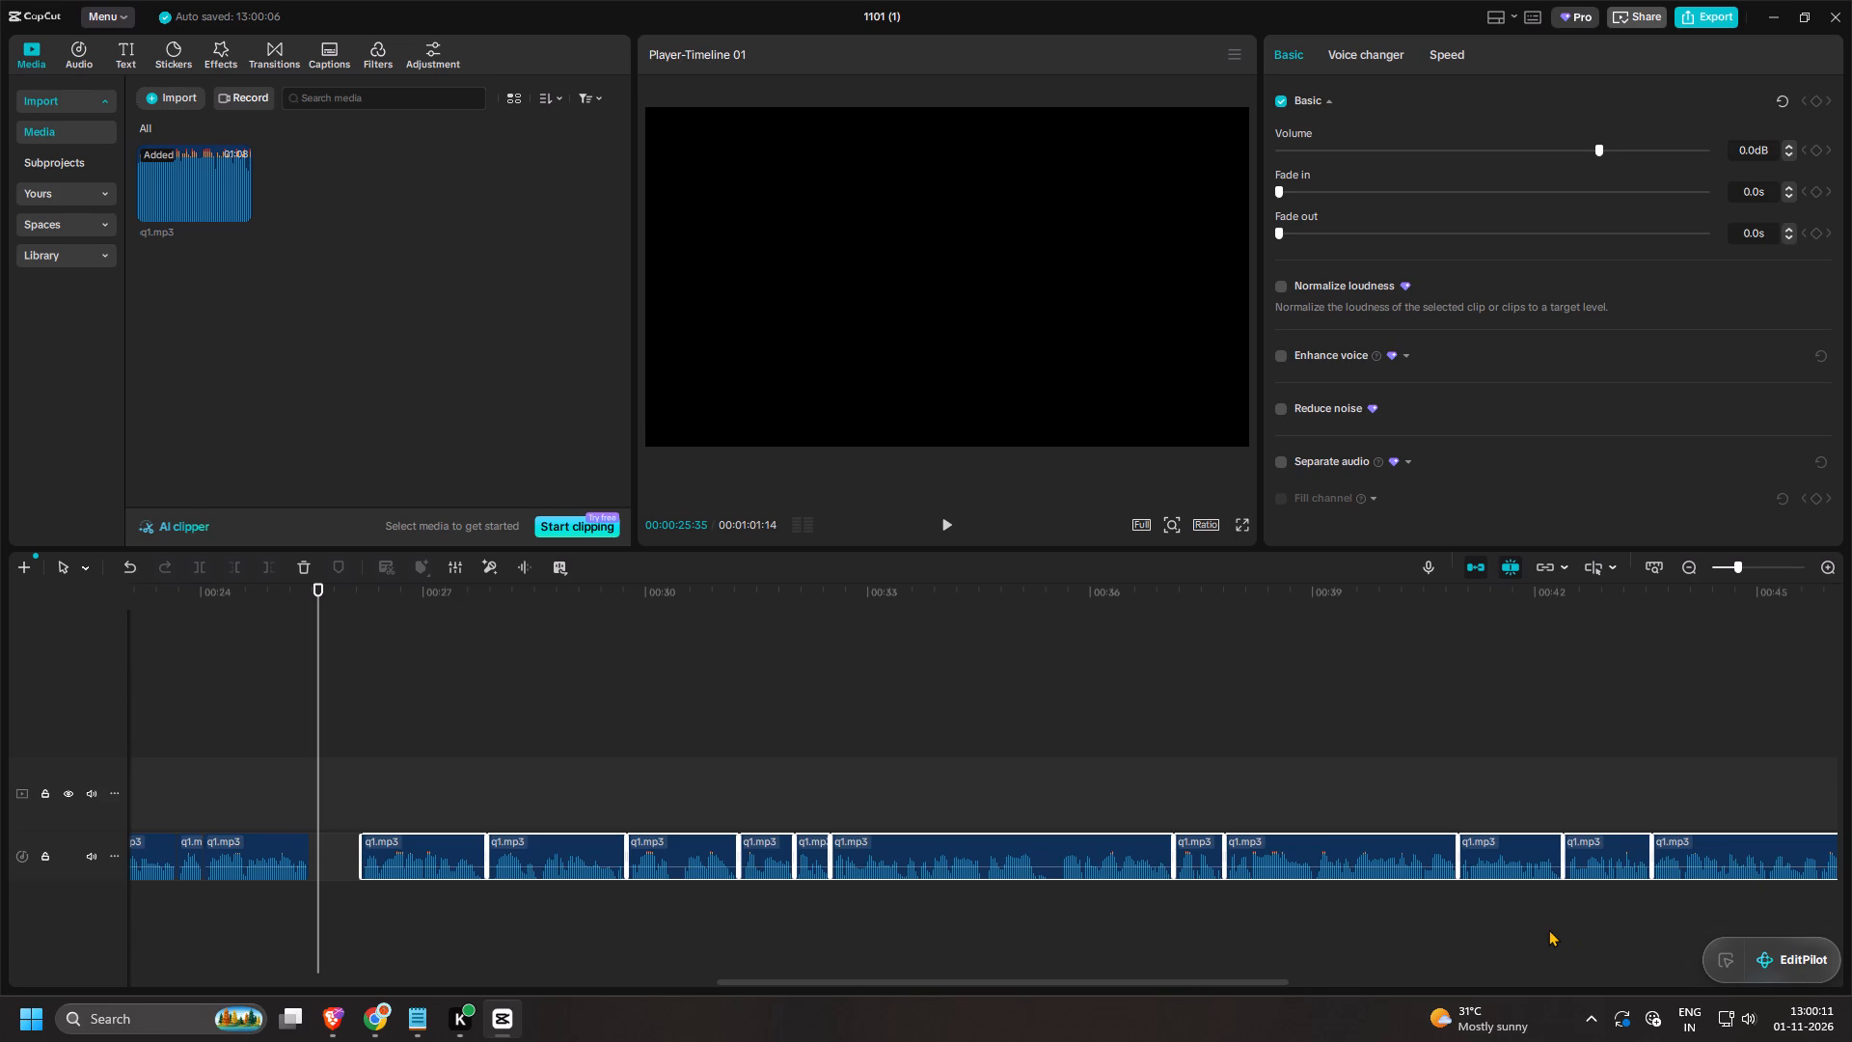
ctrl+scroll(1548, 929, down, 11)
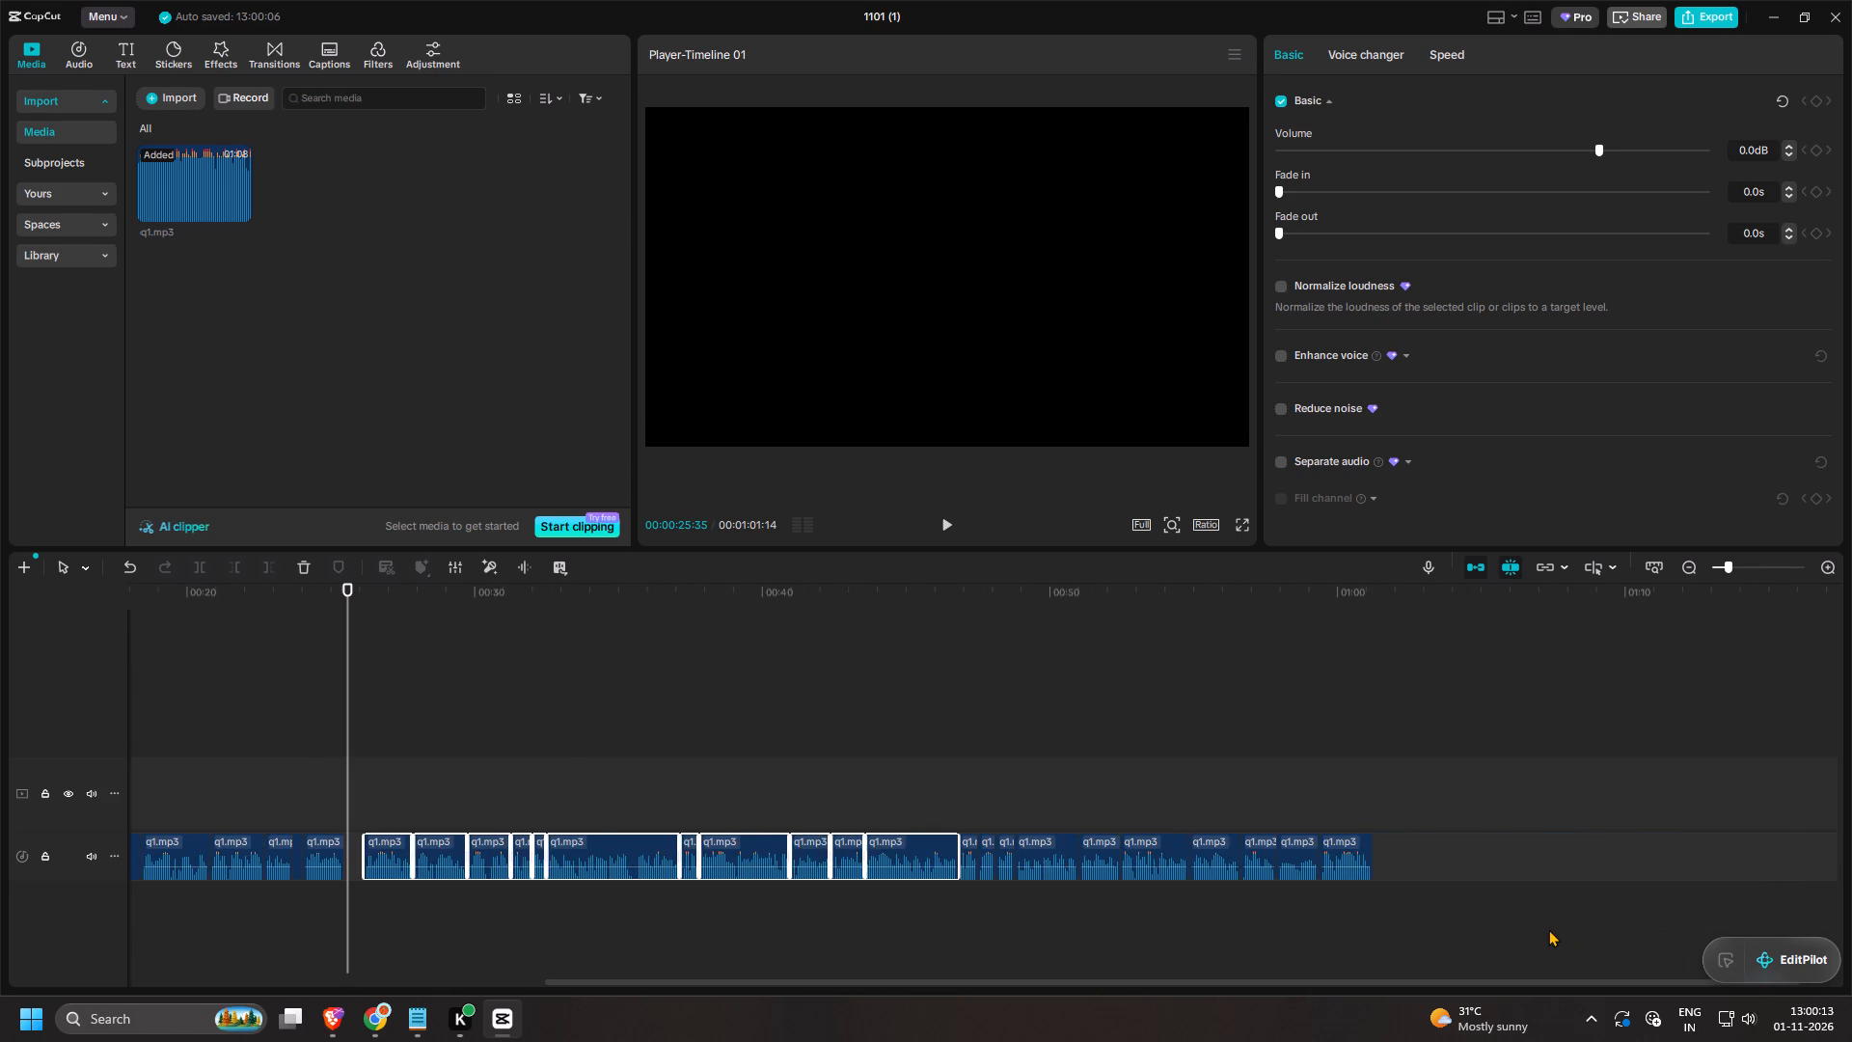
click(1565, 884)
drag(356, 858, 1608, 864)
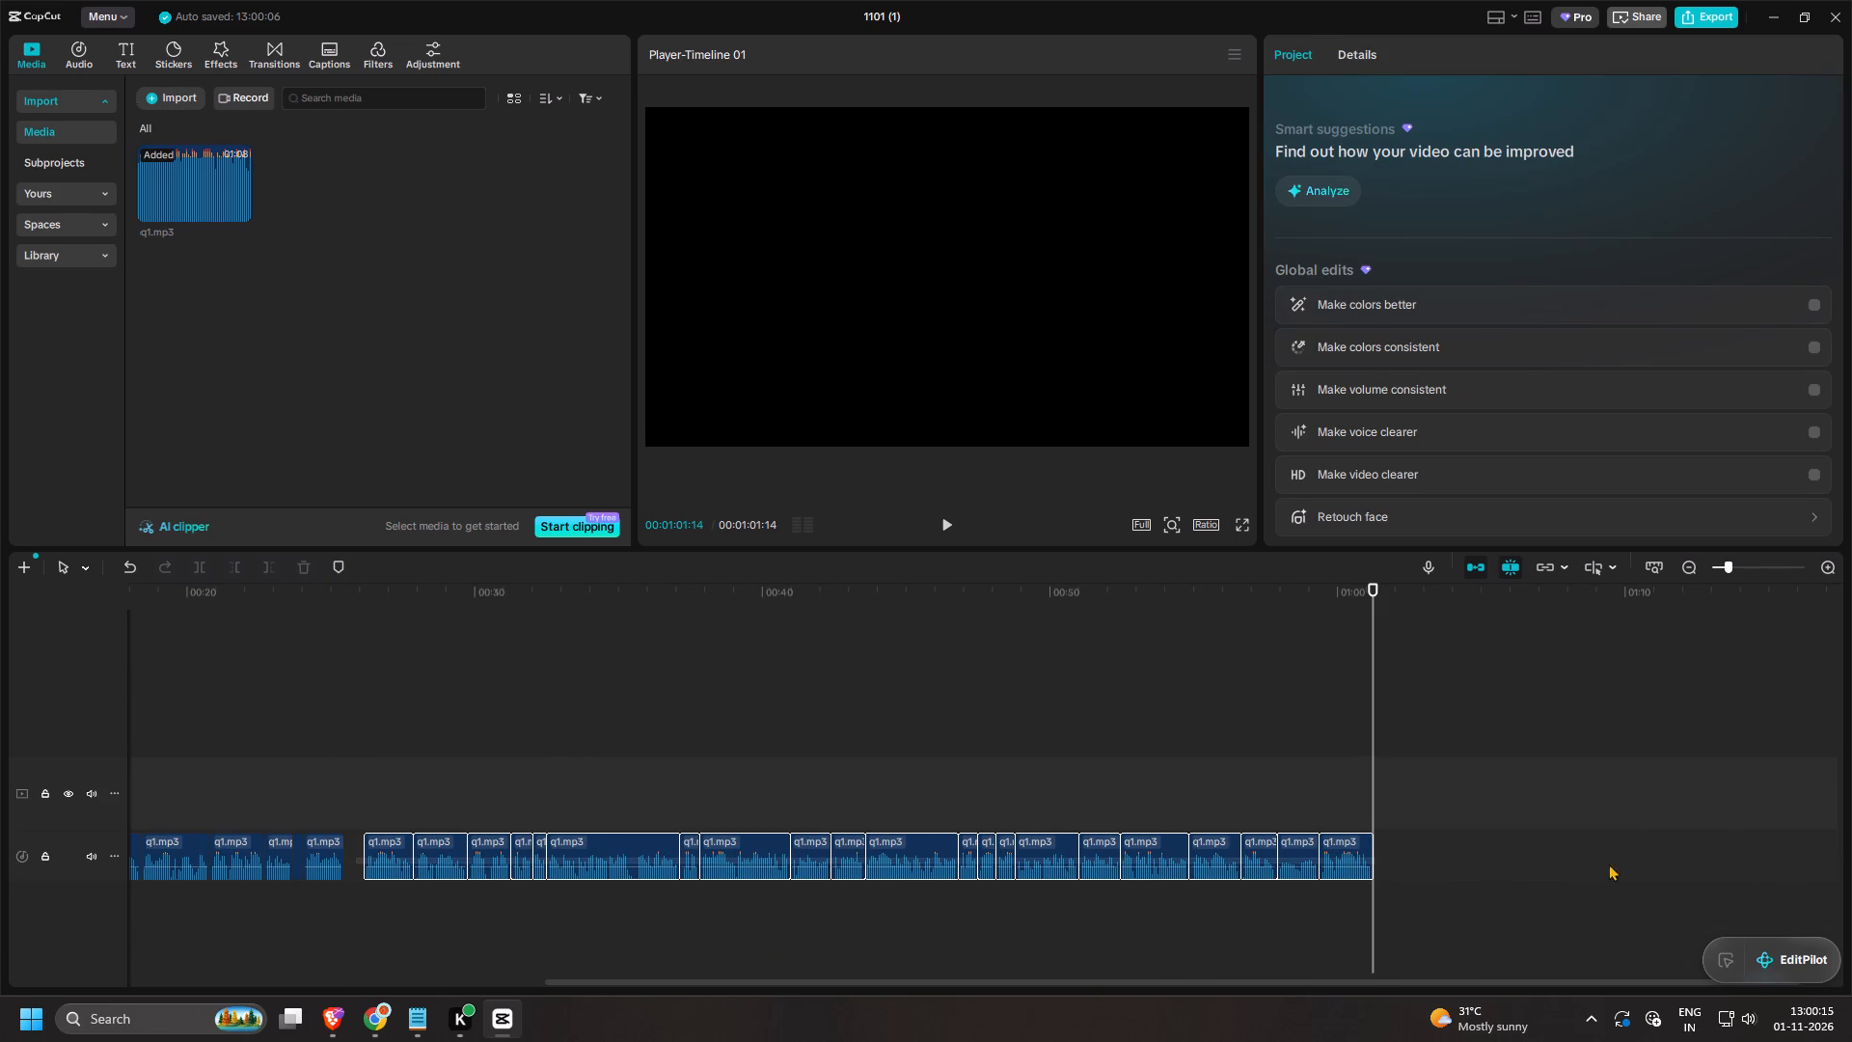
drag(1608, 864, 1719, 864)
drag(380, 856, 359, 849)
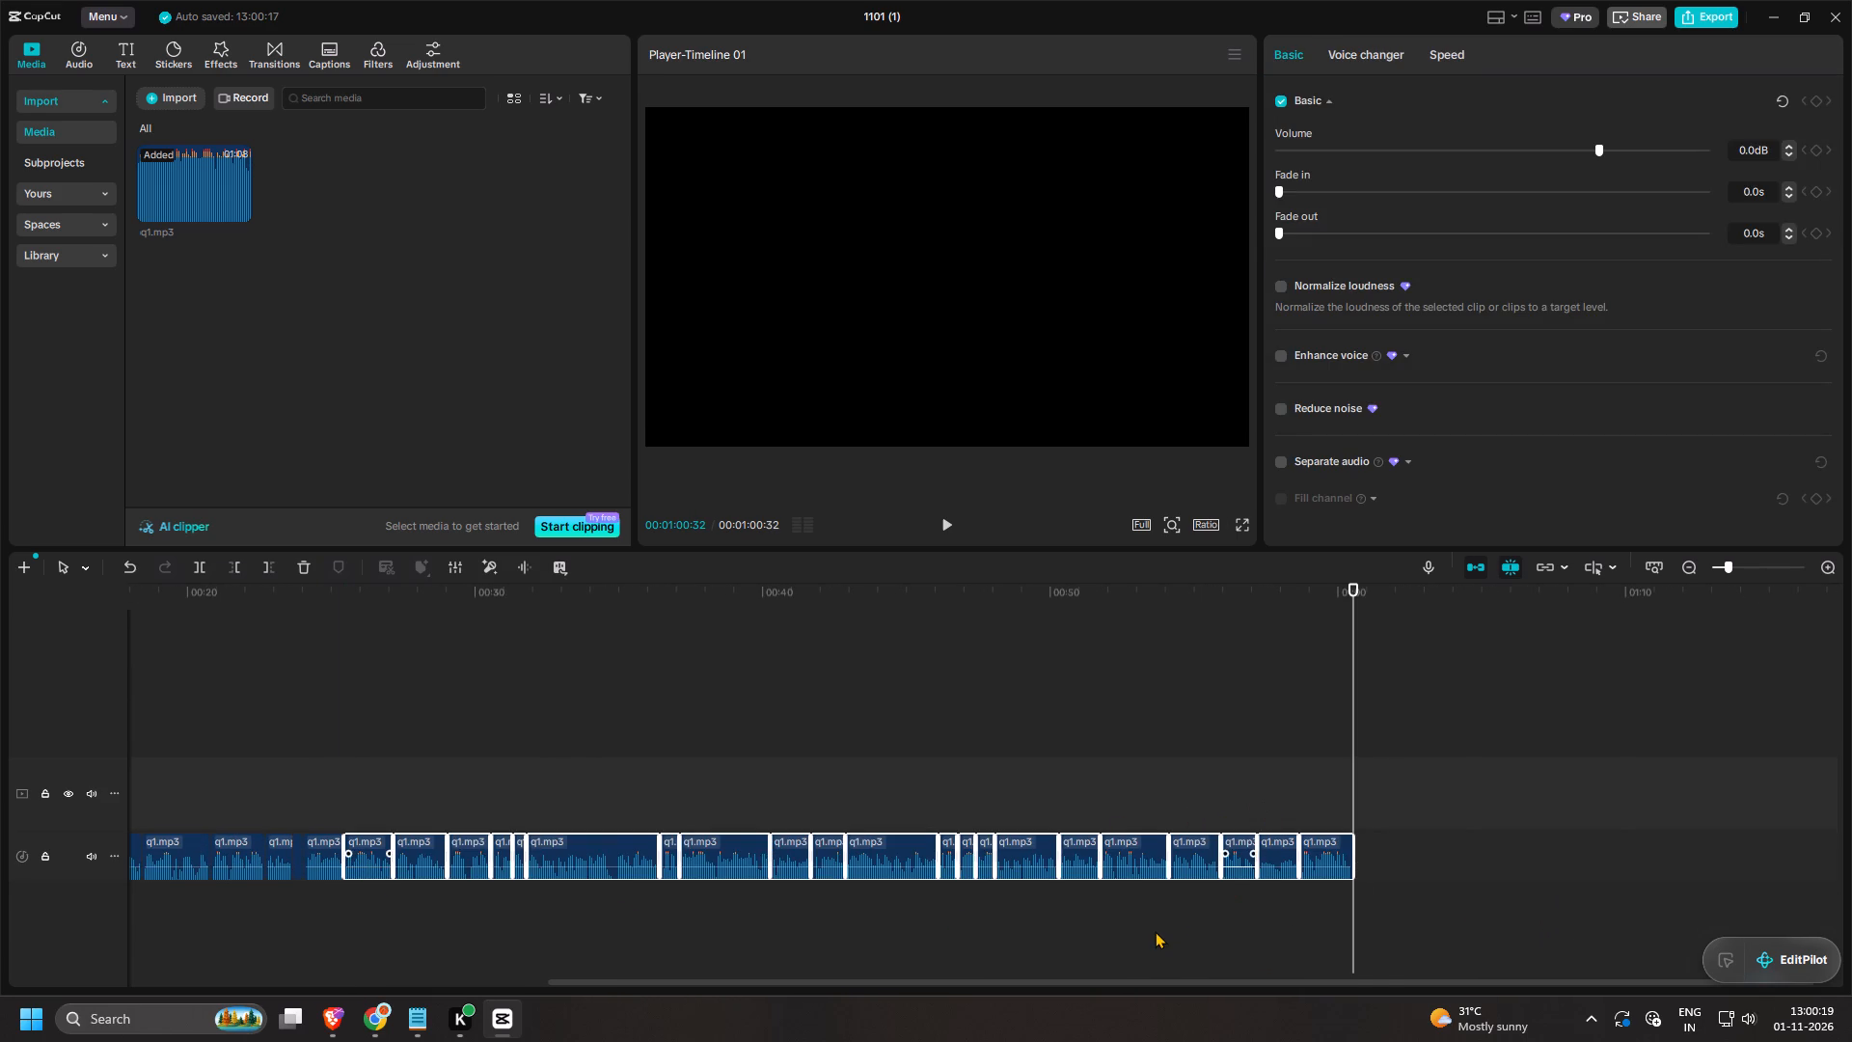
Split the voice-over at about 0.1, 2.8, 3.35, 3.55 and 6.0 s to isolate the silent parts.
click(1031, 786)
drag(1031, 786, 0, 1041)
ctrl+scroll(475, 966, up, 3)
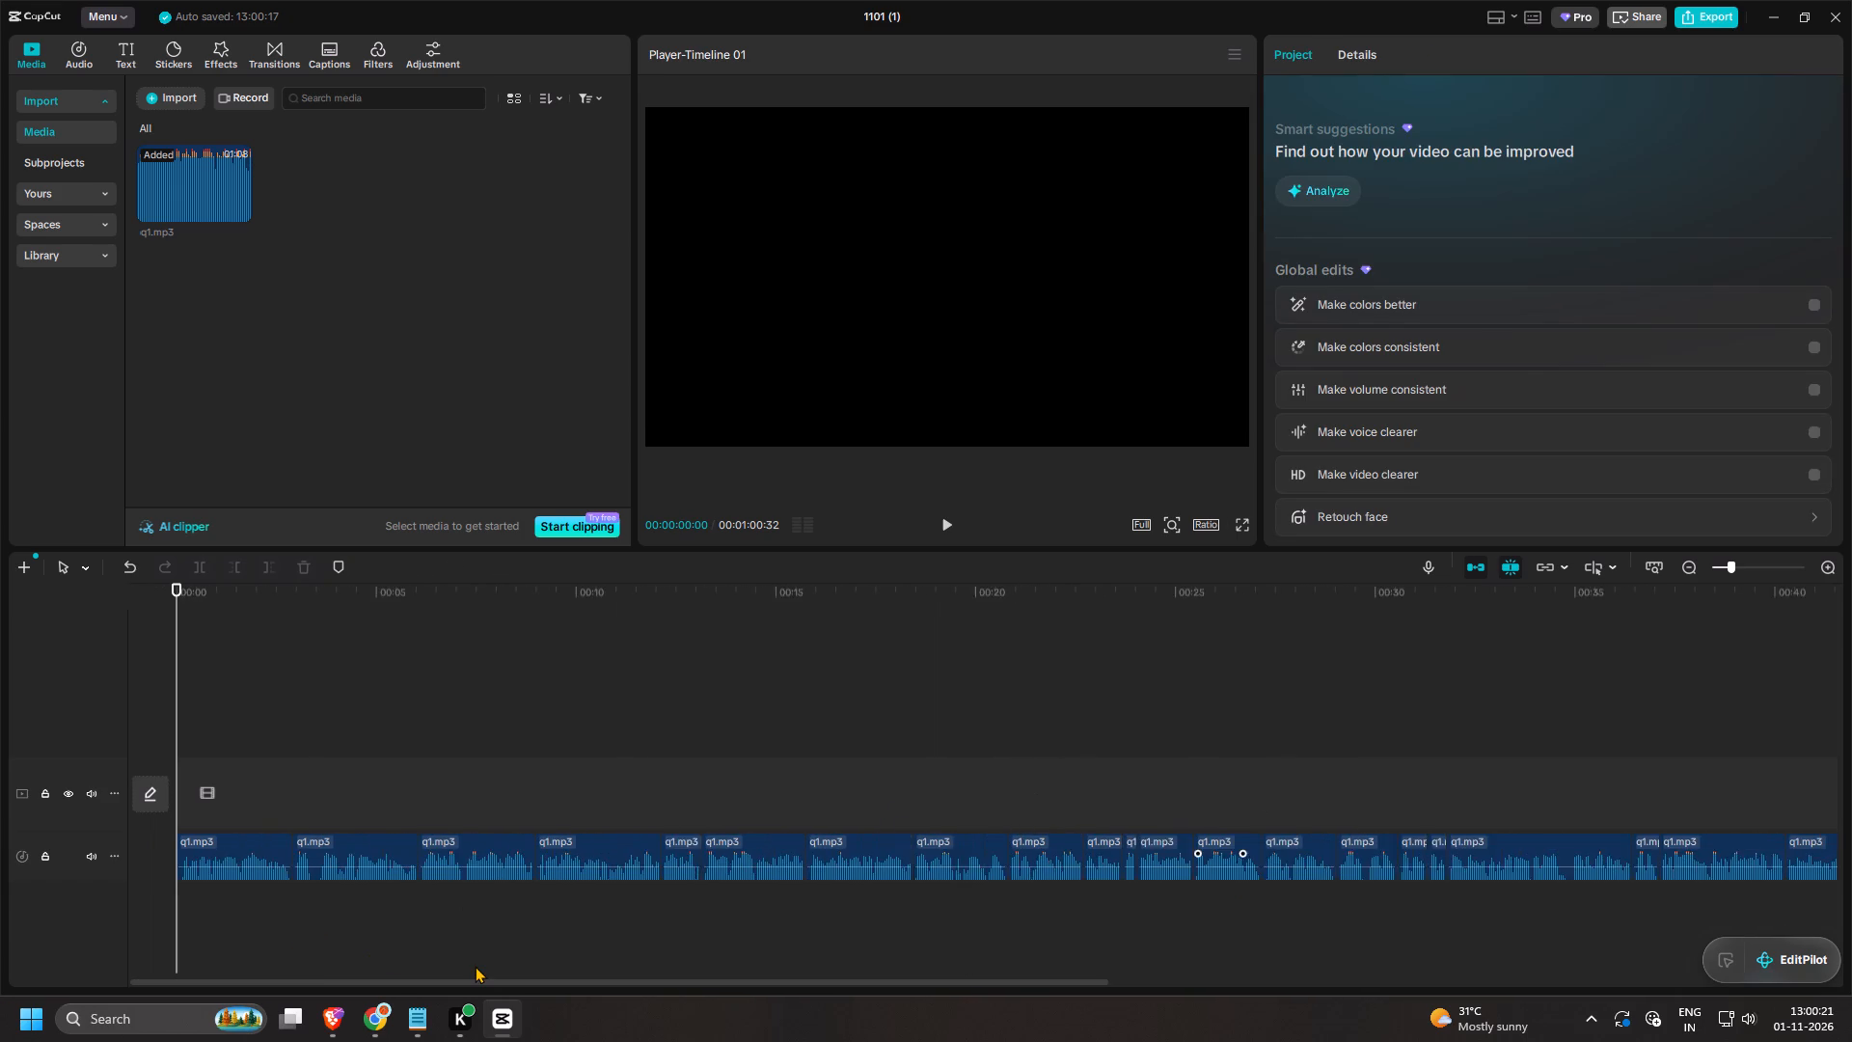
ctrl+scroll(475, 966, up, 17)
ctrl+scroll(645, 955, up, 5)
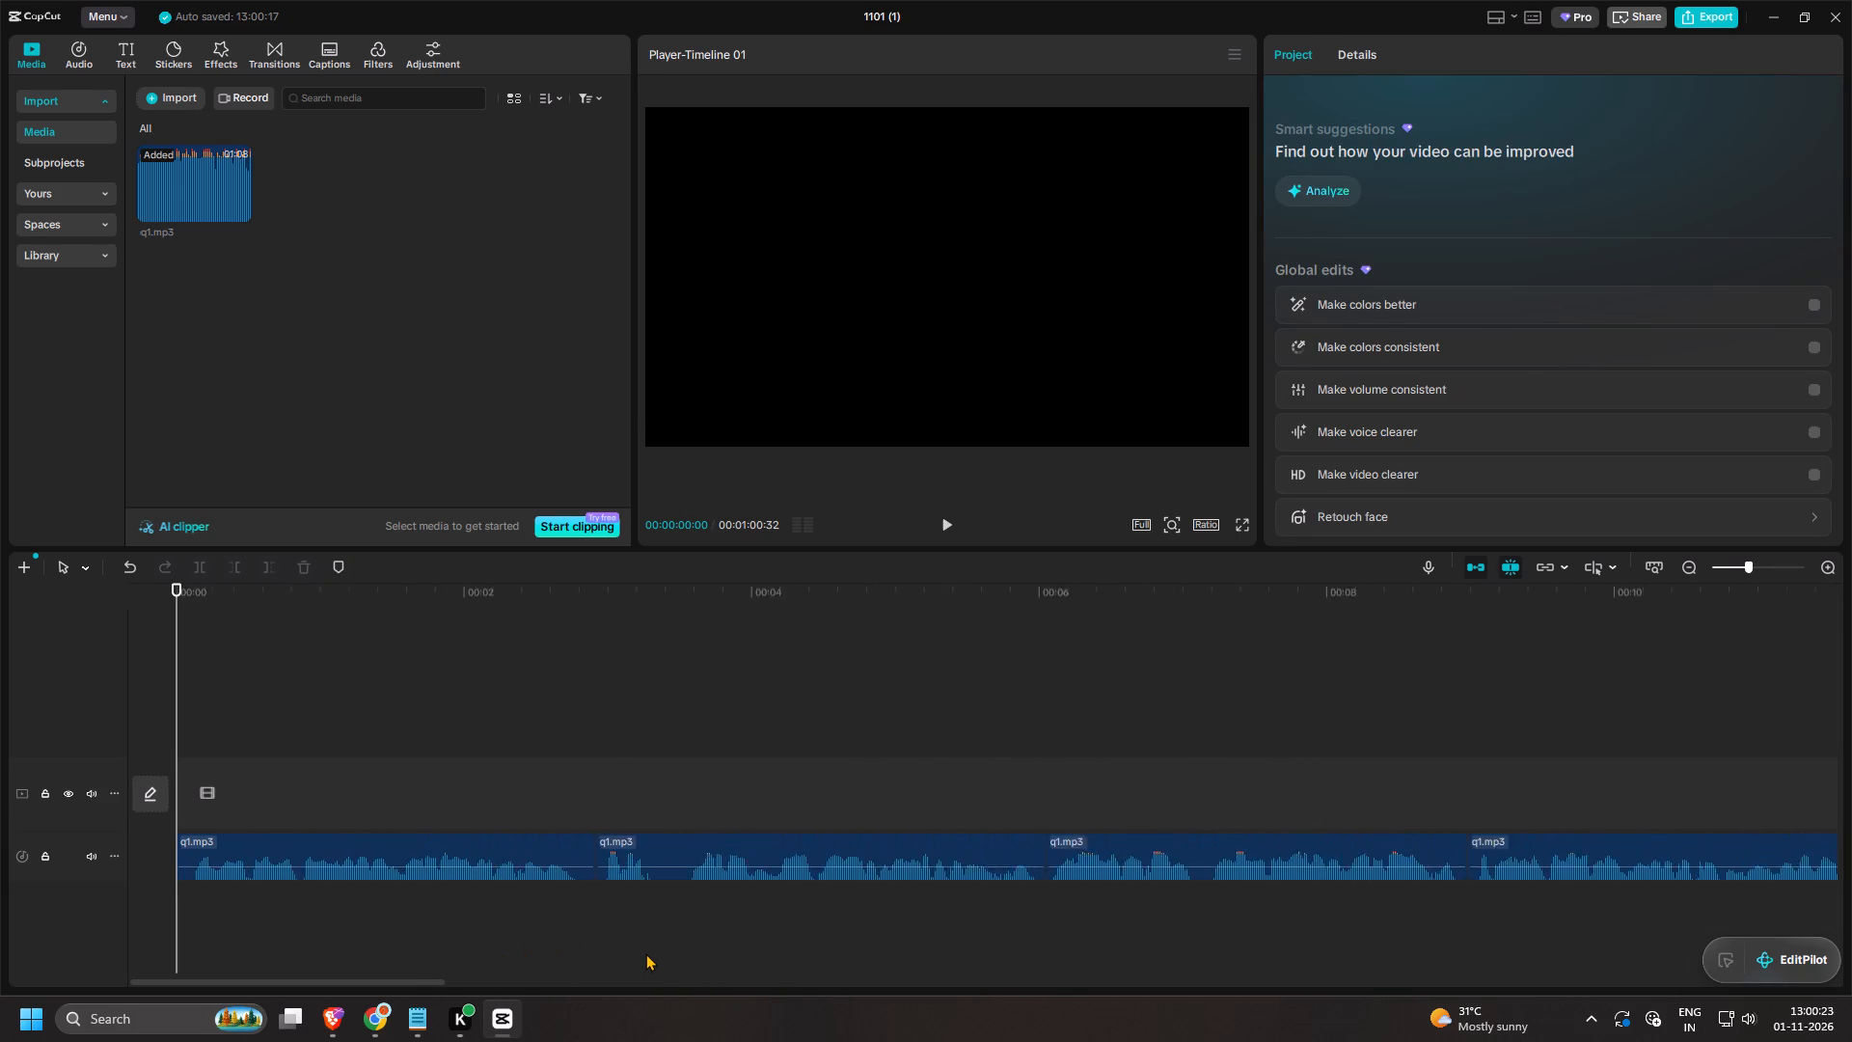
ctrl+scroll(645, 953, up, 3)
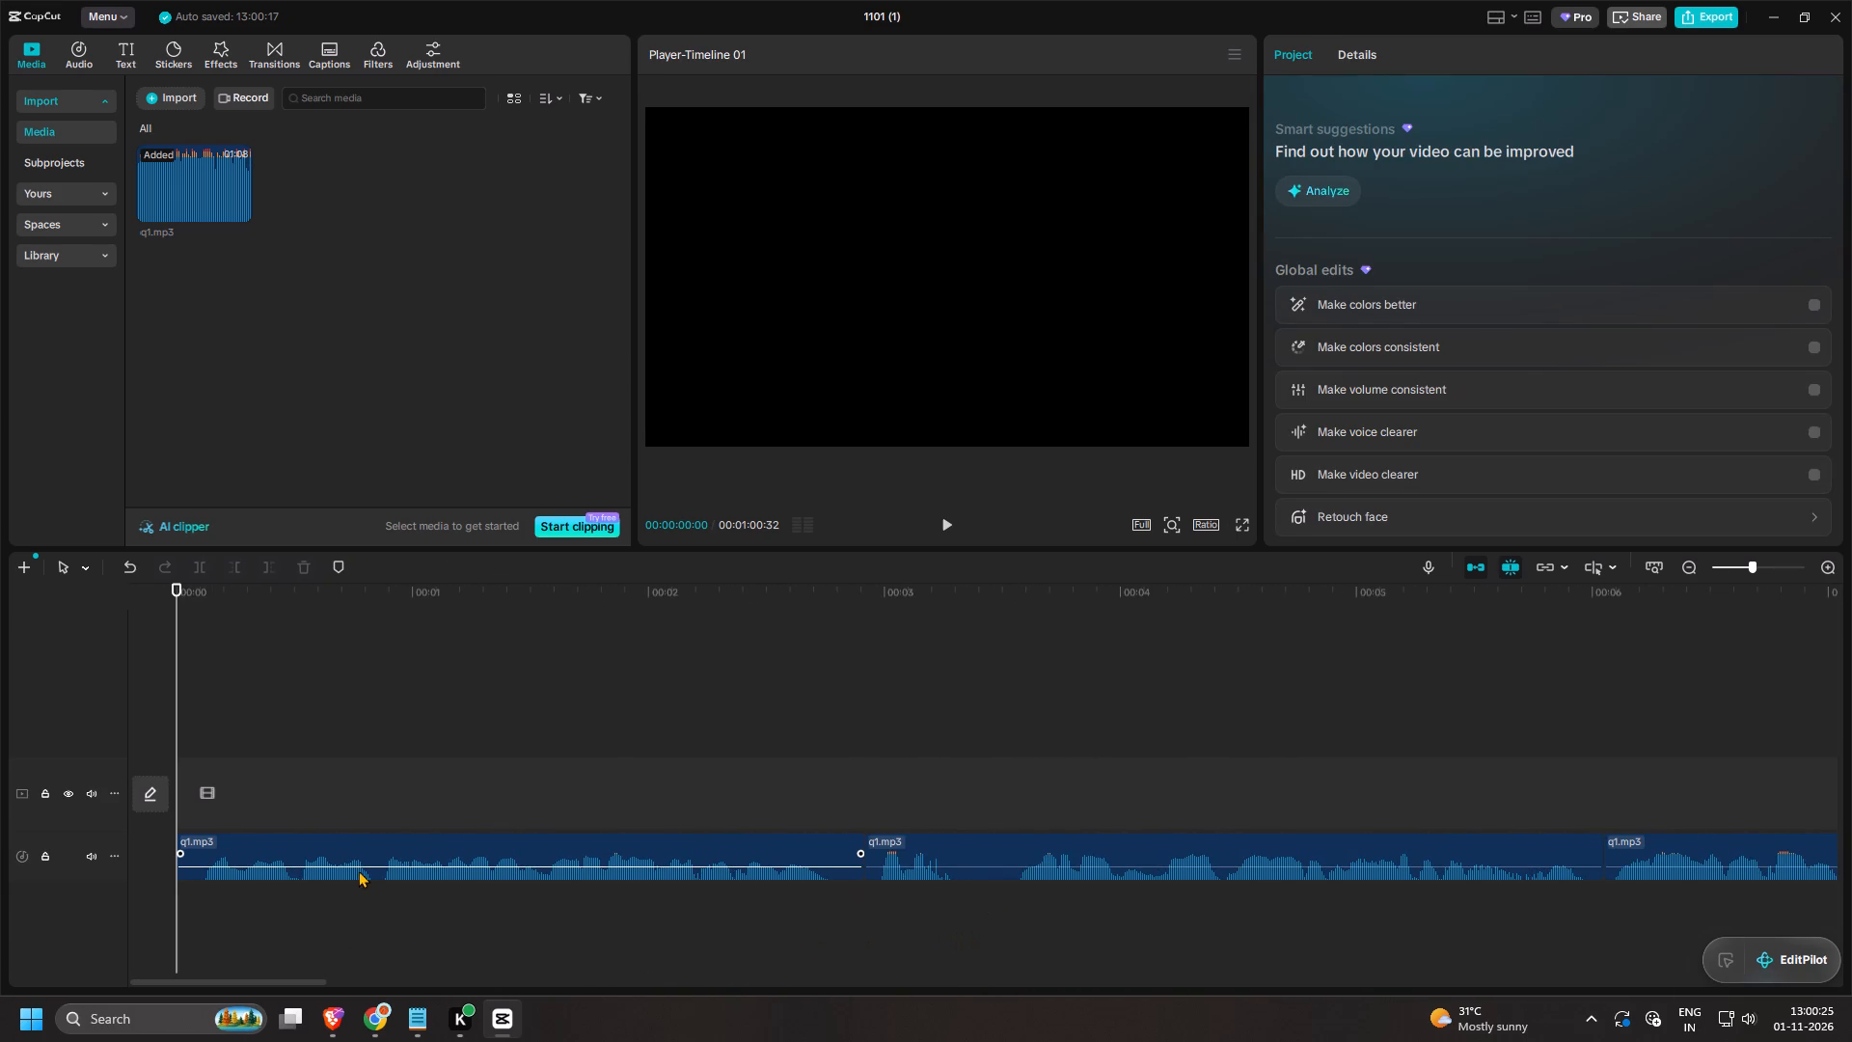
key(b)
click(199, 856)
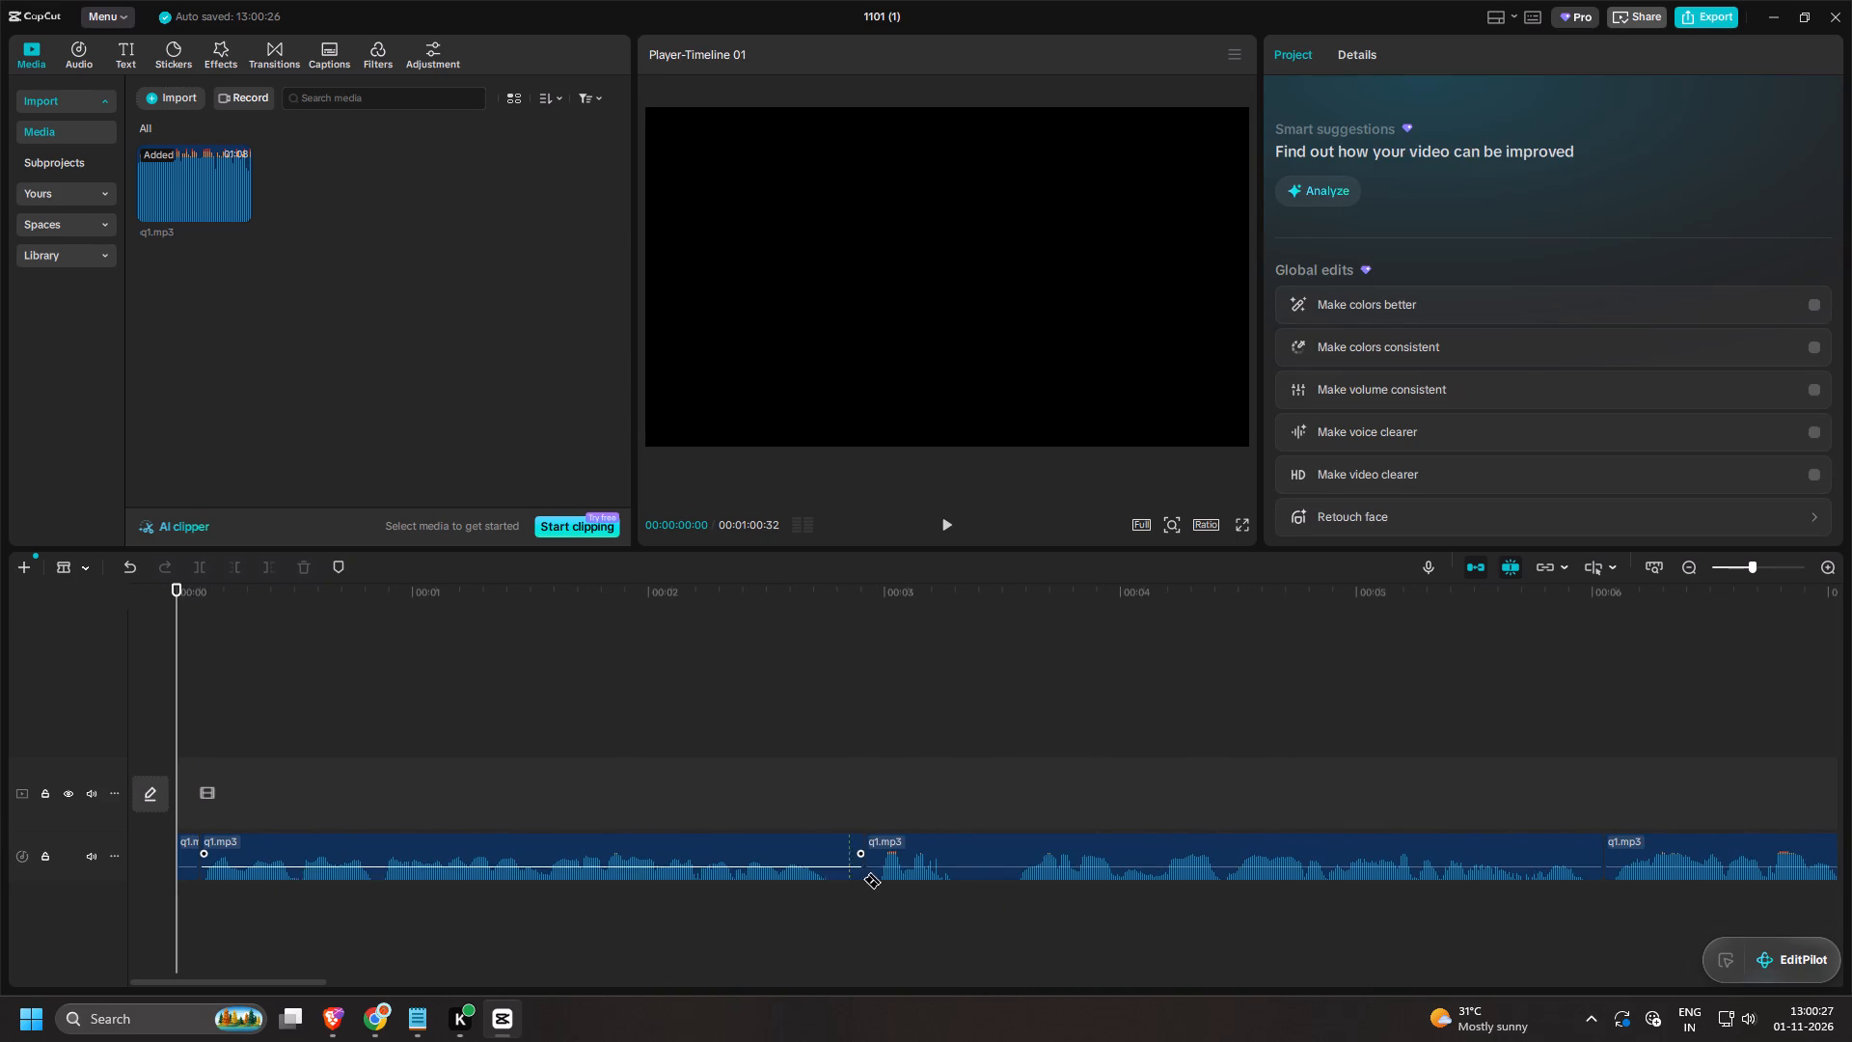
click(836, 851)
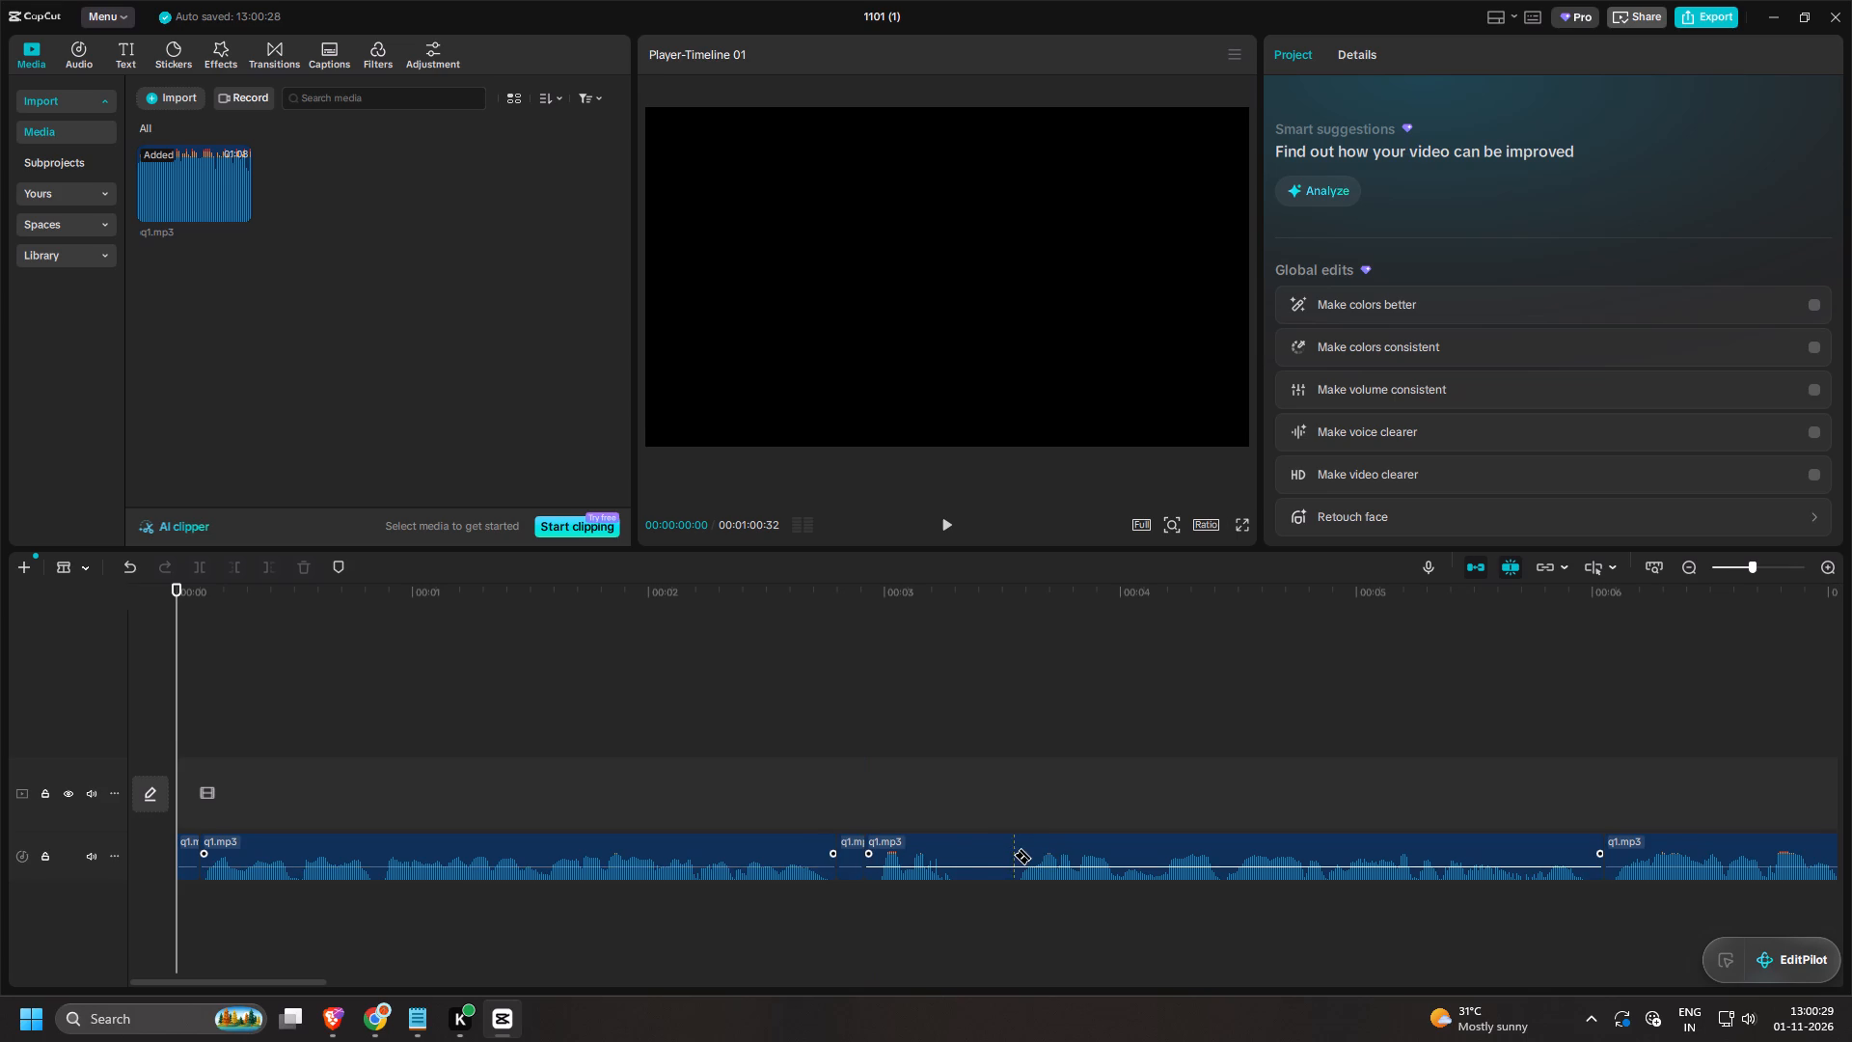
click(1013, 855)
click(966, 851)
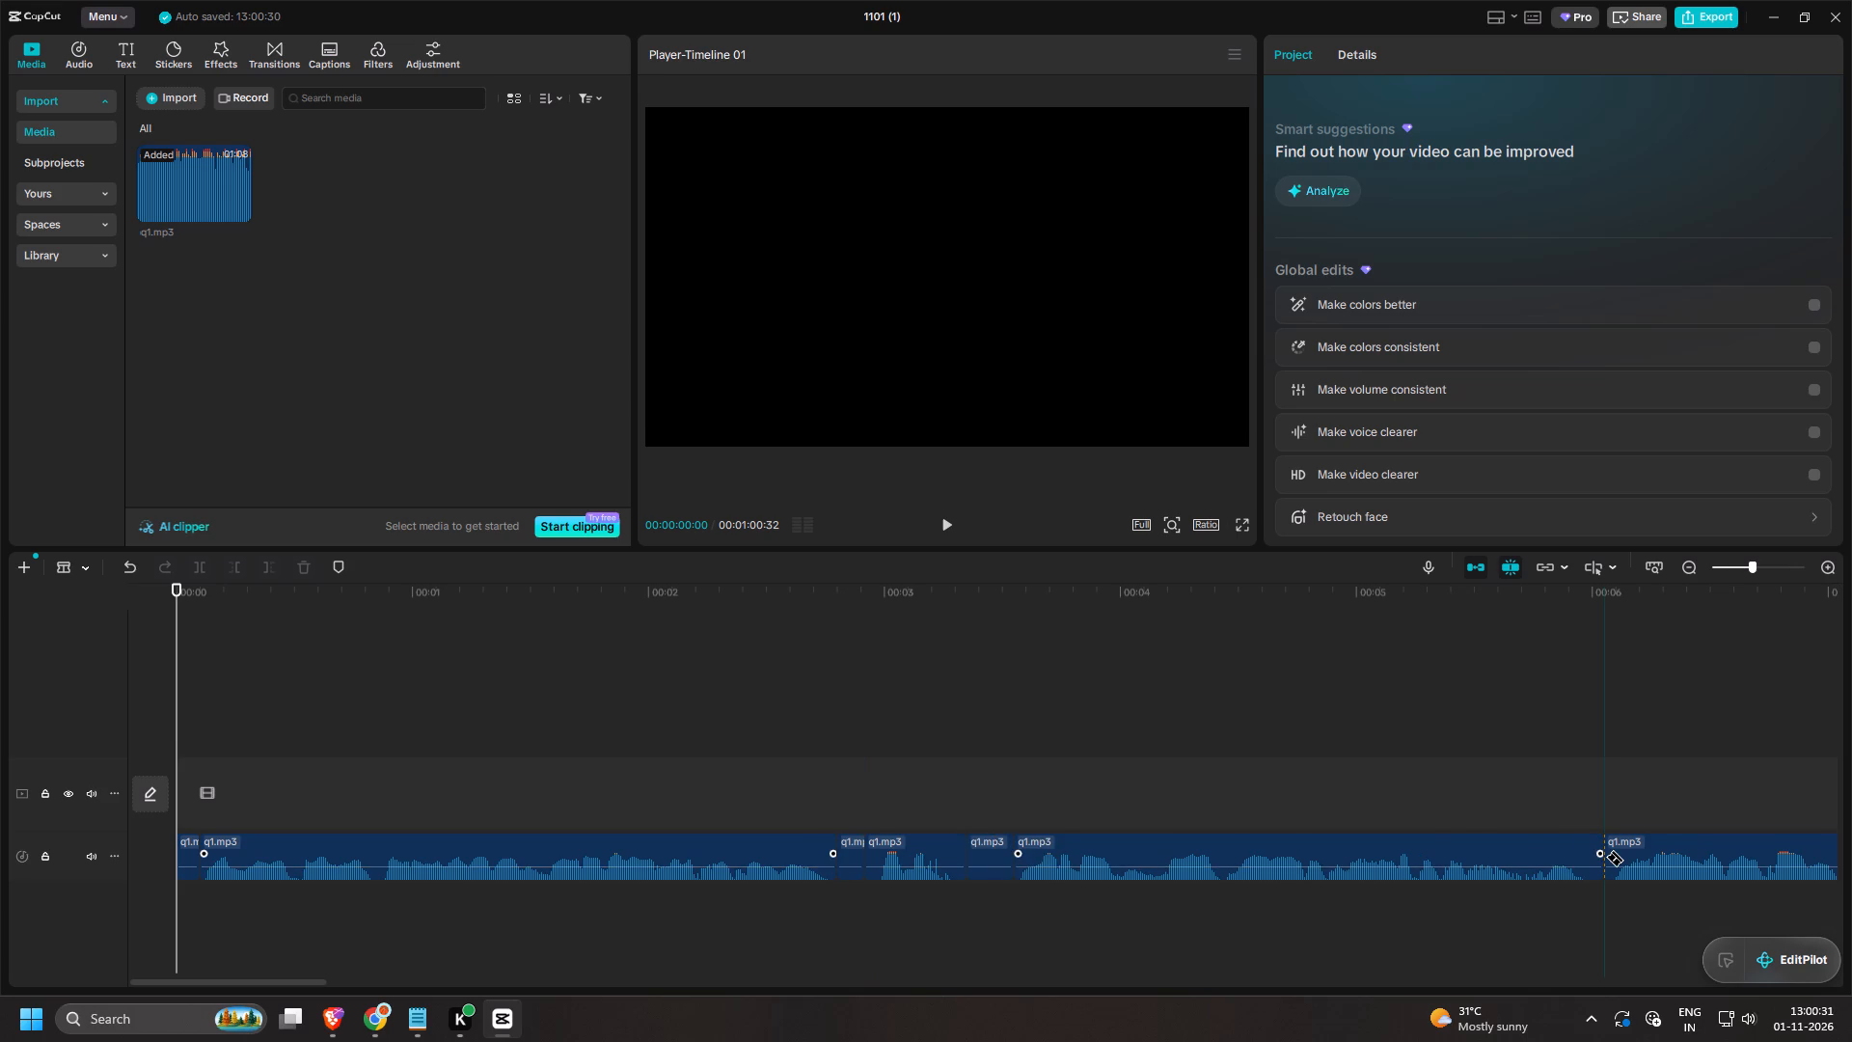
click(1589, 857)
Delete the silent pieces at the very start and at about 2.8, 3.4 and 6.0 s.
key(a)
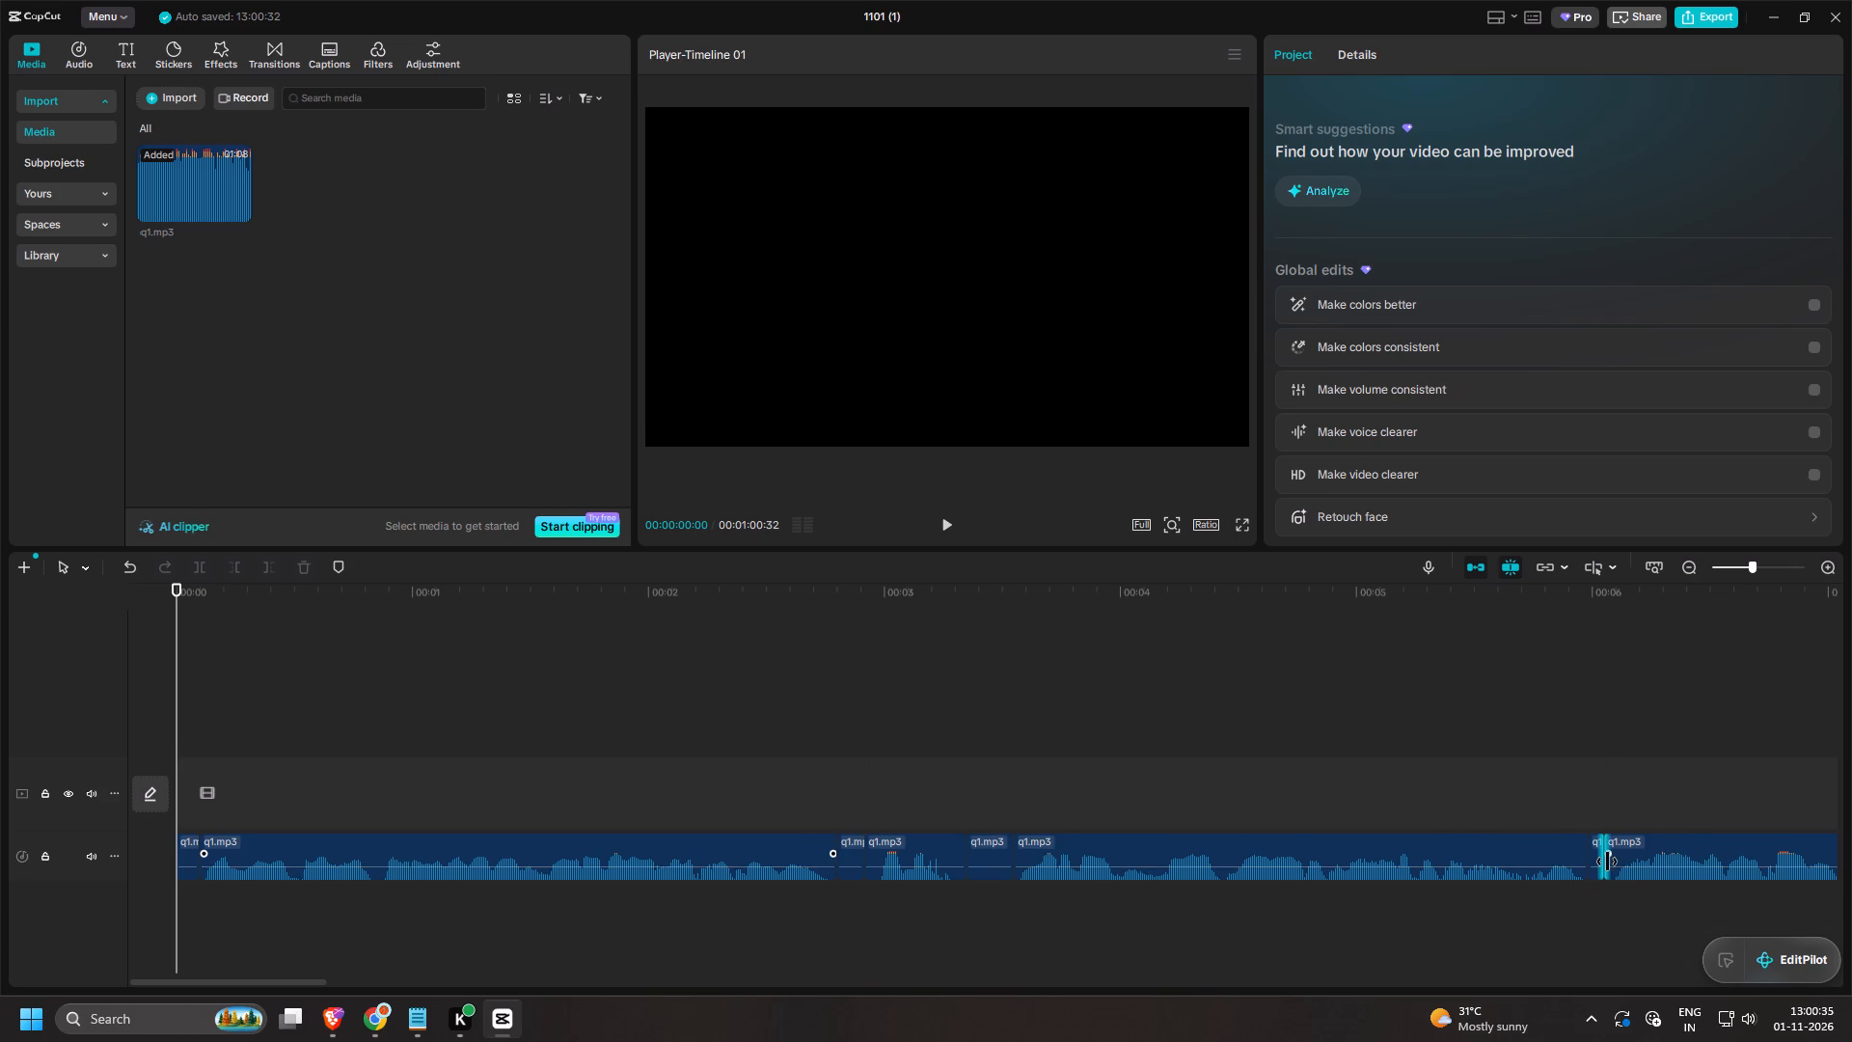
click(1601, 853)
key(BackSpace)
click(980, 856)
key(BackSpace)
click(846, 851)
key(BackSpace)
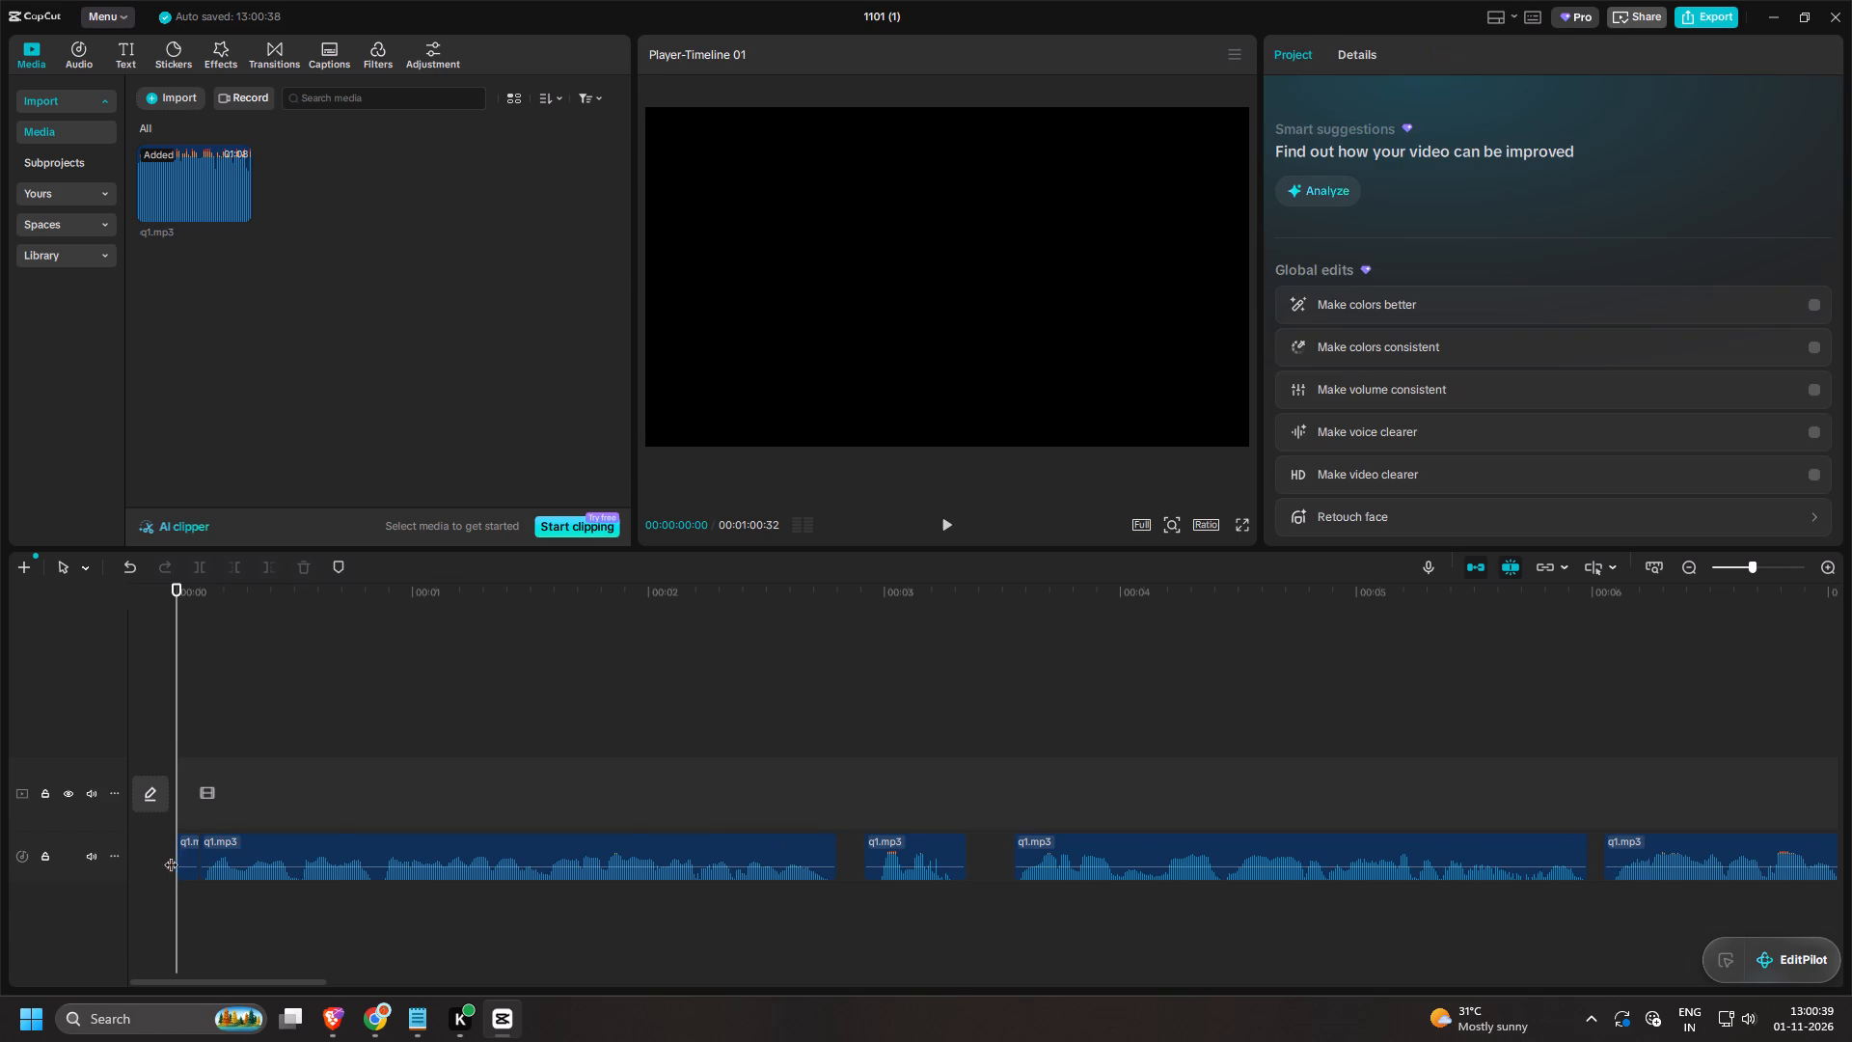
click(192, 853)
key(BackSpace)
Join the first three clips and move them together against the clip starting at about 6.0 s.
drag(911, 844, 889, 844)
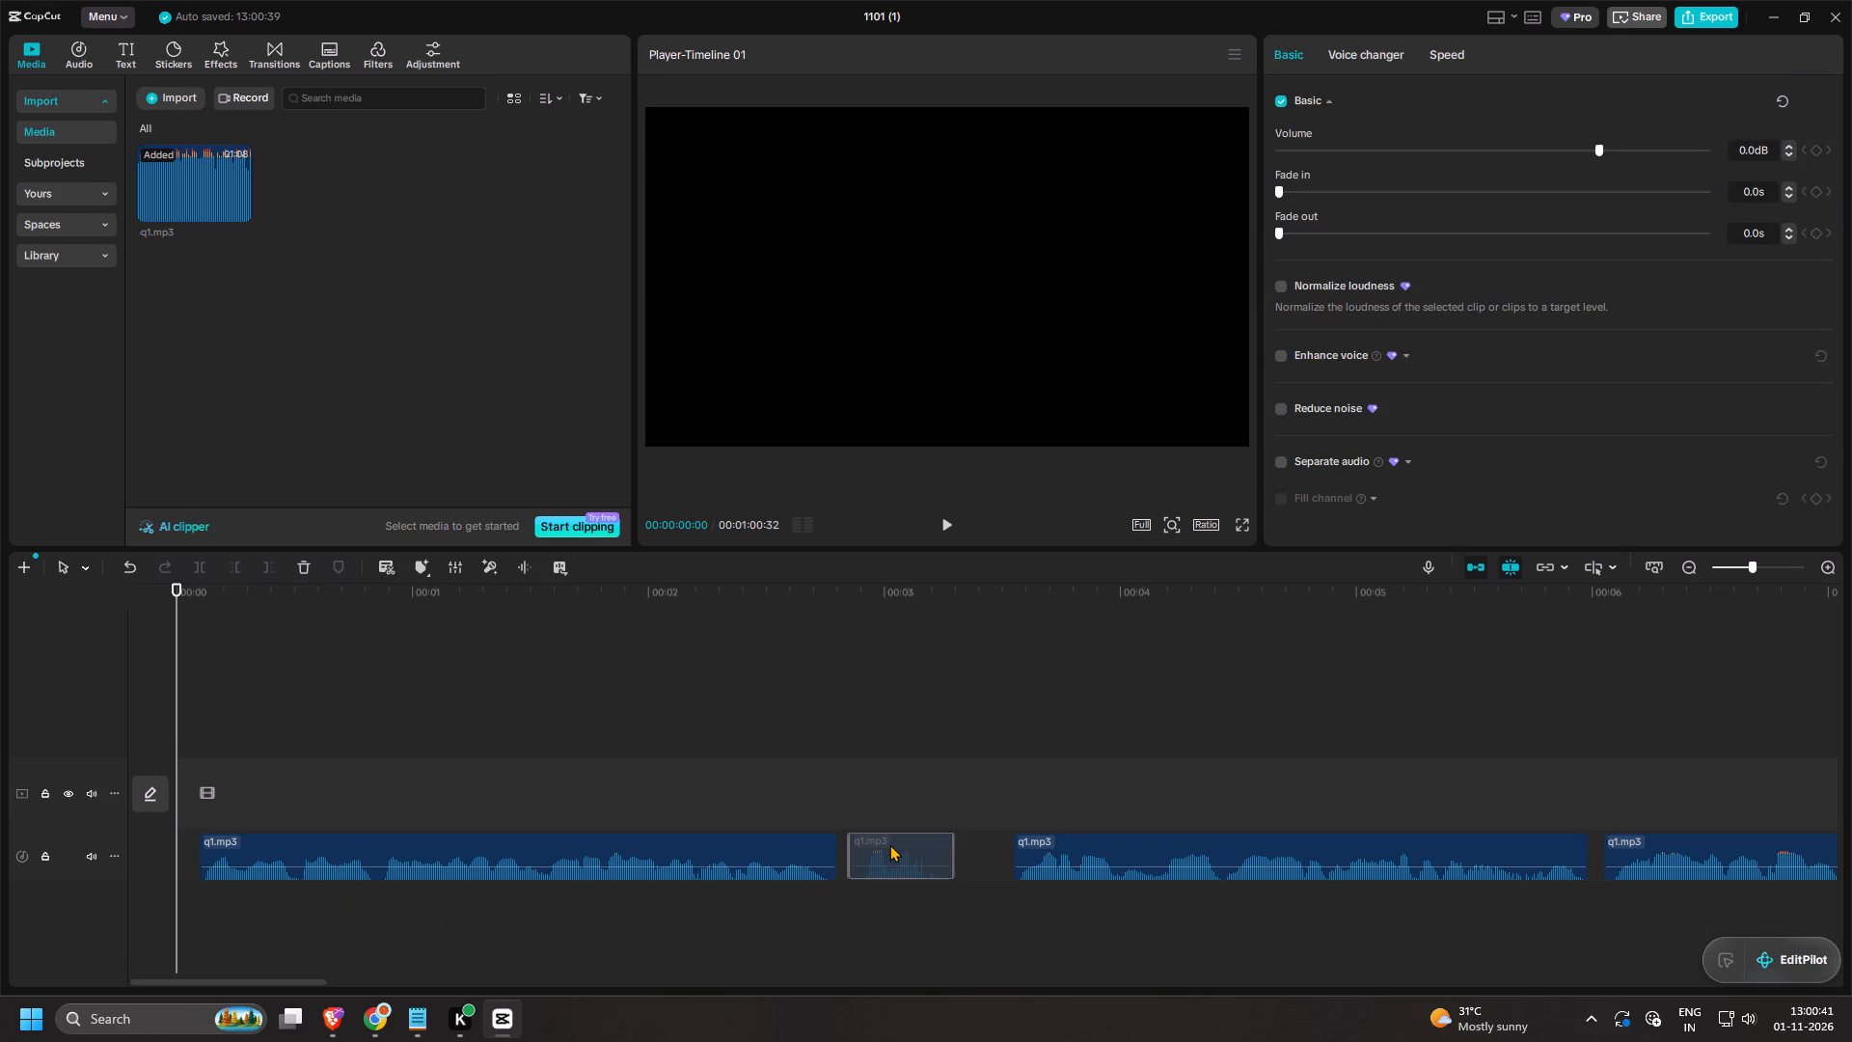
drag(889, 844, 879, 844)
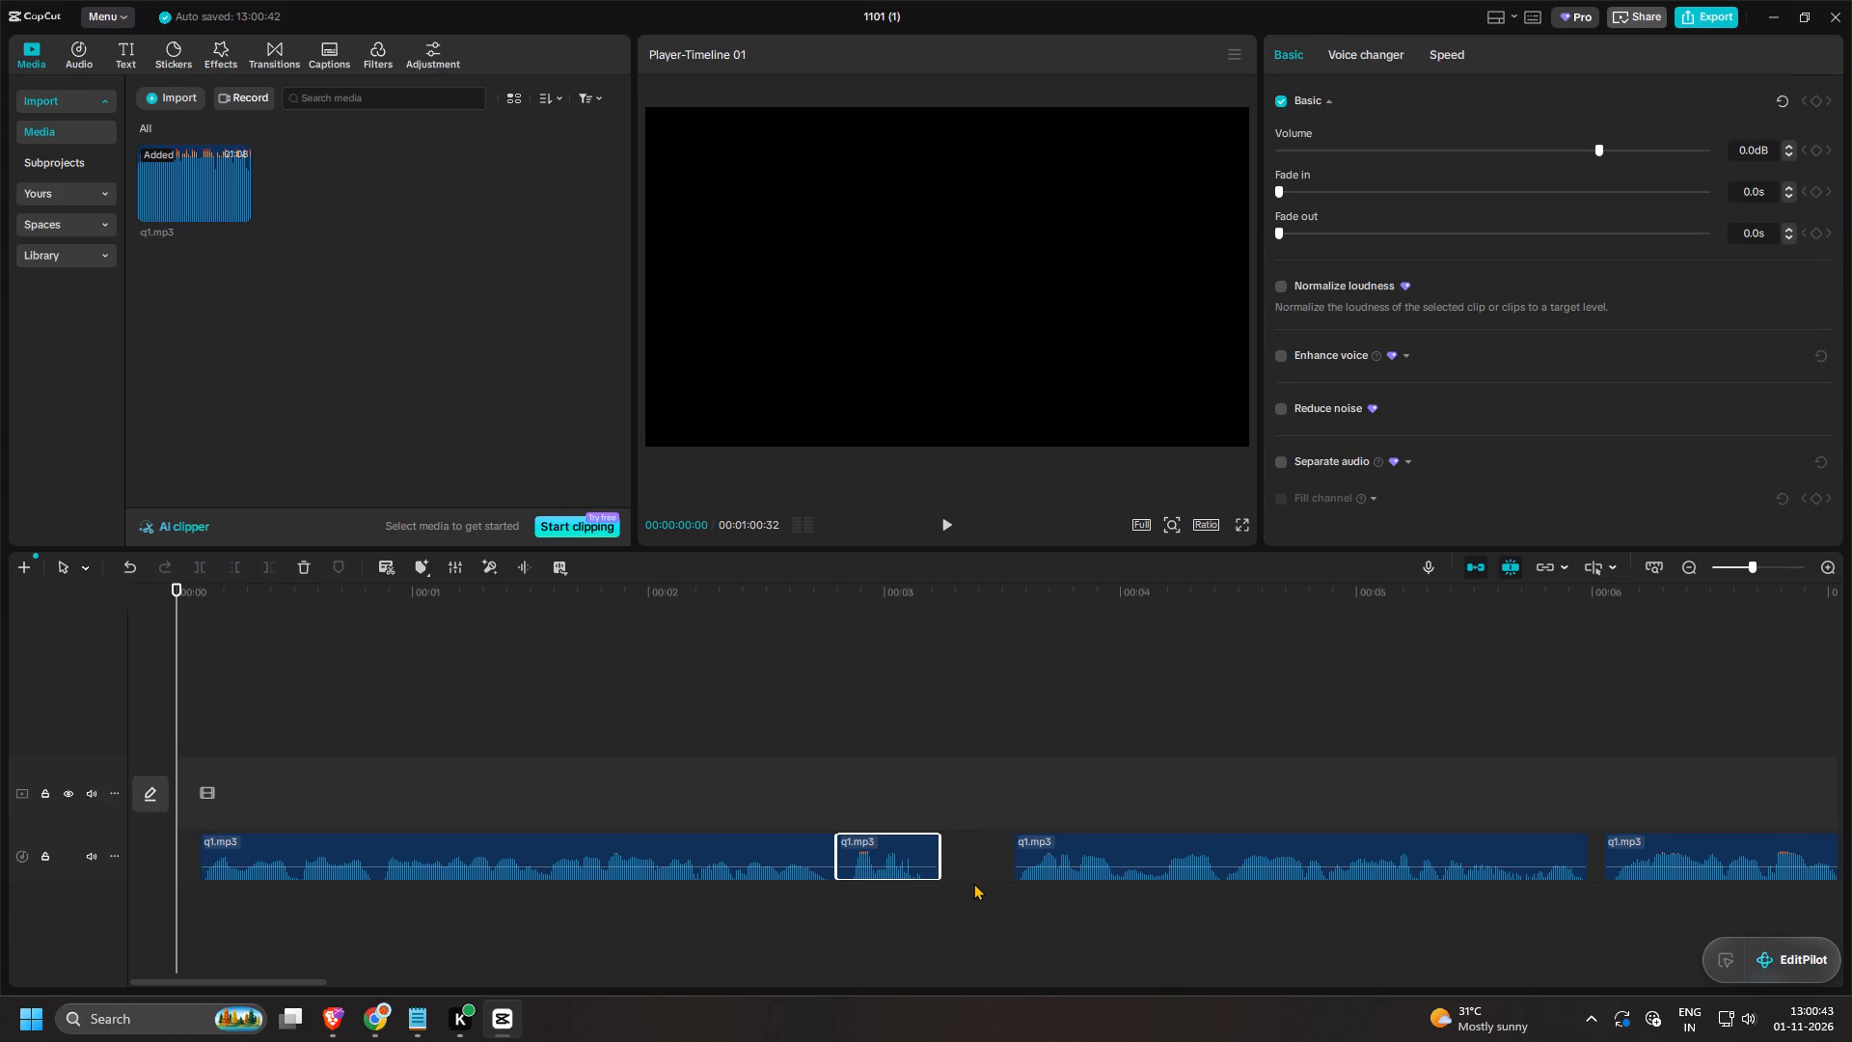
ctrl+click(765, 864)
drag(778, 844, 854, 844)
ctrl+click(1169, 853)
drag(1186, 844, 1218, 844)
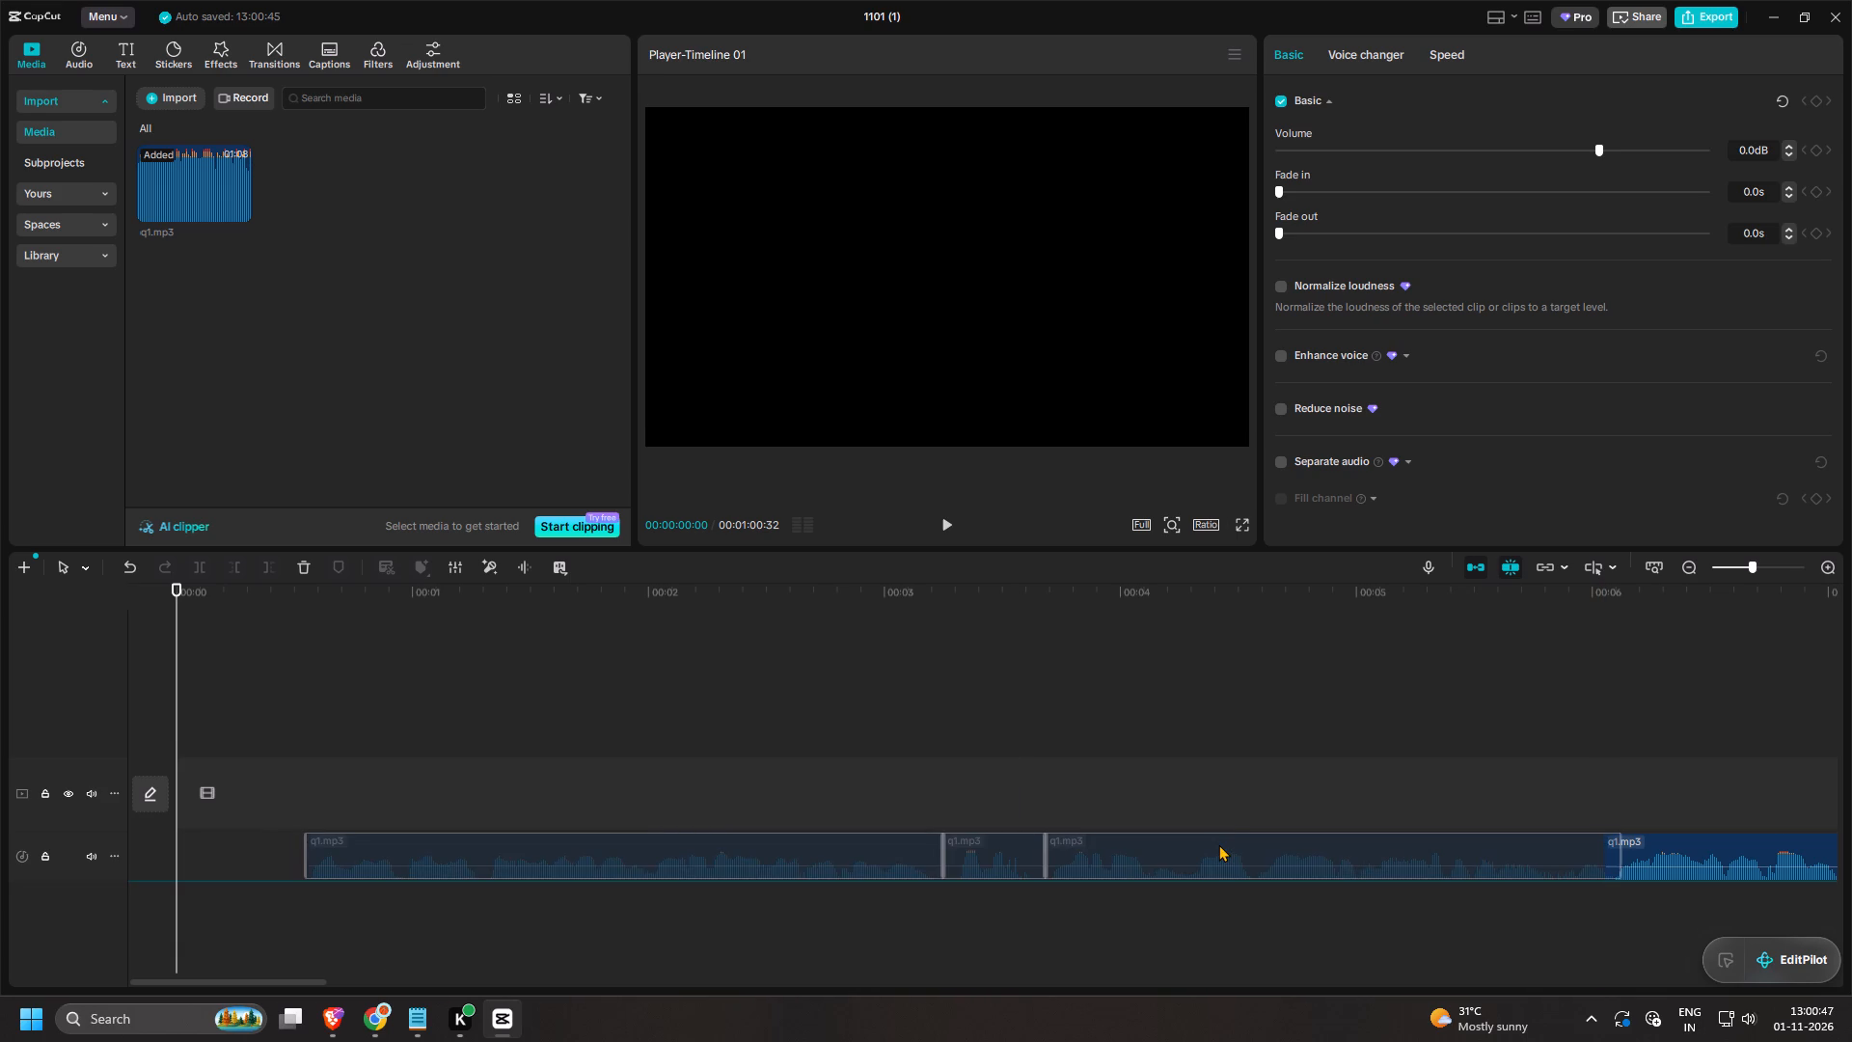
drag(1218, 844, 1204, 844)
Select all voice-over clips and move them together to the start of the timeline.
ctrl+scroll(1204, 836, down, 13)
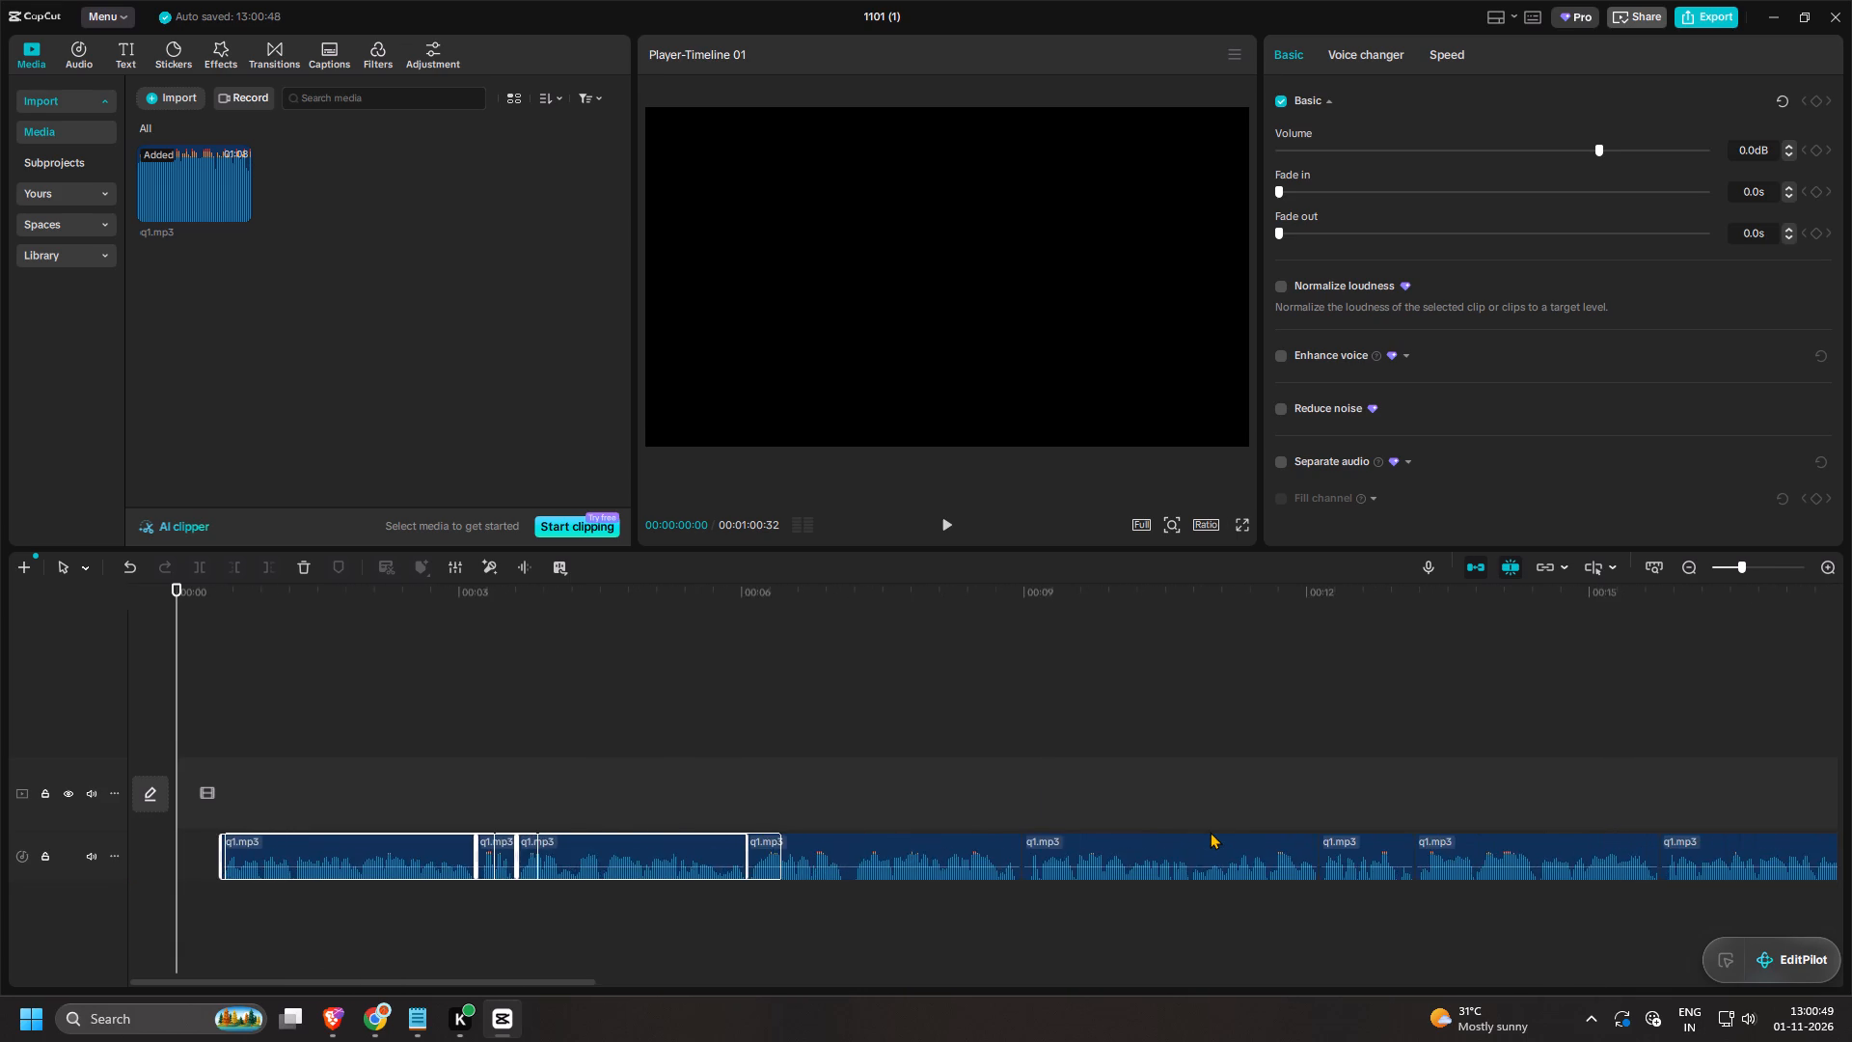
ctrl+scroll(1210, 832, down, 4)
click(1242, 743)
key(ctrl+a)
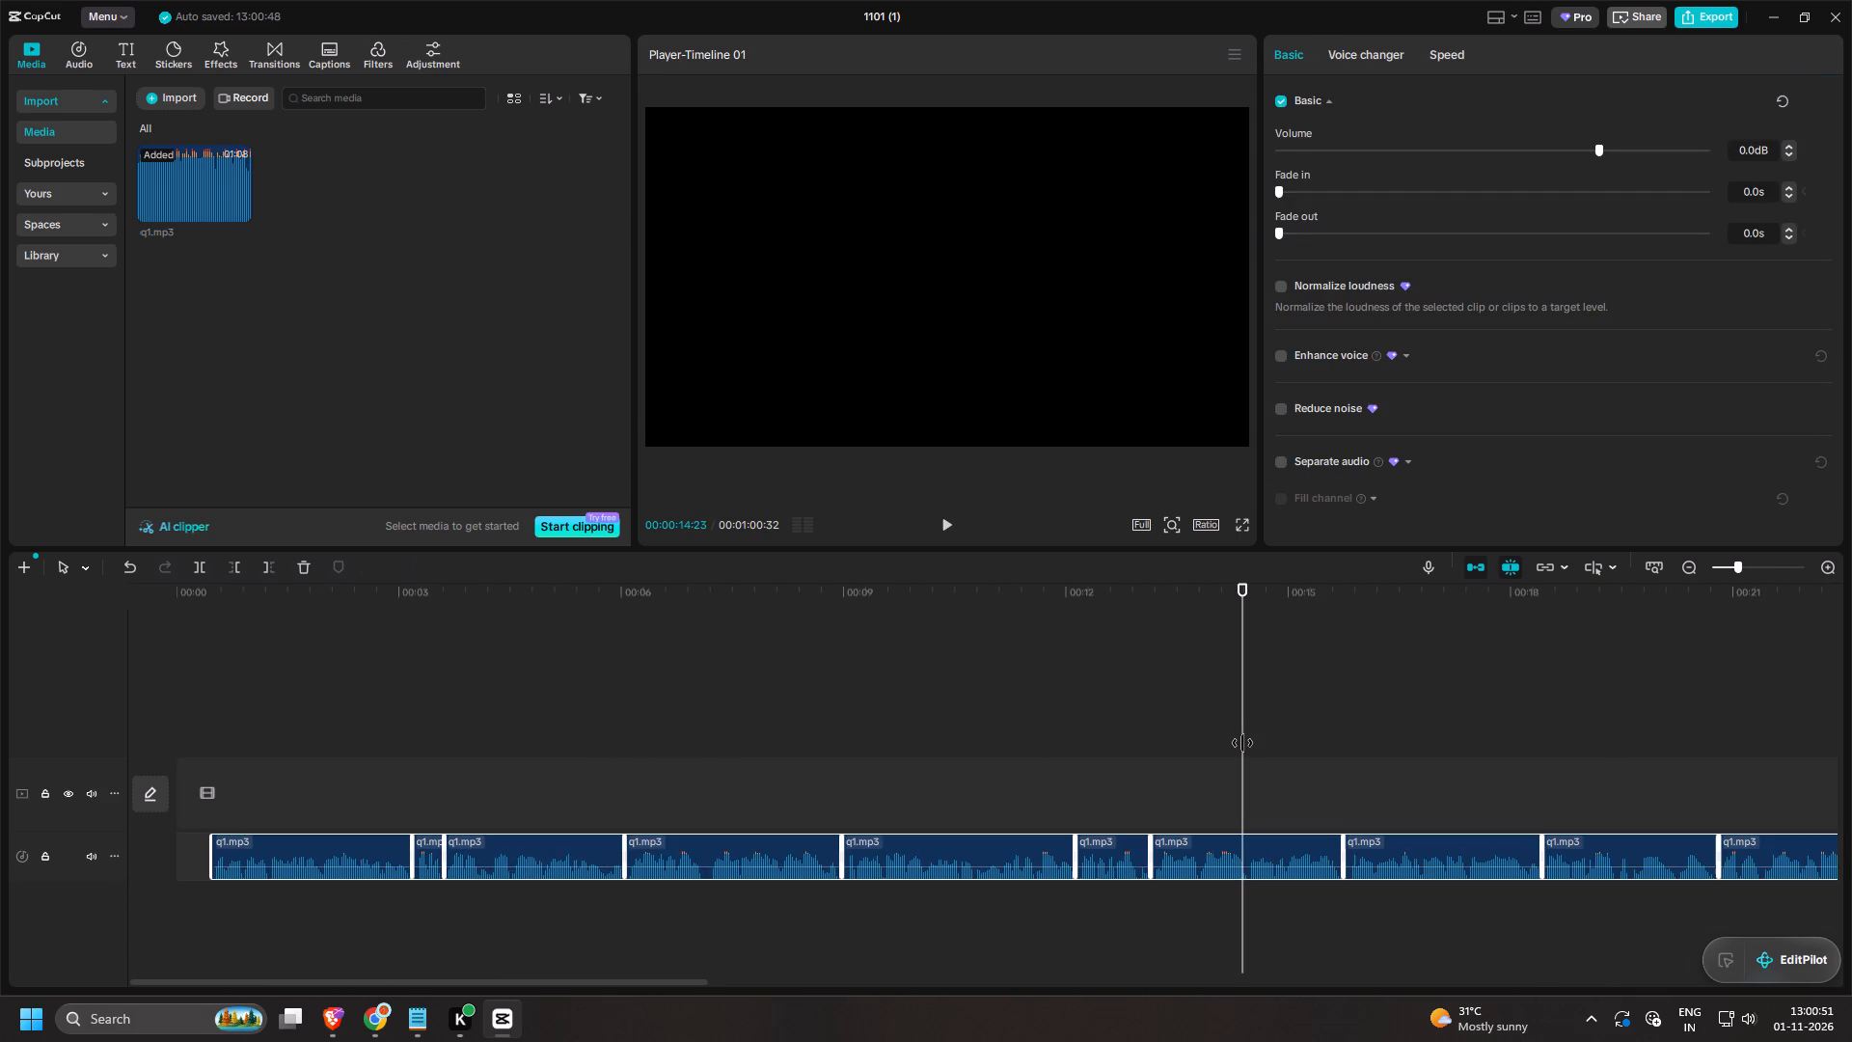
drag(357, 844, 316, 846)
click(392, 760)
Split the voice-over on both sides of the silent pause before the last clip, at about 58.1 and 58.2 s.
click(1154, 729)
drag(1154, 729, 1851, 735)
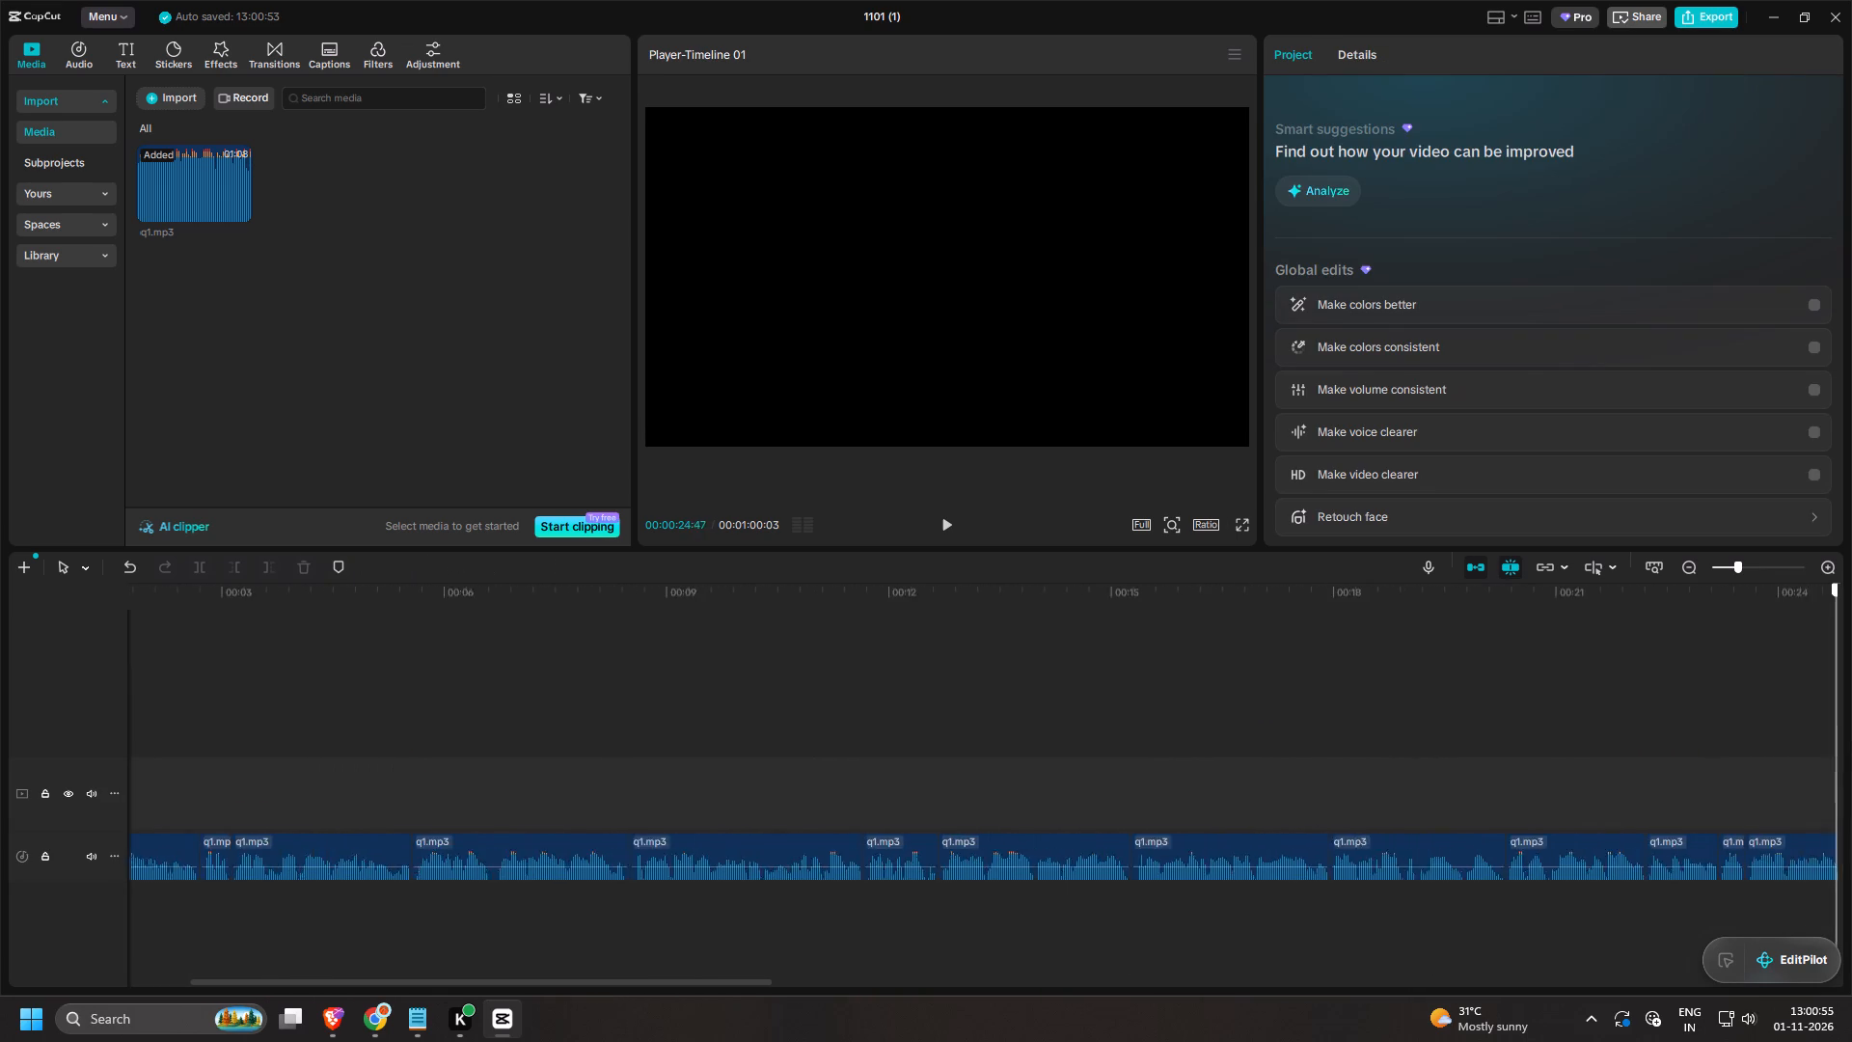
drag(1851, 735, 1851, 734)
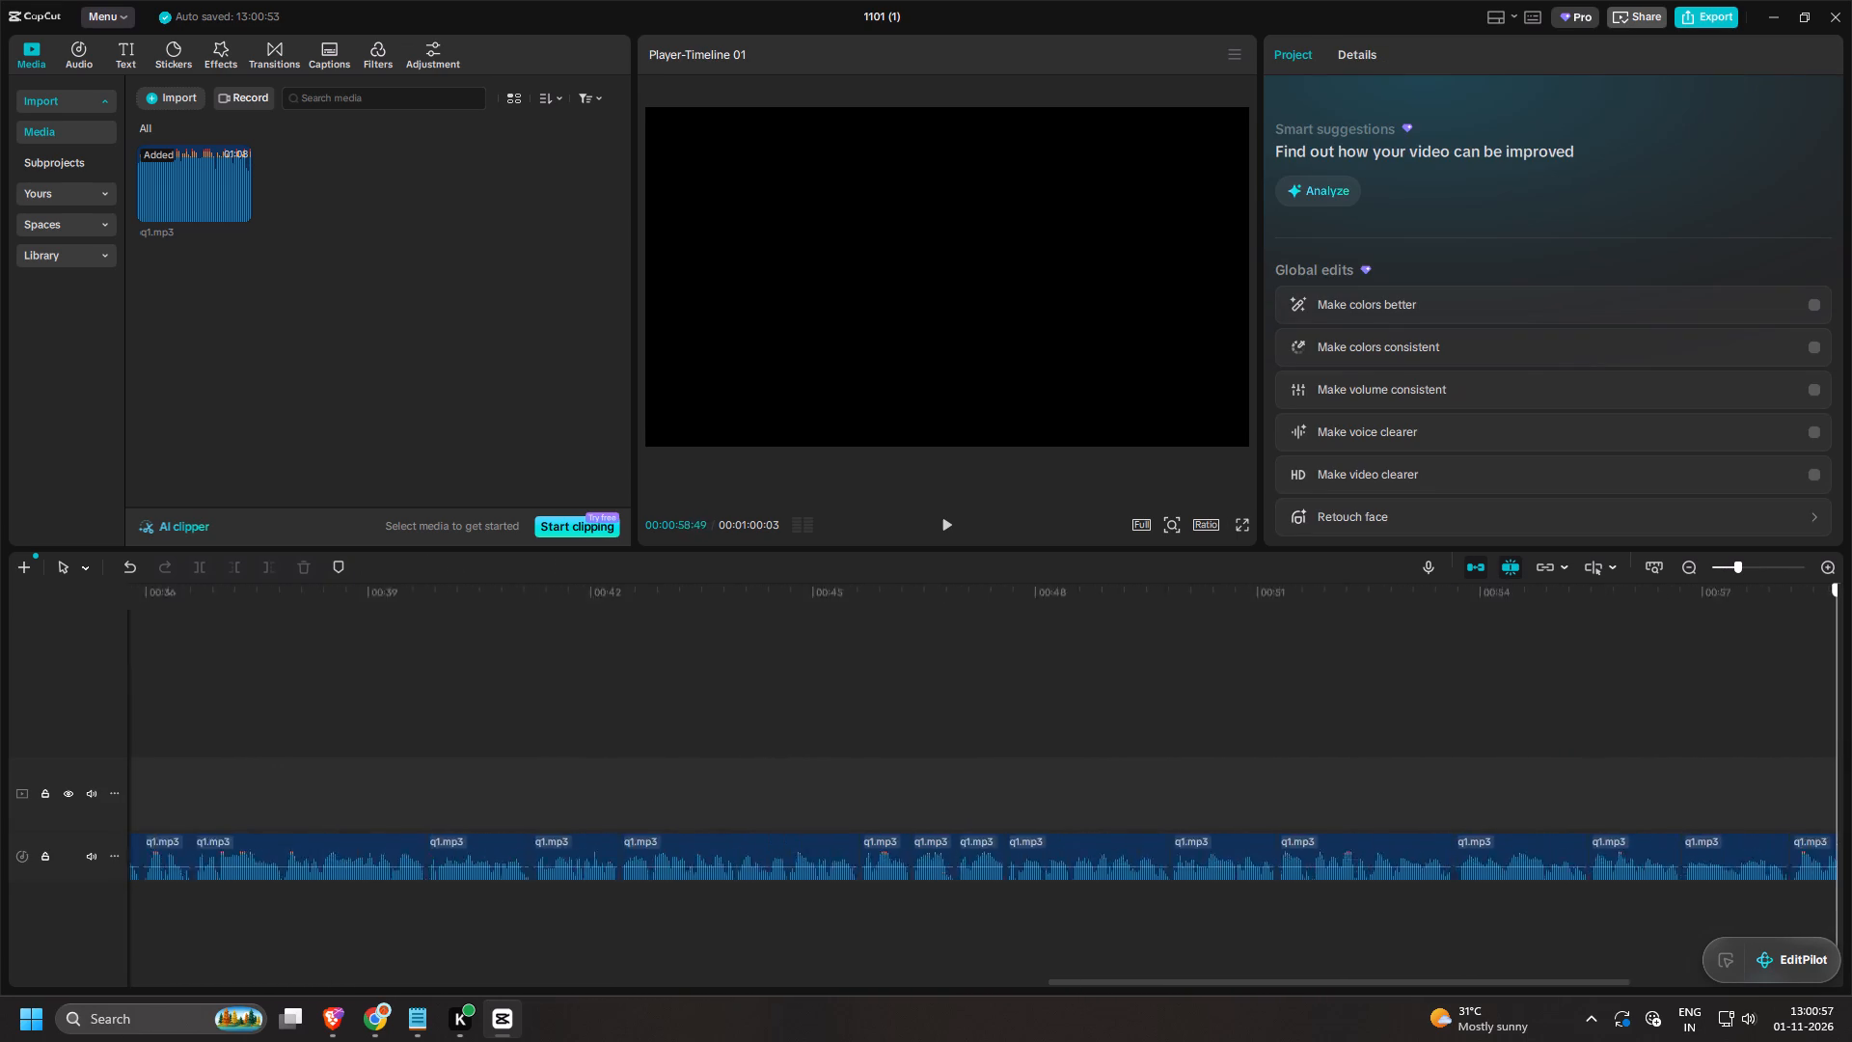
drag(1851, 734, 1851, 726)
ctrl+scroll(954, 942, up, 4)
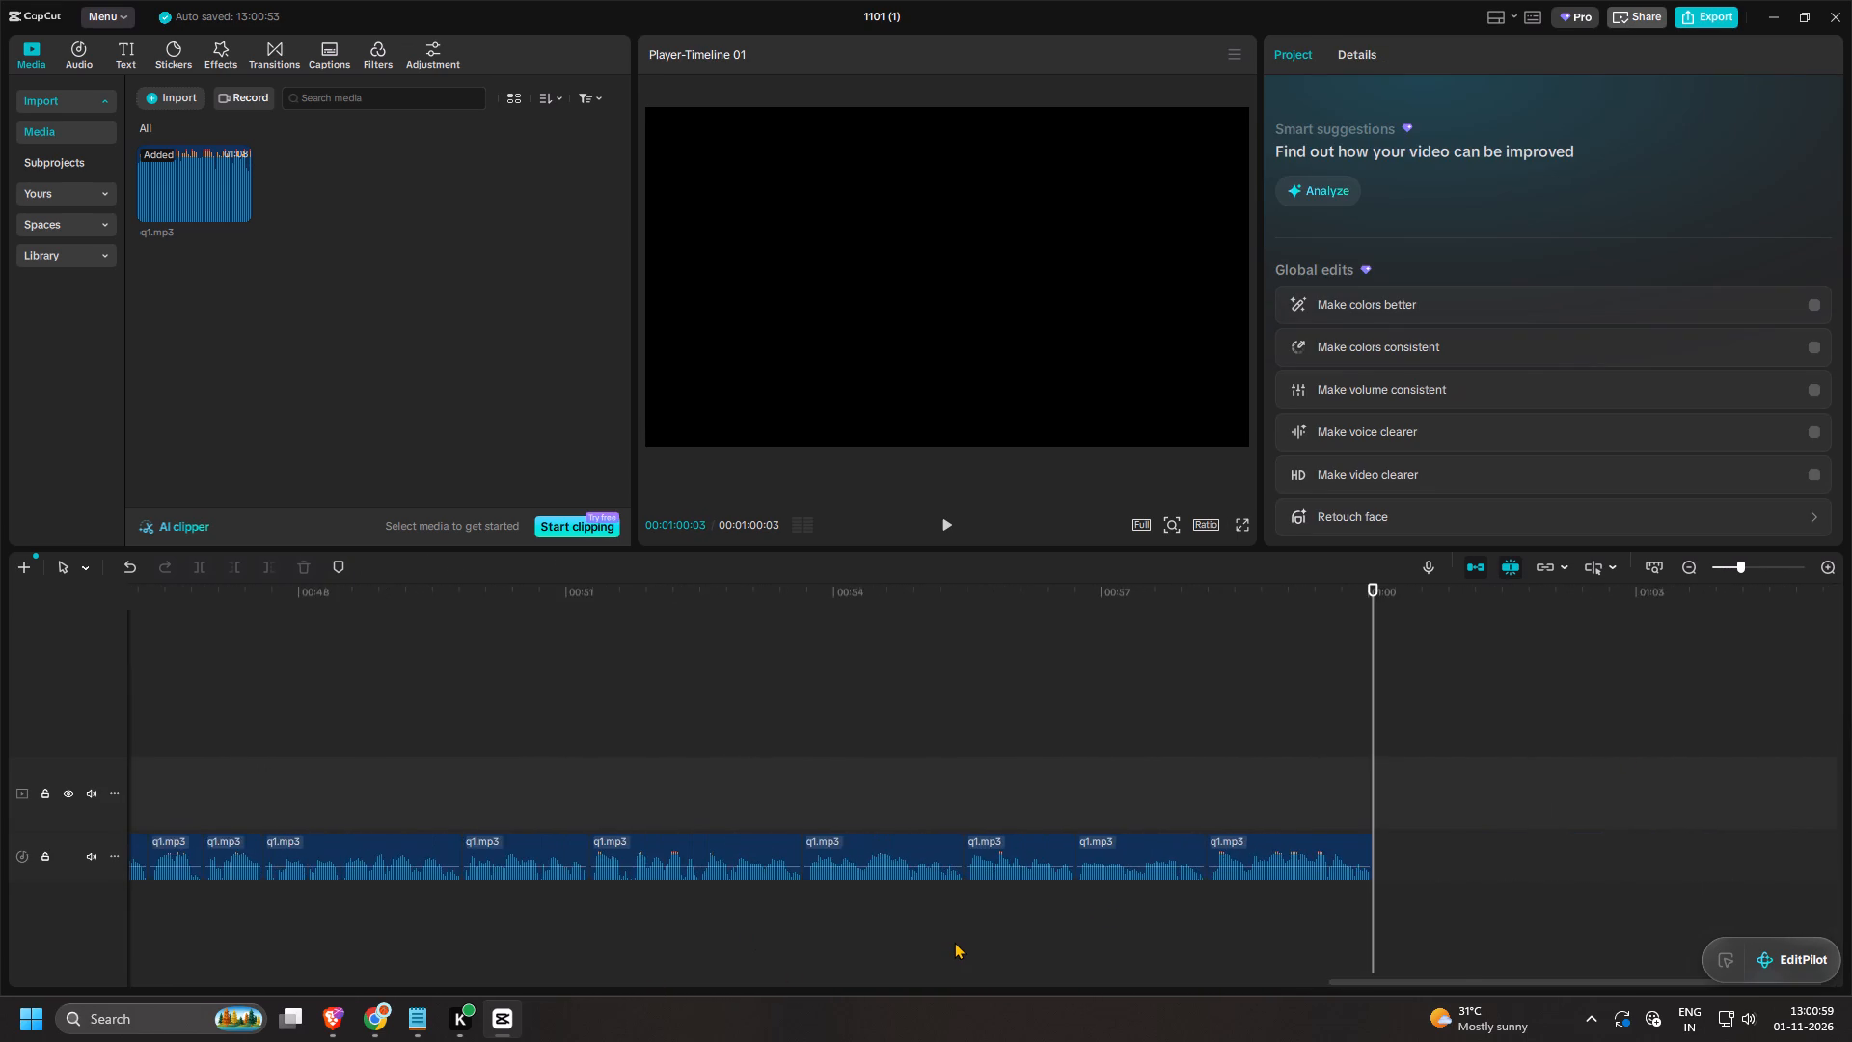
ctrl+scroll(954, 942, up, 20)
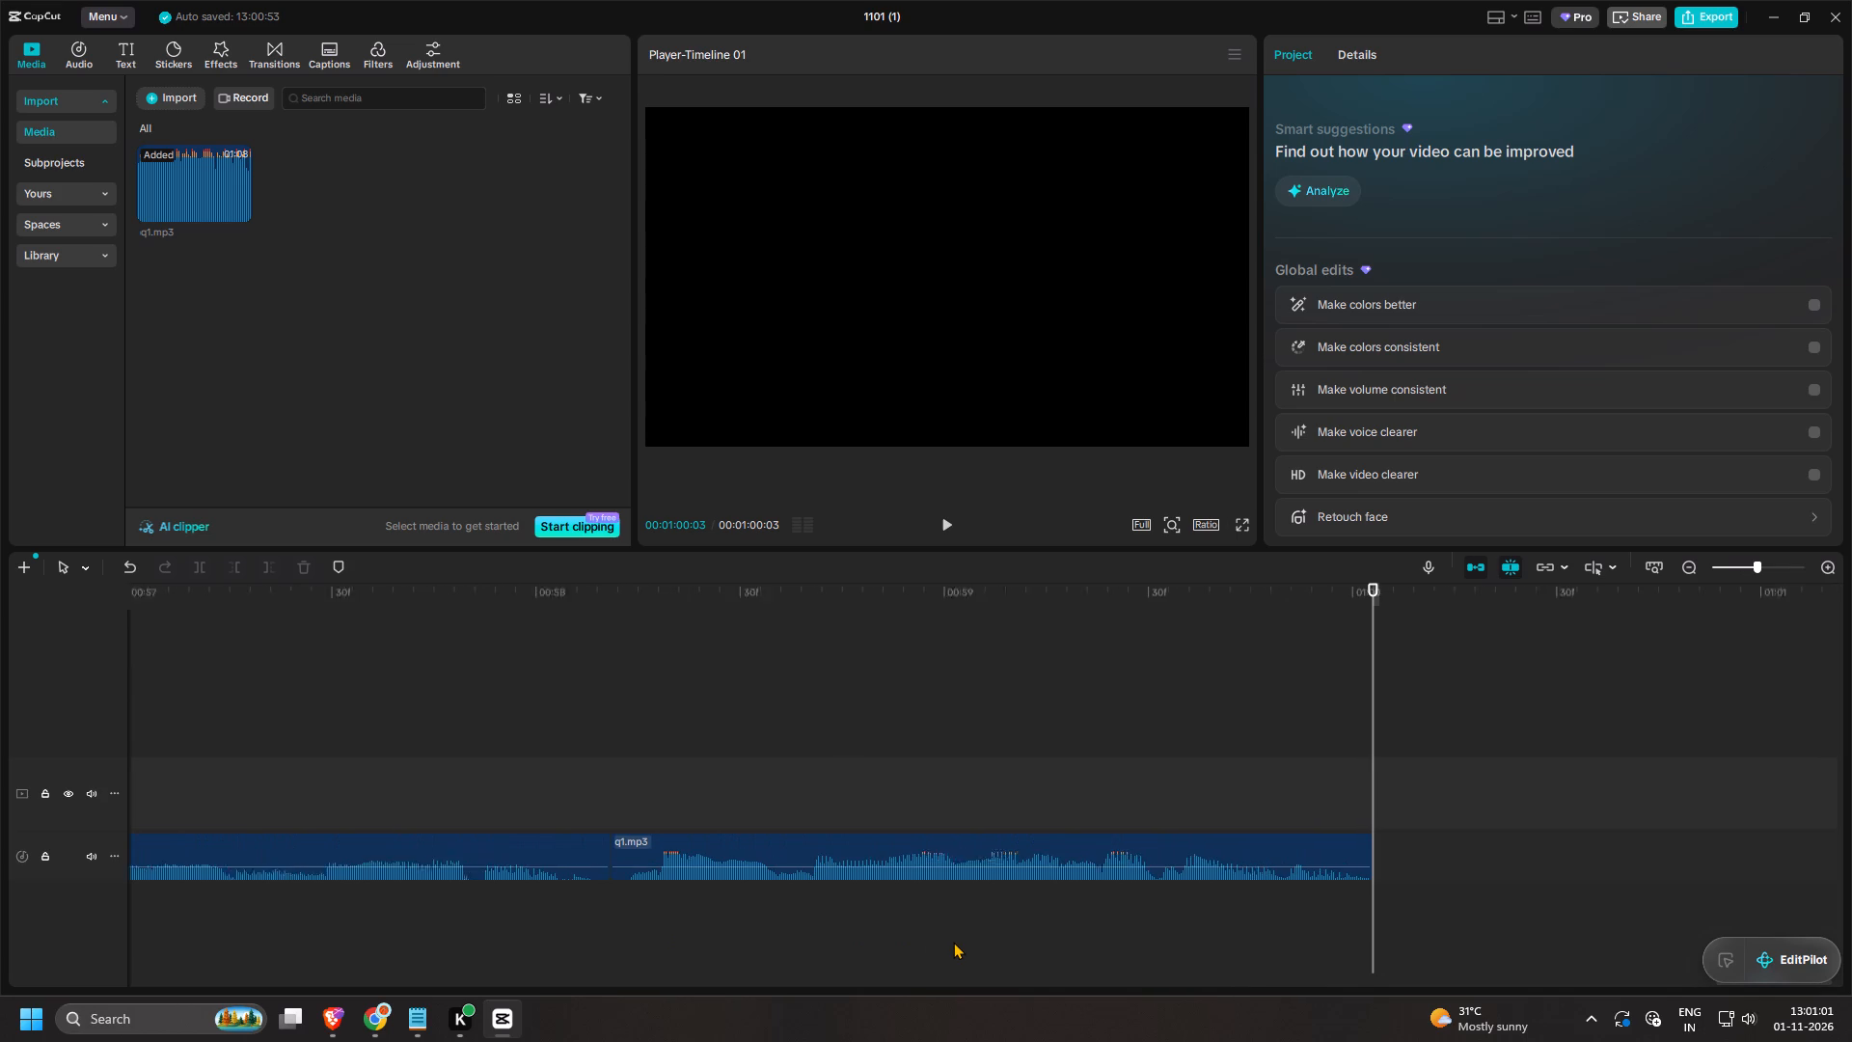
click(831, 757)
drag(831, 757, 494, 926)
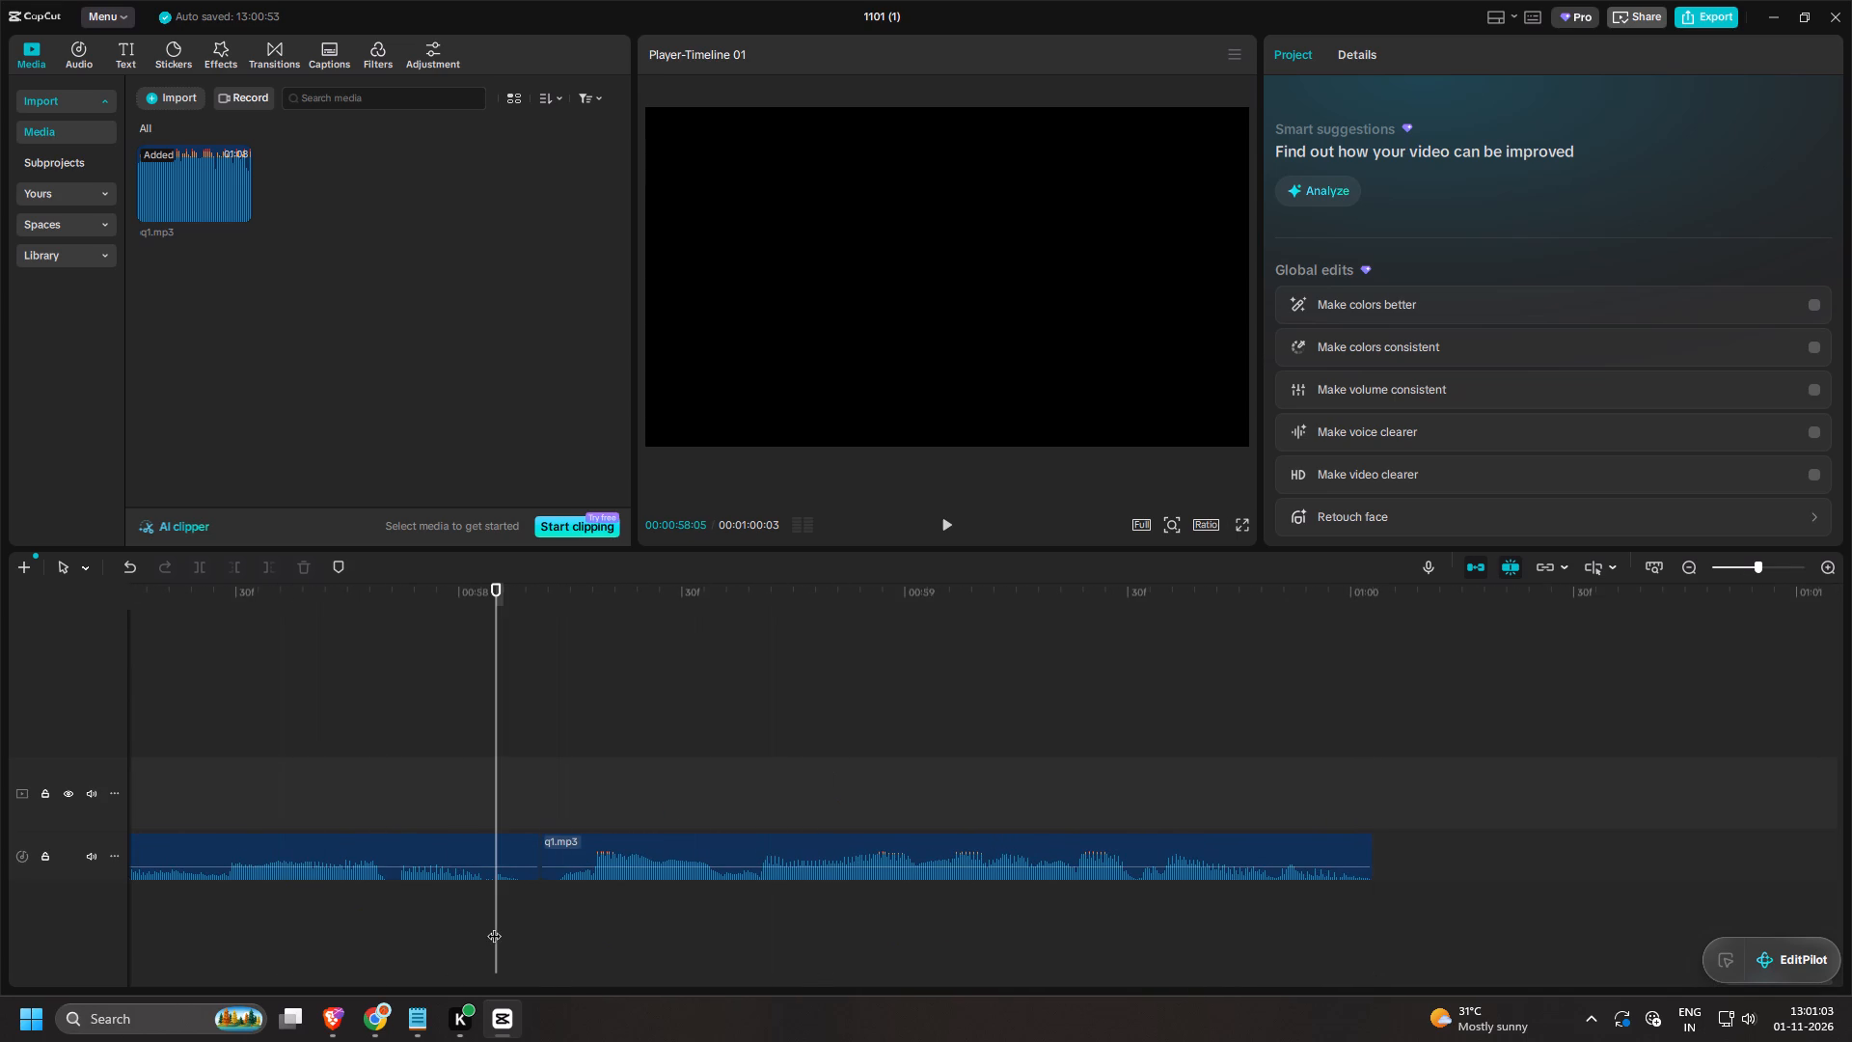
key(b)
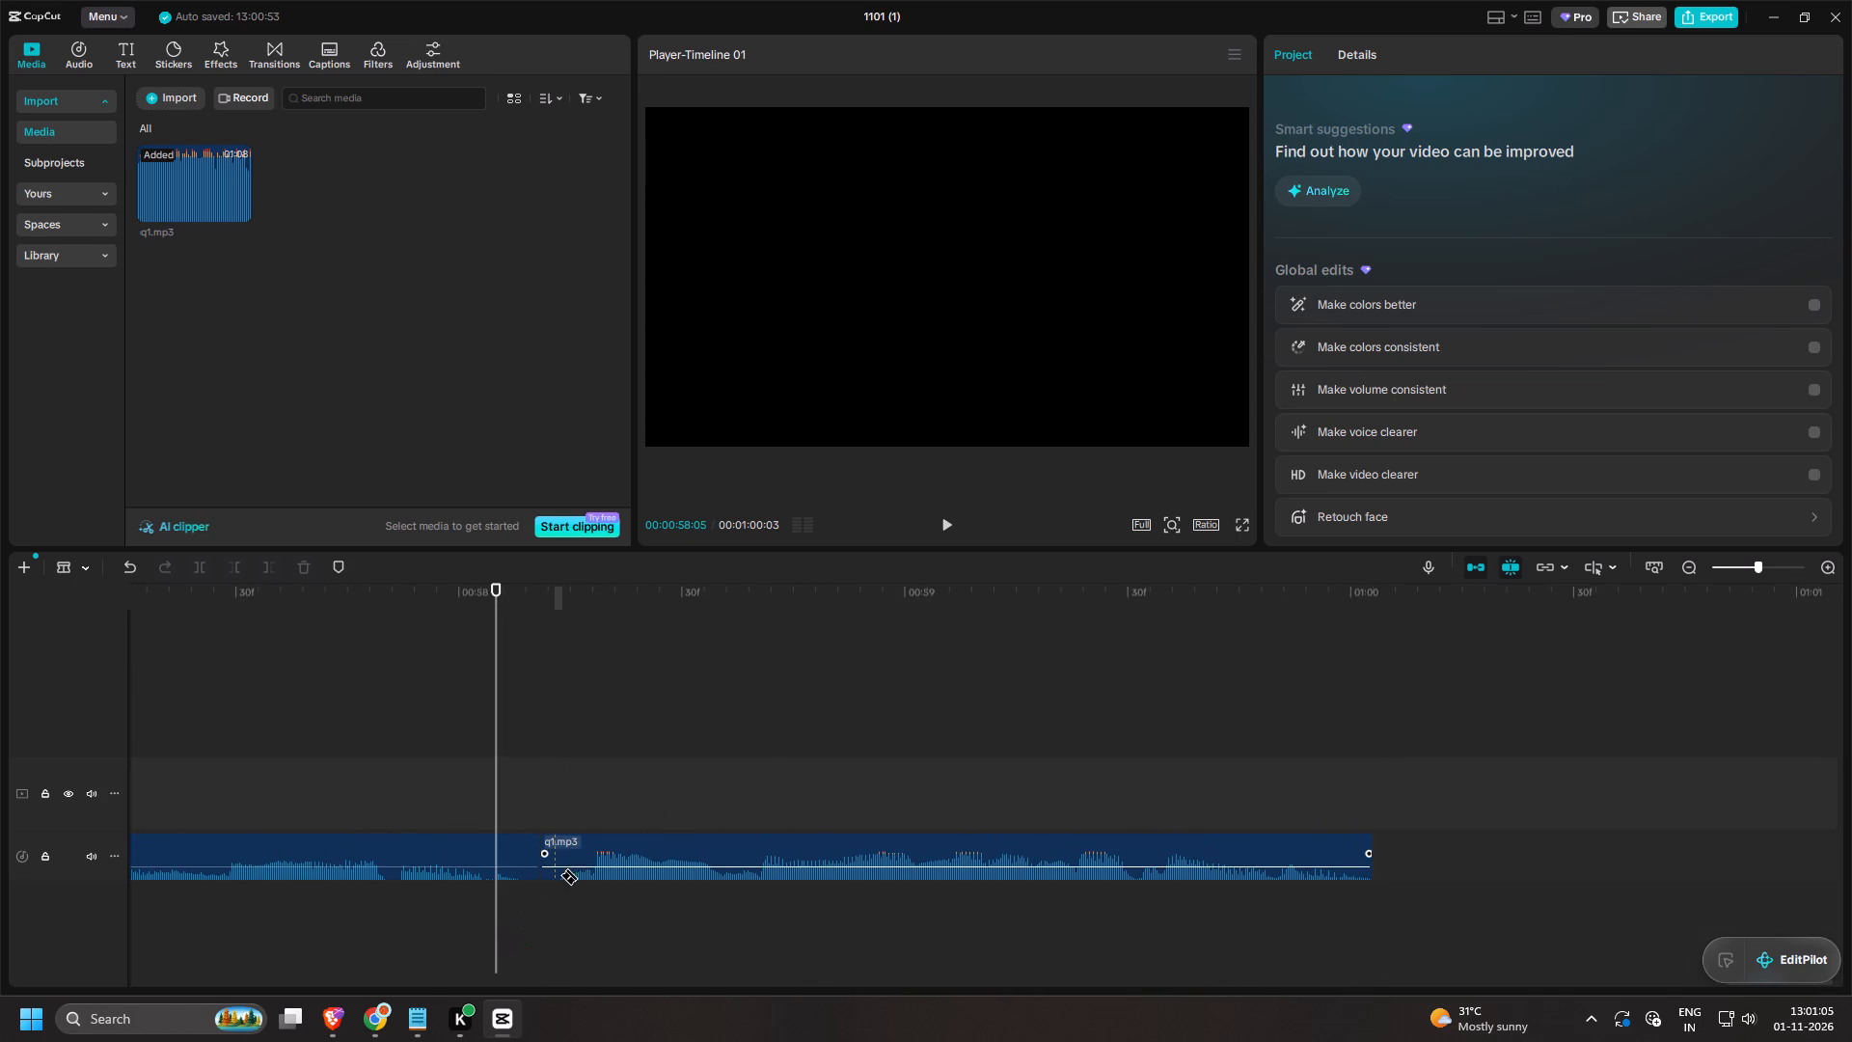
click(563, 856)
click(521, 856)
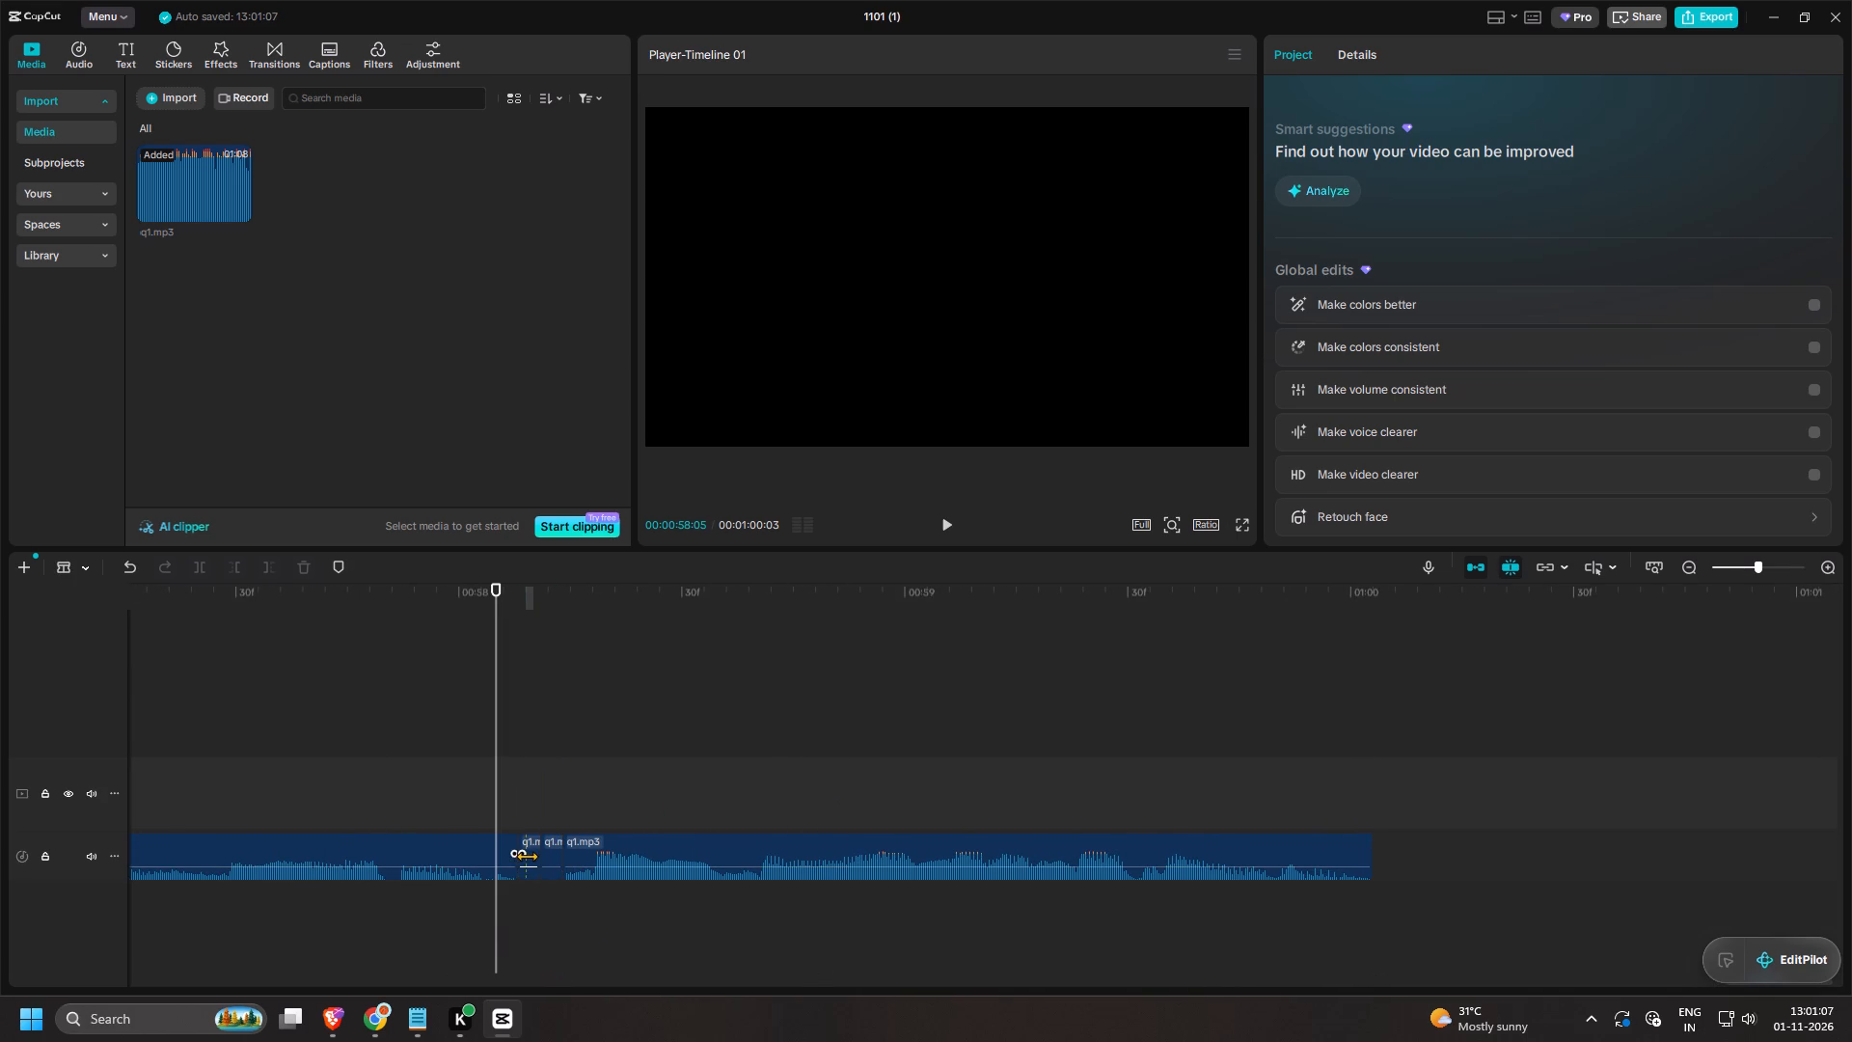
Delete the two silent pieces at about 58.1 s and move the last clip against the preceding one.
key(a)
click(531, 856)
key(BackSpace)
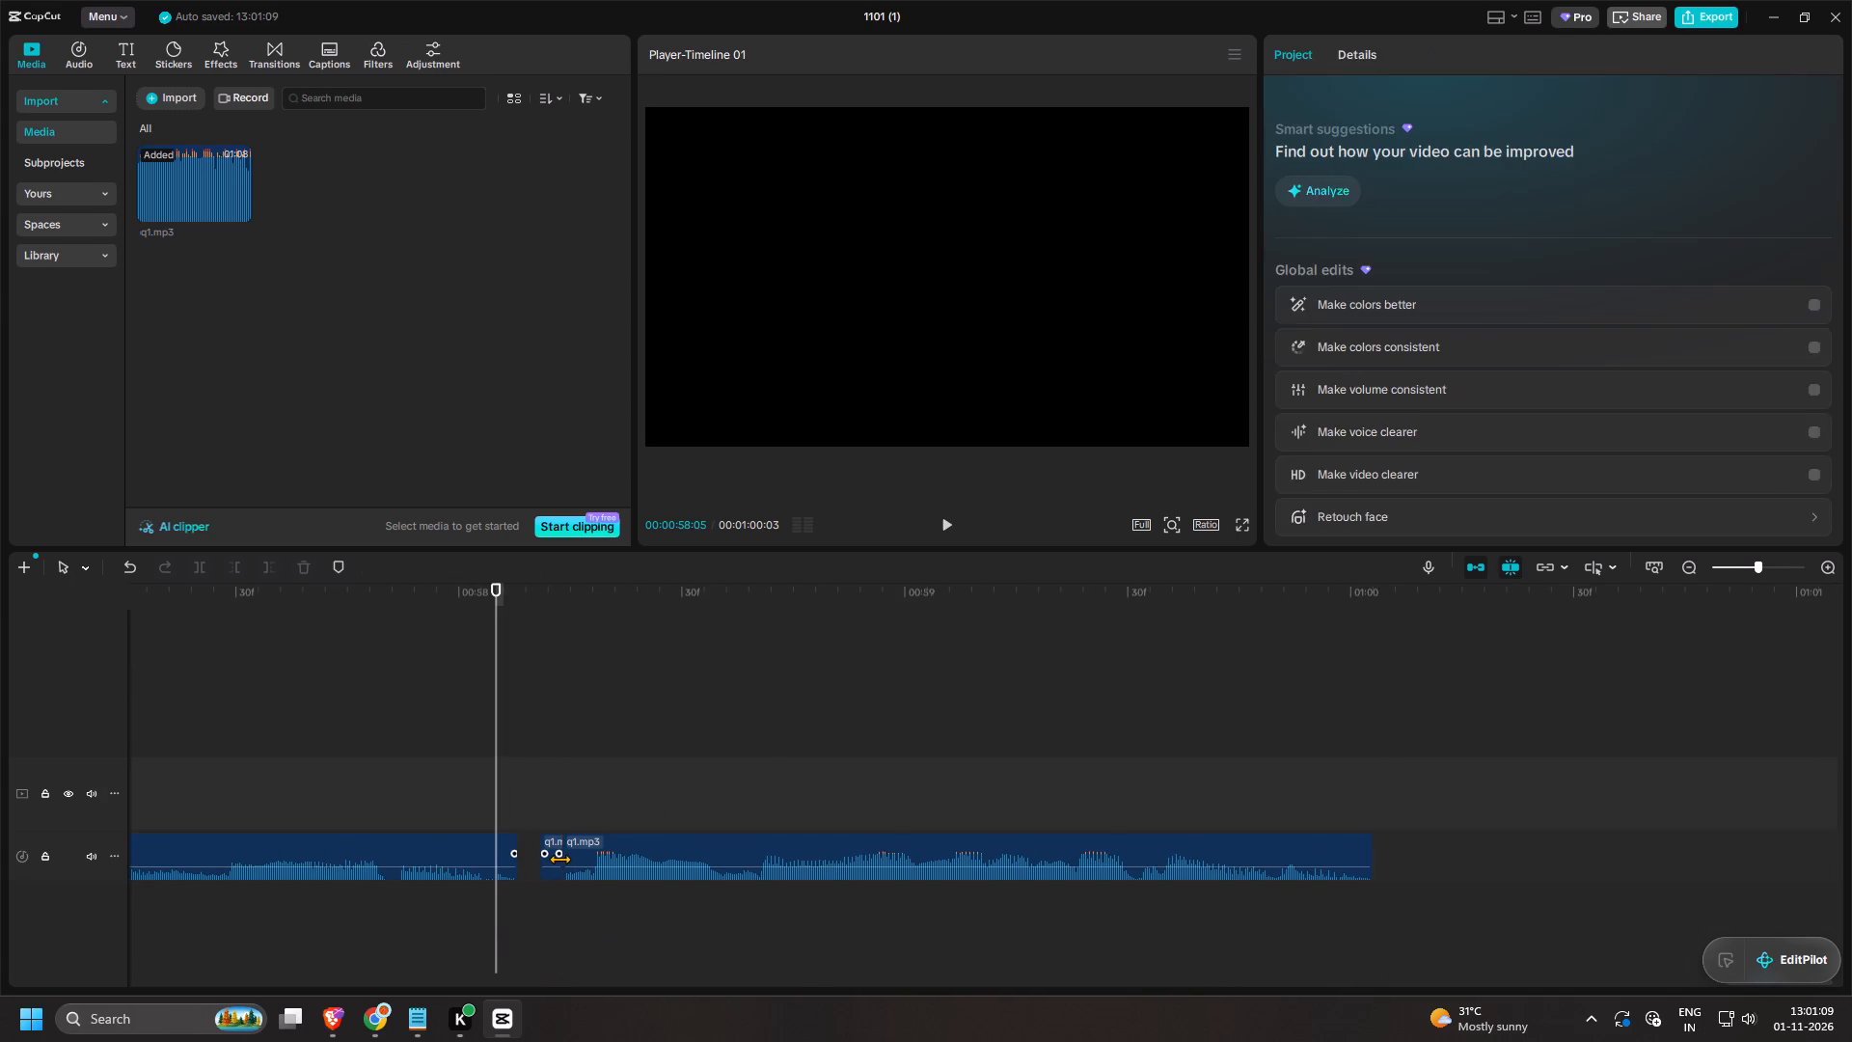
click(559, 859)
key(BackSpace)
drag(683, 851, 632, 851)
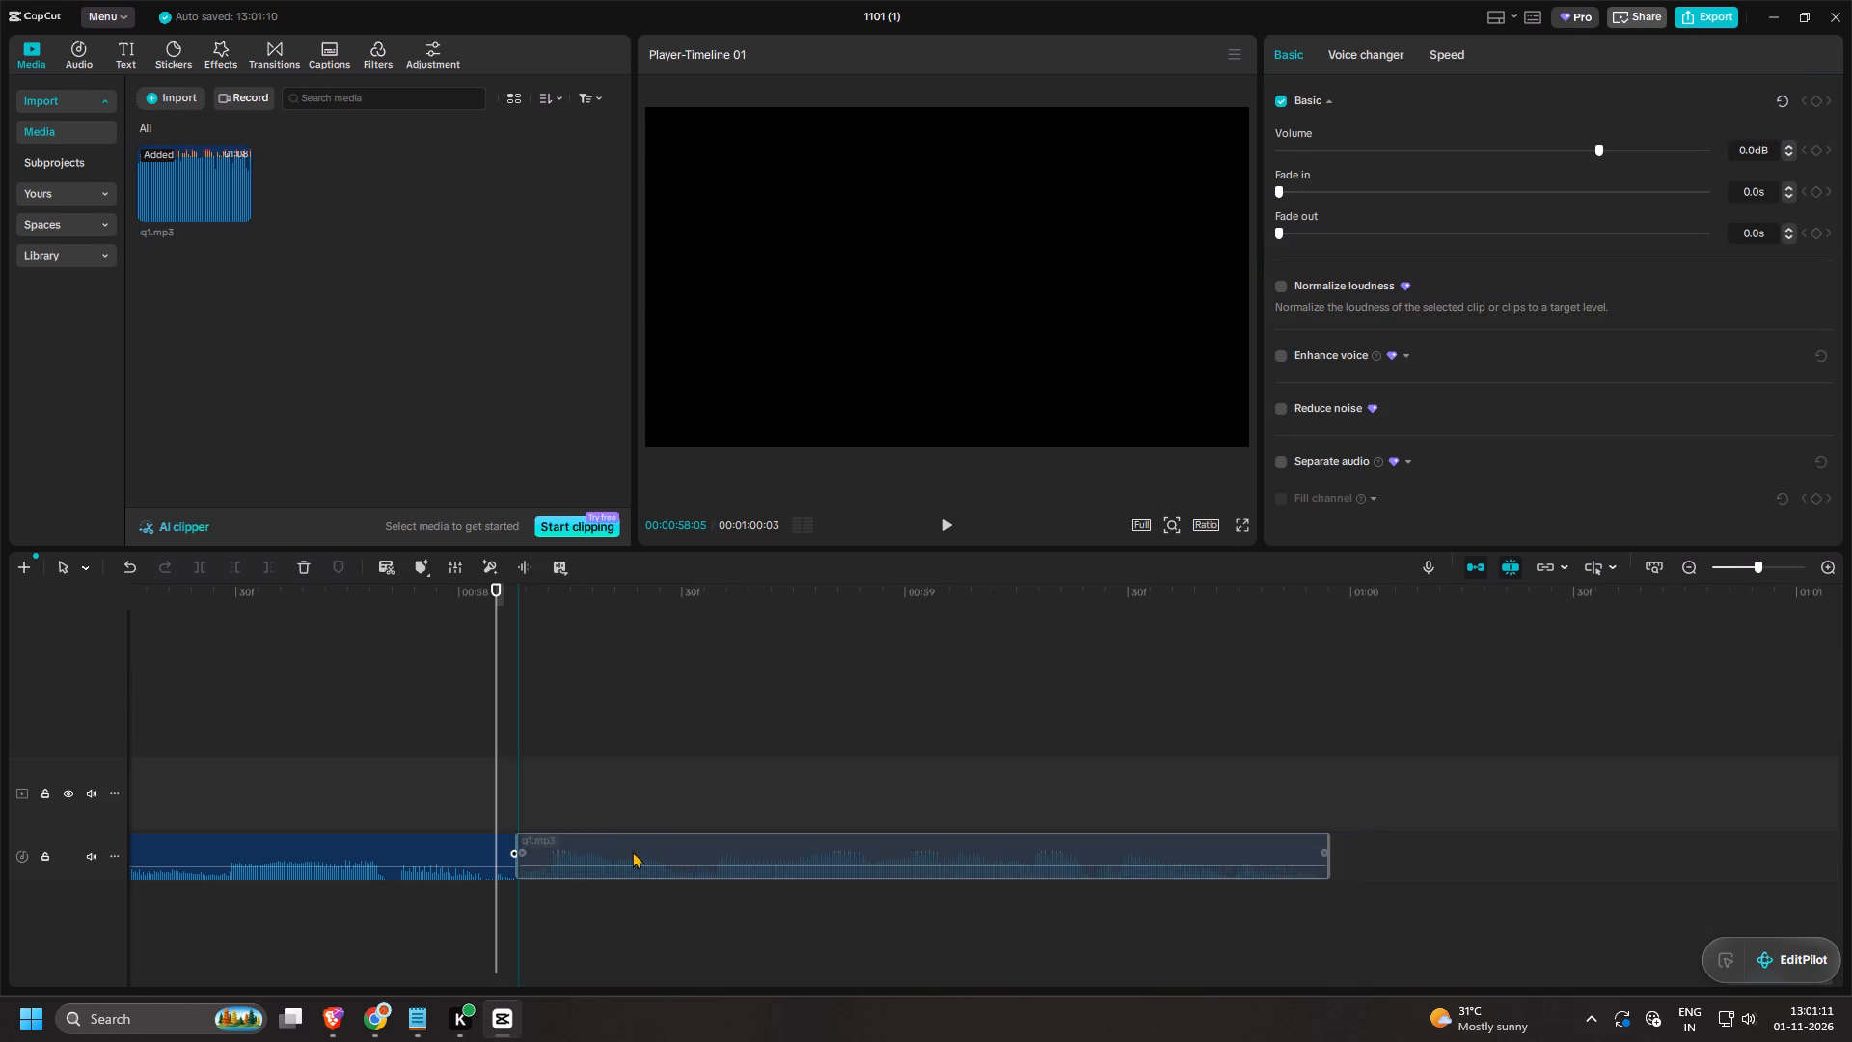
drag(632, 851, 636, 857)
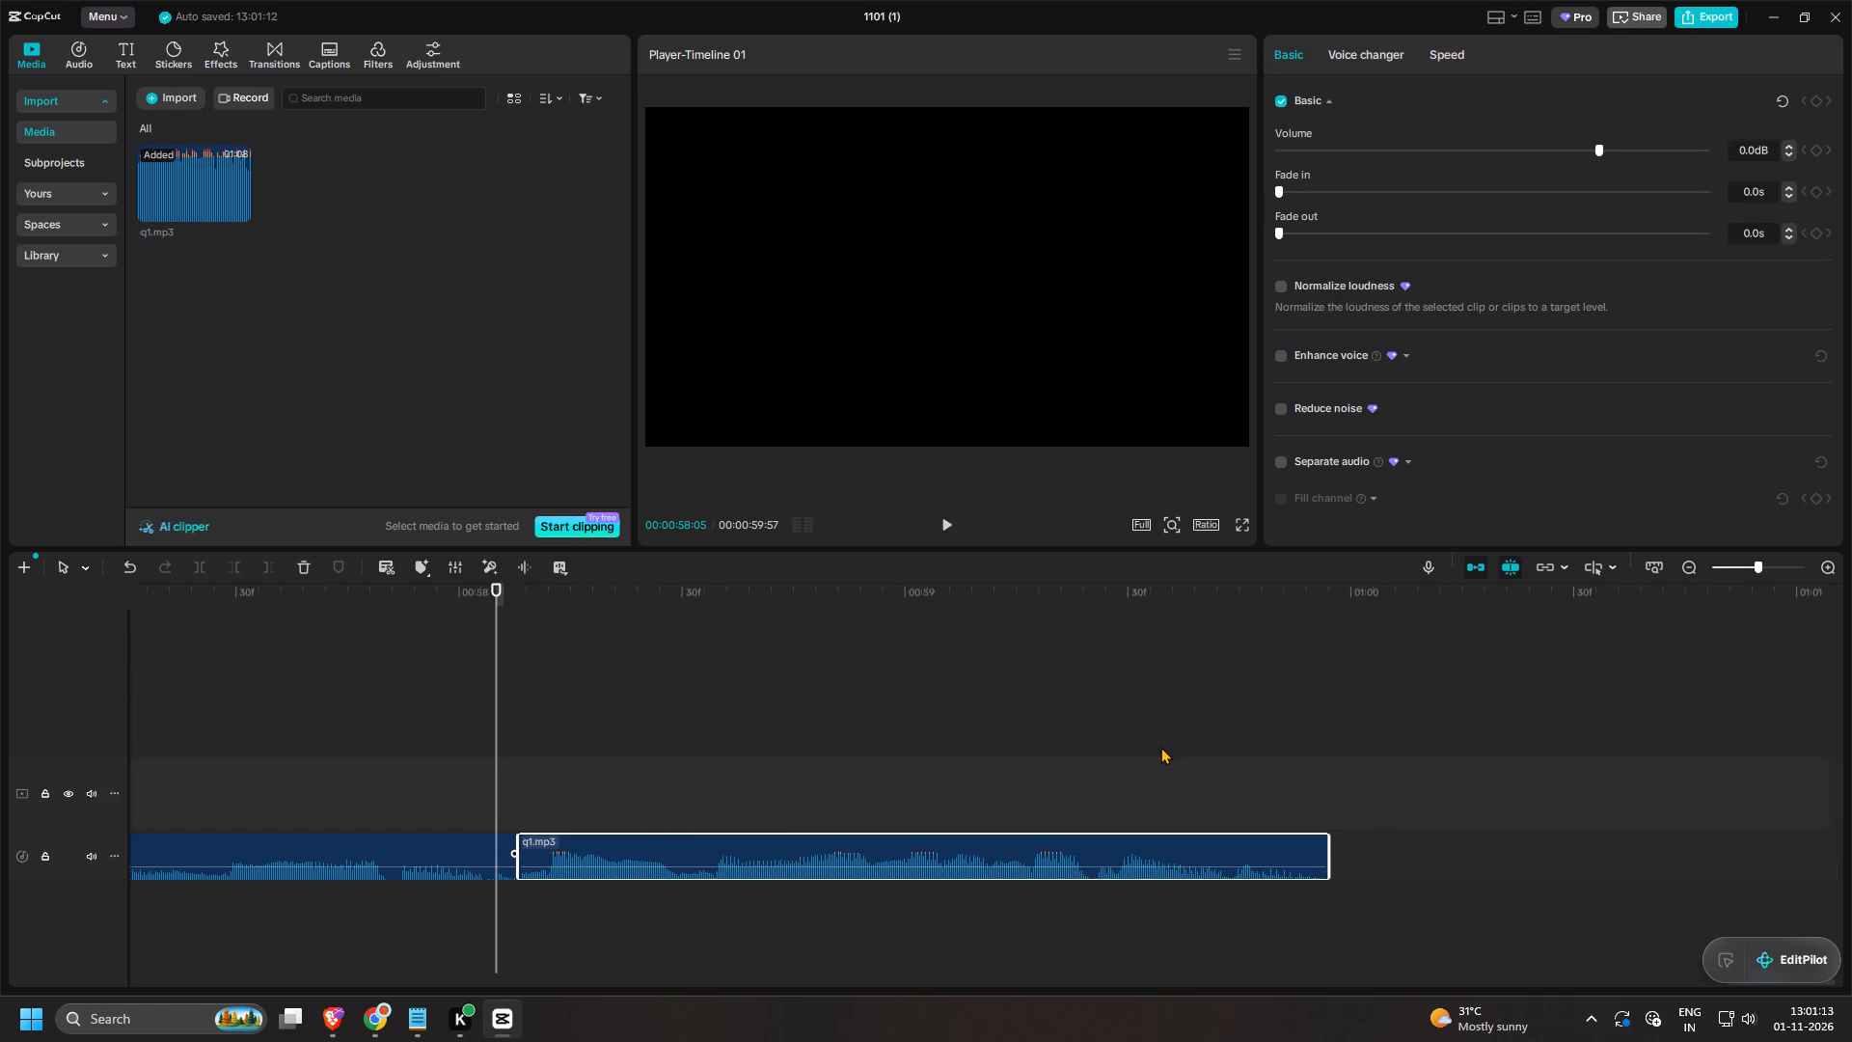
Open the export settings for the timeline and name the export script.
click(1160, 747)
drag(1160, 747, 1779, 751)
ctrl+scroll(1509, 801, down, 5)
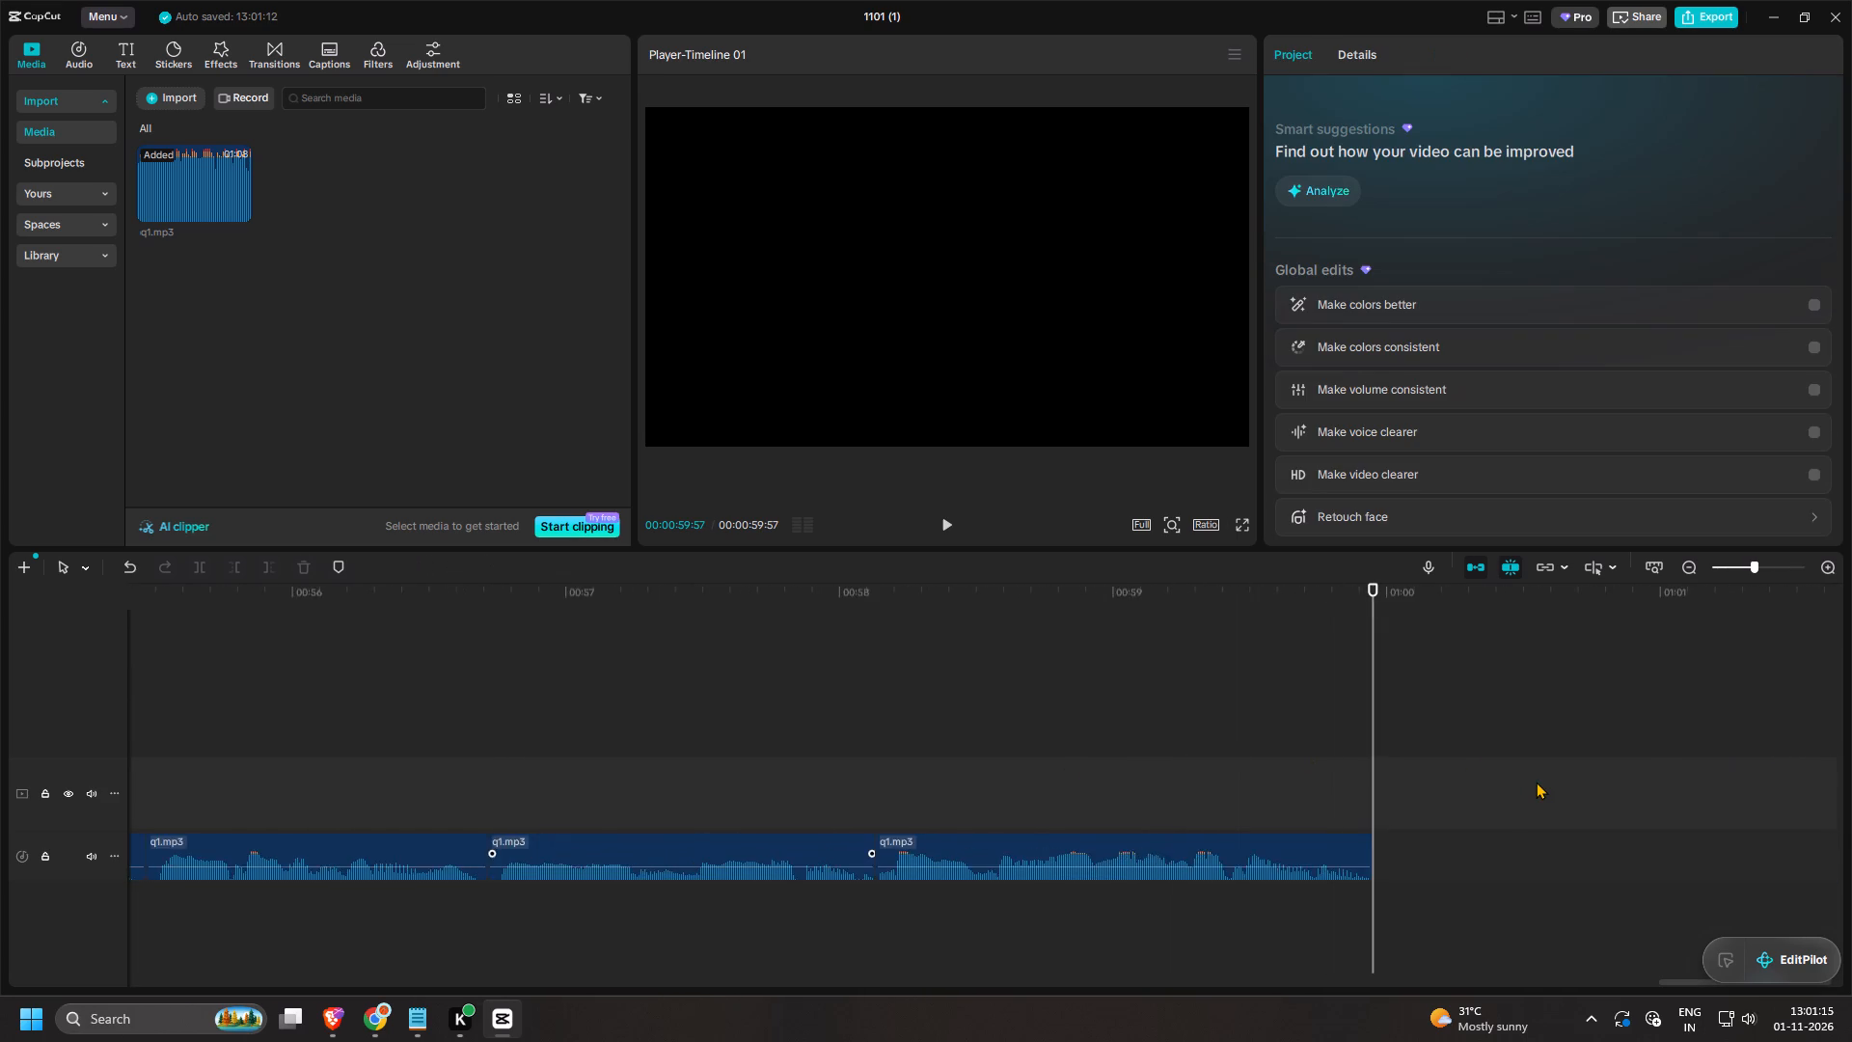
ctrl+scroll(1536, 781, down, 5)
click(1706, 22)
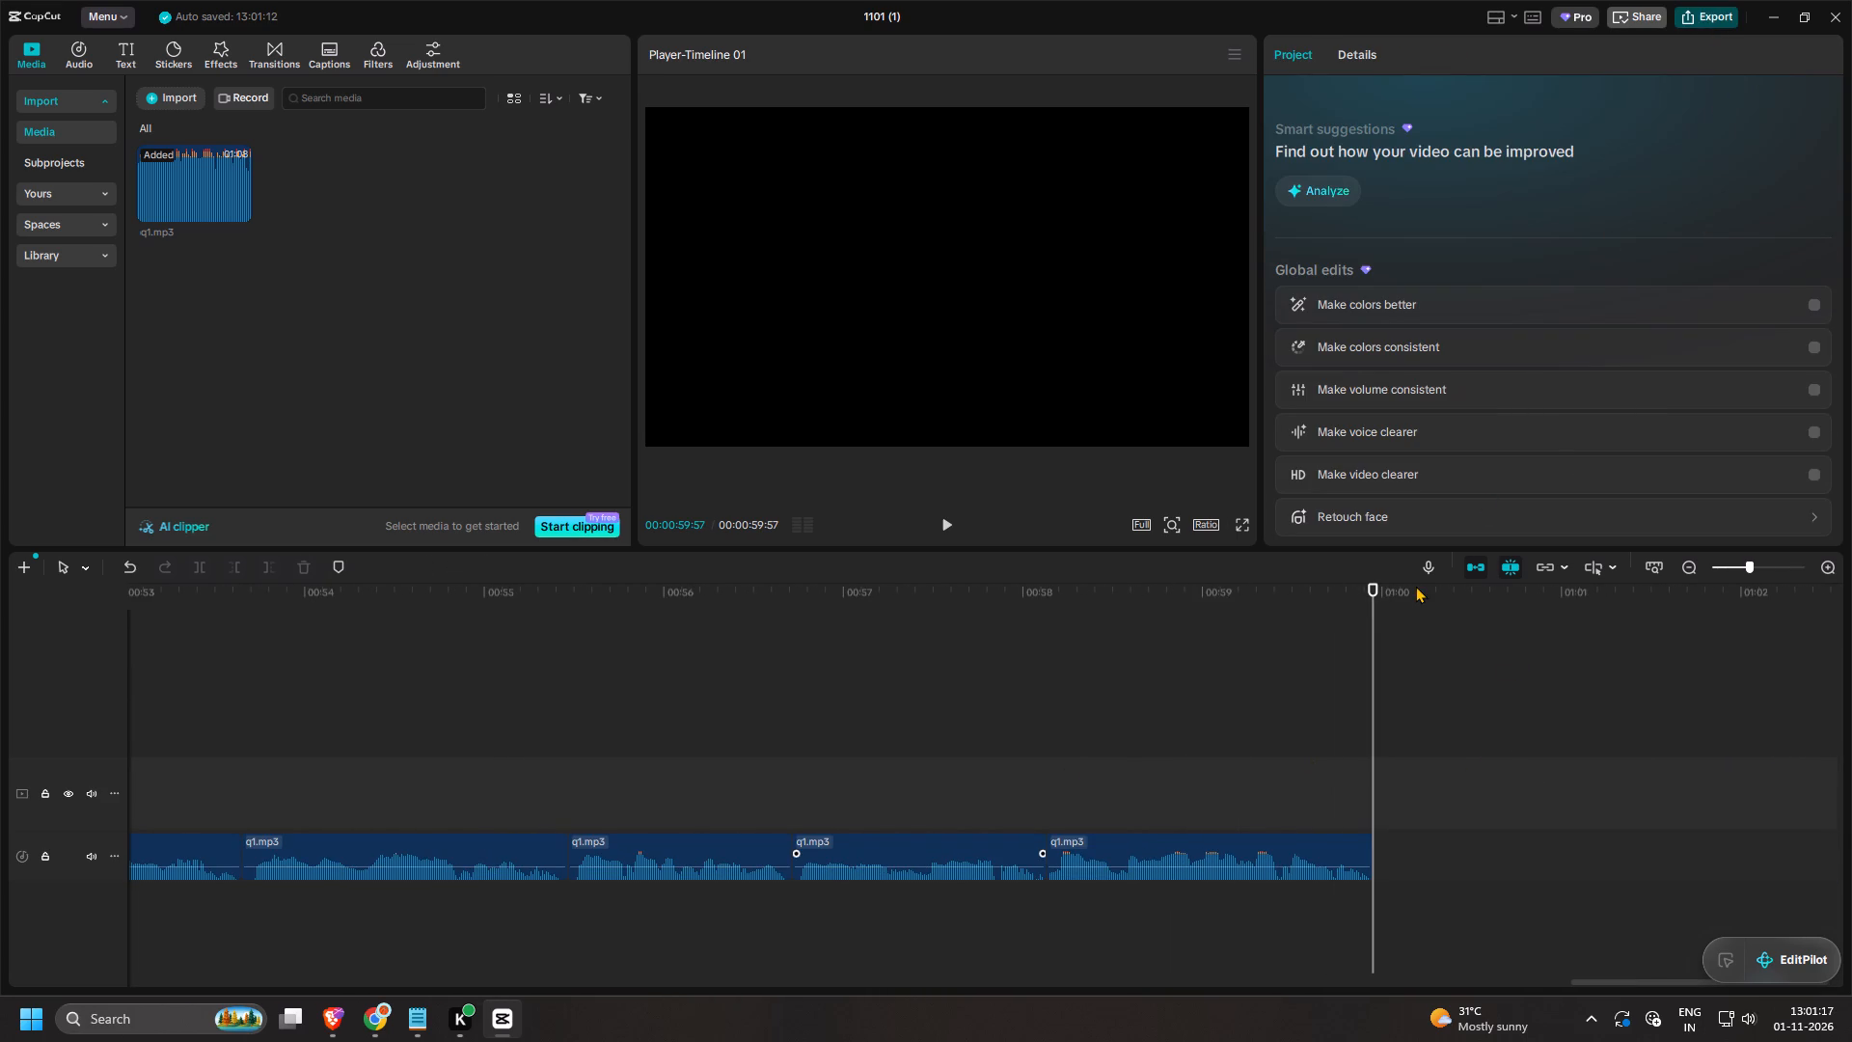
click(1092, 267)
drag(1092, 267, 996, 284)
key(a)
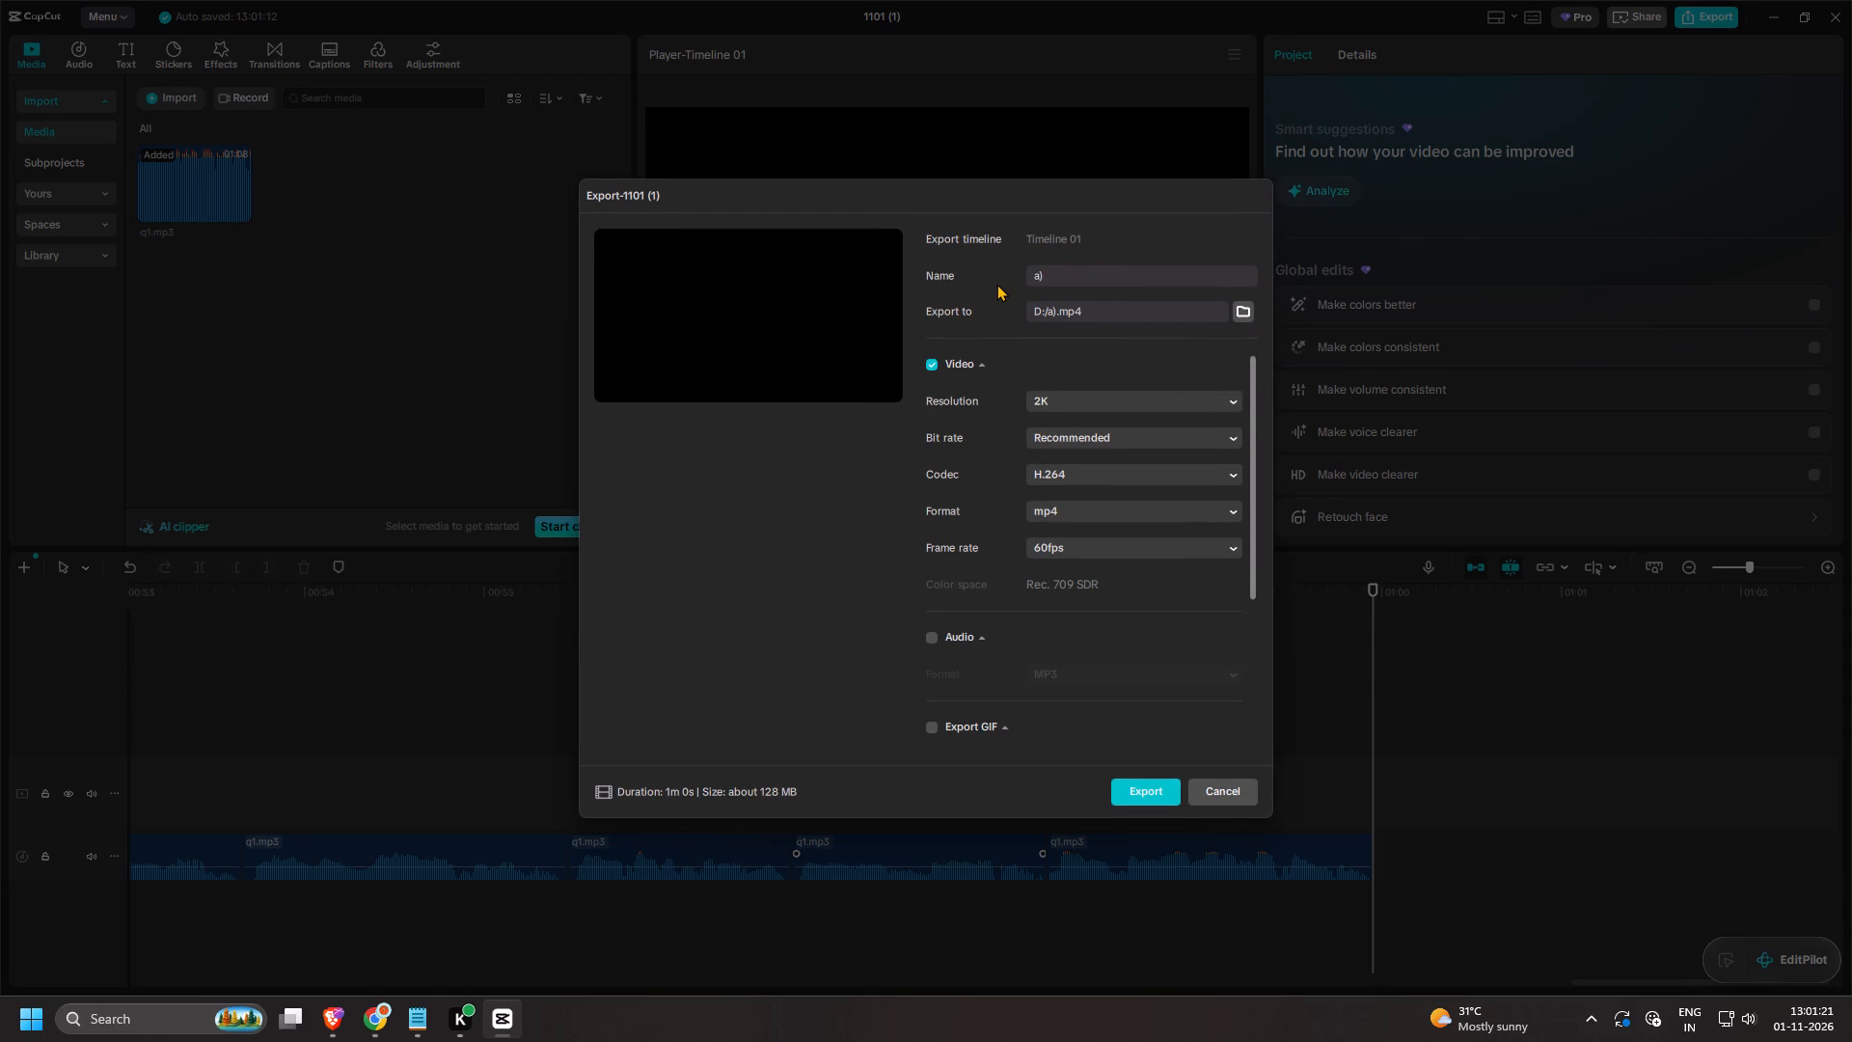
key(BackSpace)
key(BackSpace)
key(Right)
key(BackSpace)
text(script)
Set the export to audio only in MP3 format, with video turned off, and export the script file.
scroll(1055, 629, down, 2)
click(922, 467)
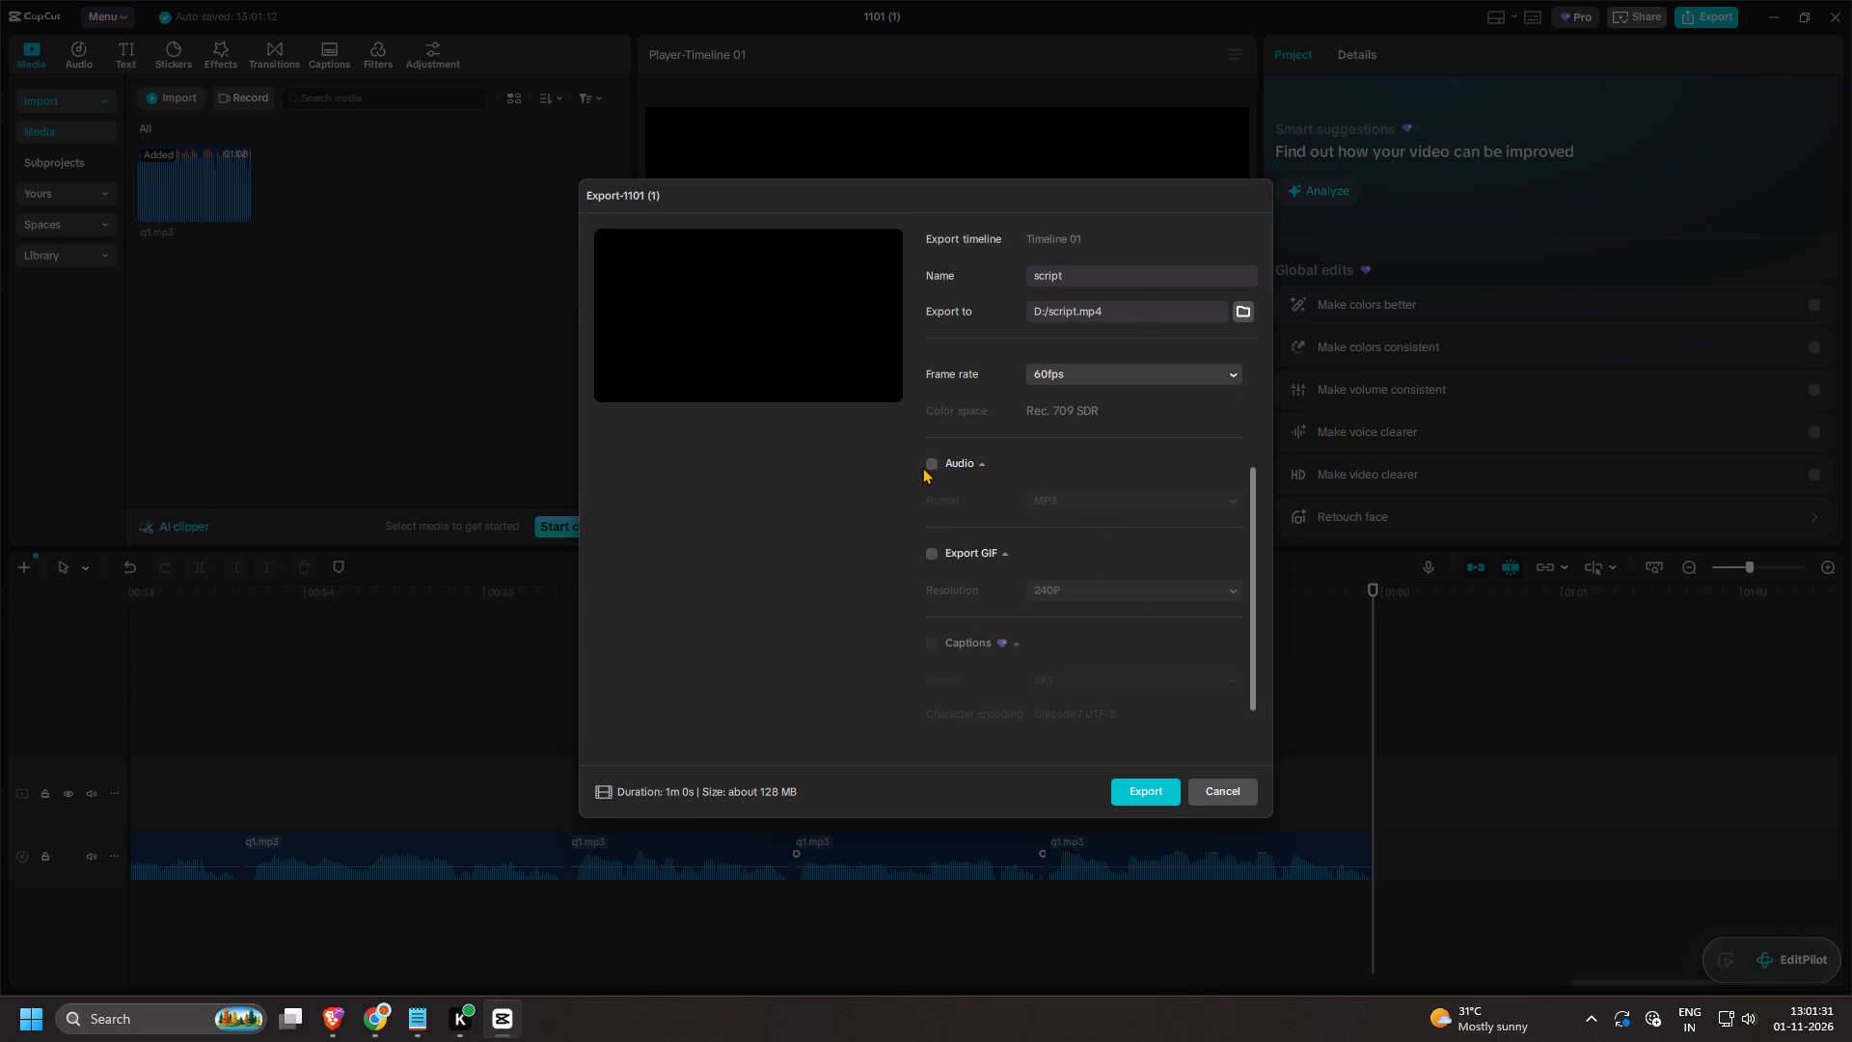
click(935, 462)
scroll(1117, 573, up, 4)
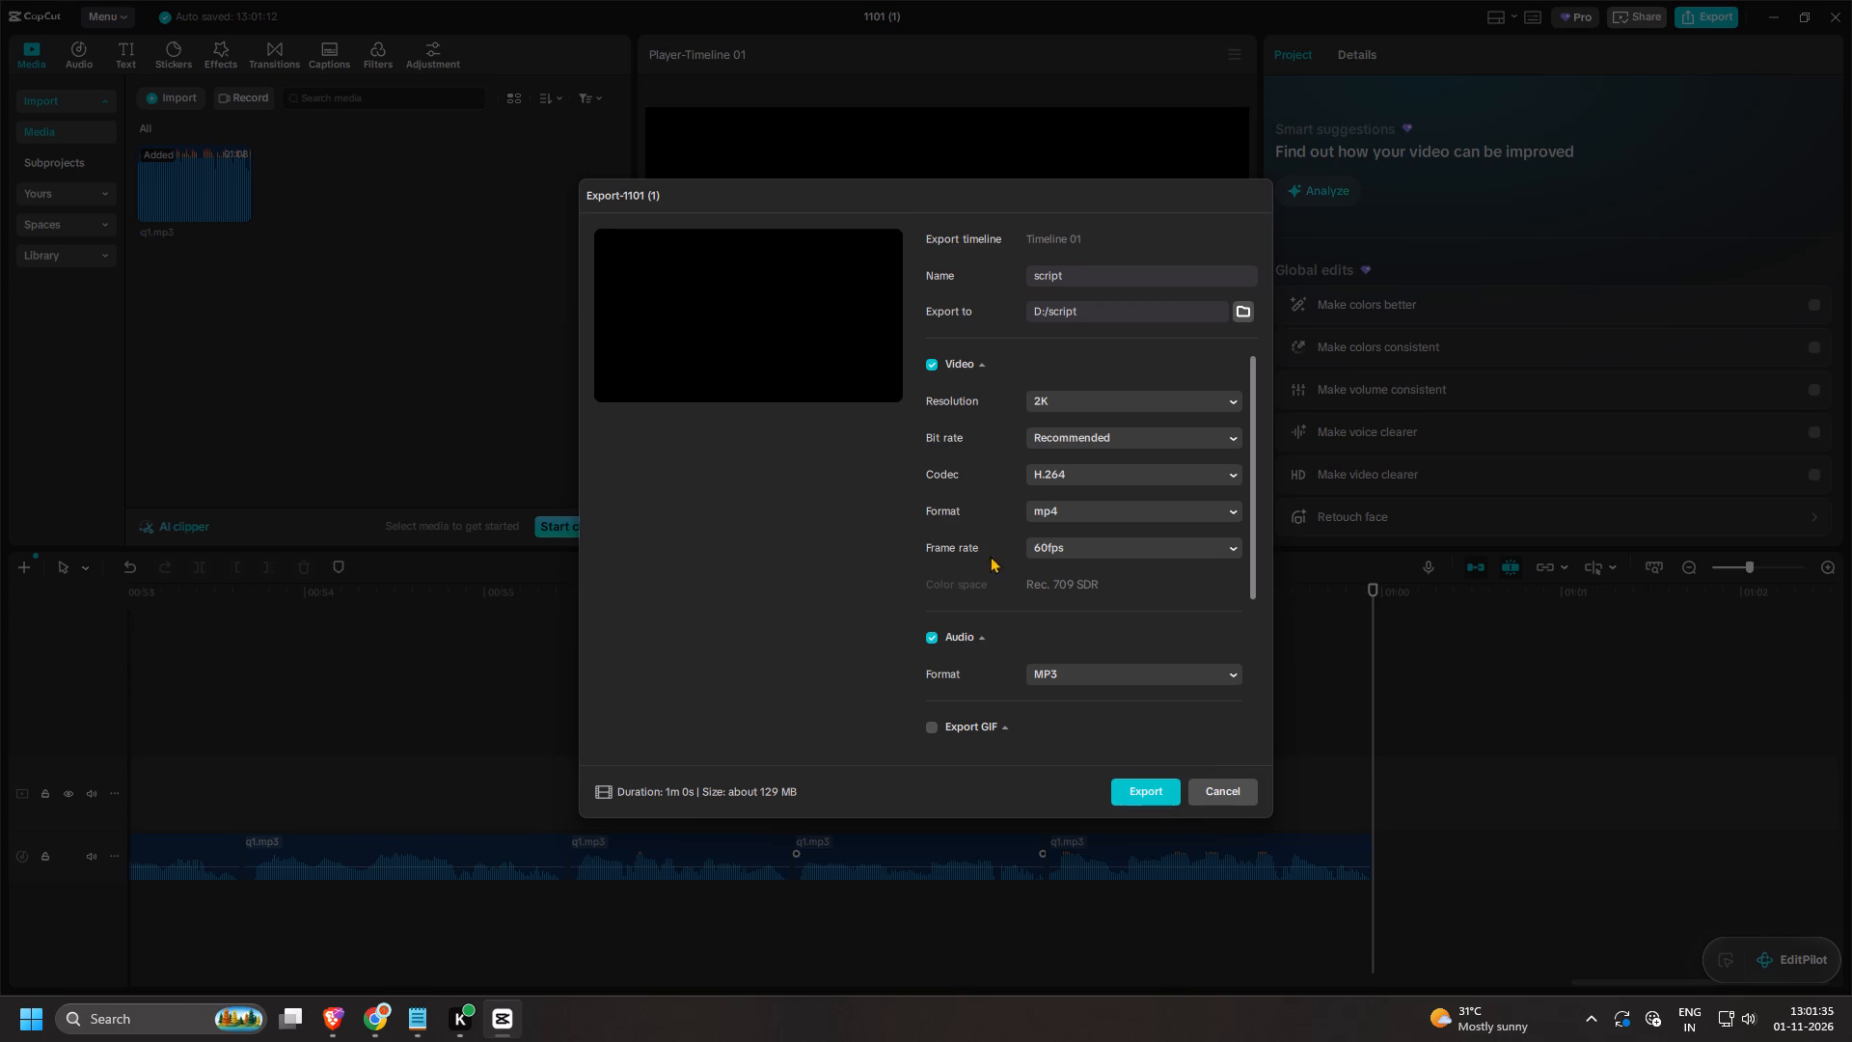
click(931, 365)
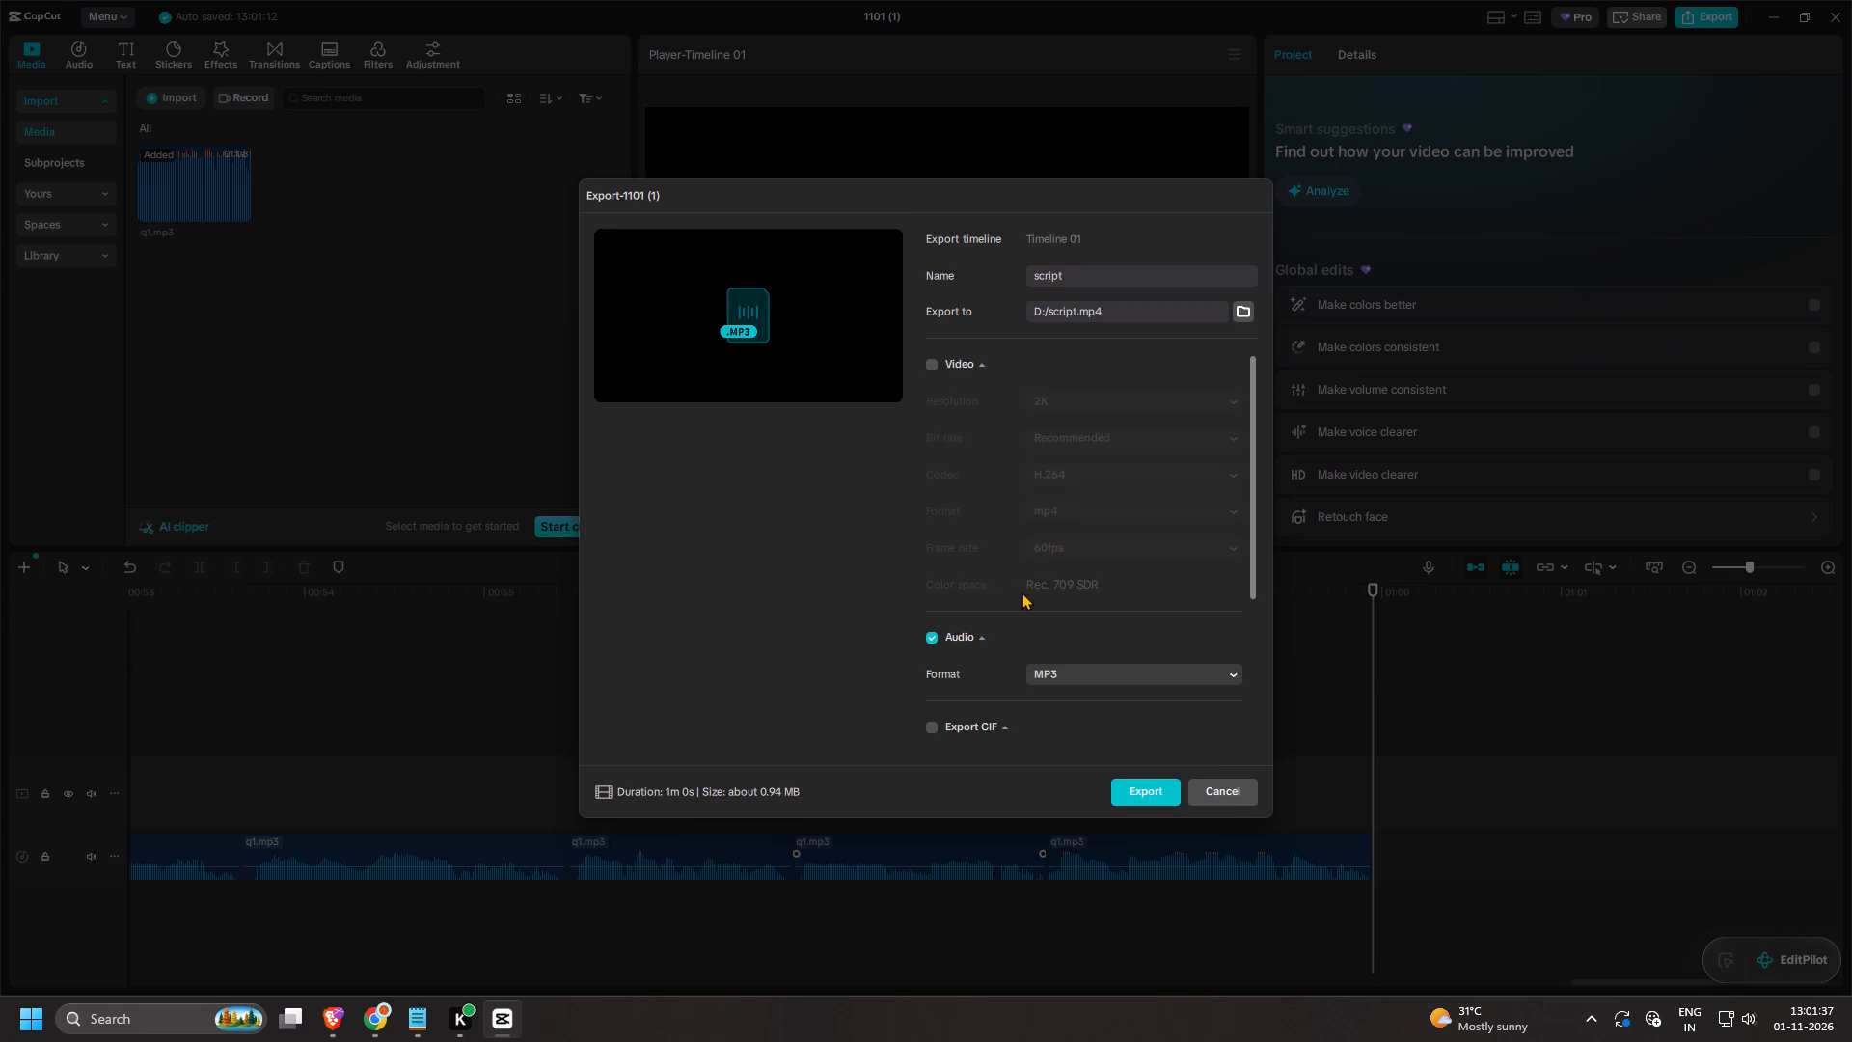
scroll(1021, 592, down, 2)
click(1148, 792)
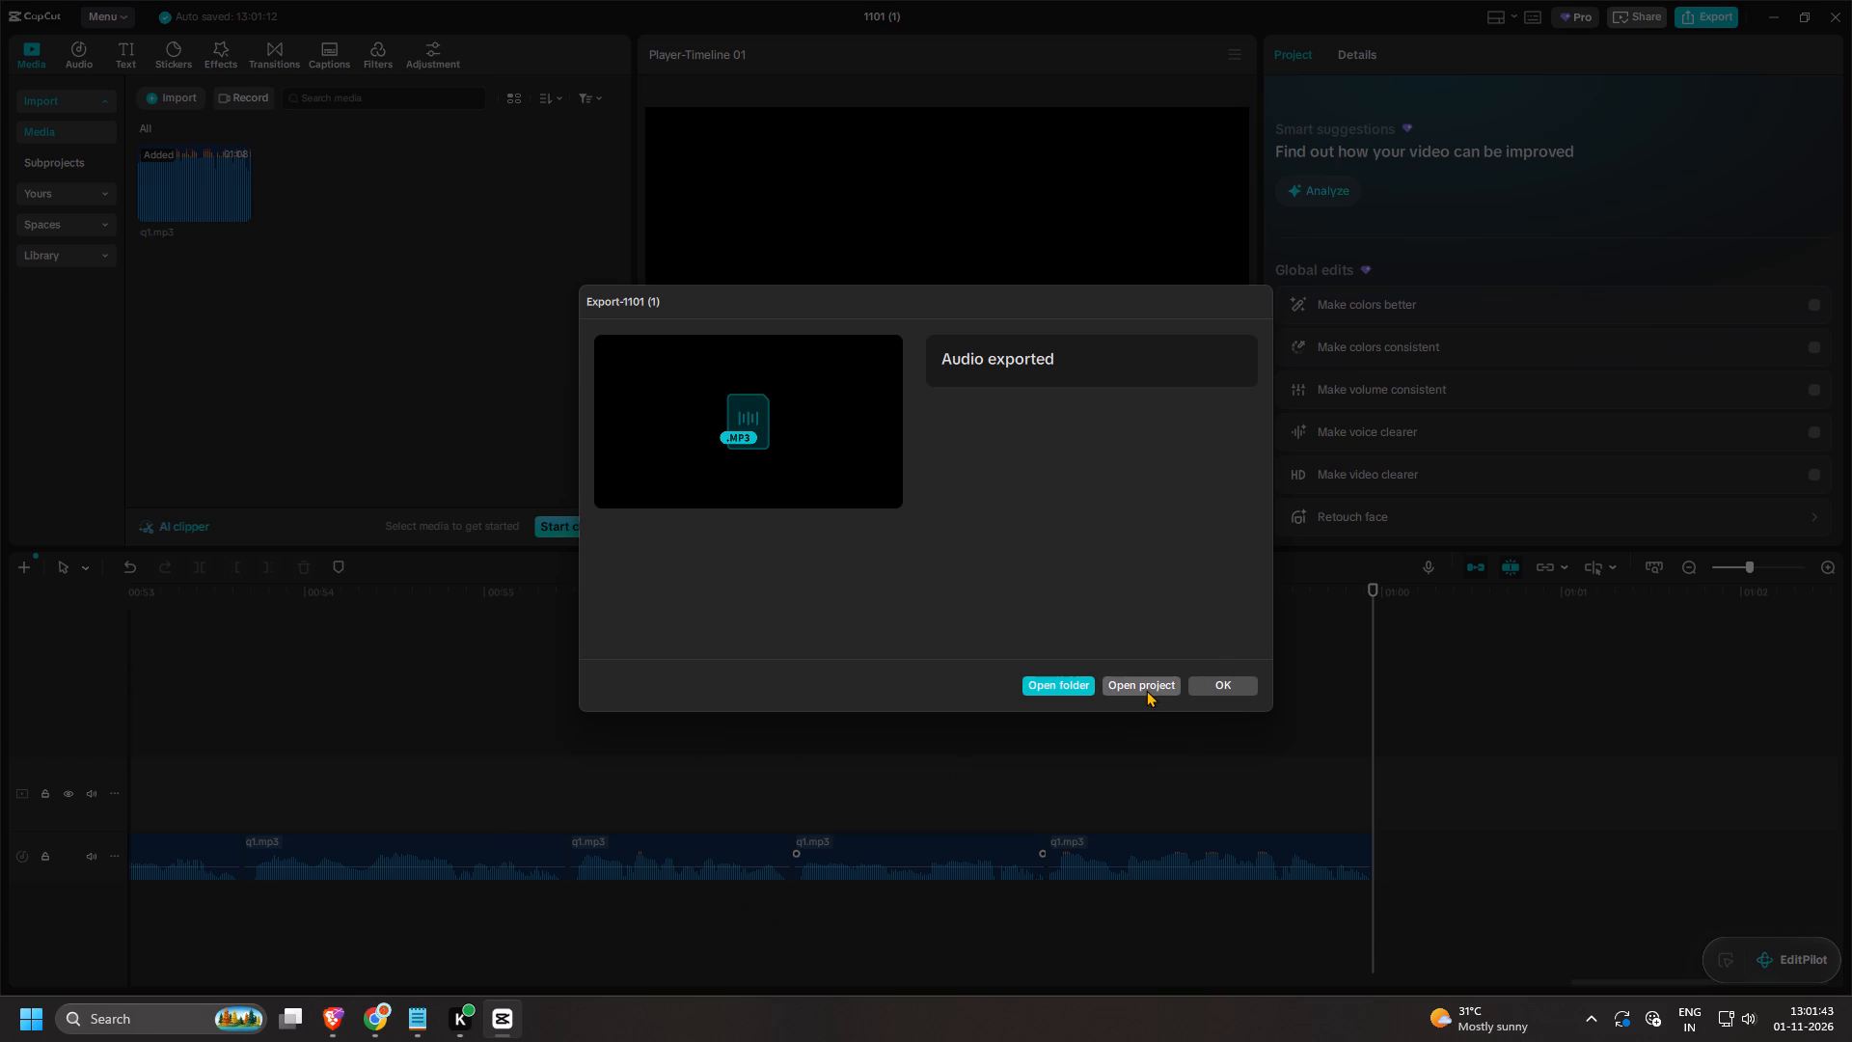
Open the export folder, play the exported script audio to check it, and close the player.
click(1081, 684)
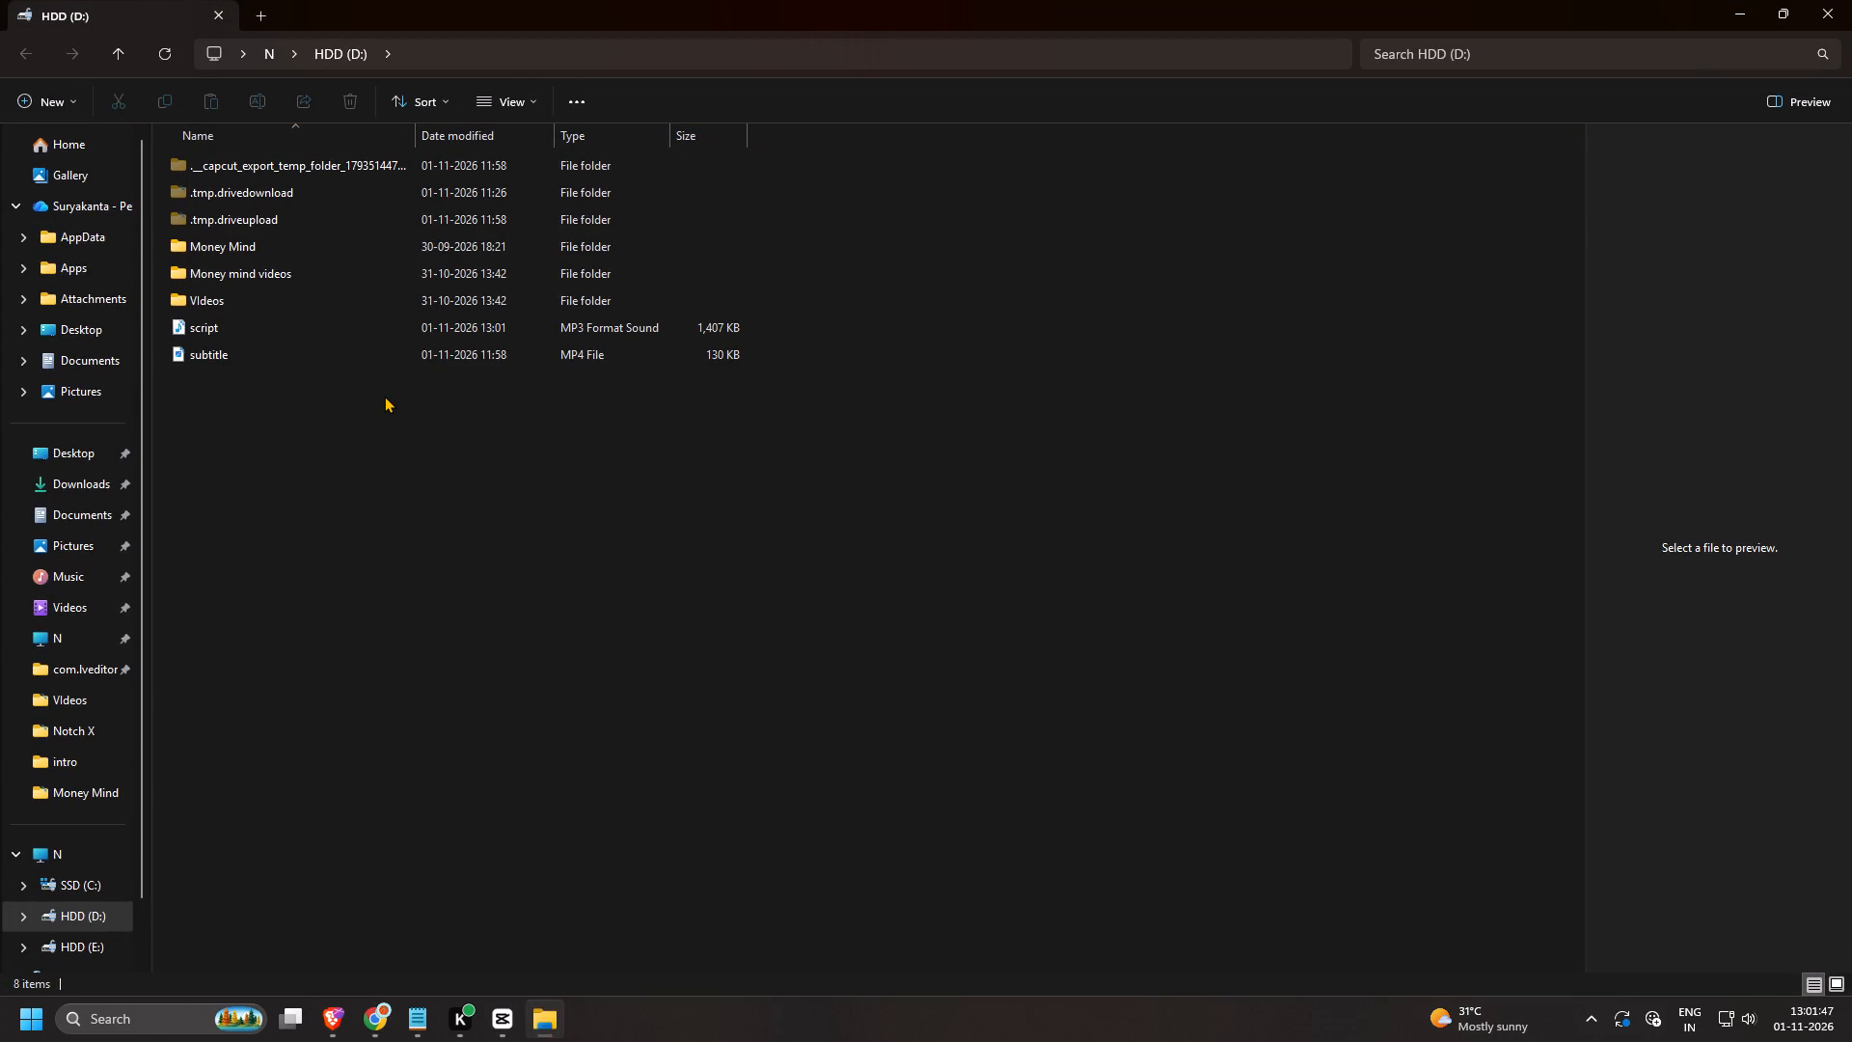
click(232, 328)
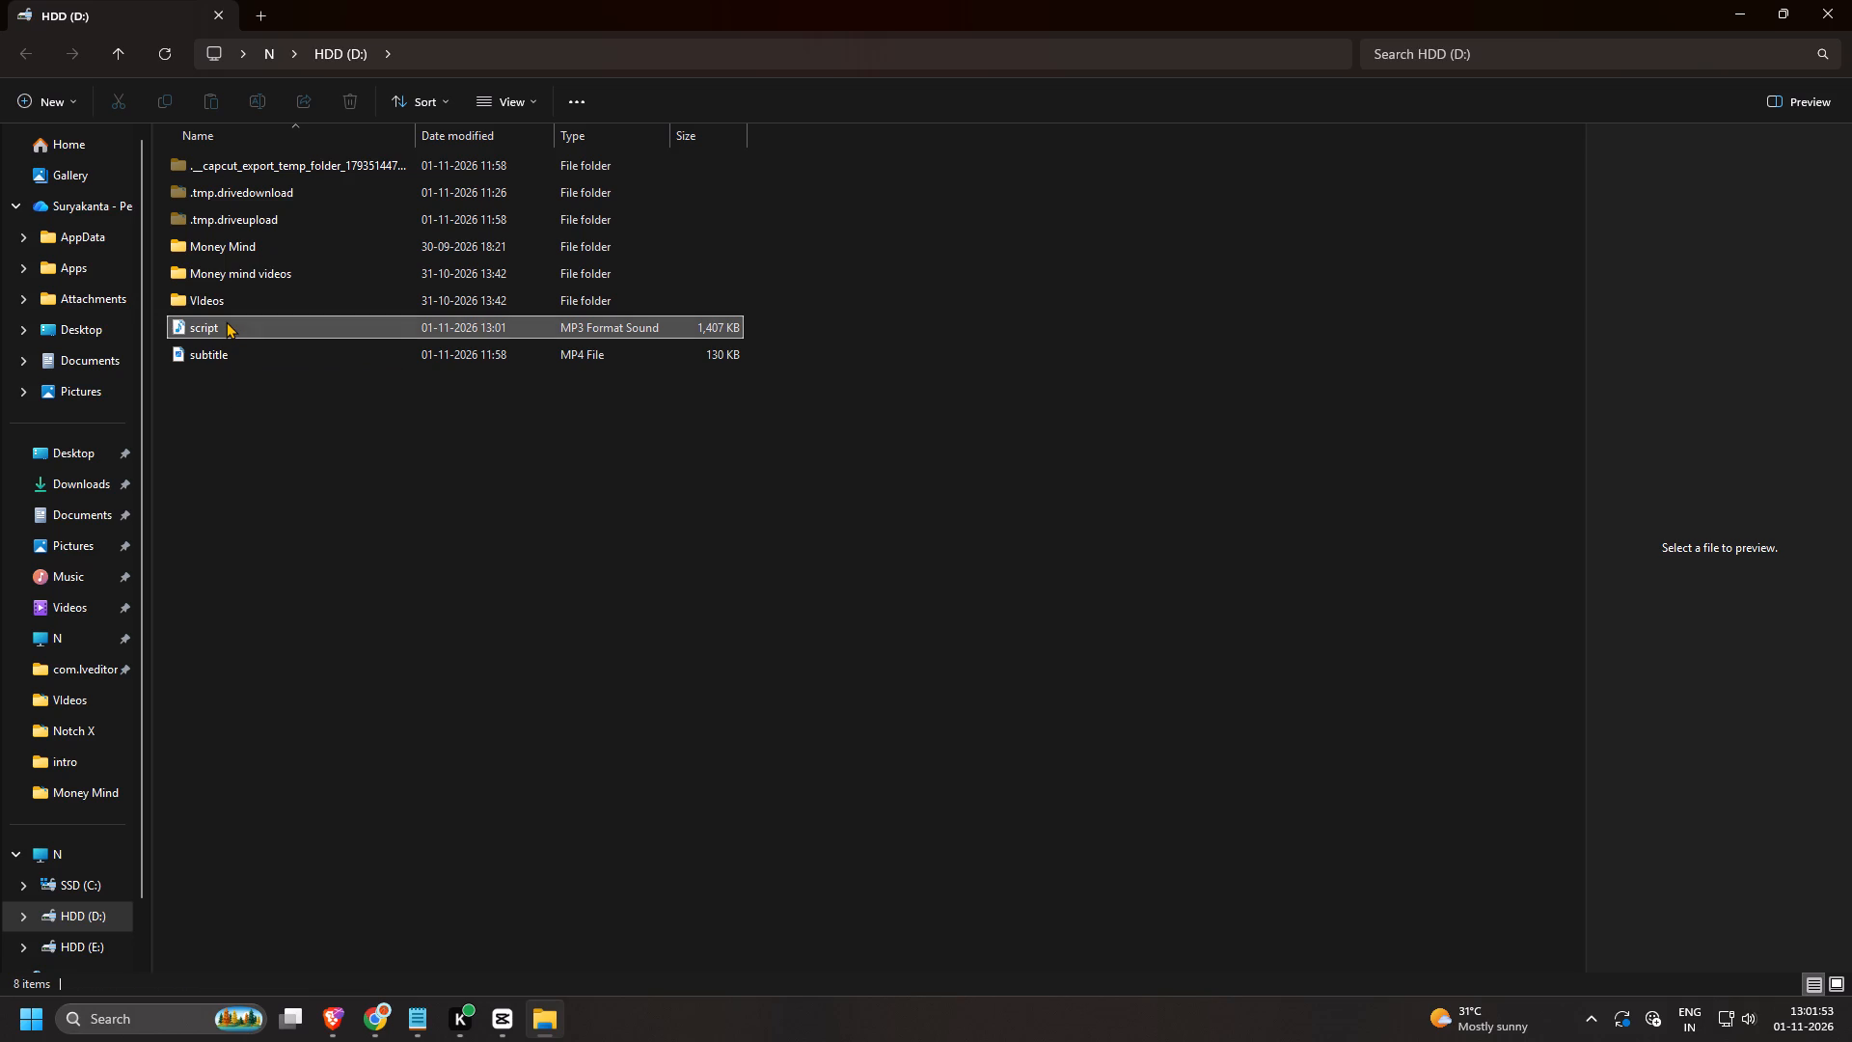
double_click(226, 321)
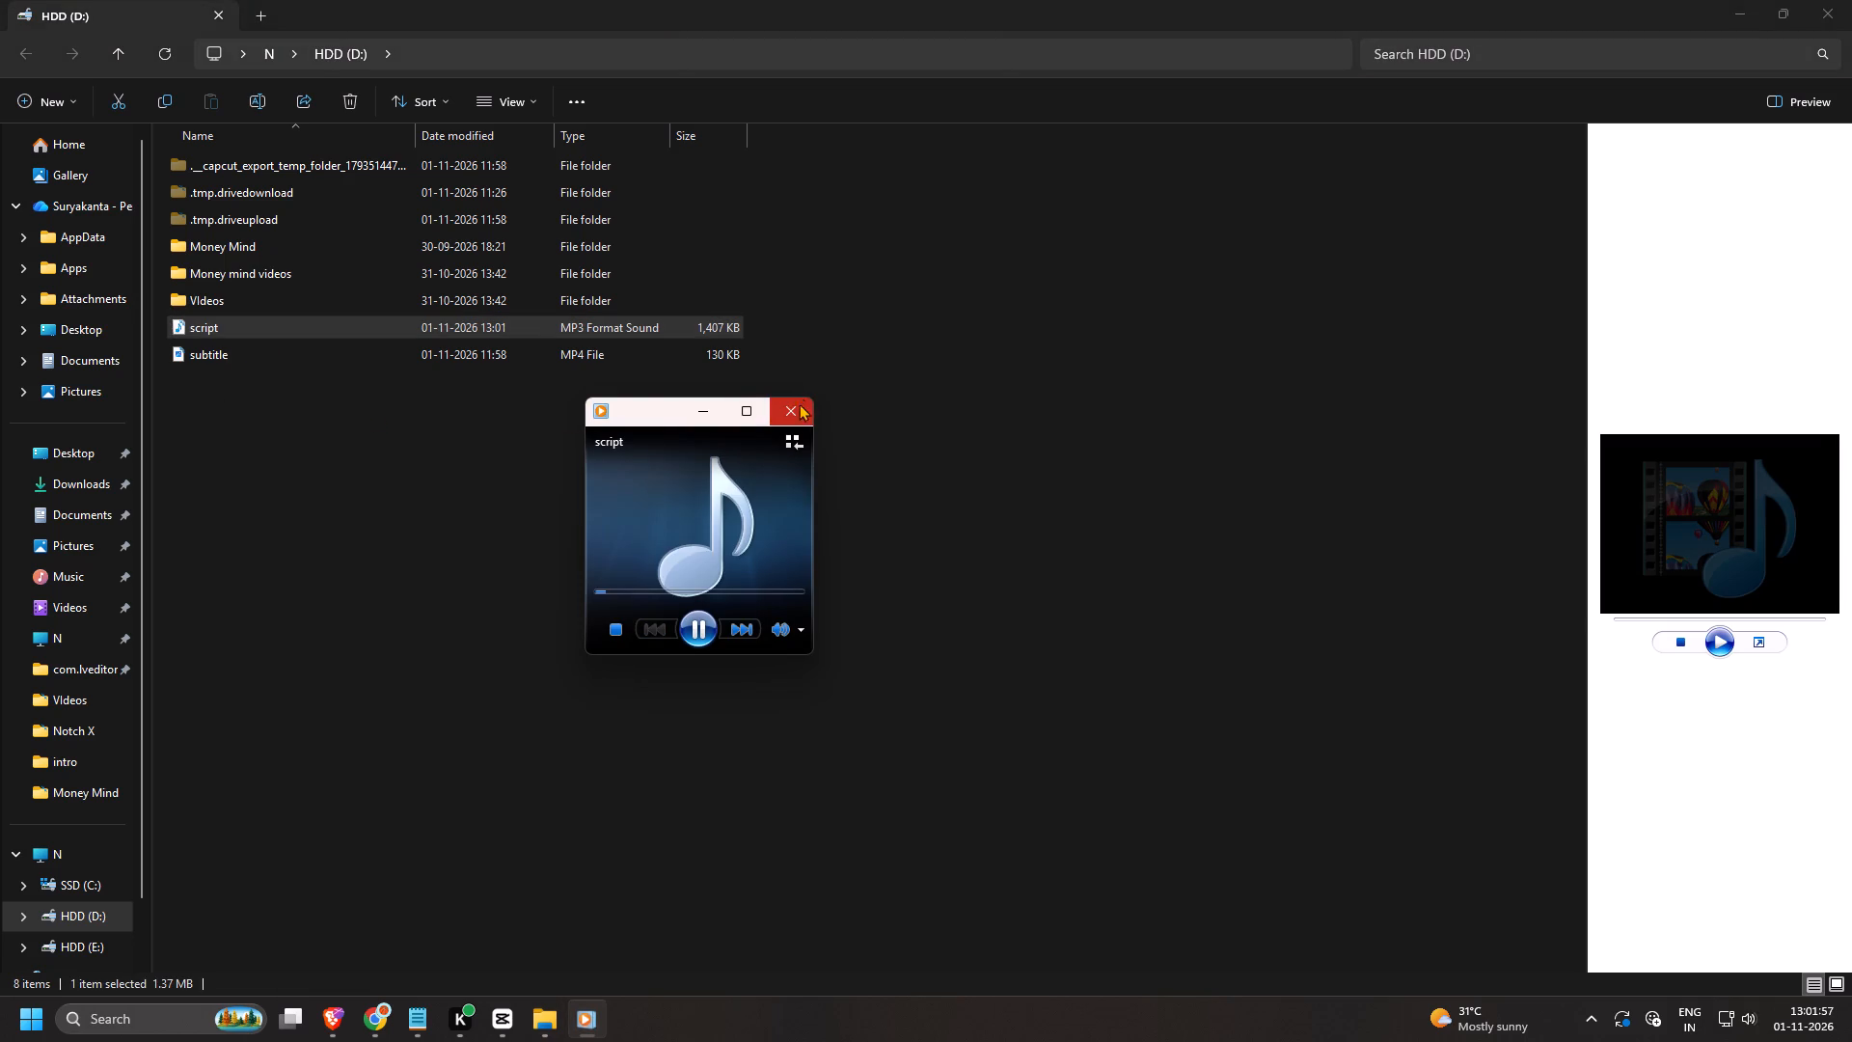
click(797, 405)
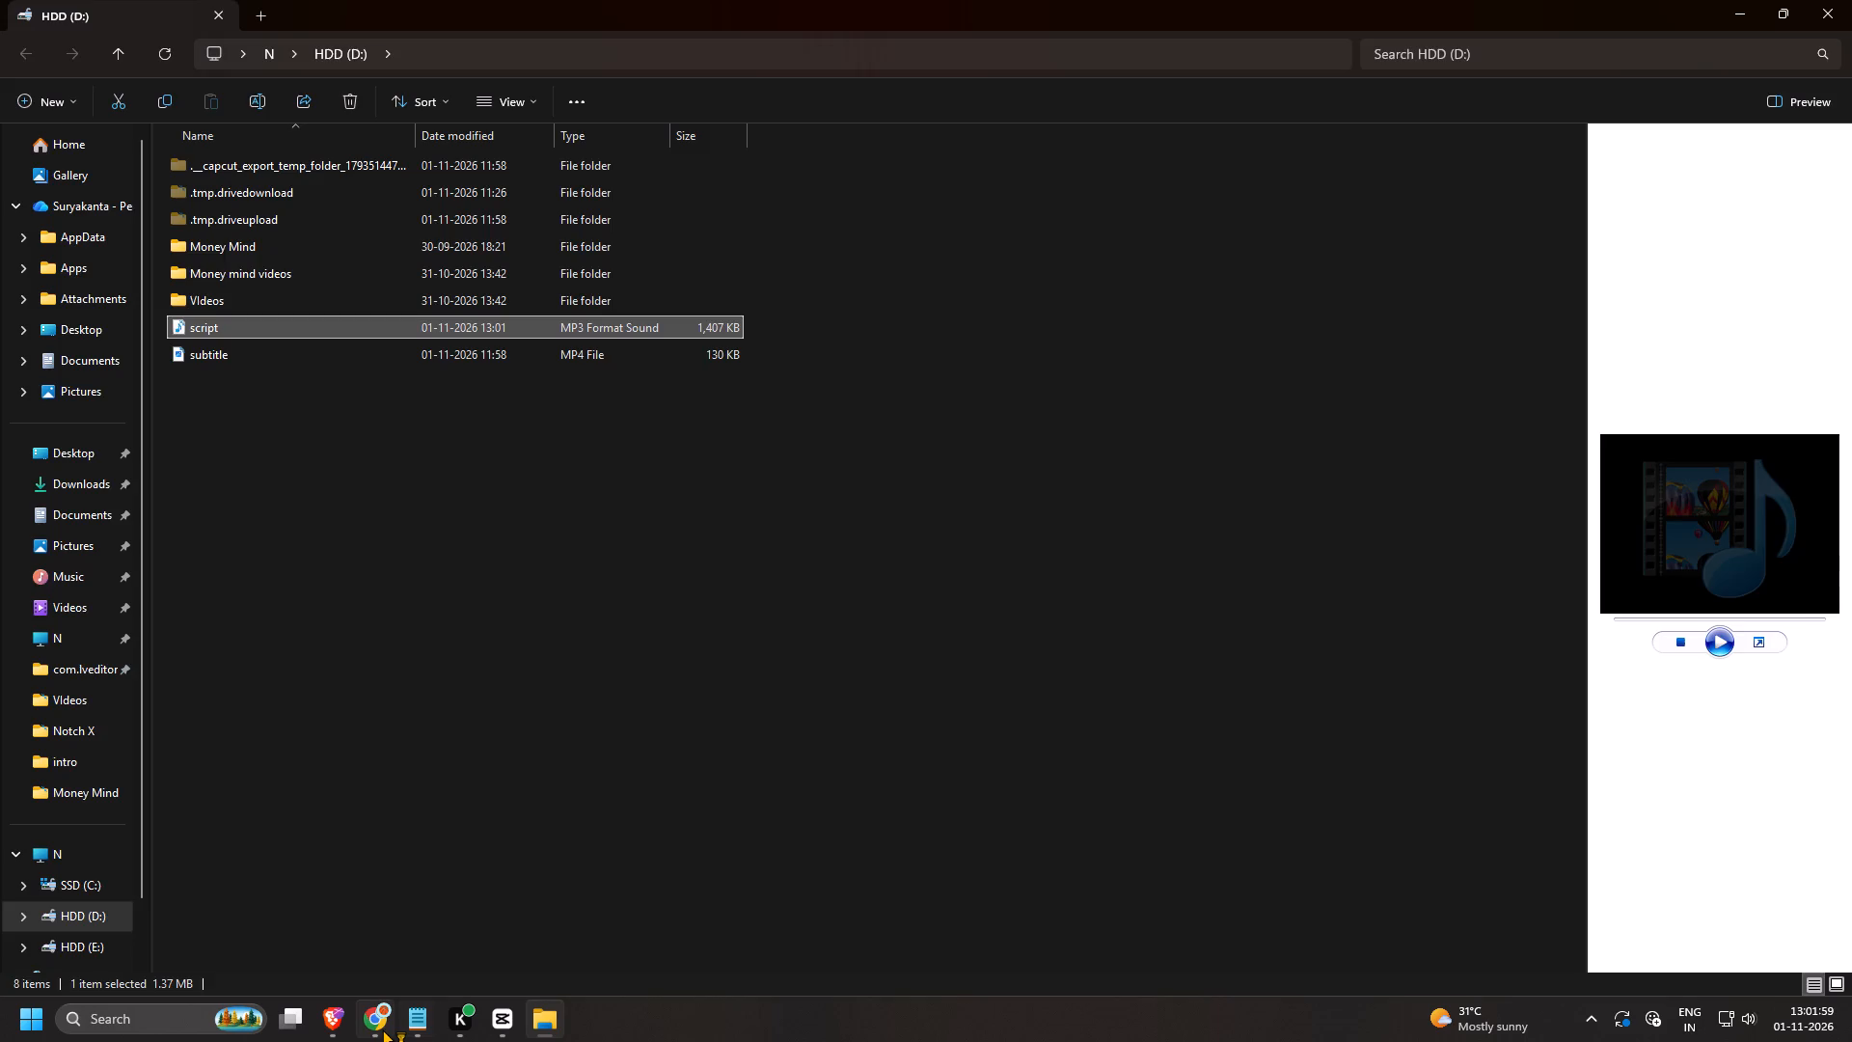
In Google Drive in Chrome, upload the script MP3 from HDD (D:) into the Script (voice over) folder.
click(382, 1028)
click(497, 206)
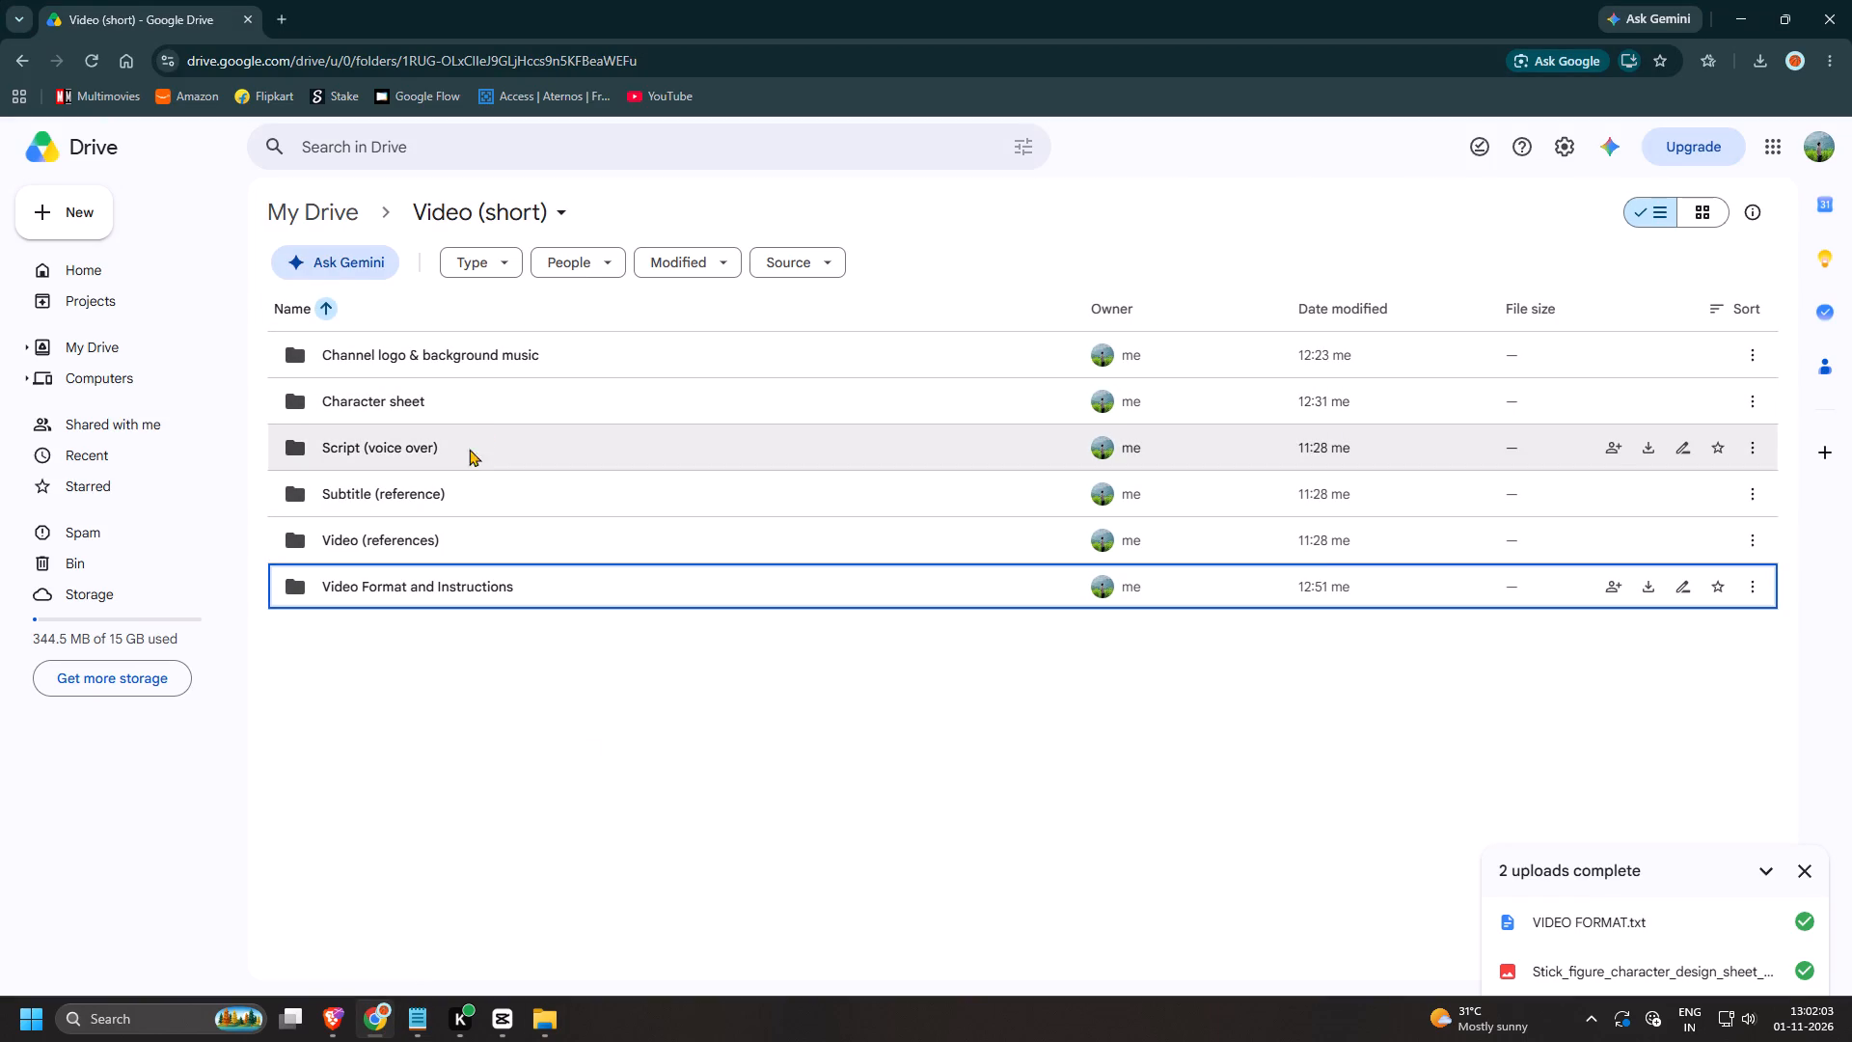
double_click(460, 464)
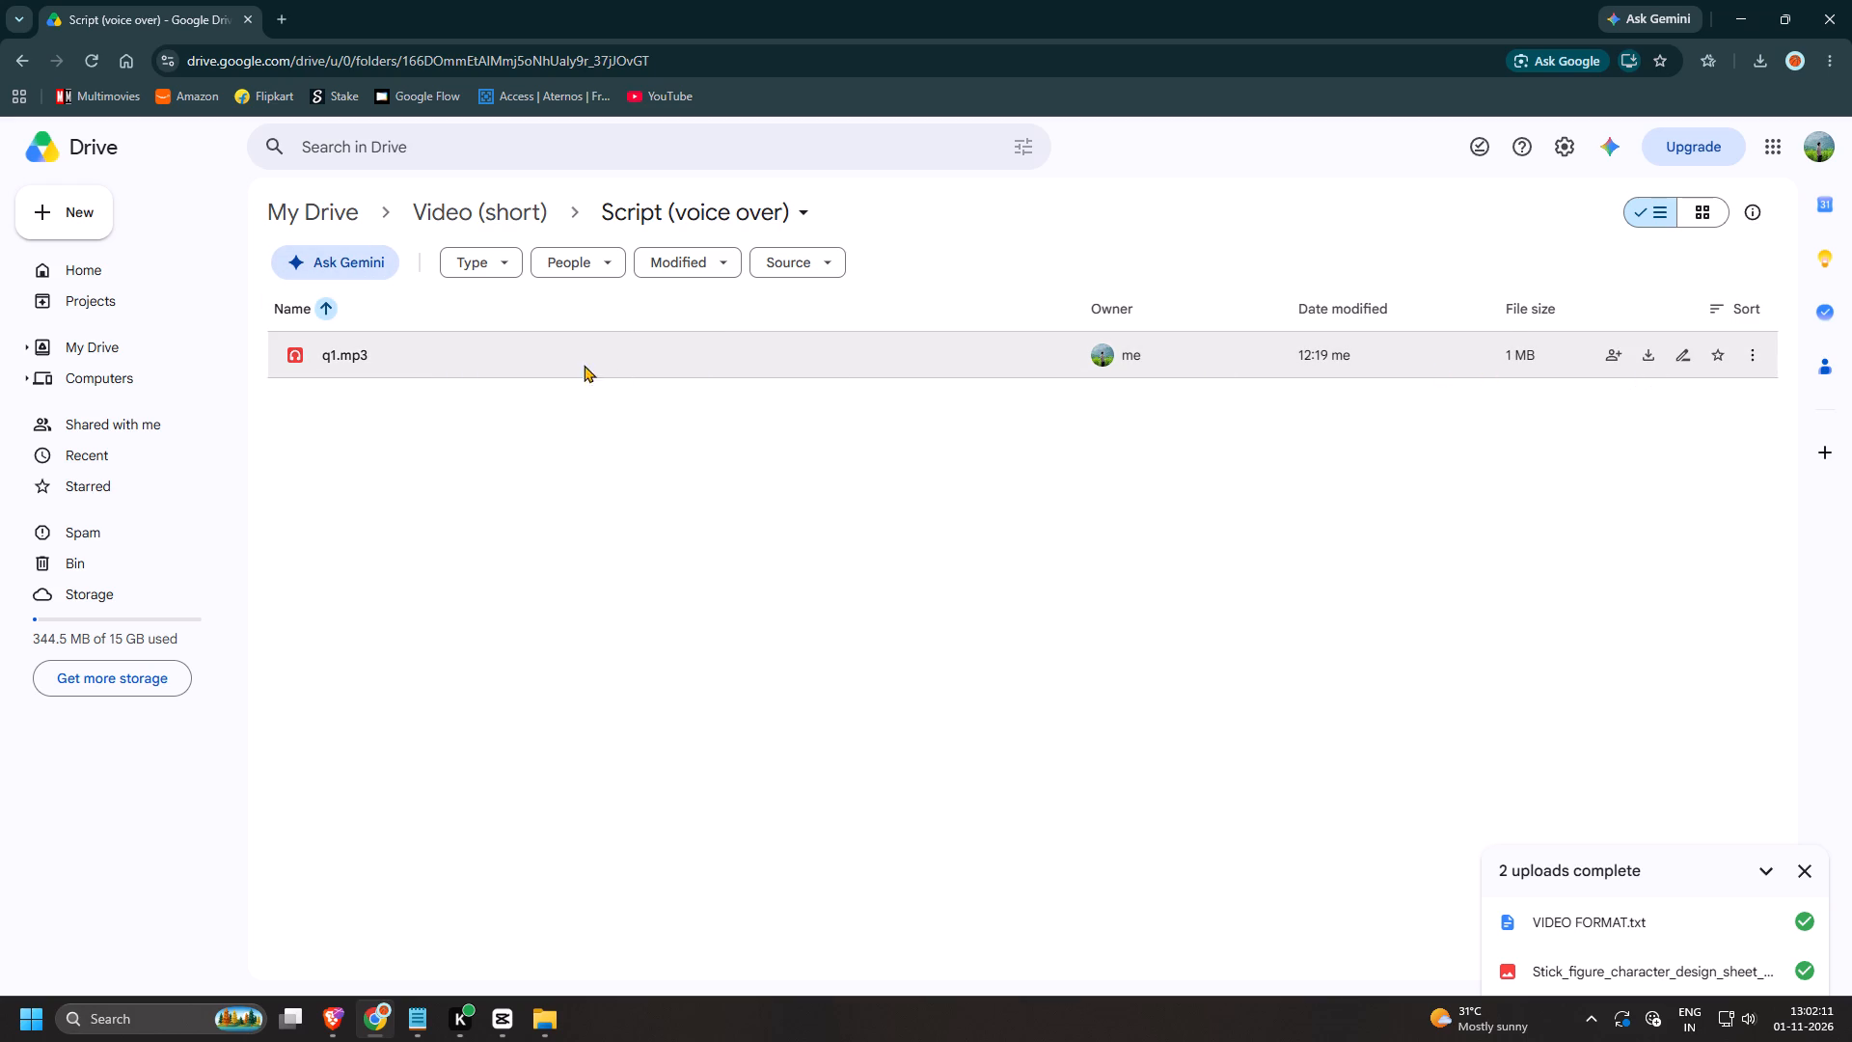
click(31, 210)
click(150, 267)
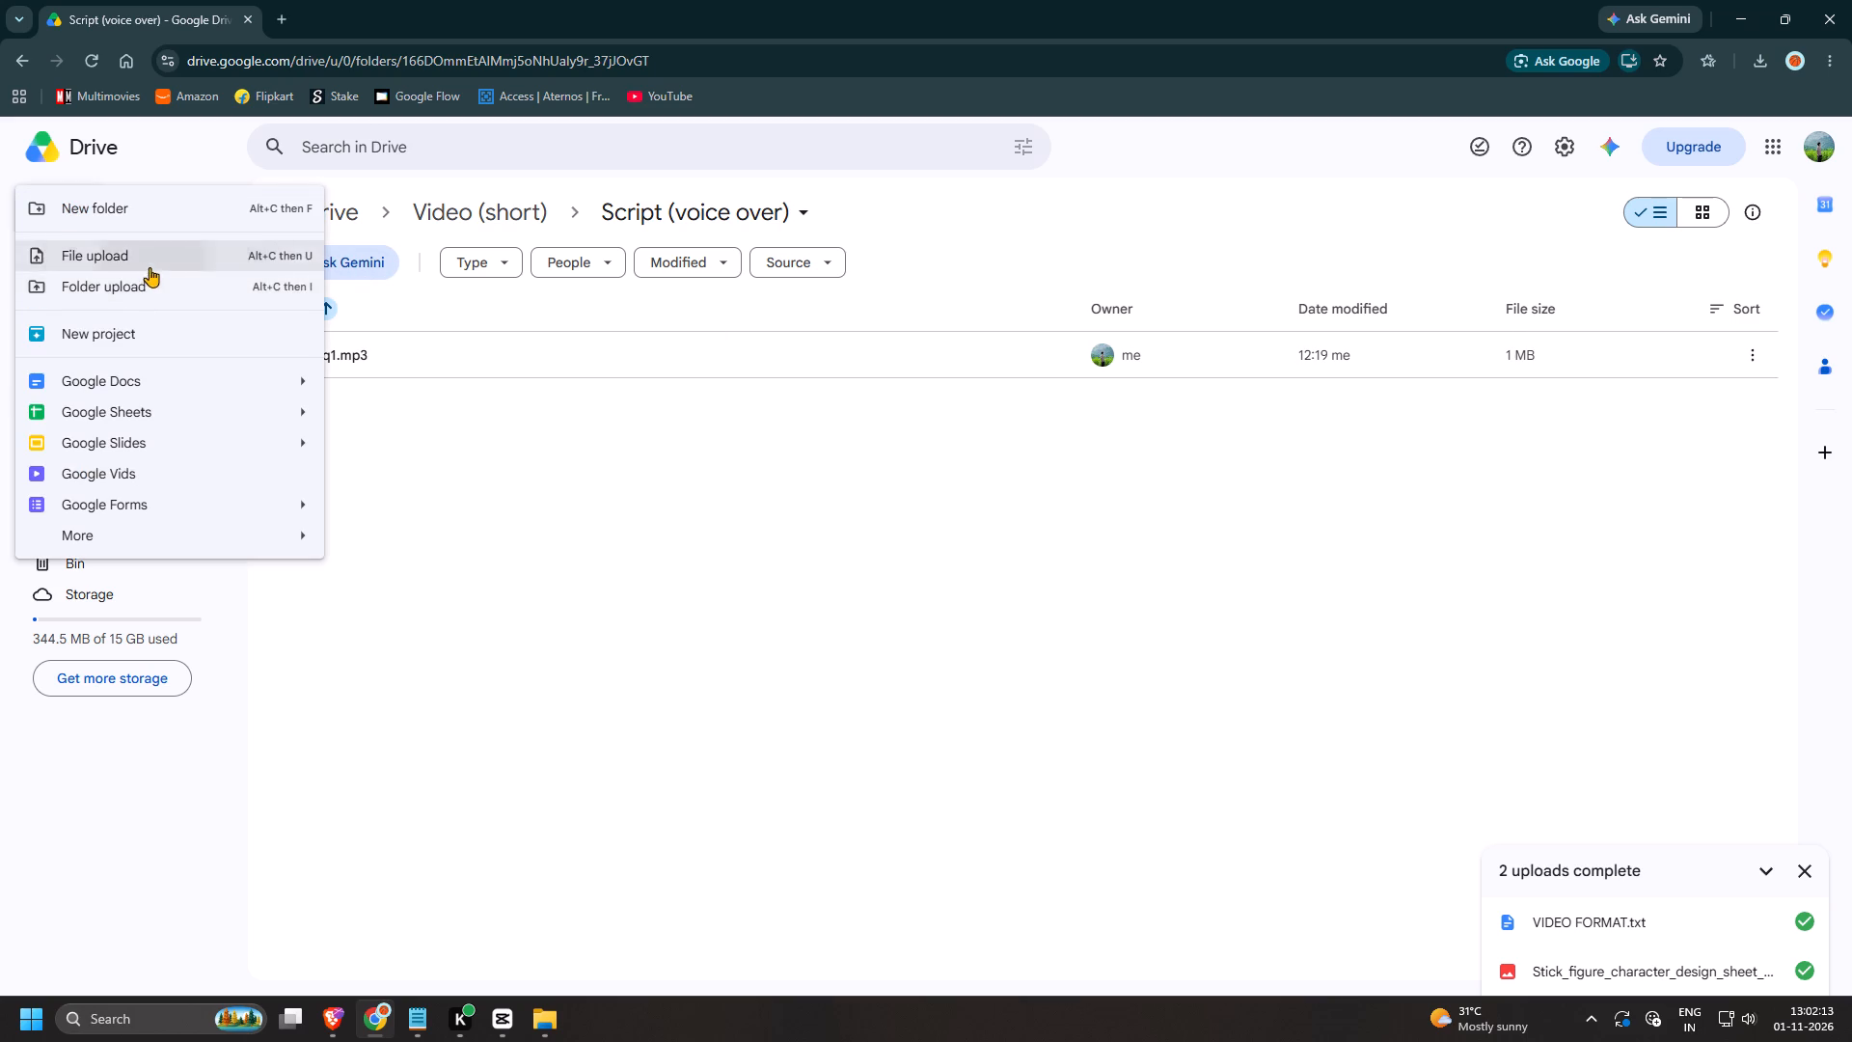
scroll(373, 424, down, 3)
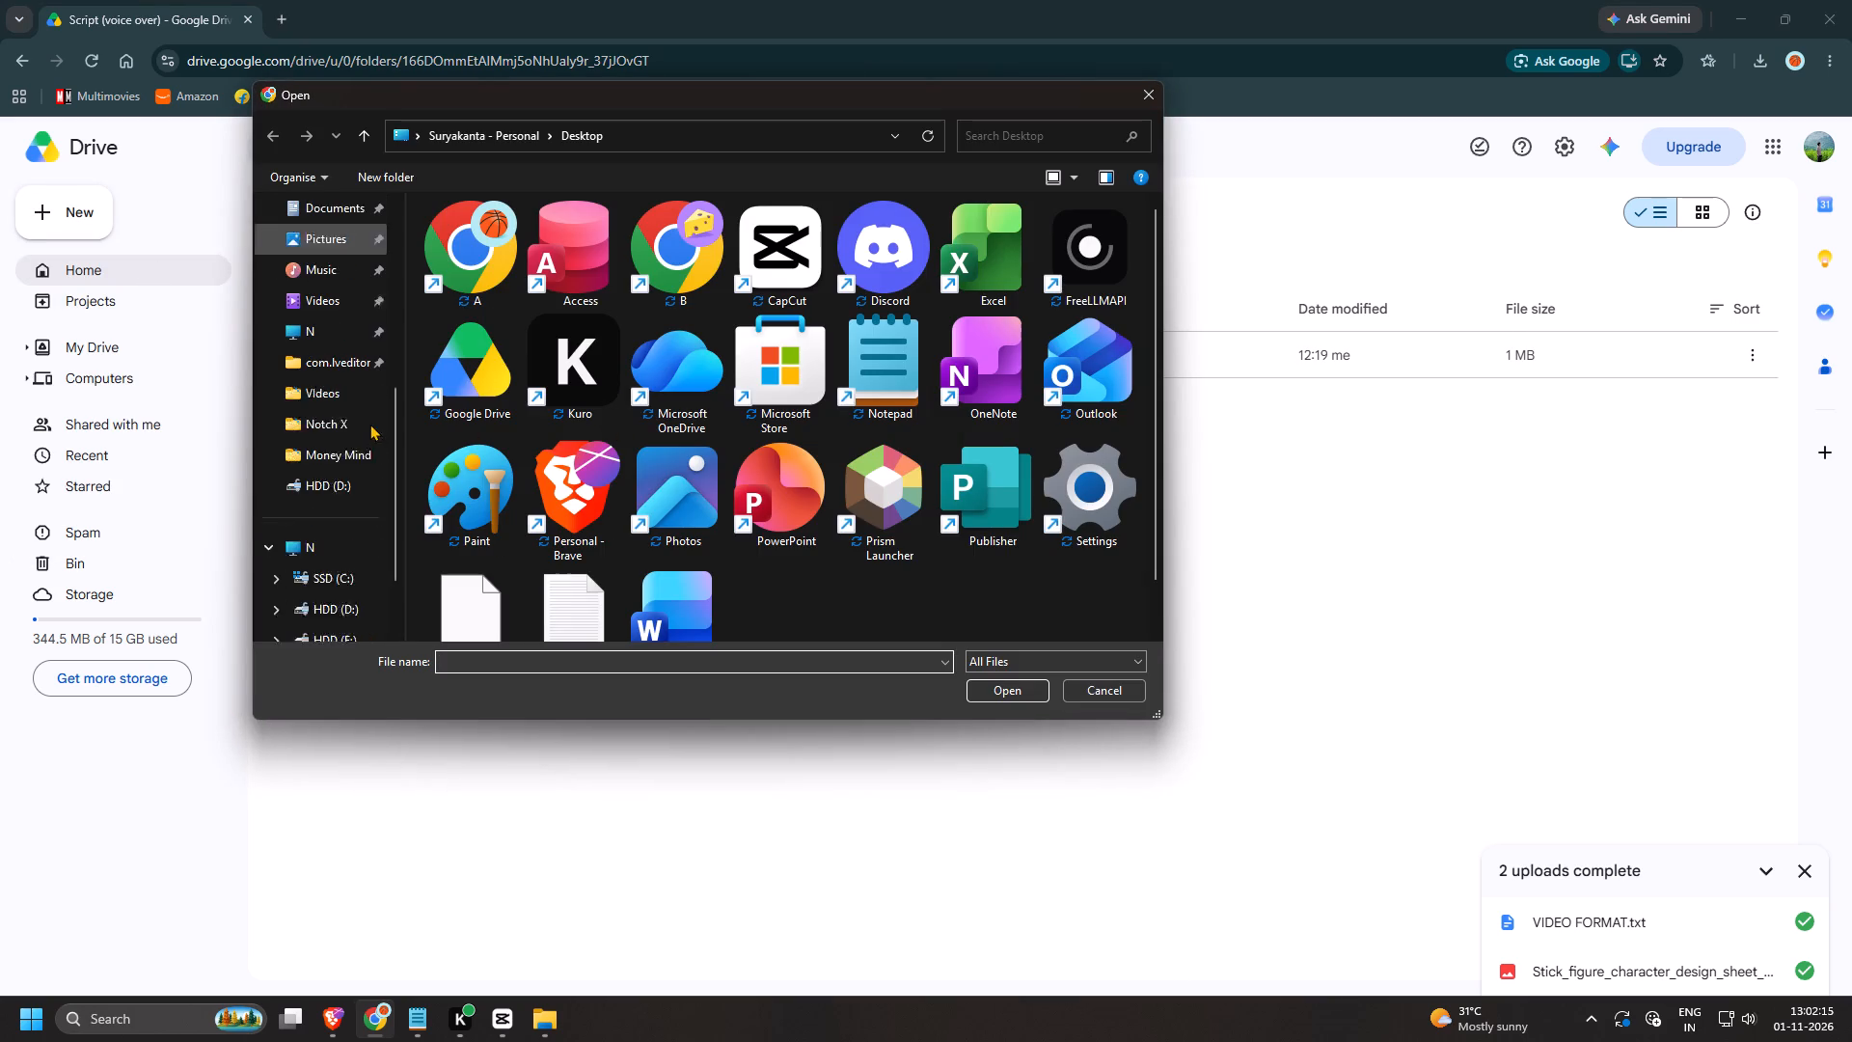
scroll(369, 424, down, 1)
click(363, 529)
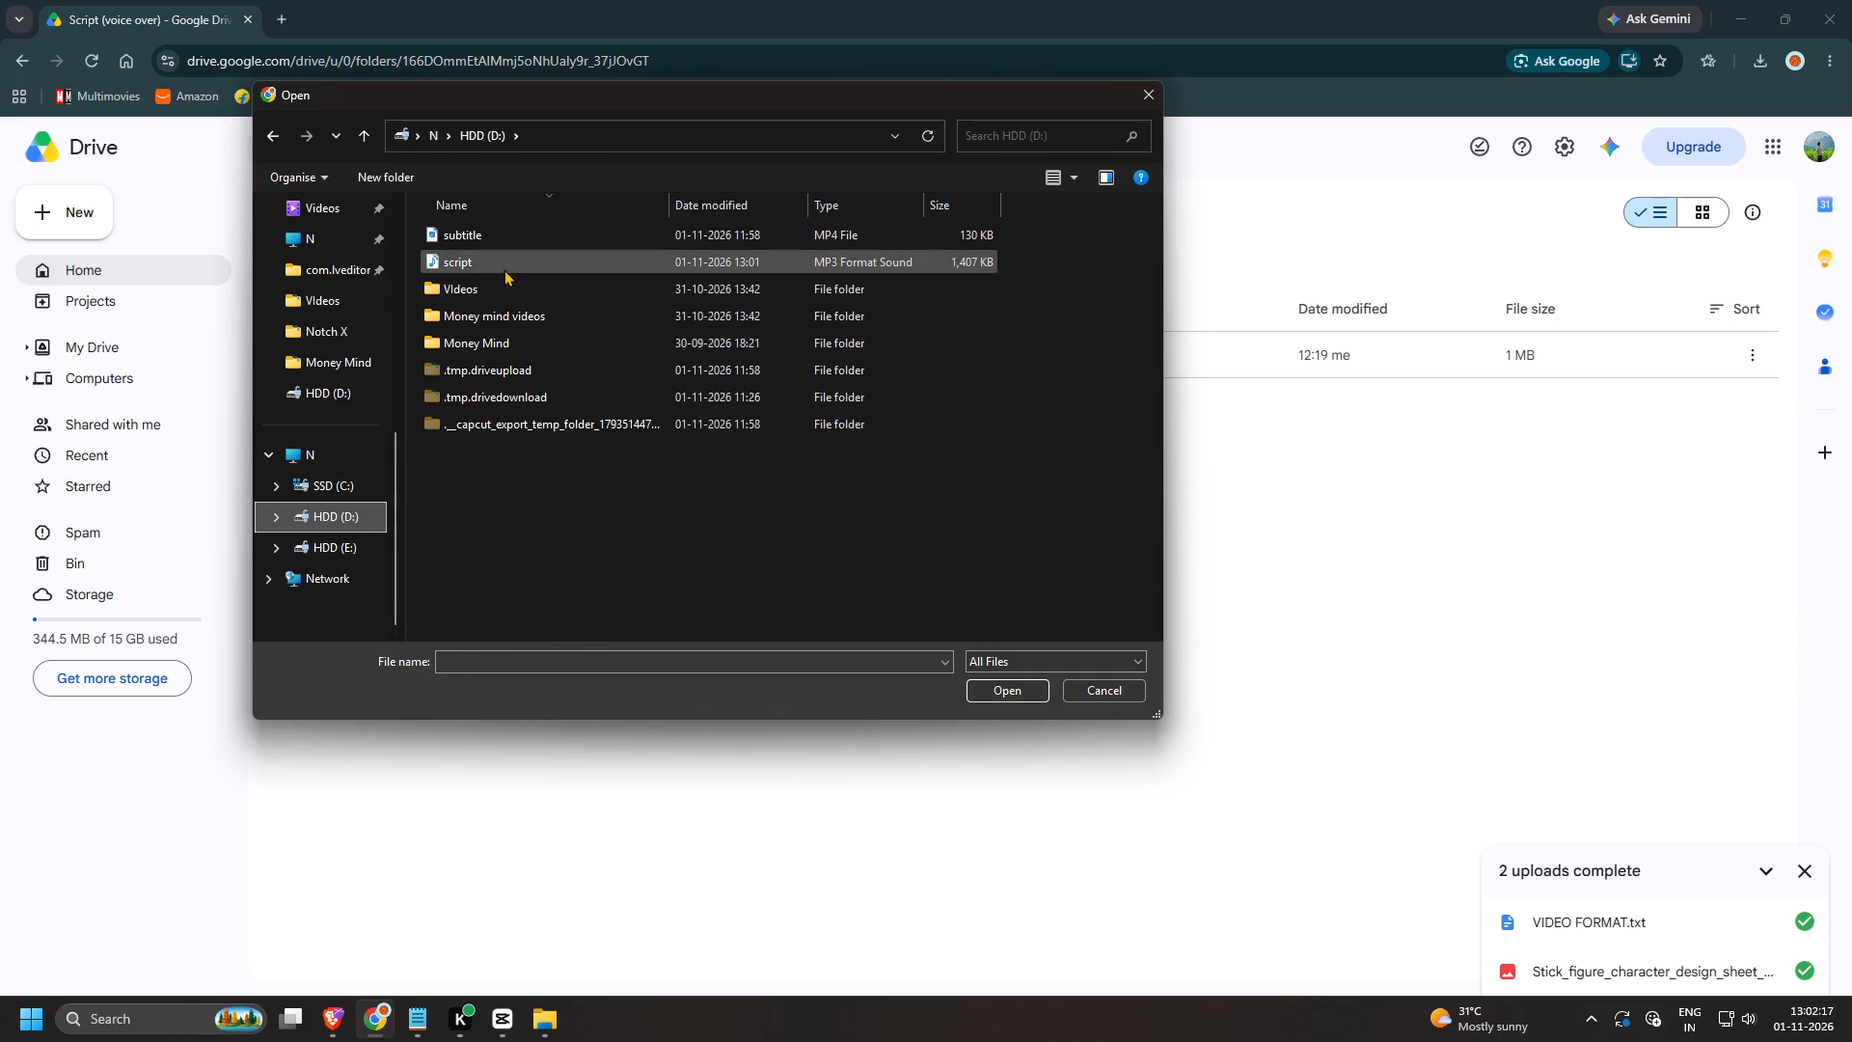
double_click(504, 269)
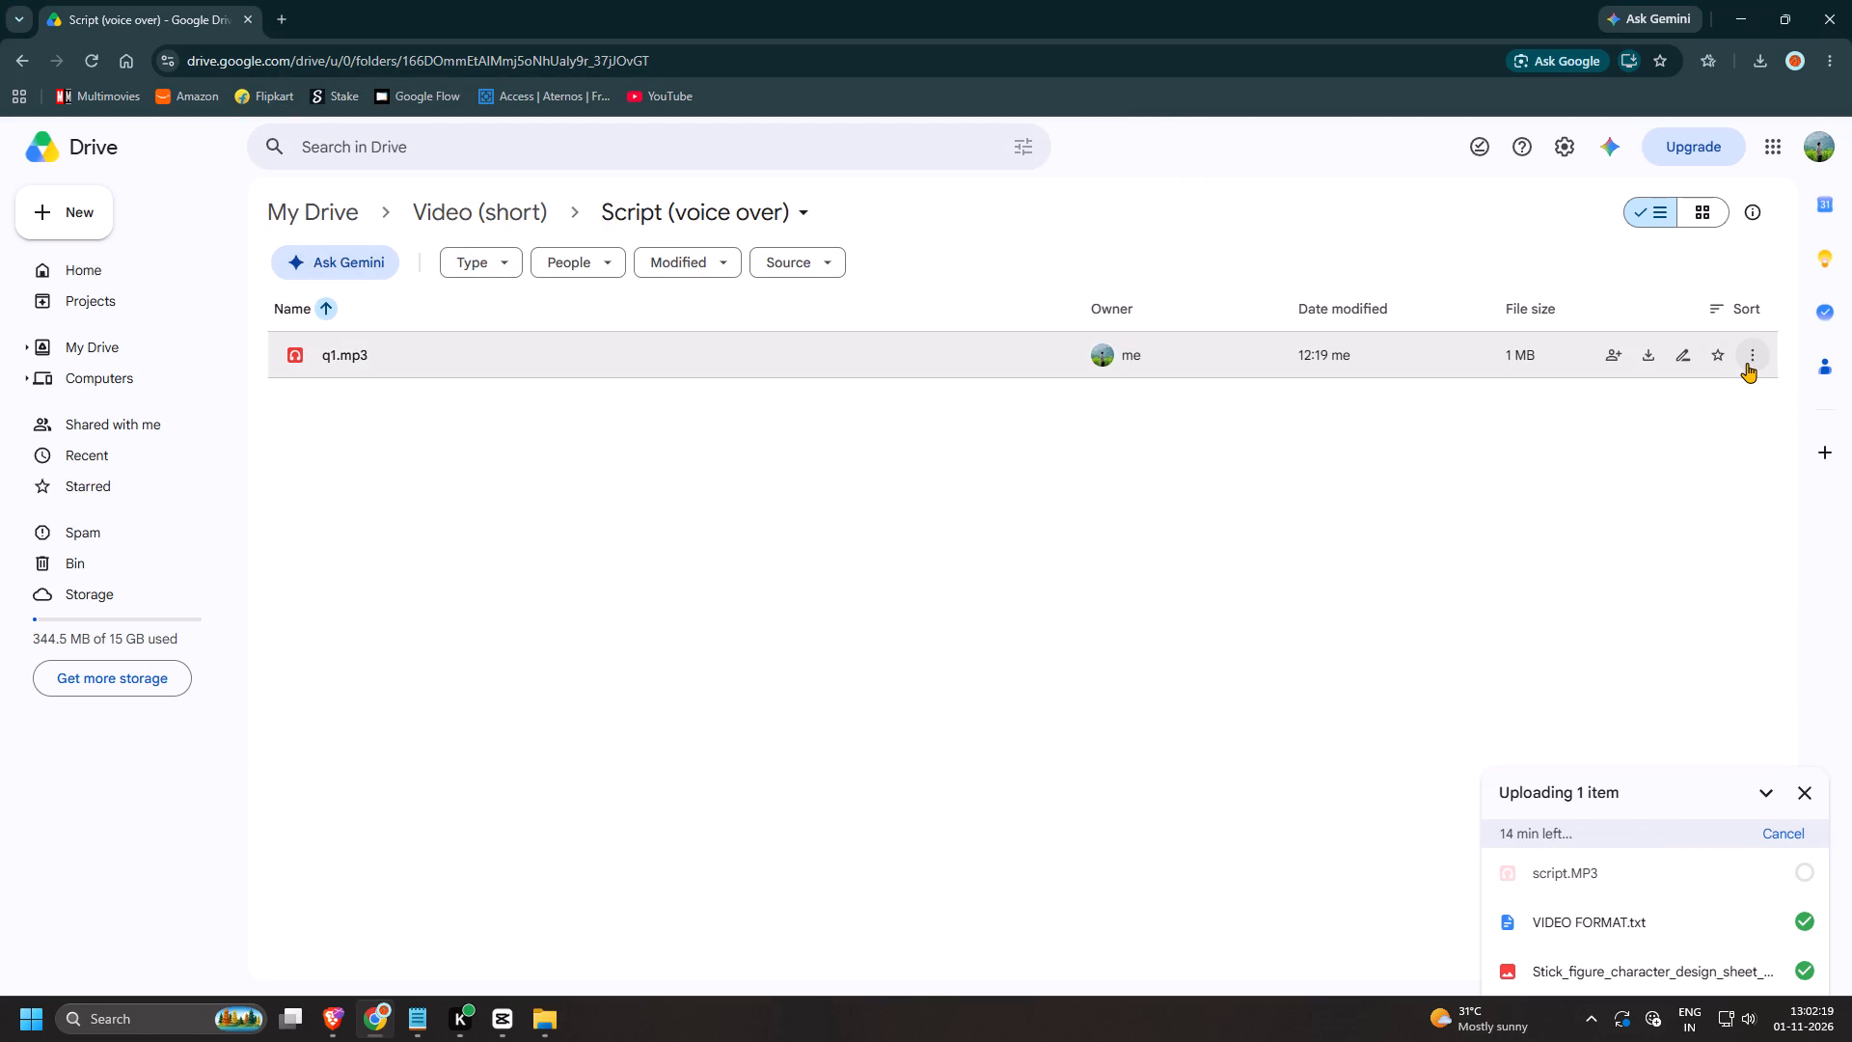
Move q1.mp3 to the bin and return to the Video (short) folder.
click(1747, 363)
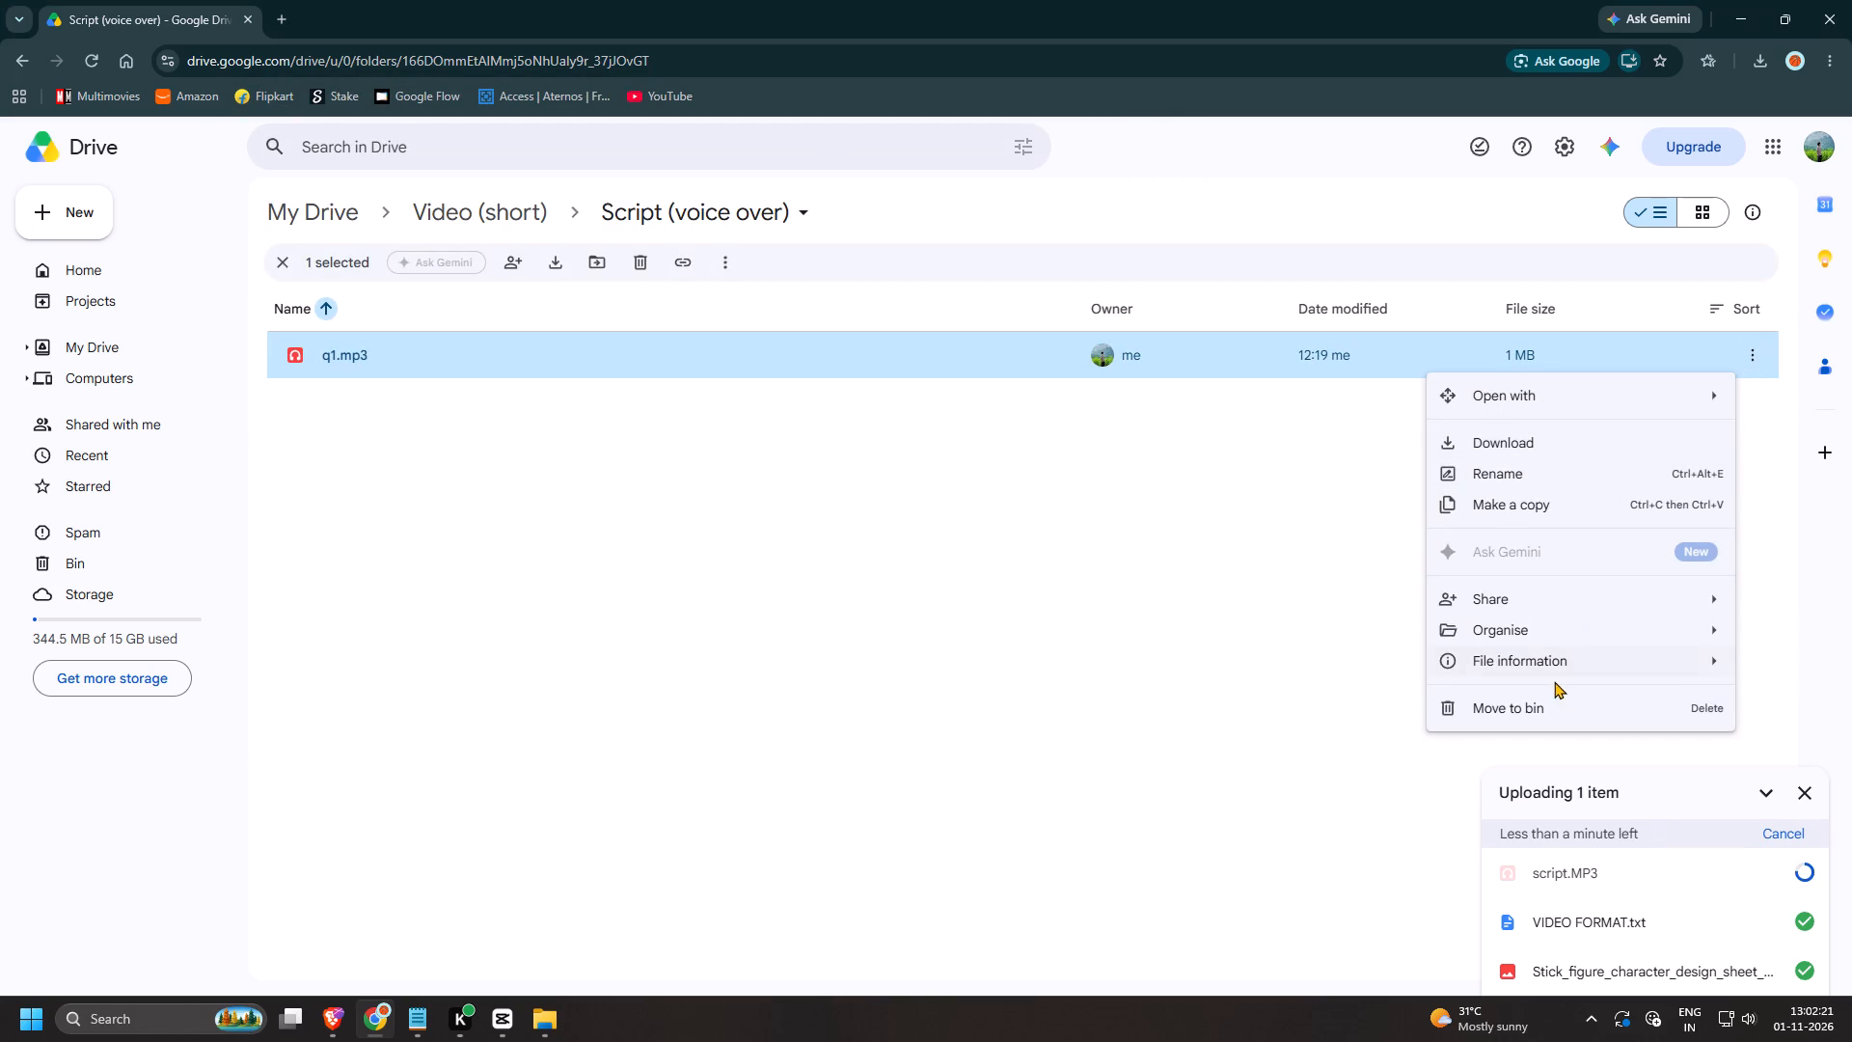
click(1530, 702)
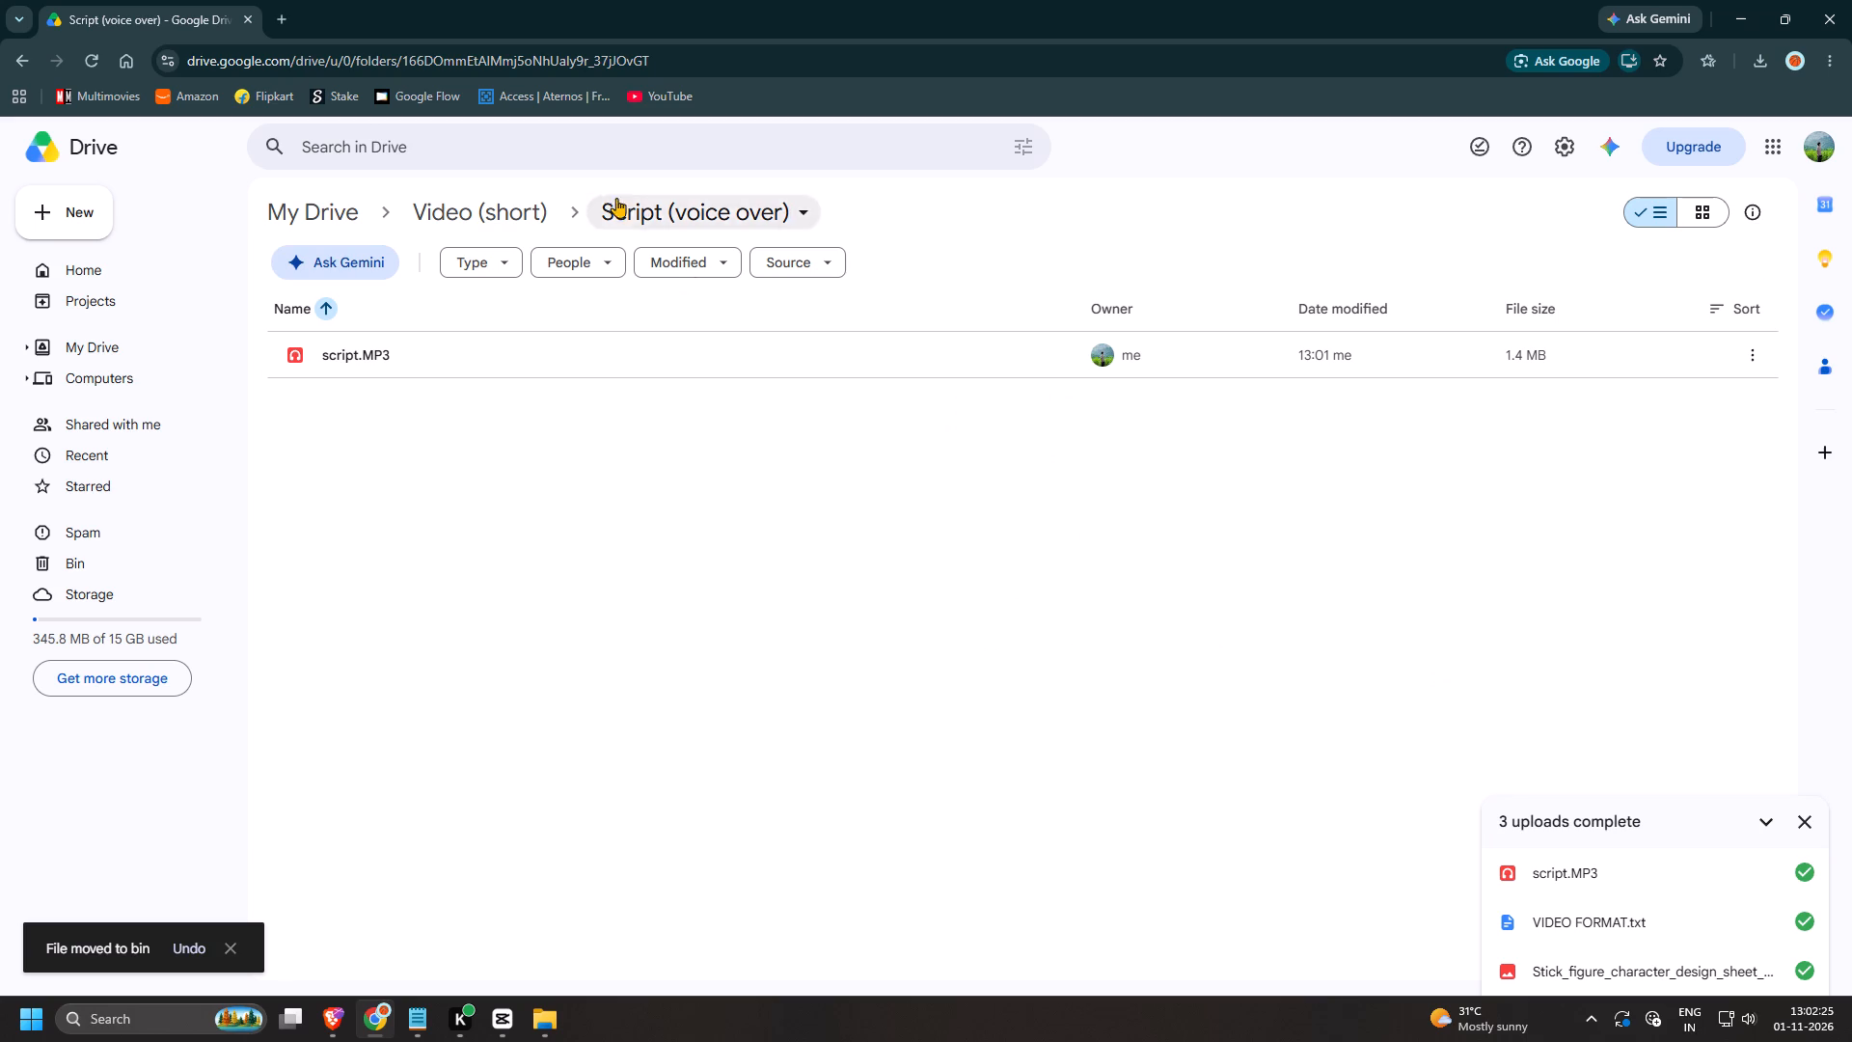
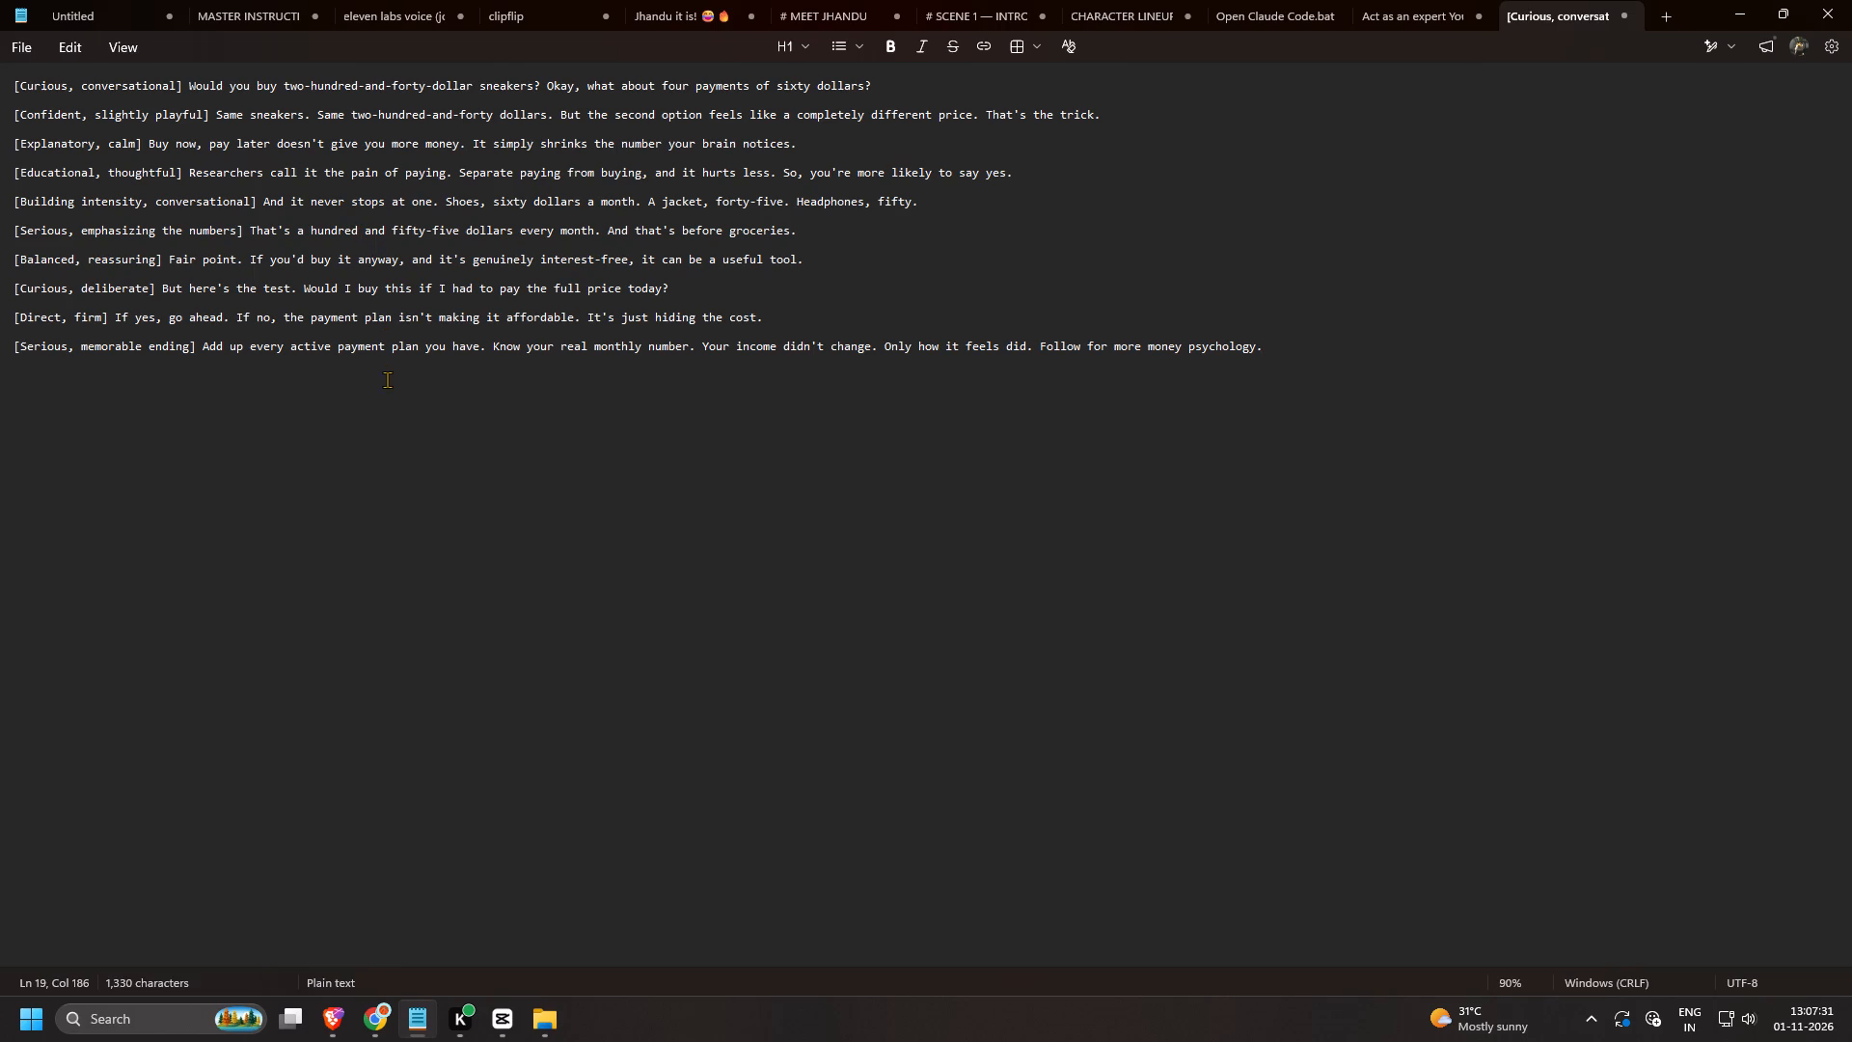
Delete the bracketed tone tags from the first three script lines and close the blank lines between them.
ctrl+scroll(388, 381, up, 3)
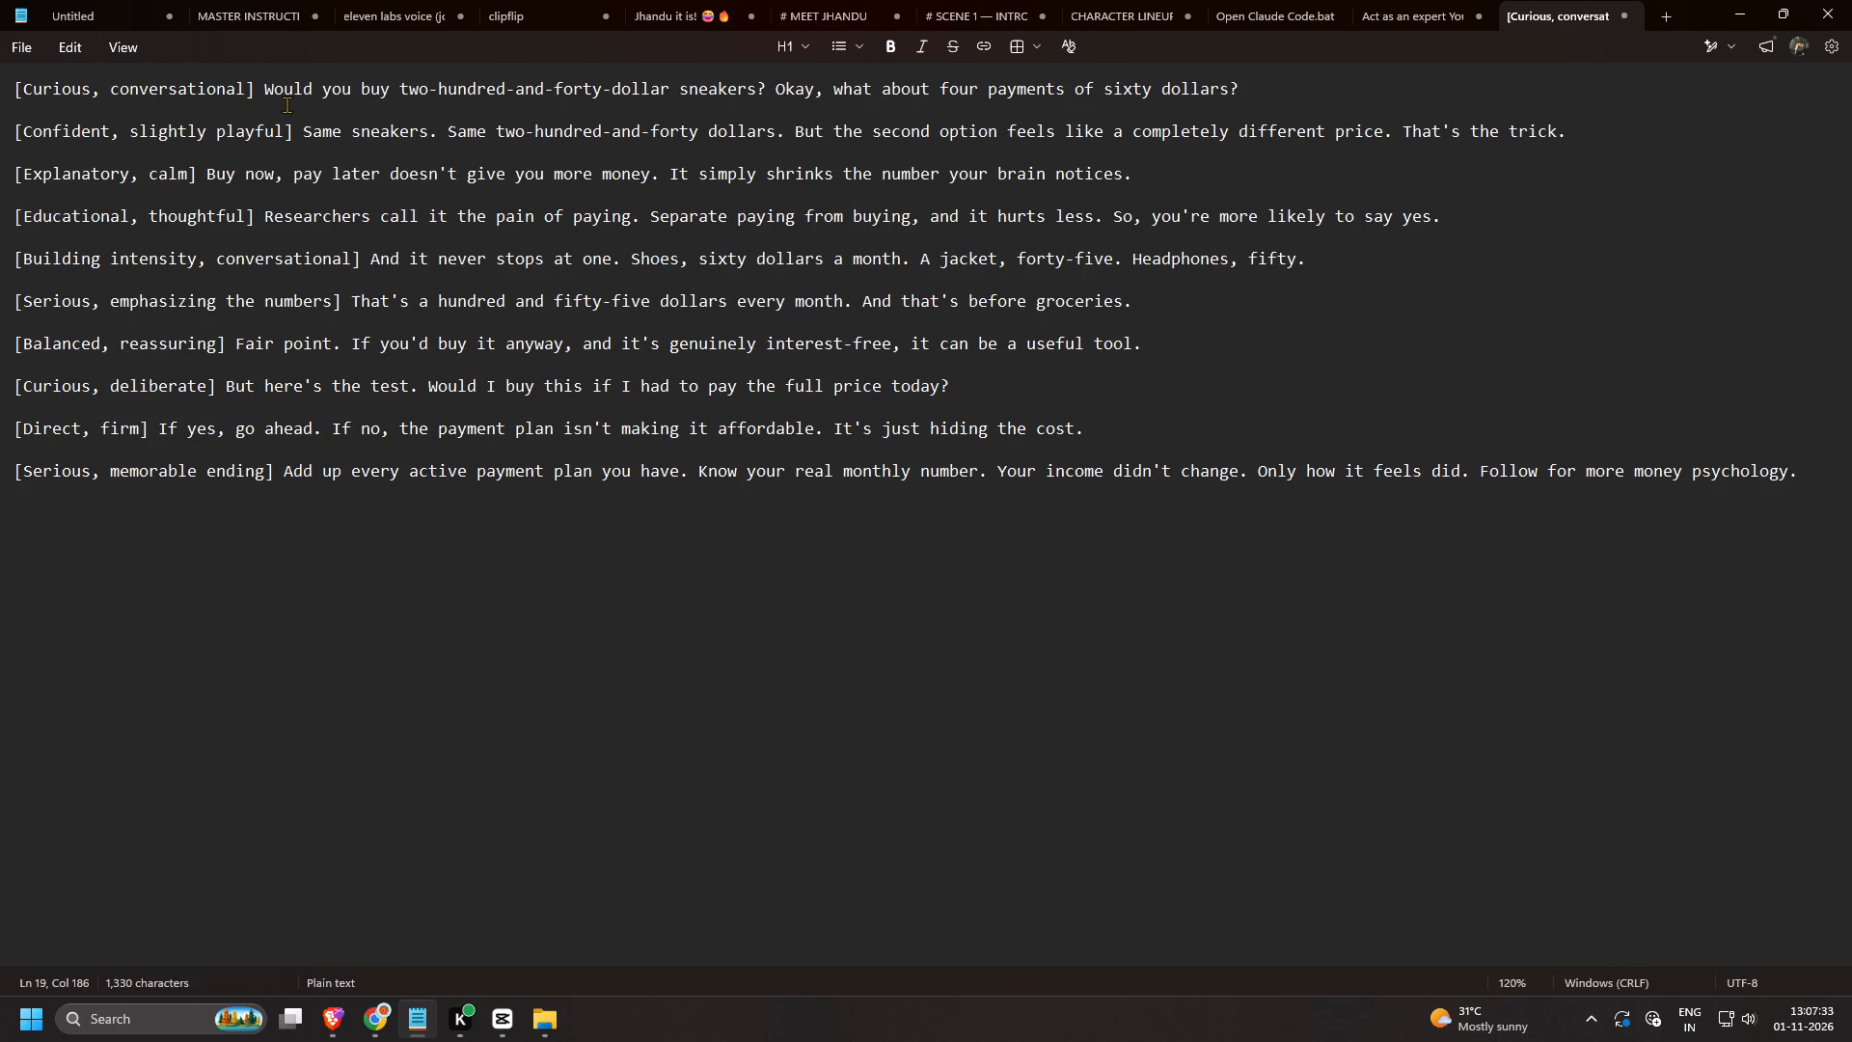
click(262, 82)
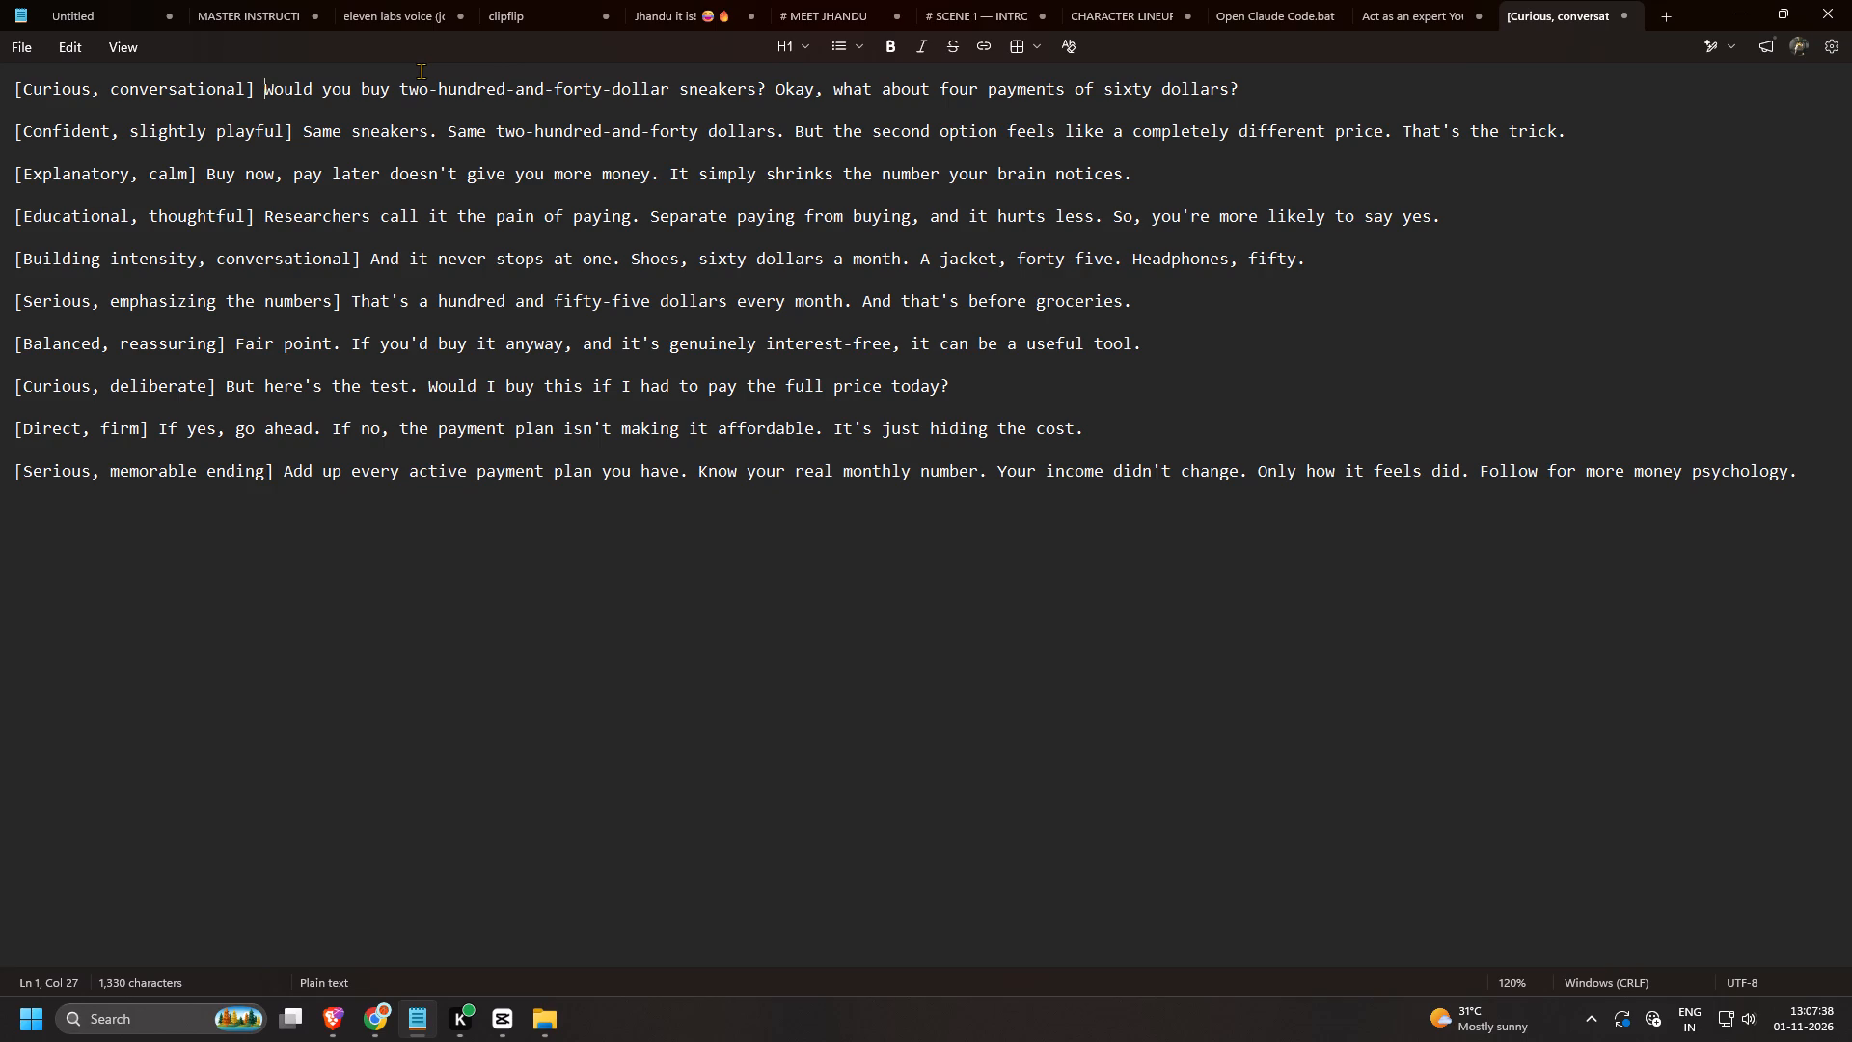
key(ctrl+a)
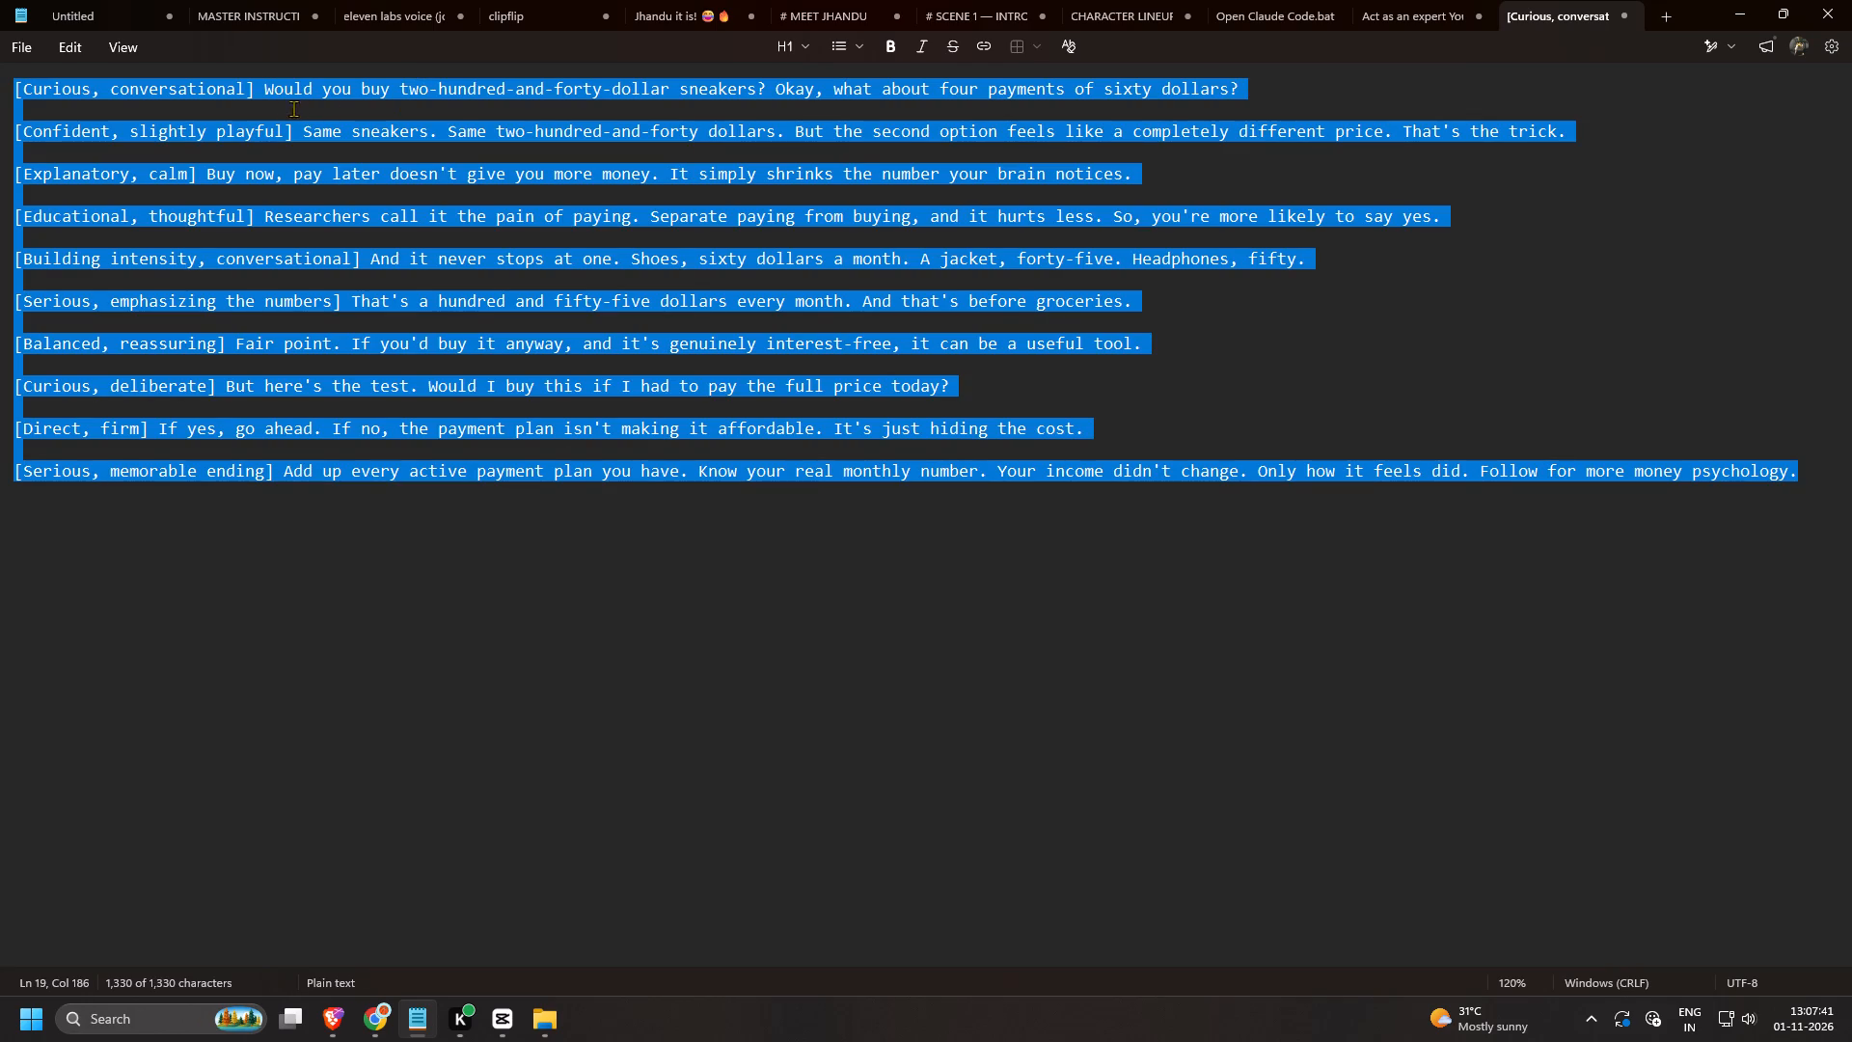
click(269, 106)
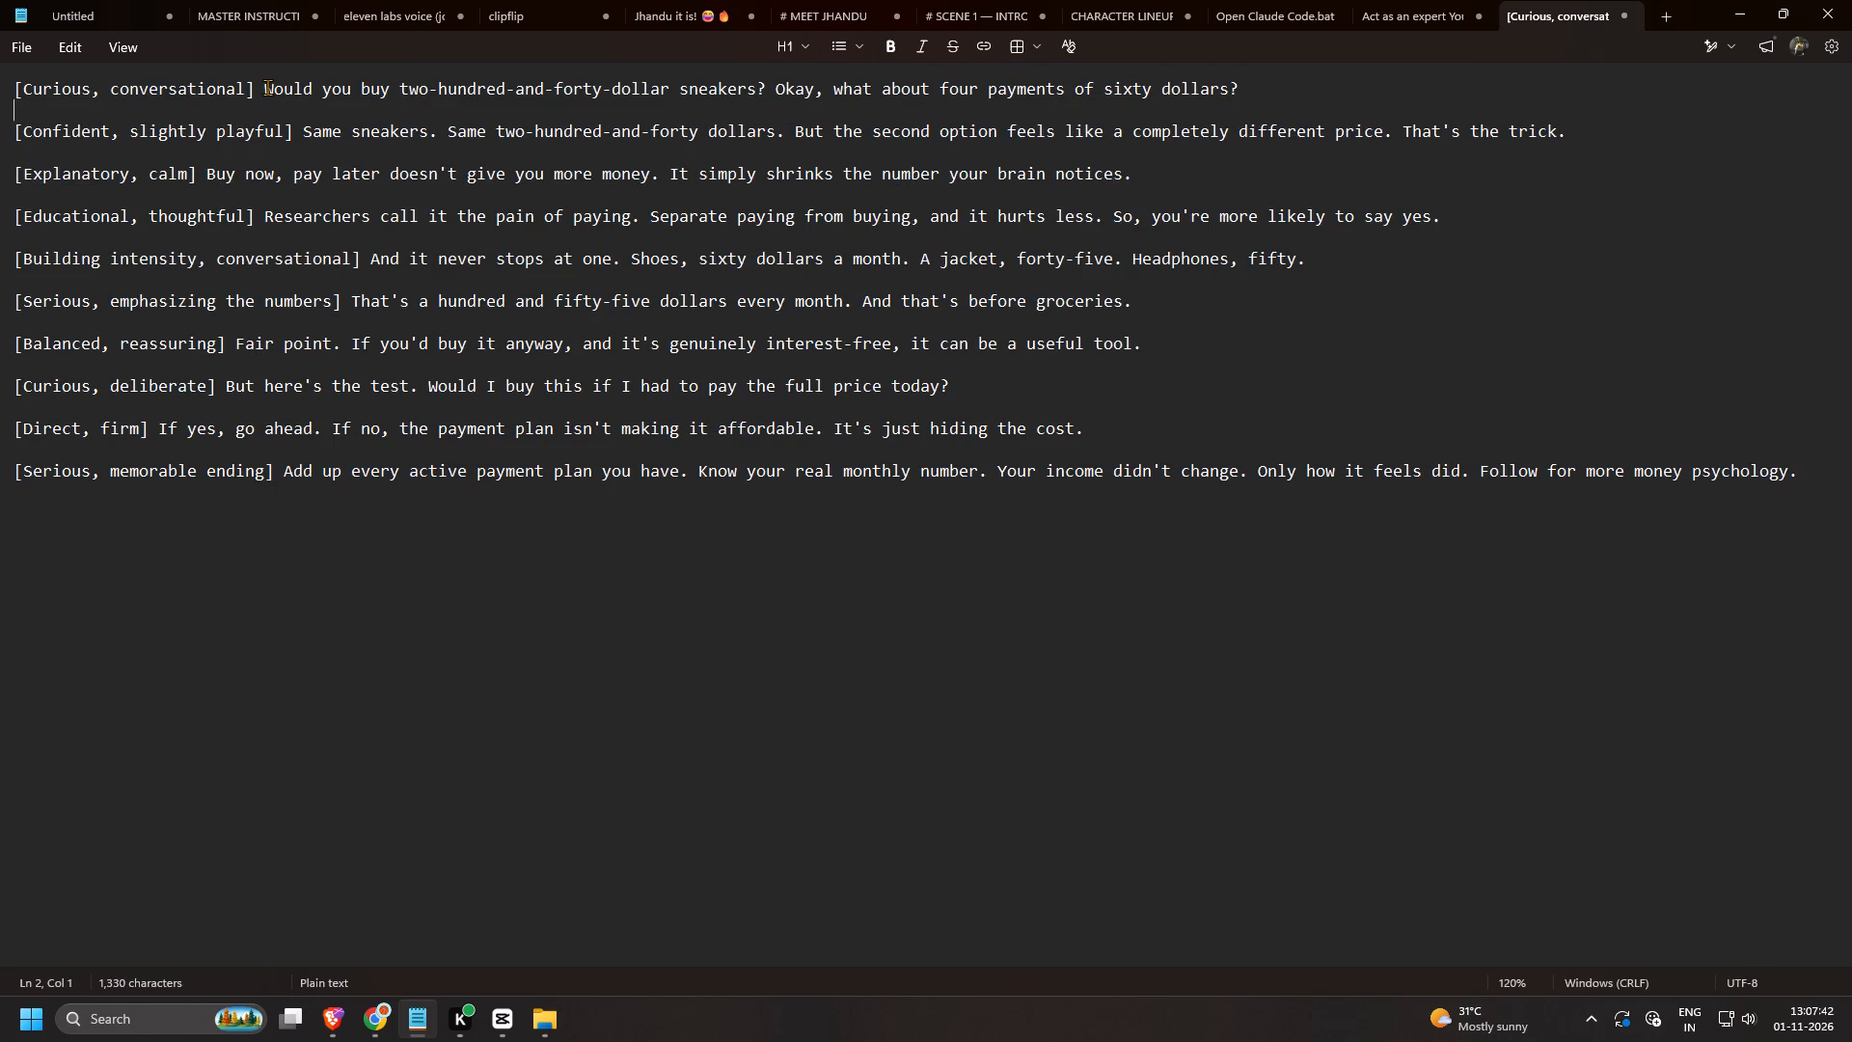
drag(267, 87, 0, 88)
key(BackSpace)
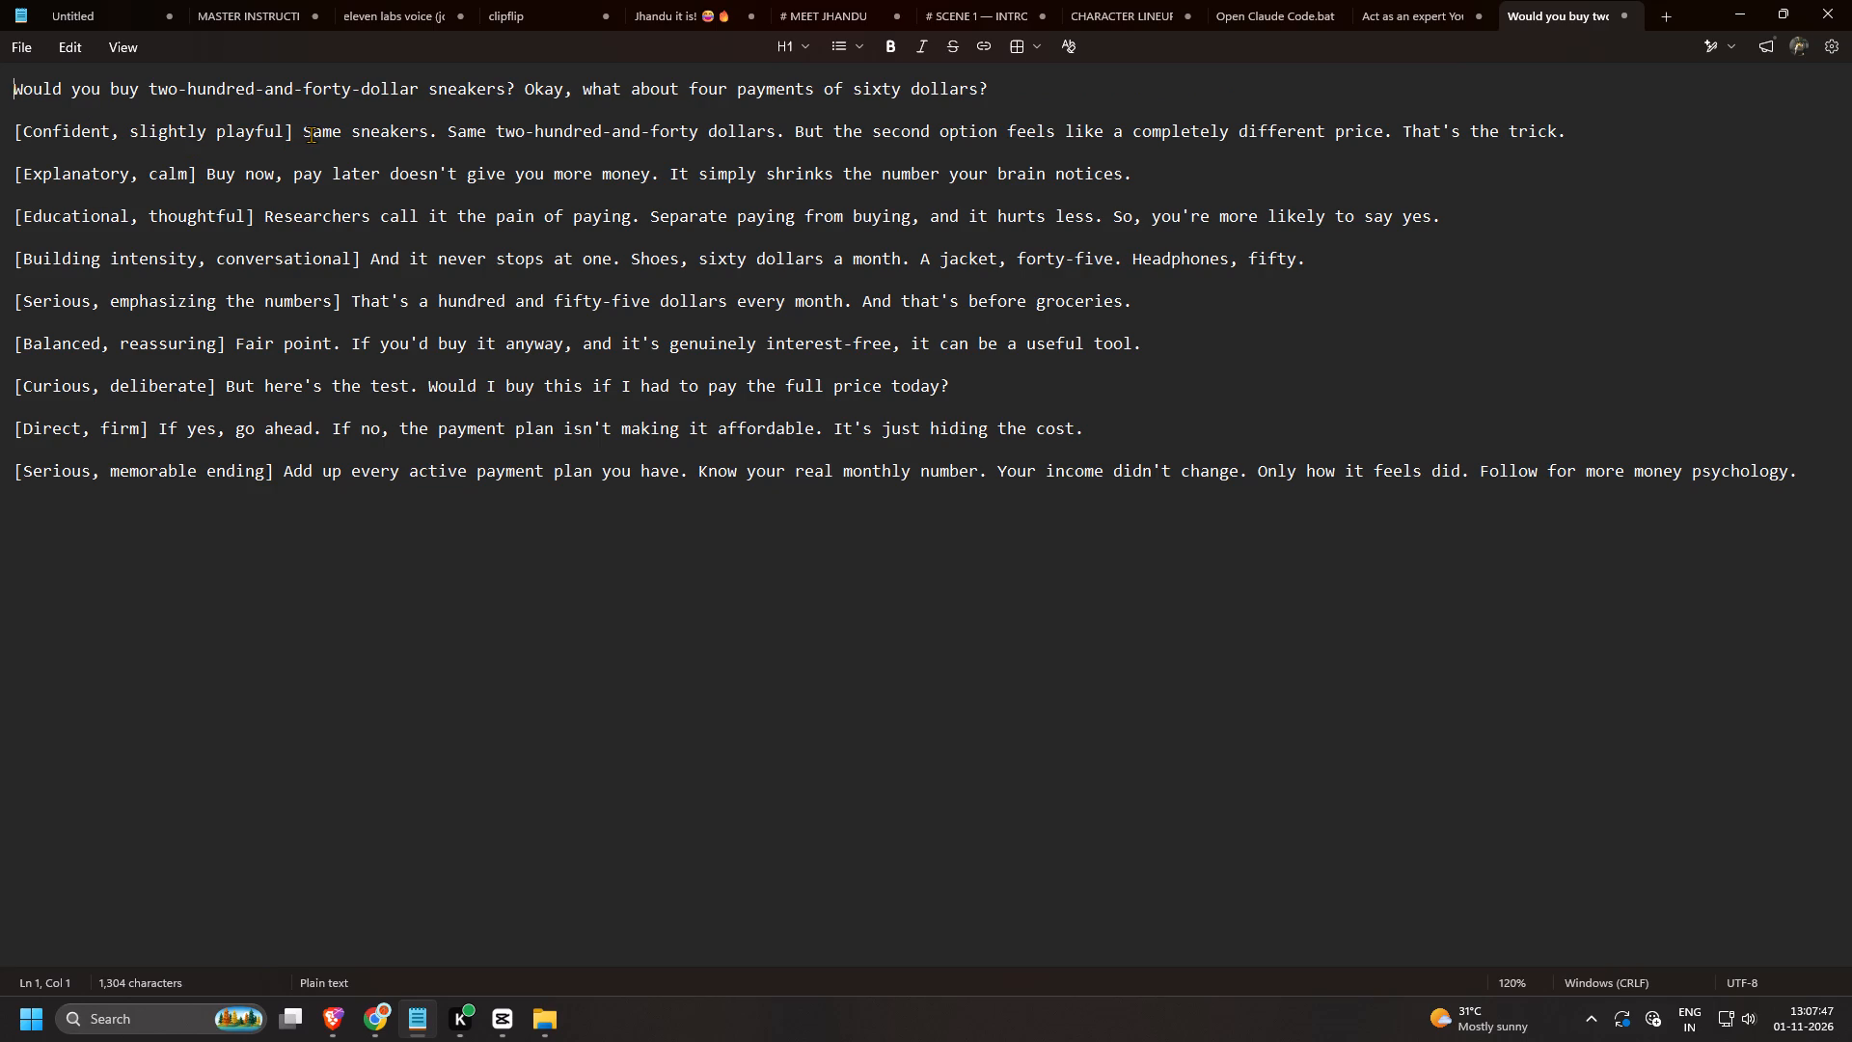
drag(300, 125, 0, 117)
key(BackSpace)
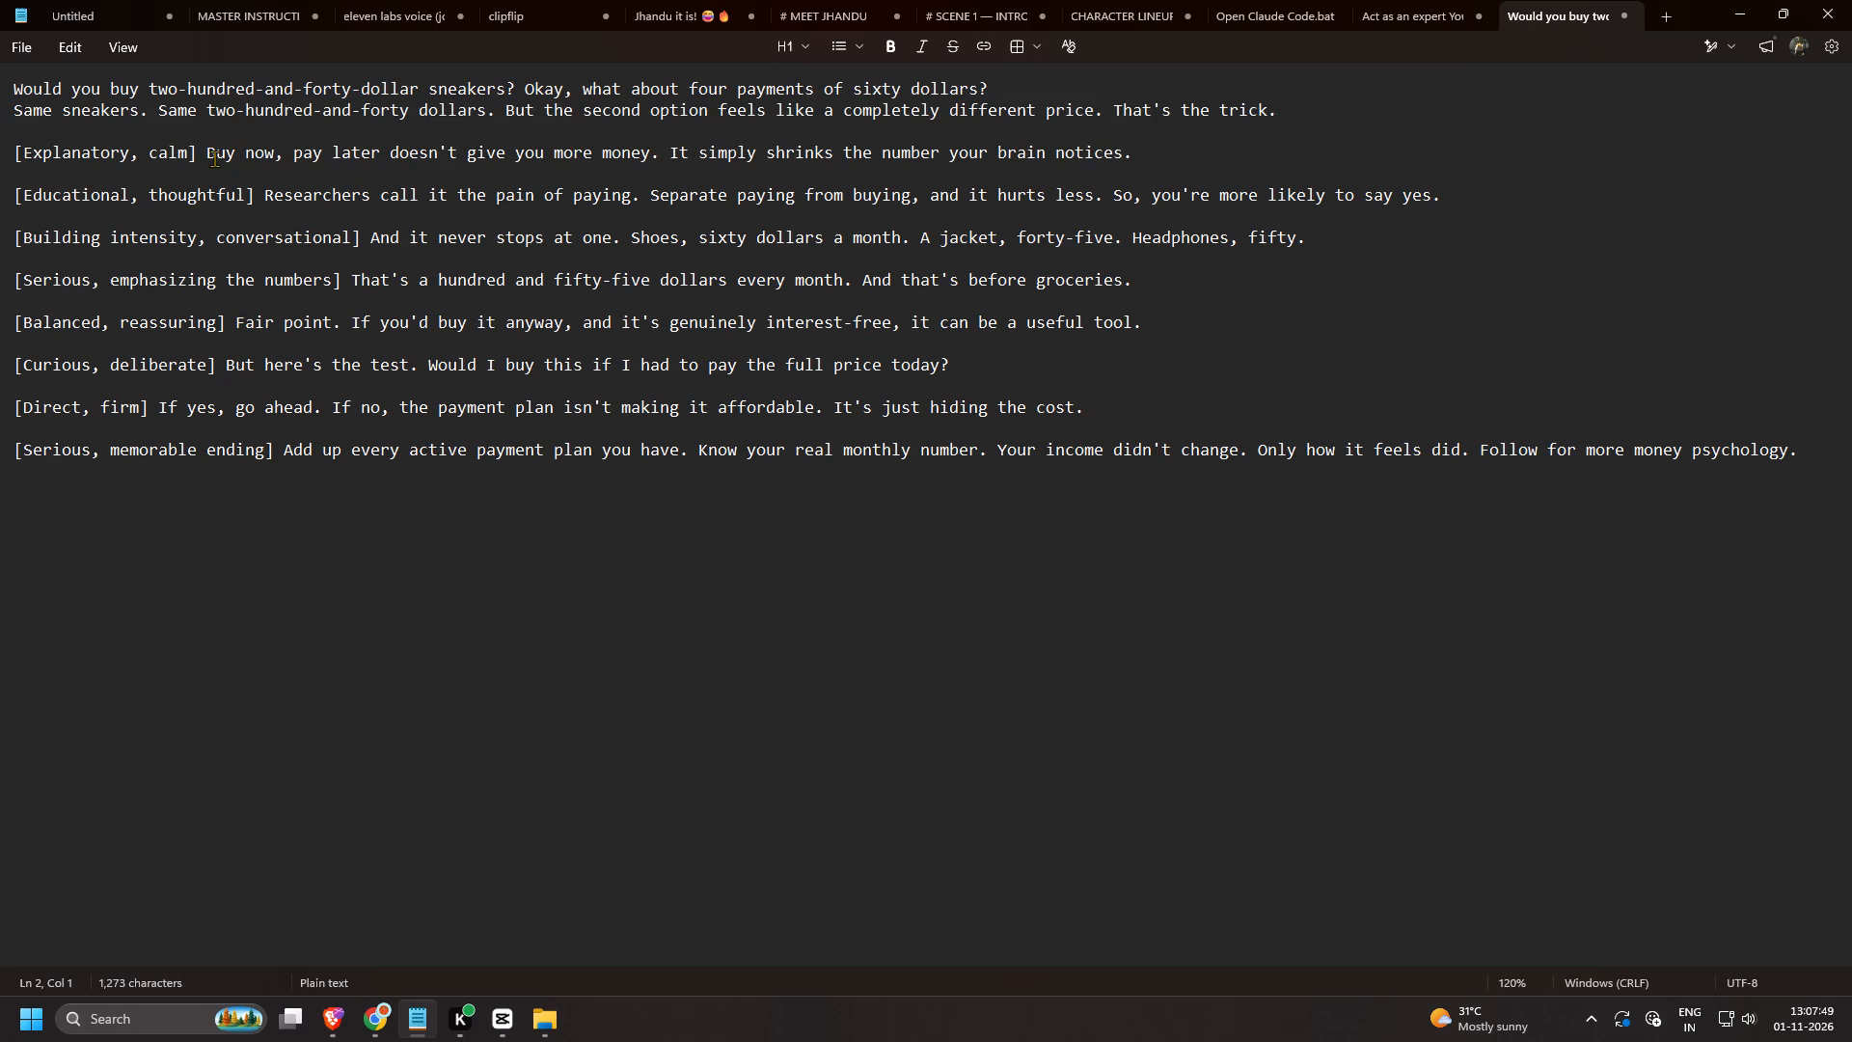
drag(200, 146, 0, 146)
key(BackSpace)
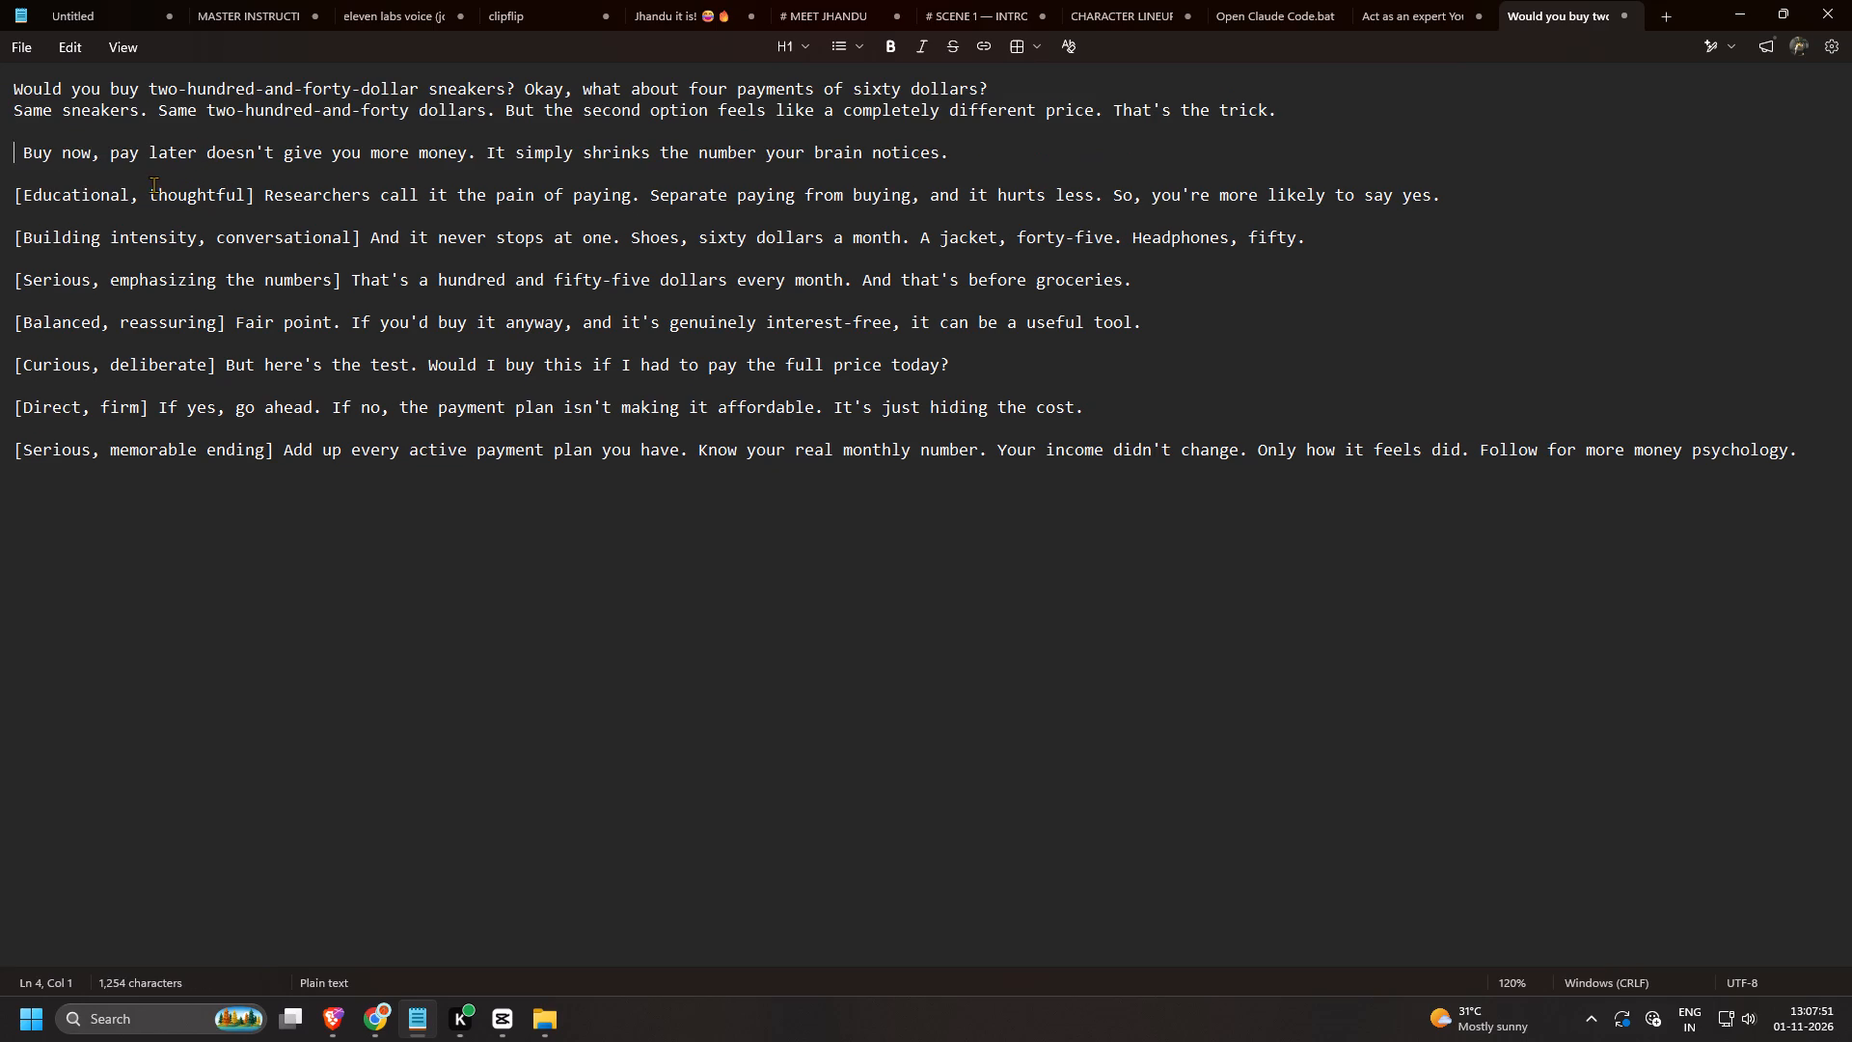
key(BackSpace)
key(Right)
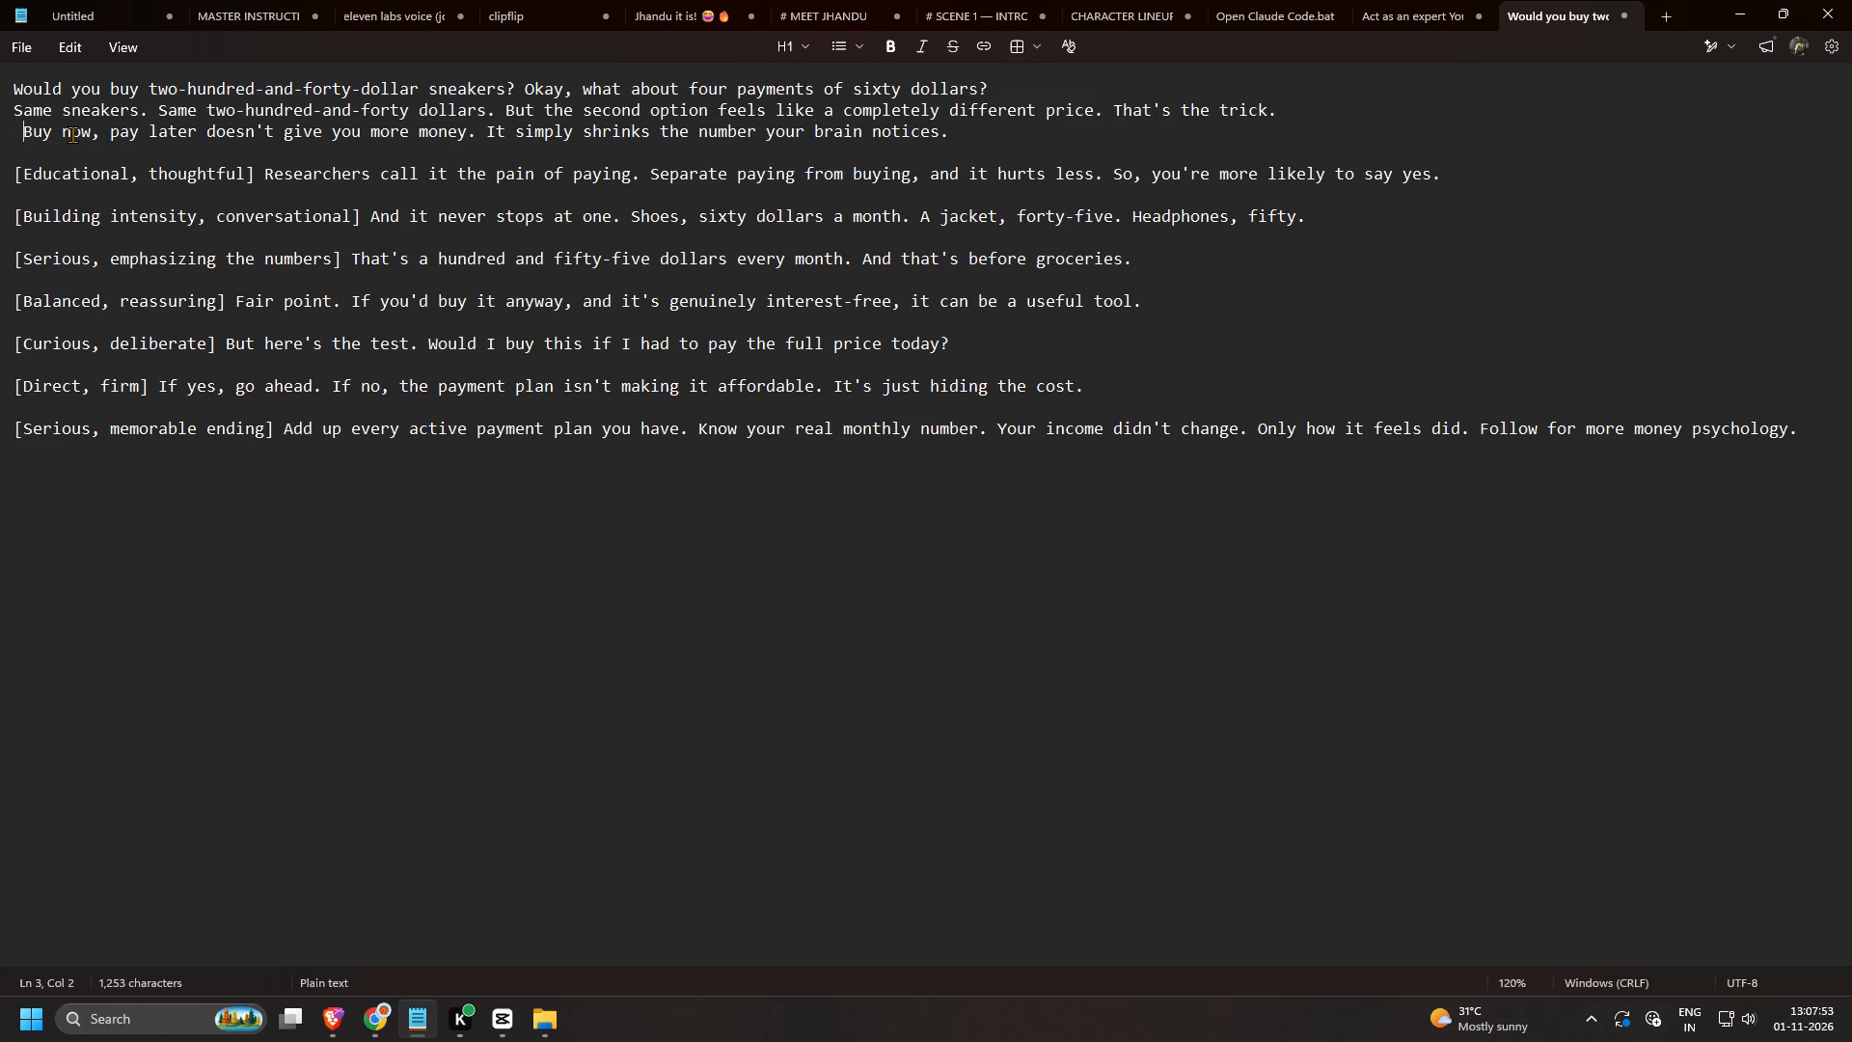
key(BackSpace)
Remove the tone tags and preceding blank lines from the four lines running from "Researchers call it" to "Fair point".
drag(266, 176, 0, 175)
key(BackSpace)
key(BackSpace)
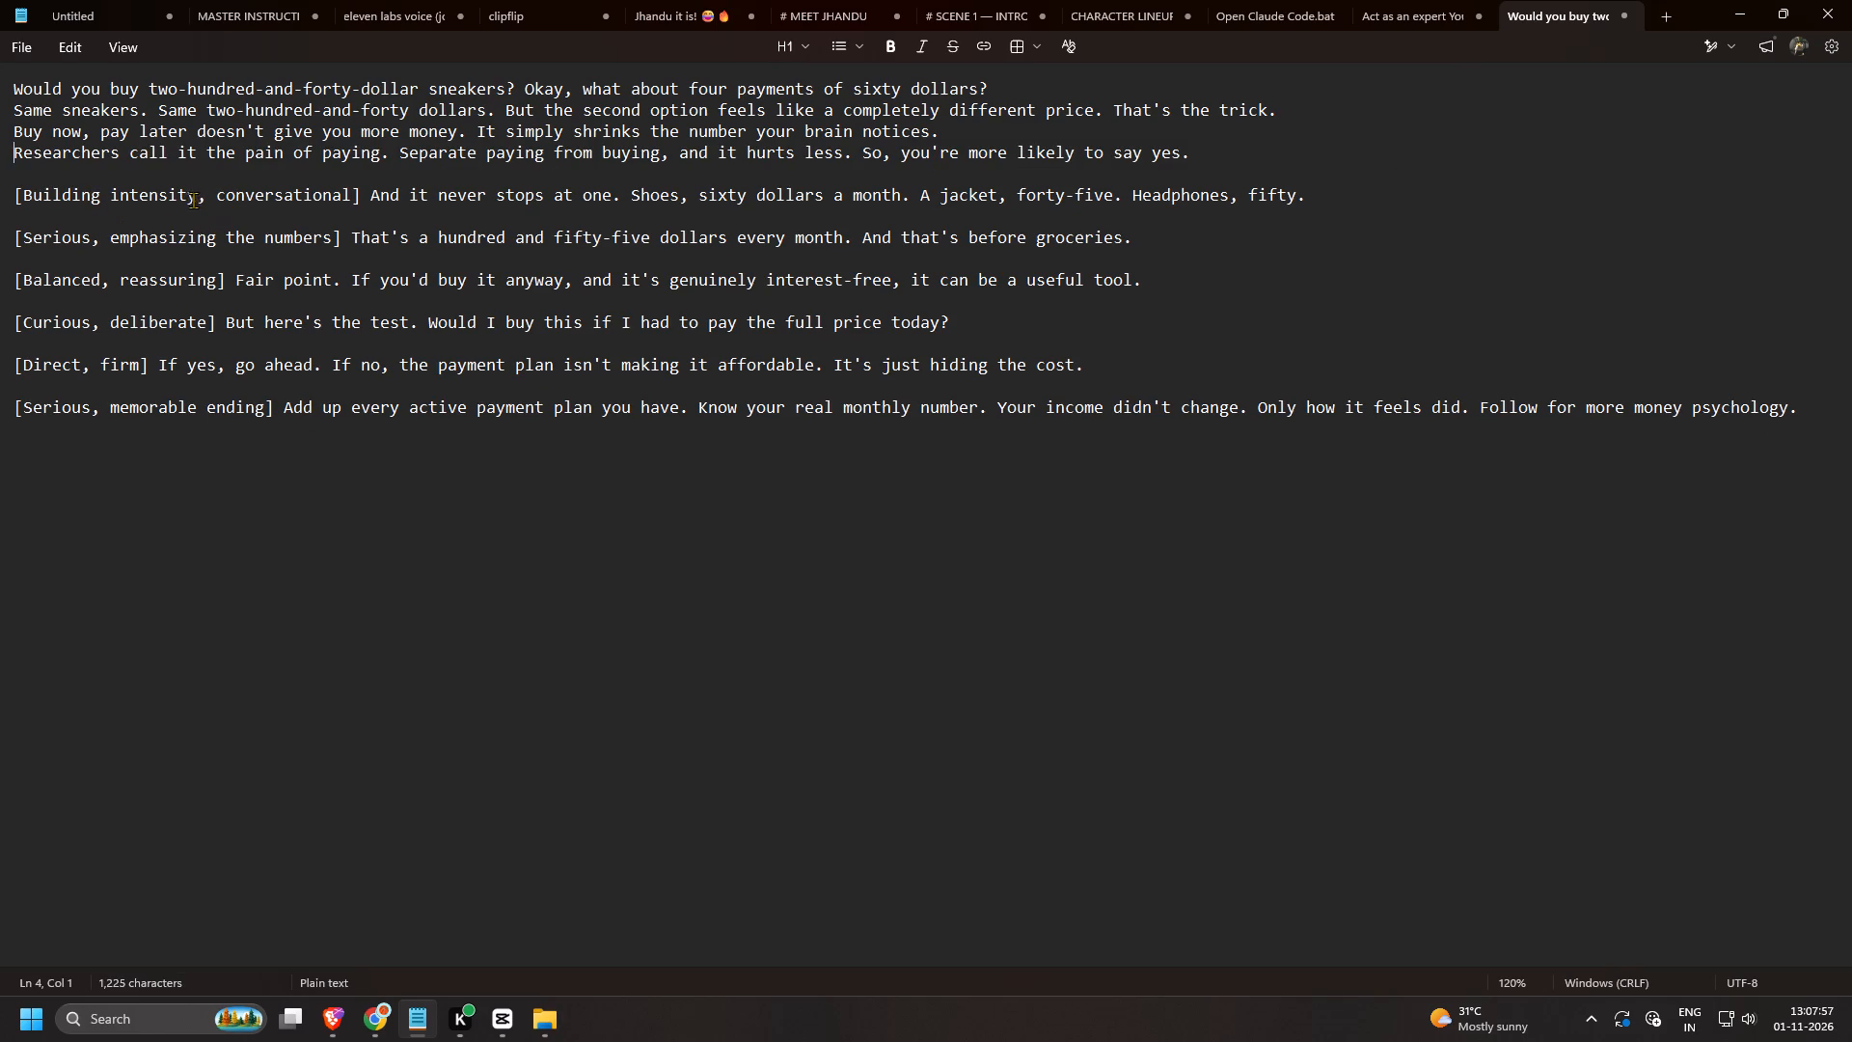
drag(372, 195, 0, 195)
key(BackSpace)
key(BackSpace)
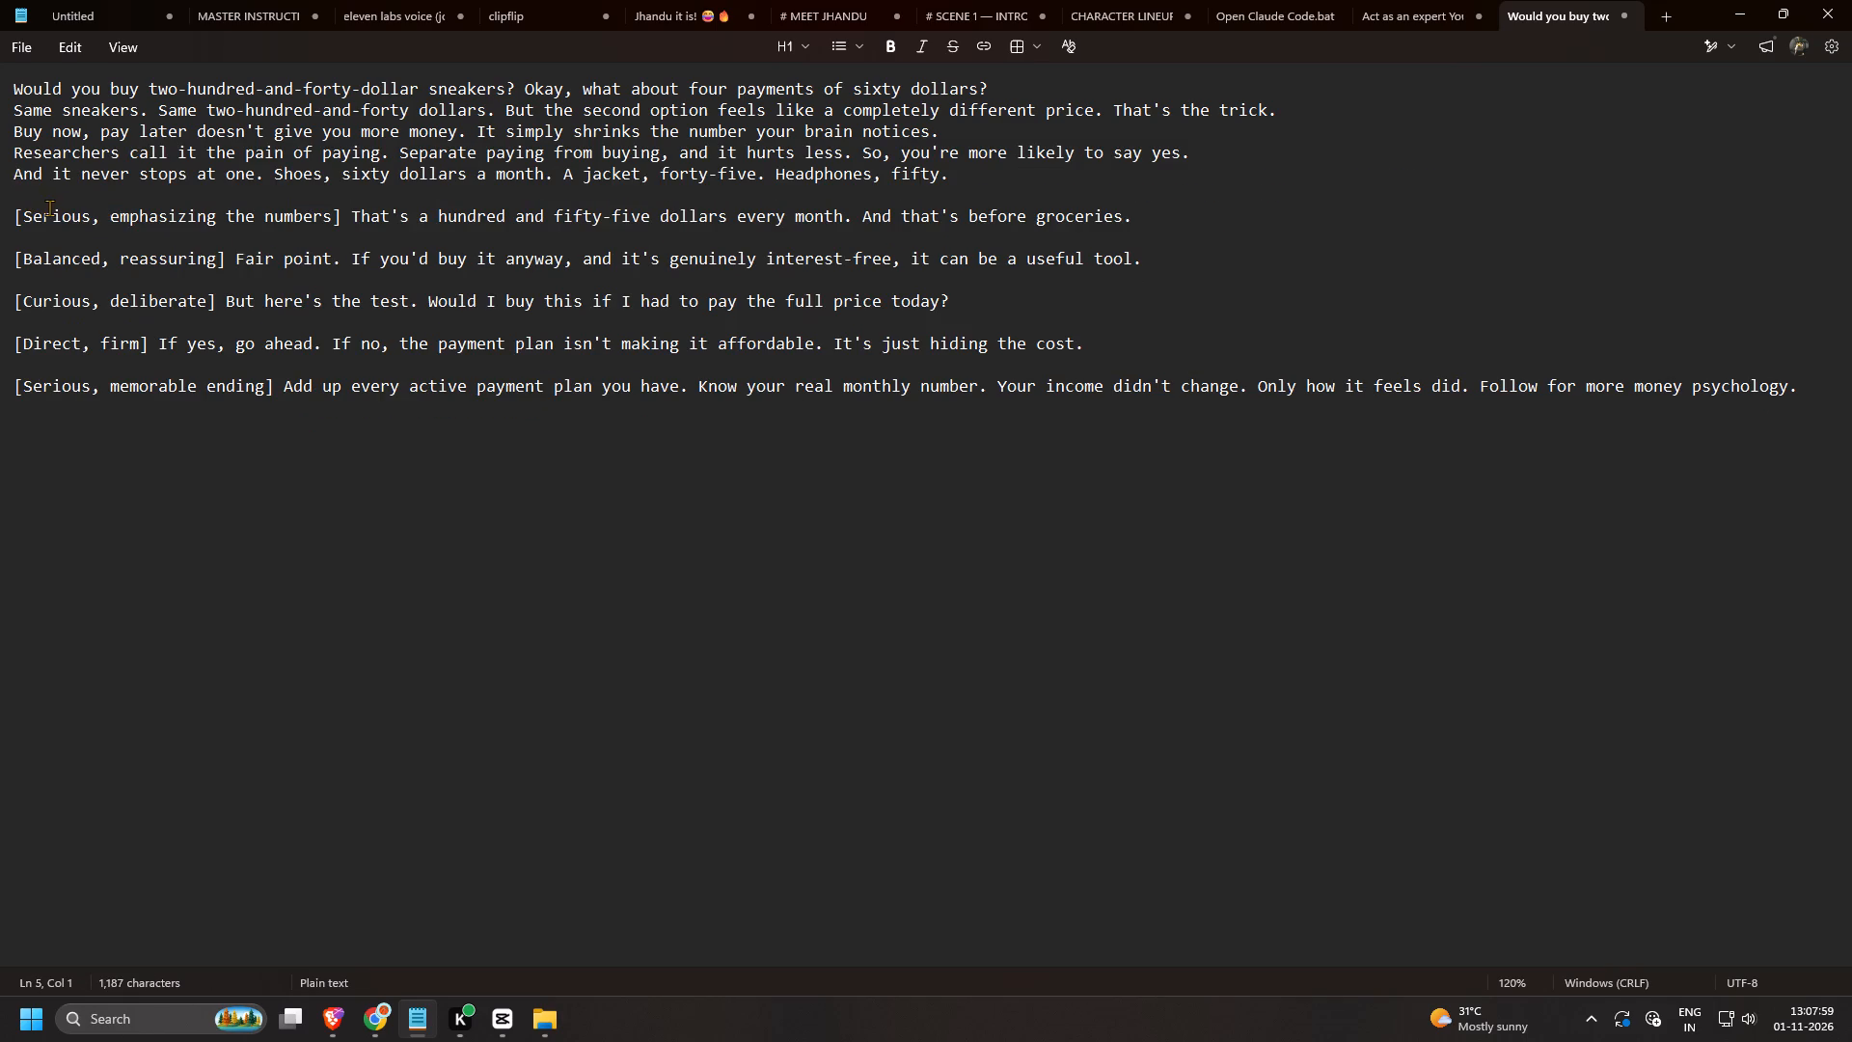
drag(350, 212, 0, 212)
key(BackSpace)
key(BackSpace)
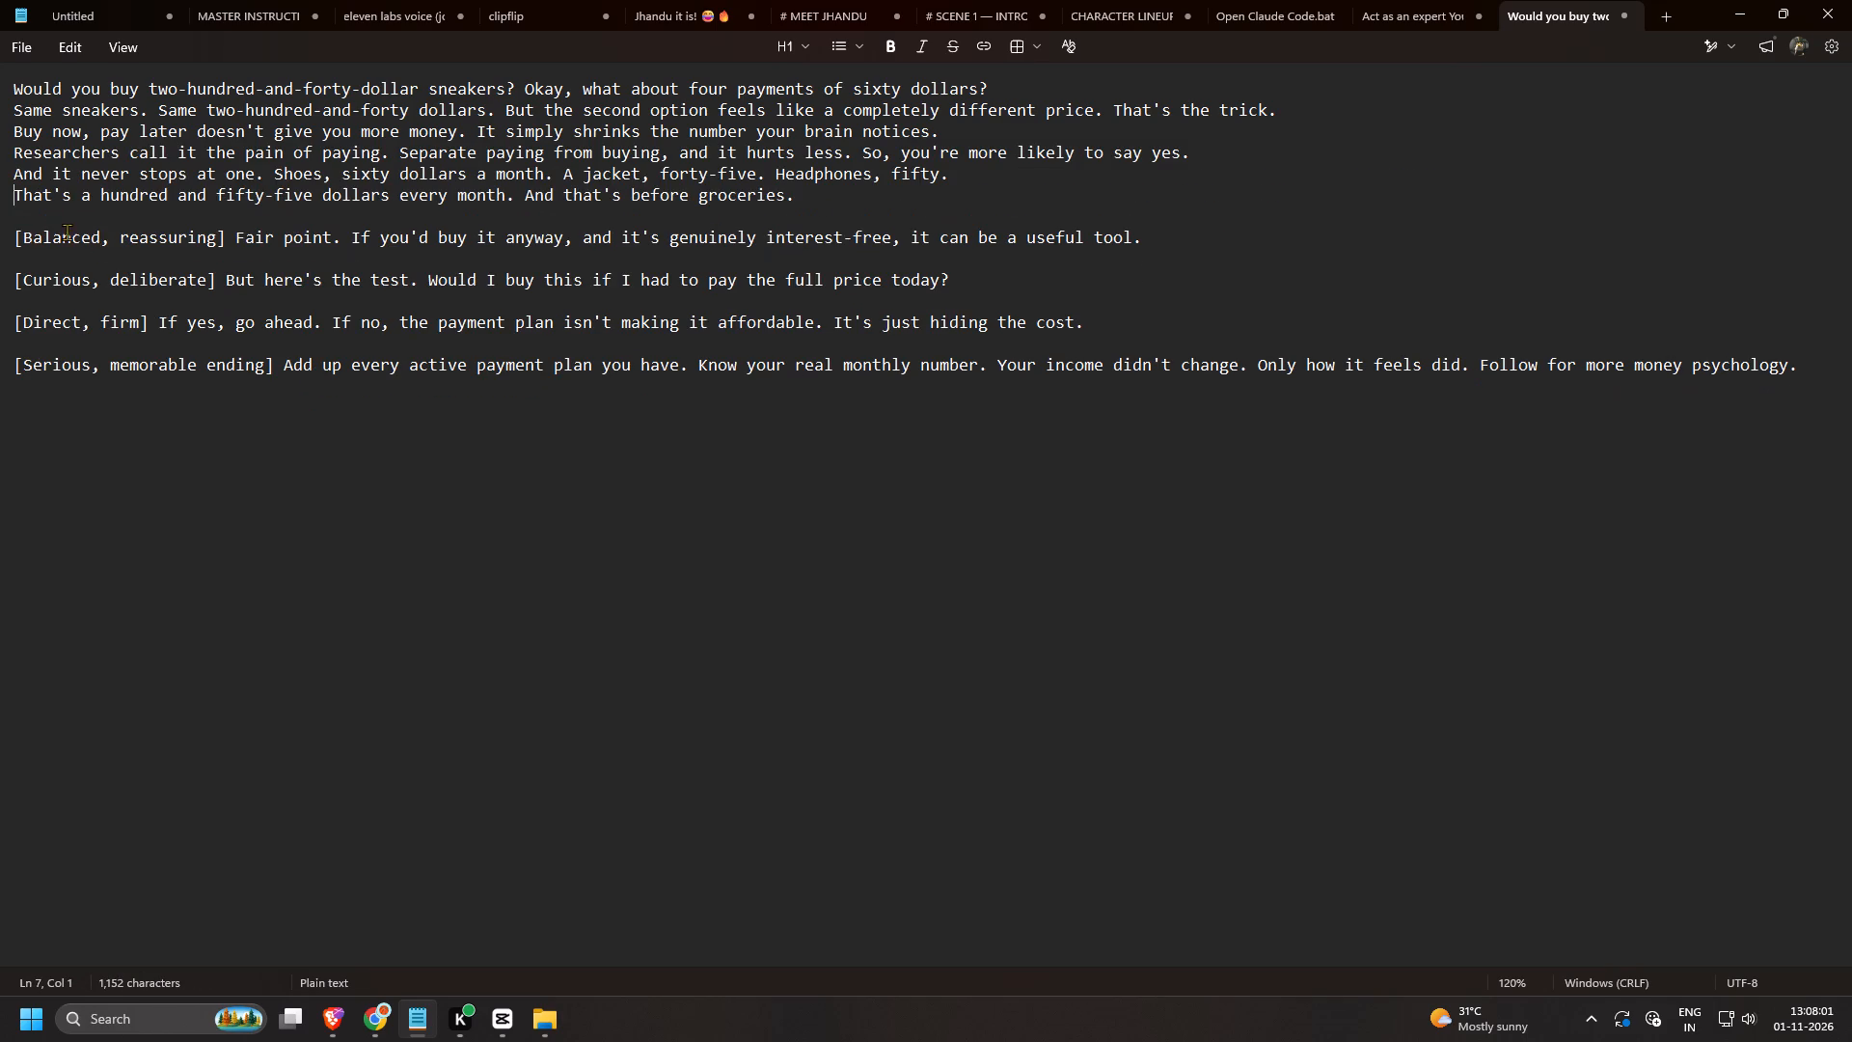
drag(238, 236, 0, 233)
key(BackSpace)
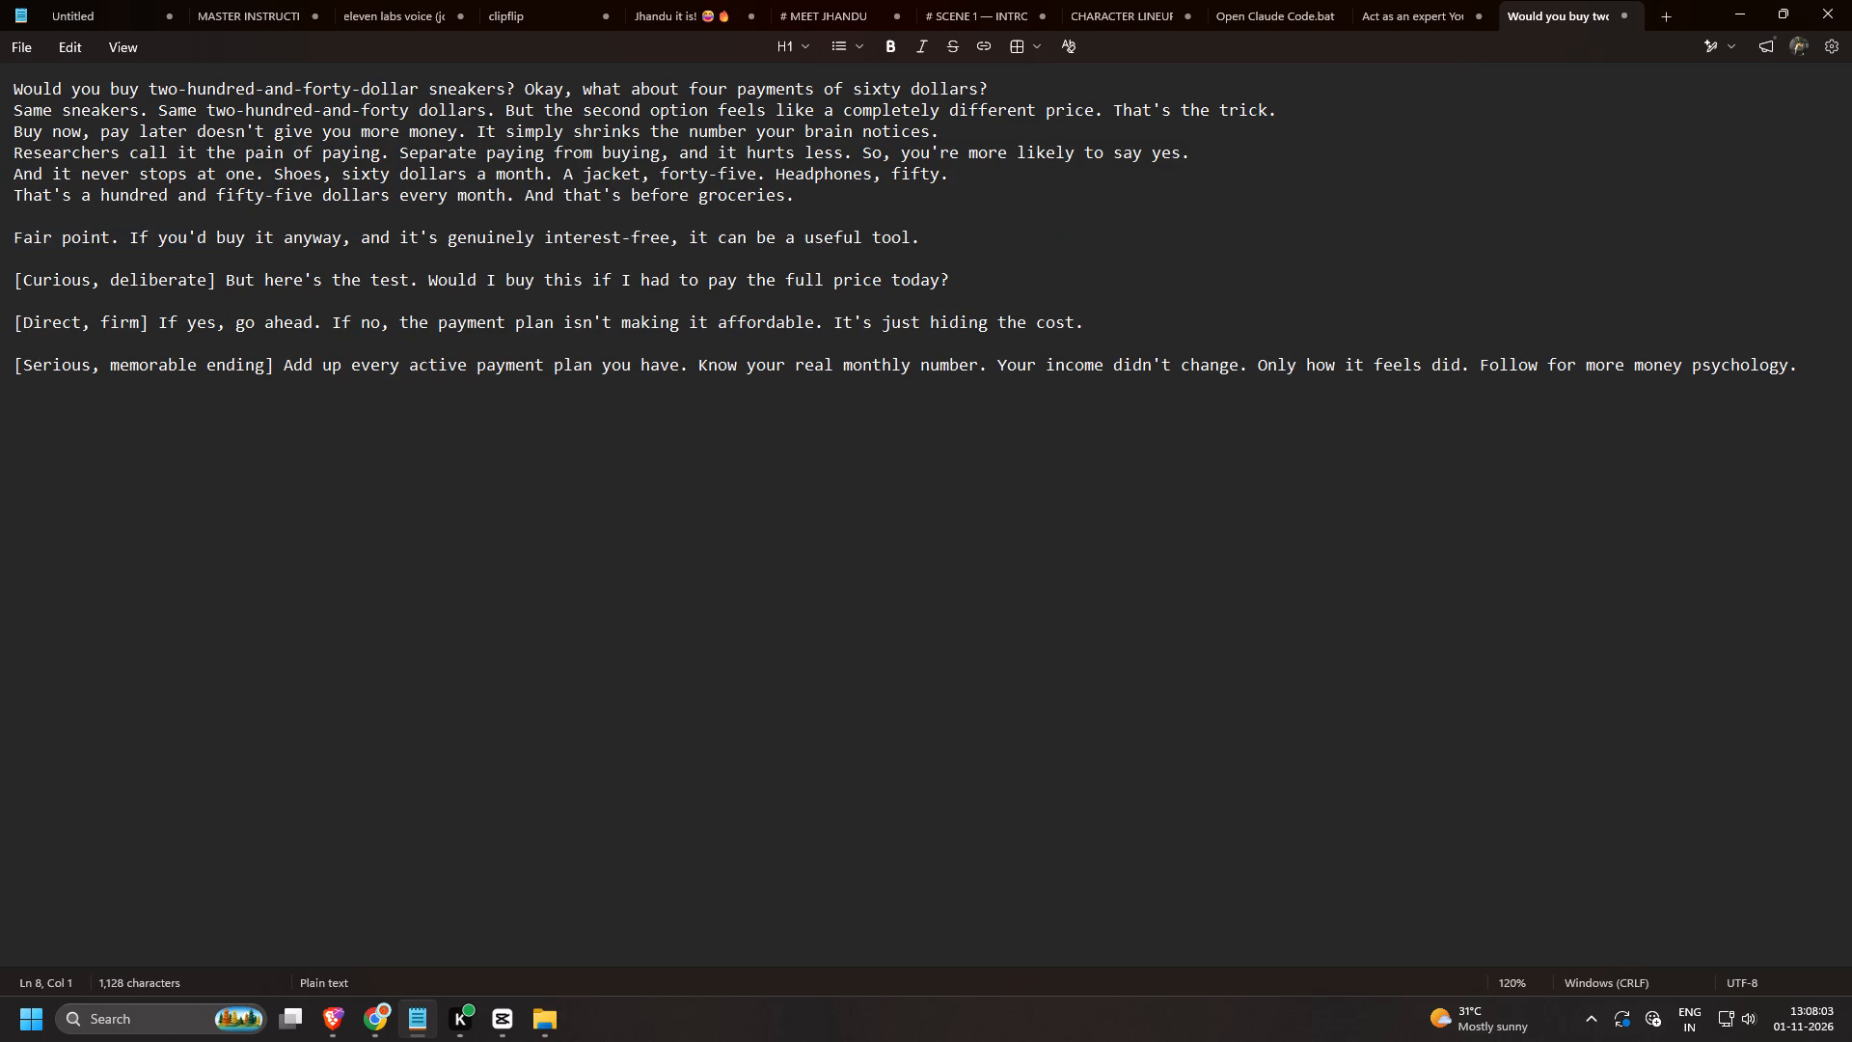
key(BackSpace)
Remove the tone tags and preceding blank lines from the last three script lines, leaving no leading spaces.
drag(229, 259, 0, 256)
key(BackSpace)
key(BackSpace)
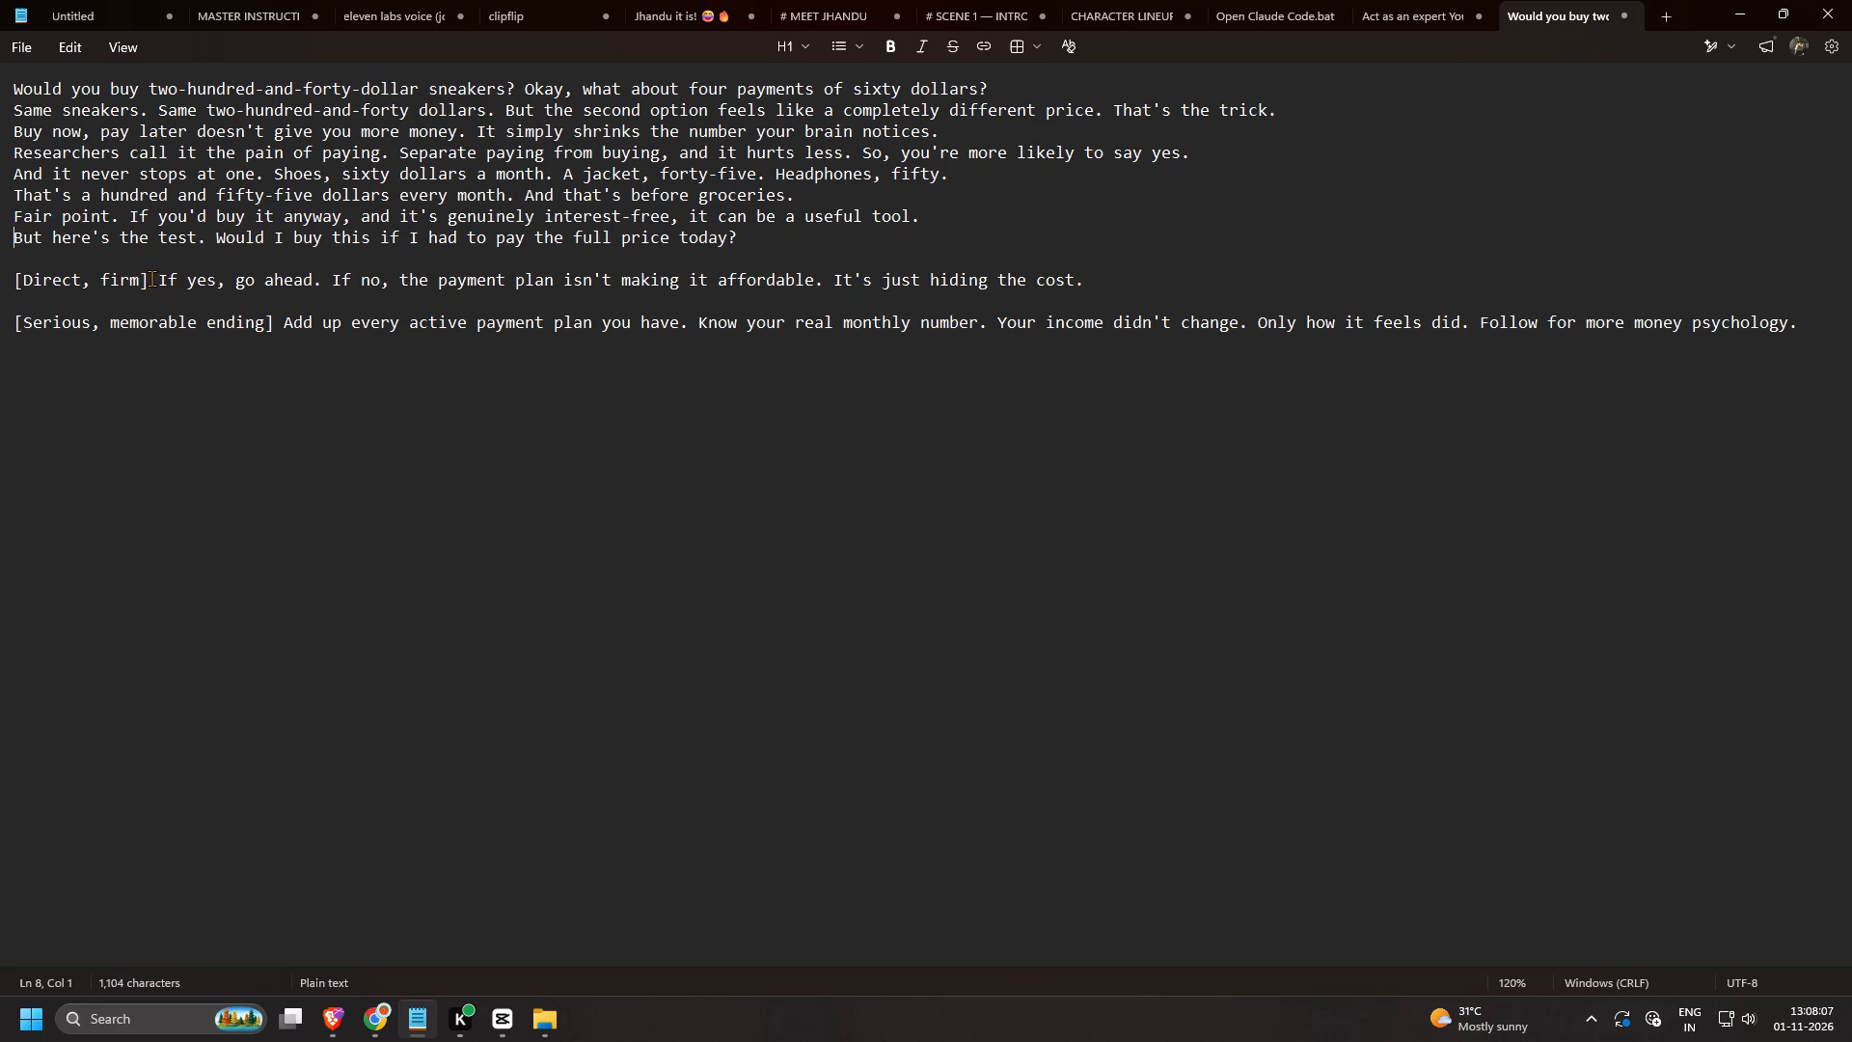
drag(151, 278, 0, 276)
key(BackSpace)
key(BackSpace)
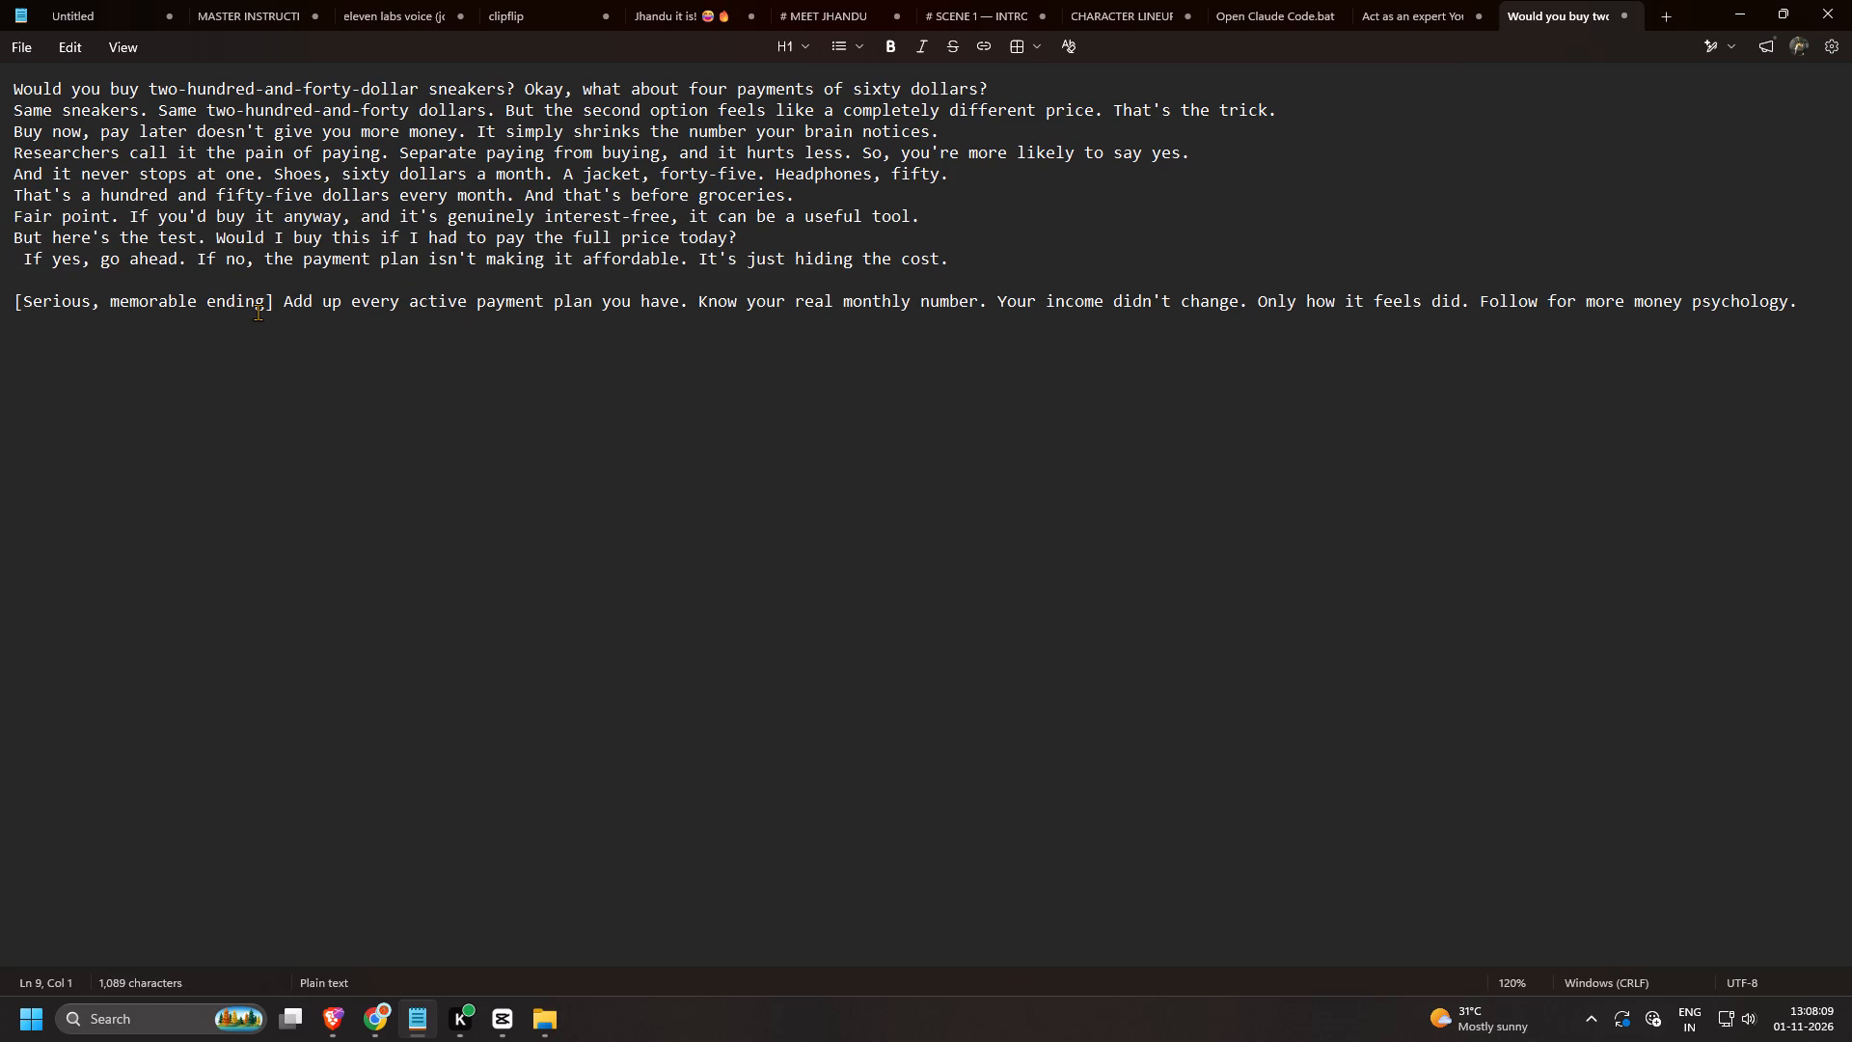
key(Right)
key(BackSpace)
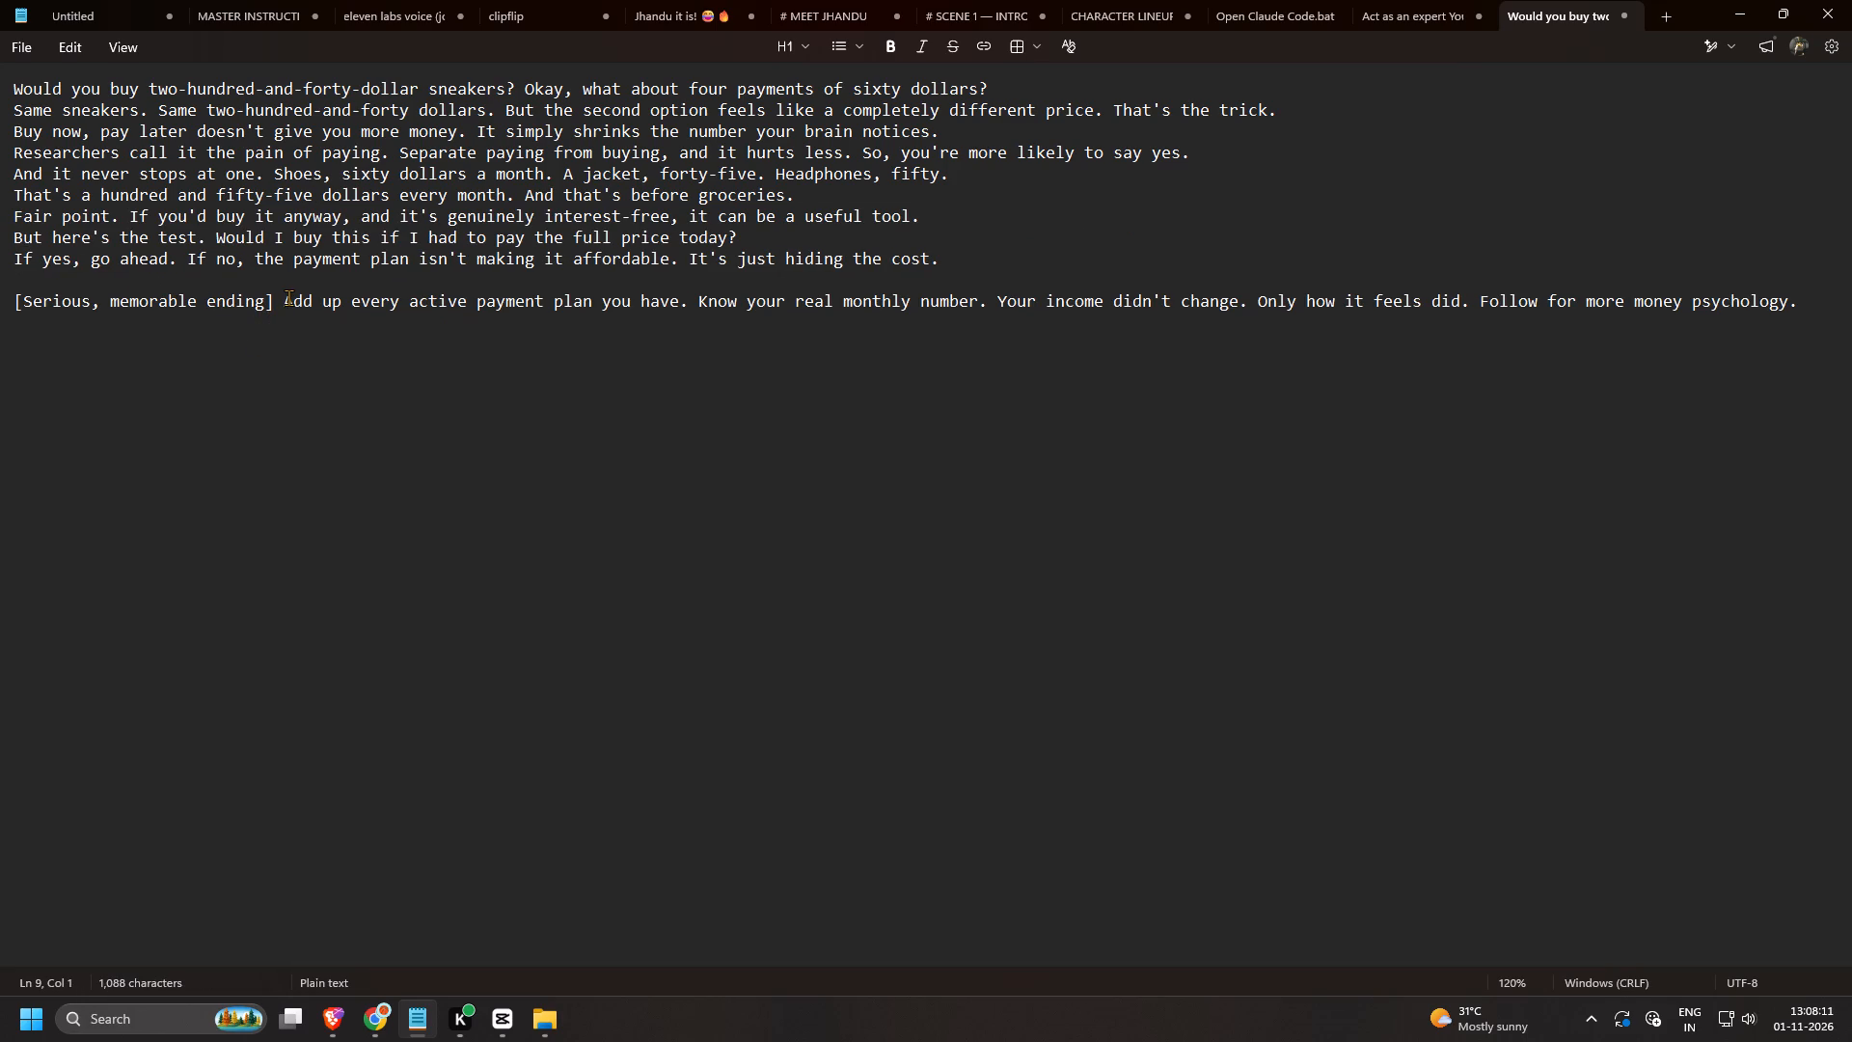
drag(288, 297, 0, 297)
key(BackSpace)
key(BackSpace)
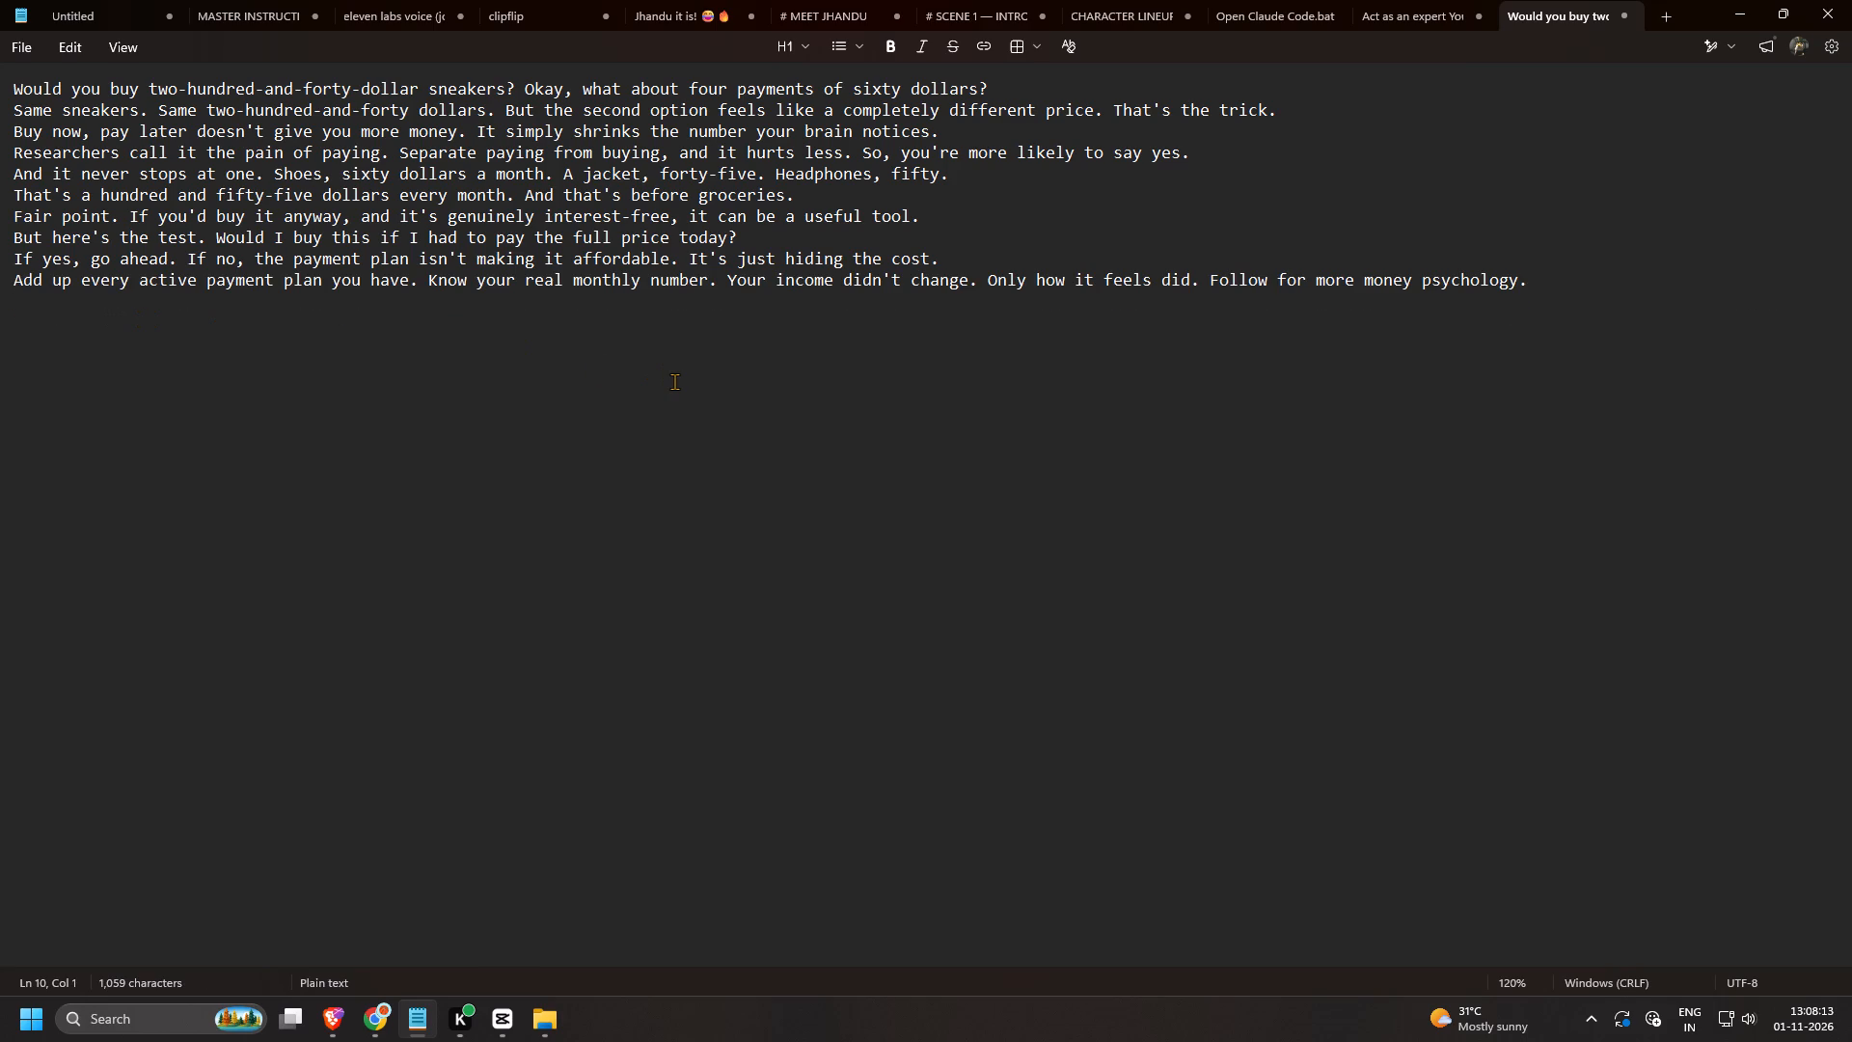
Copy the whole cleaned script and save it to the Desktop as a text document named script.
key(ctrl+a)
key(ctrl+c)
click(680, 412)
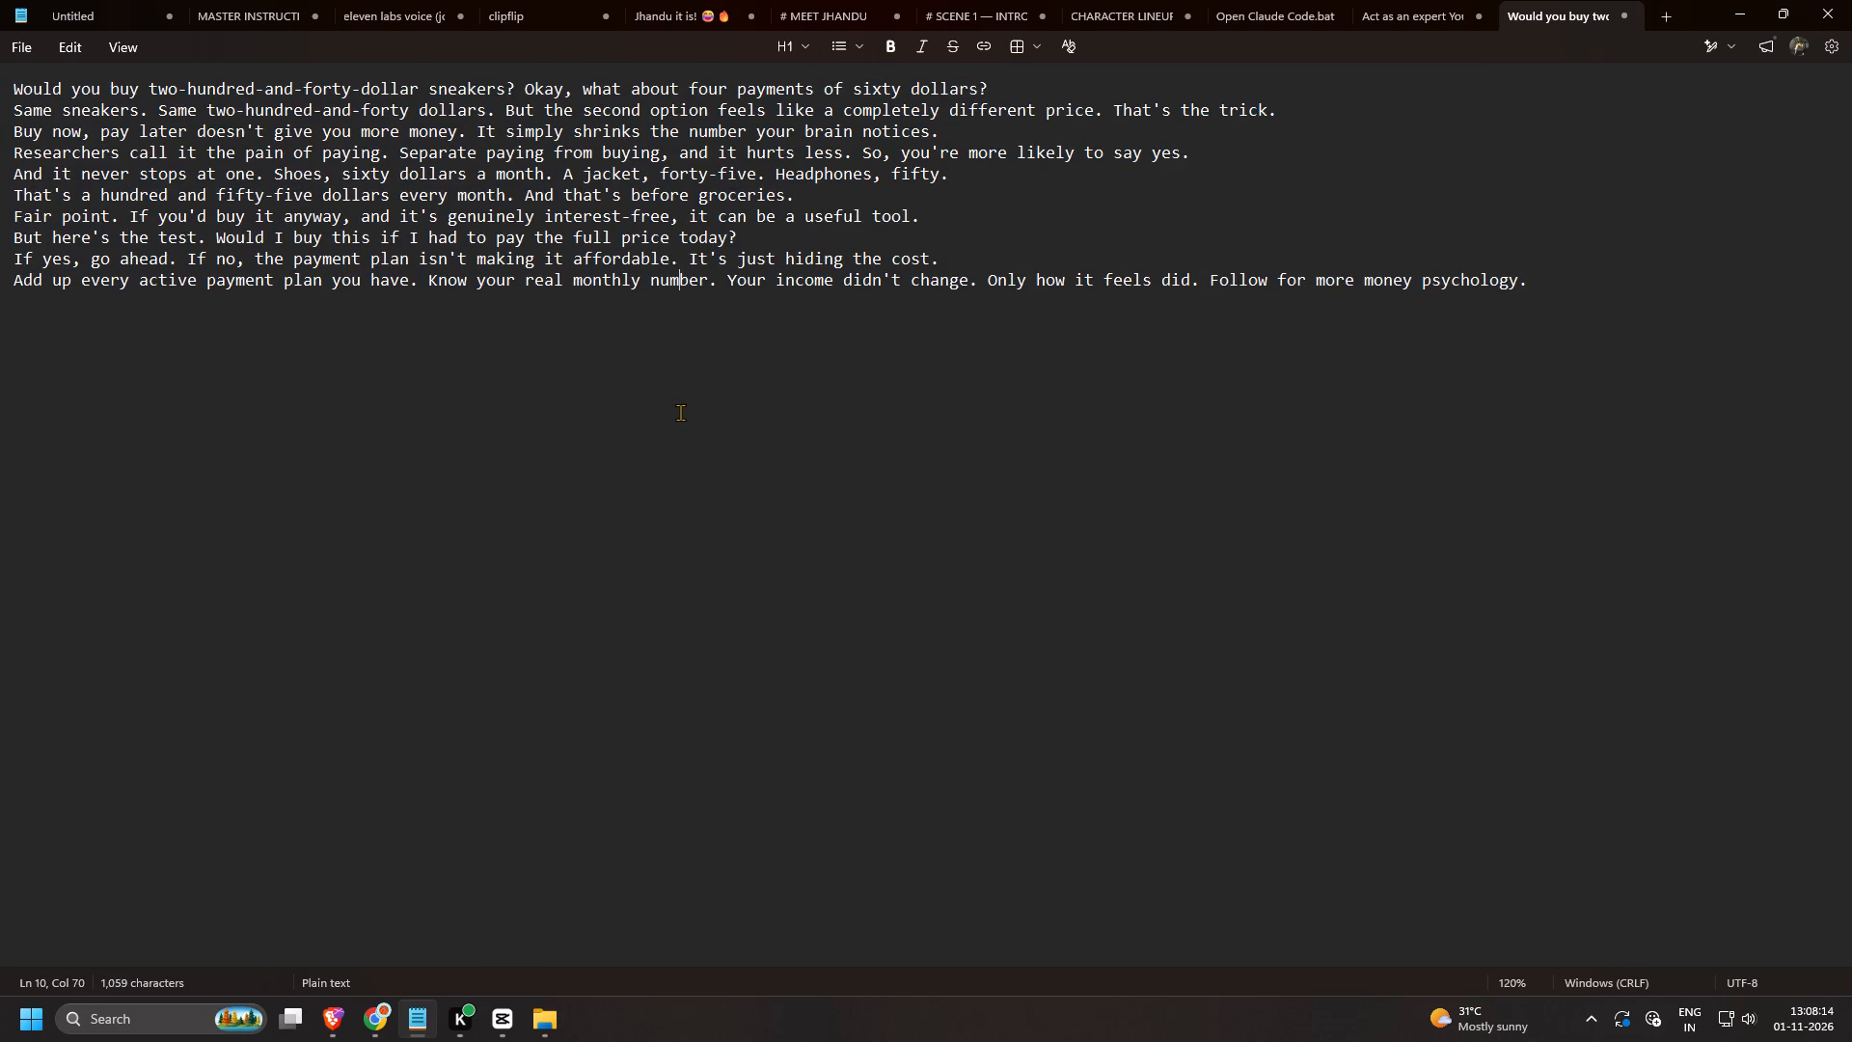
click(21, 62)
click(30, 47)
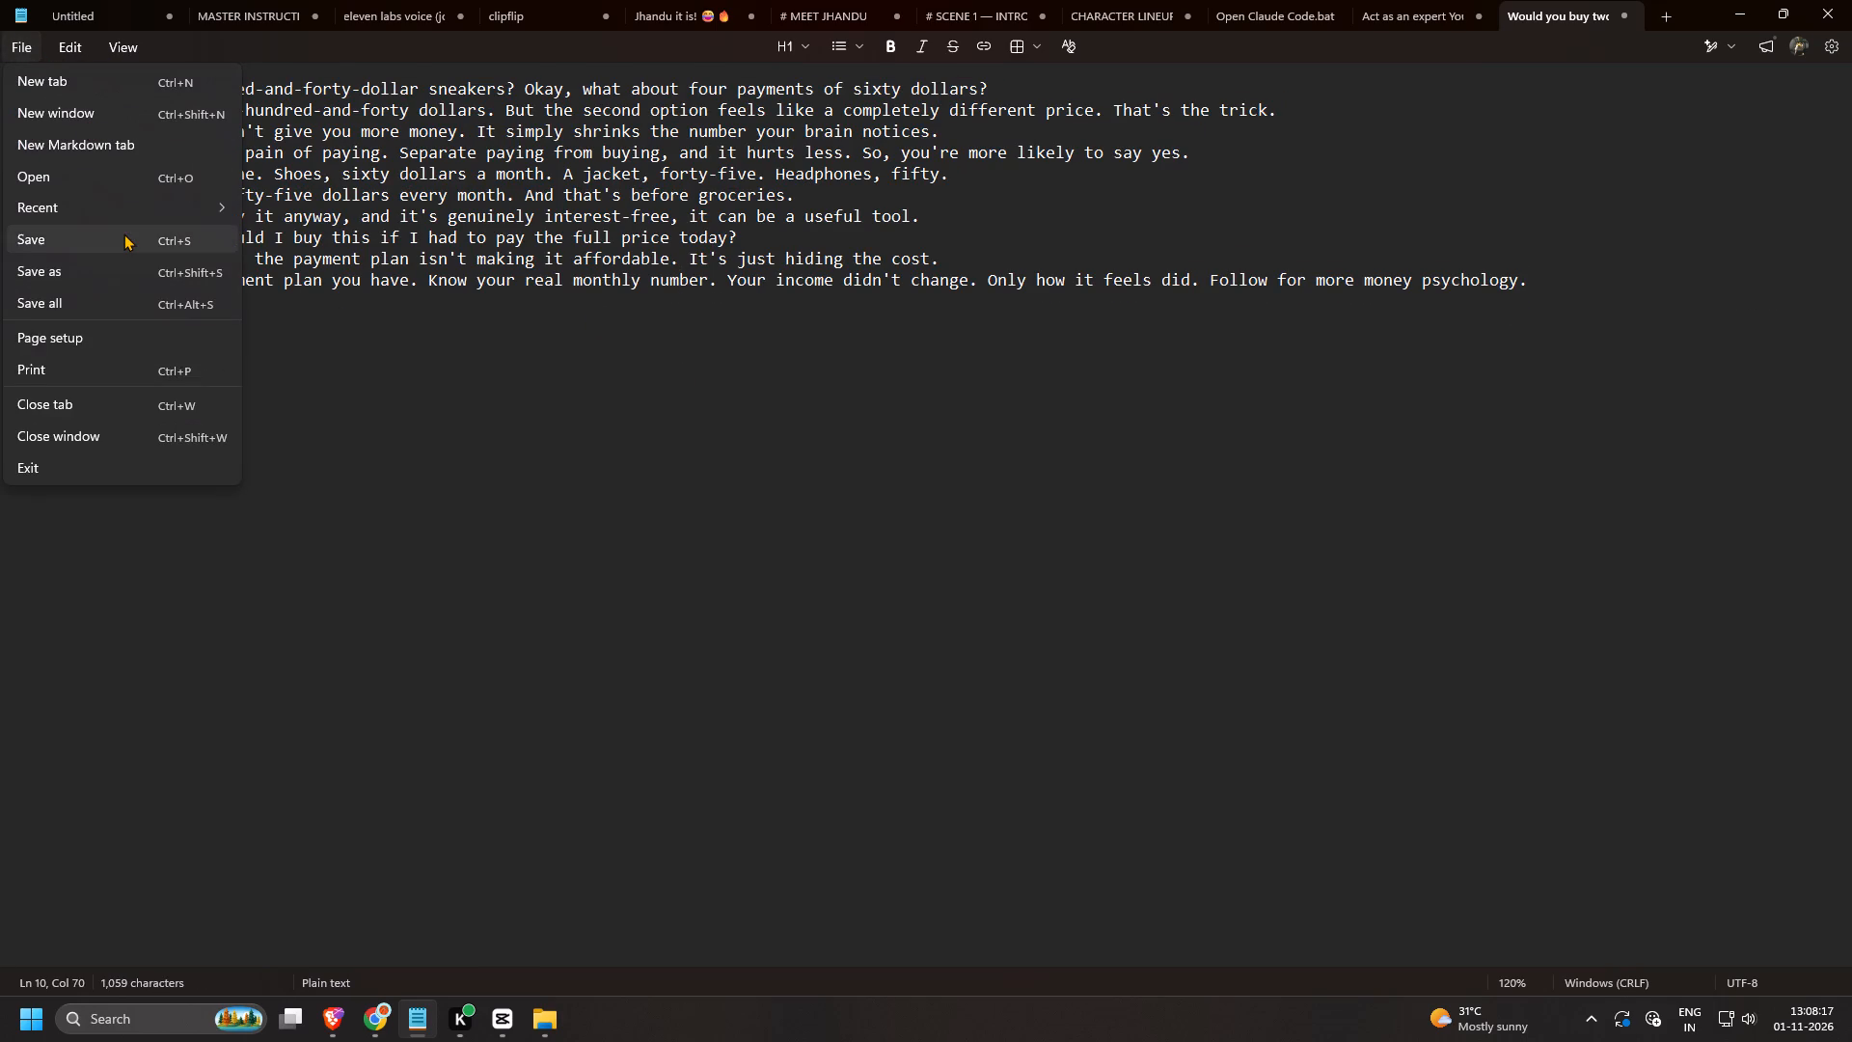
click(122, 261)
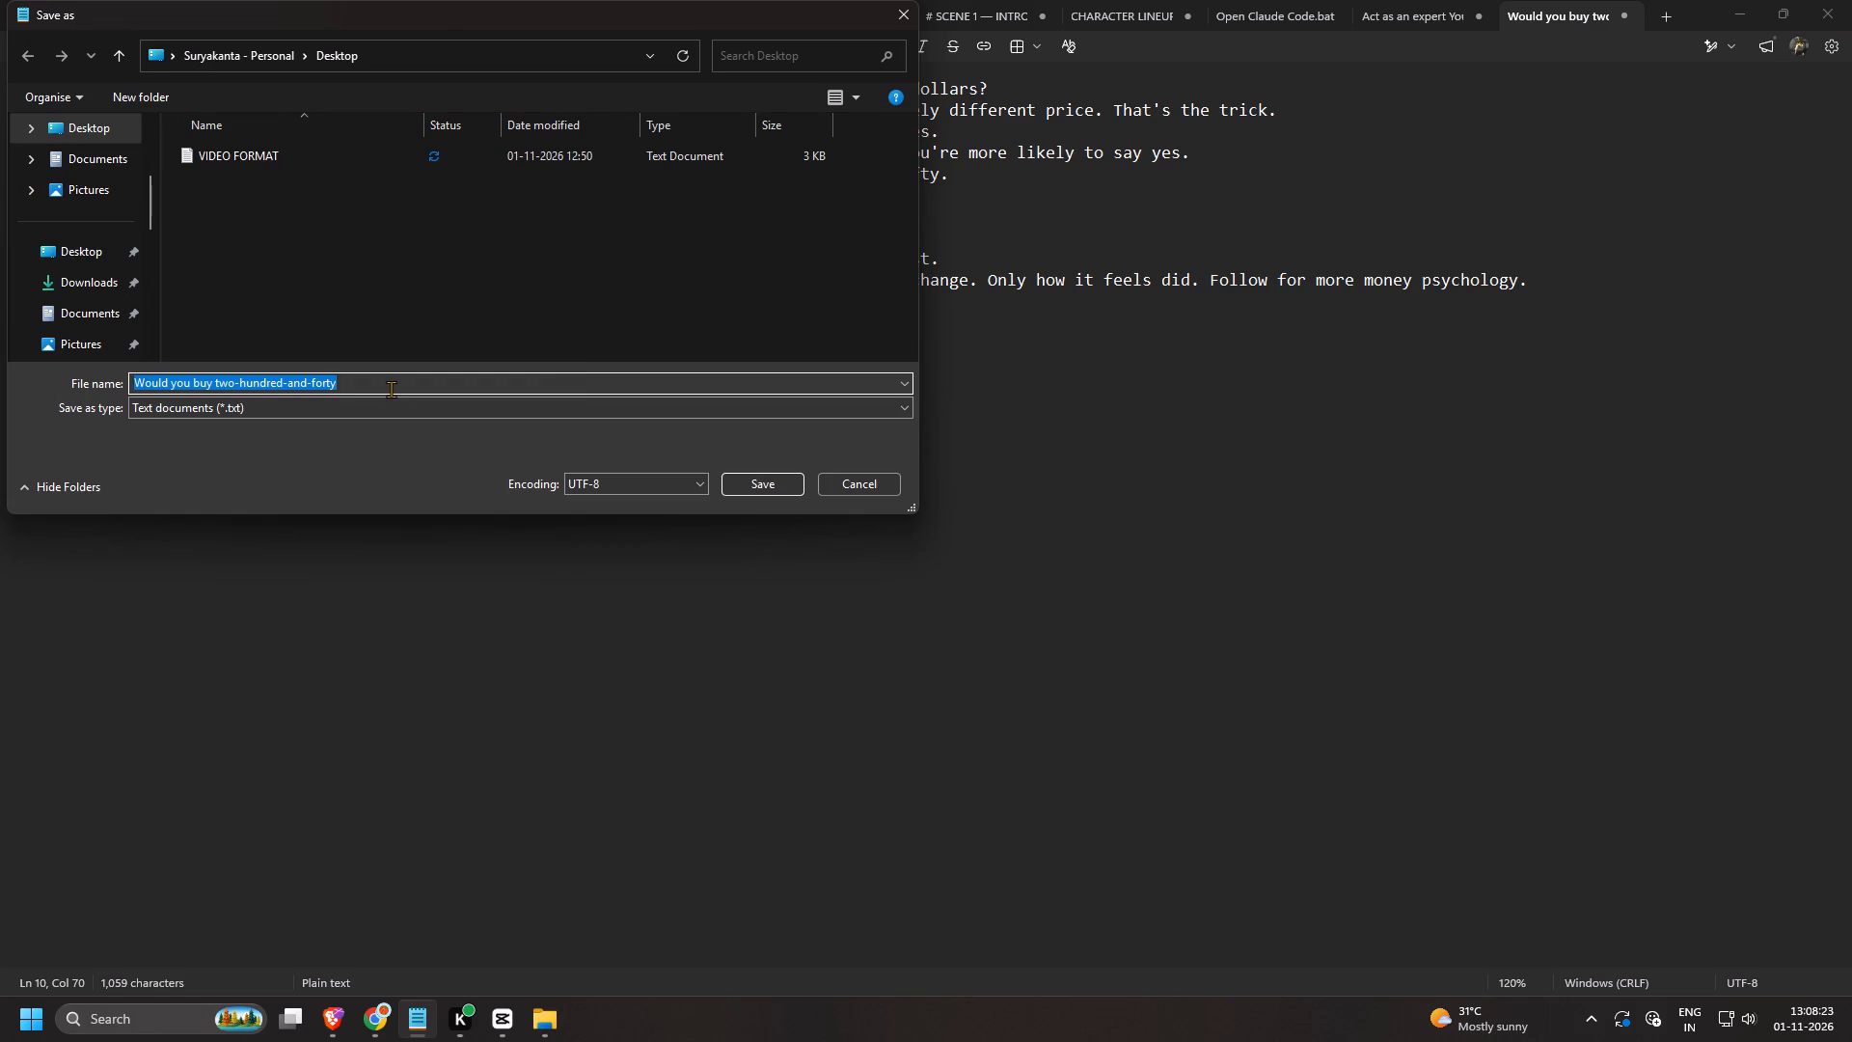
text(script)
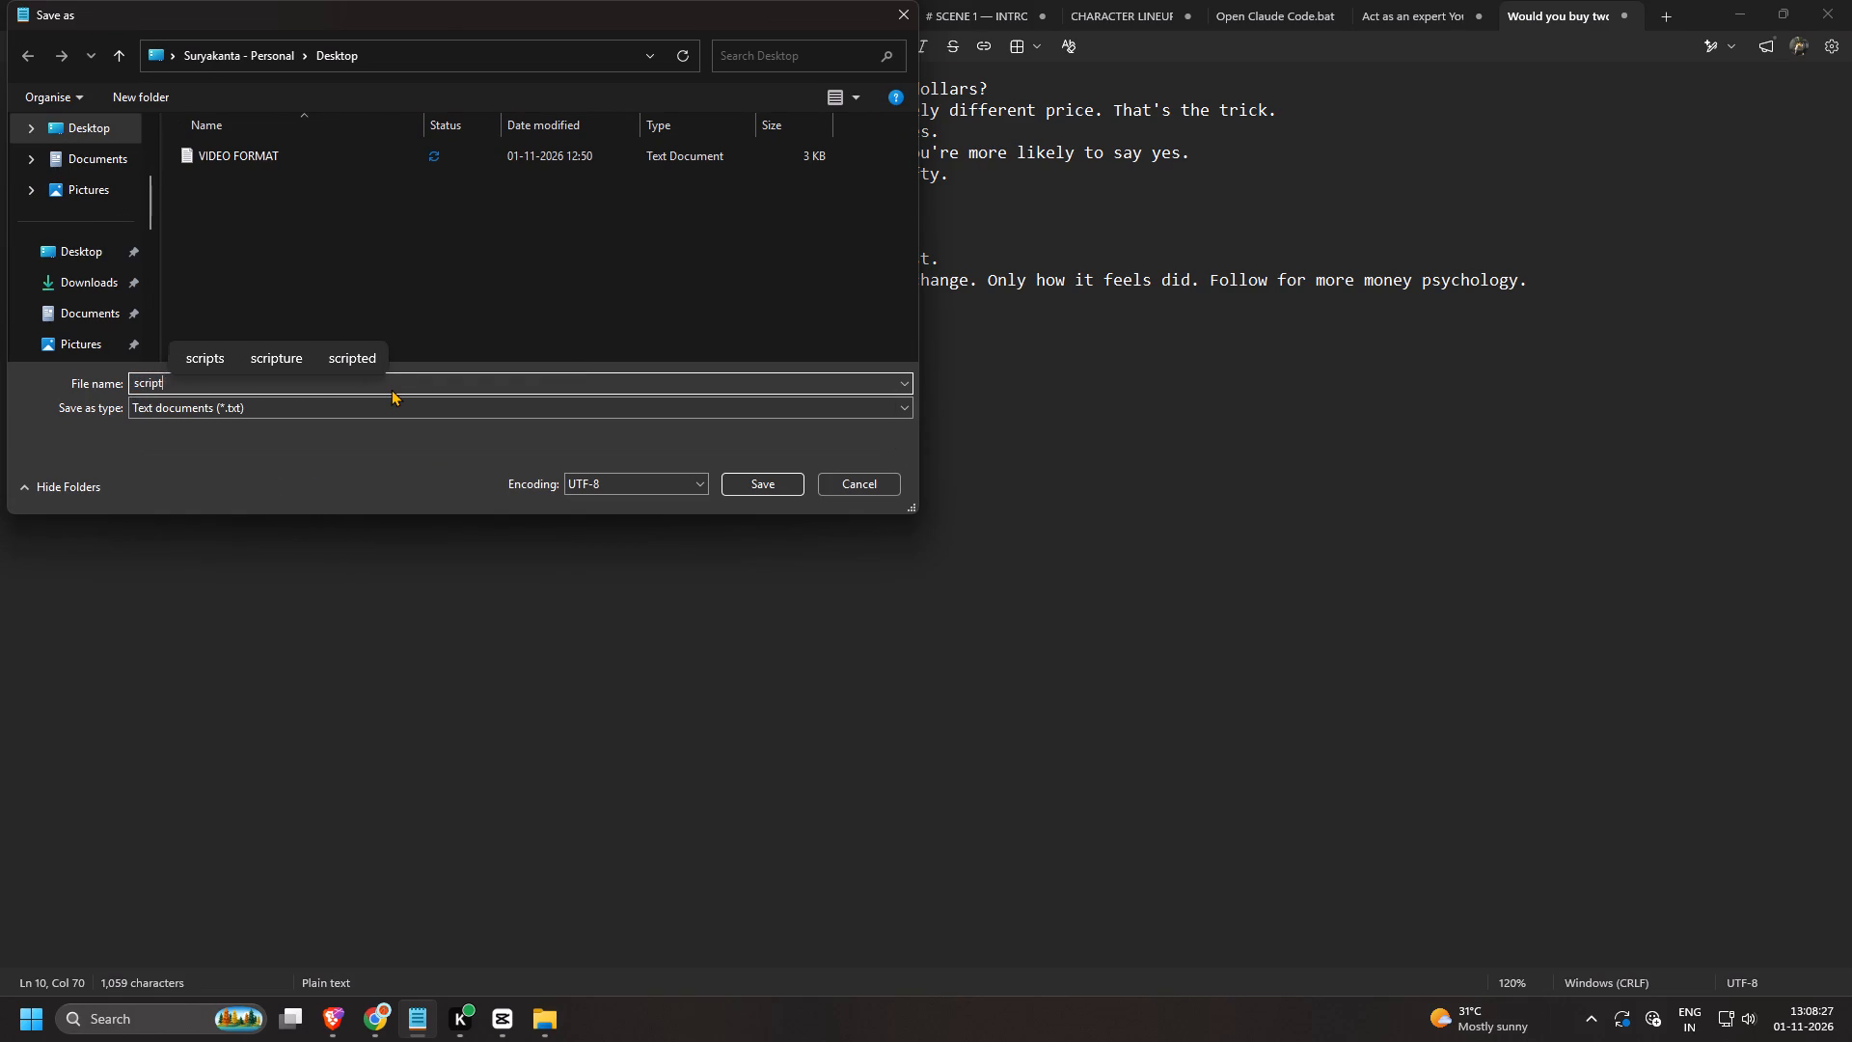
key(Return)
Switch to Google Drive in Chrome, open the Script (voice over) folder and move script.MP3 to the bin.
click(363, 1023)
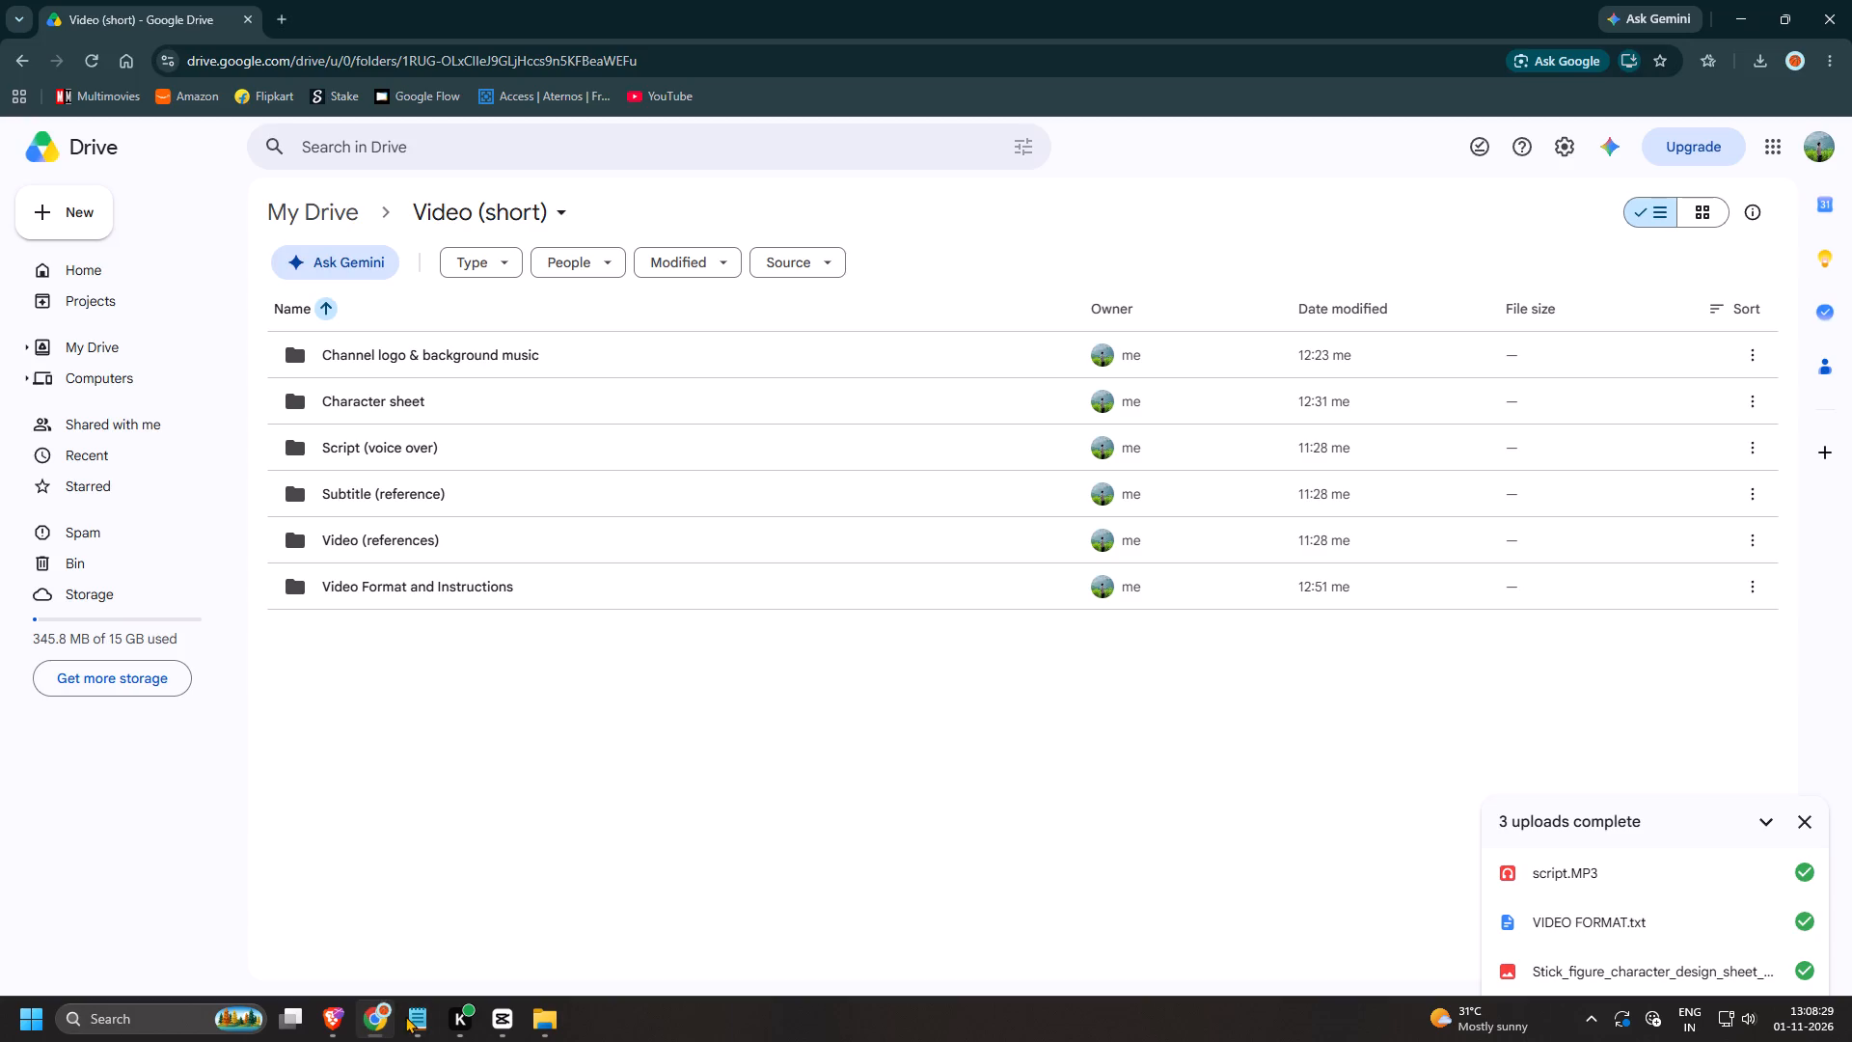
click(455, 452)
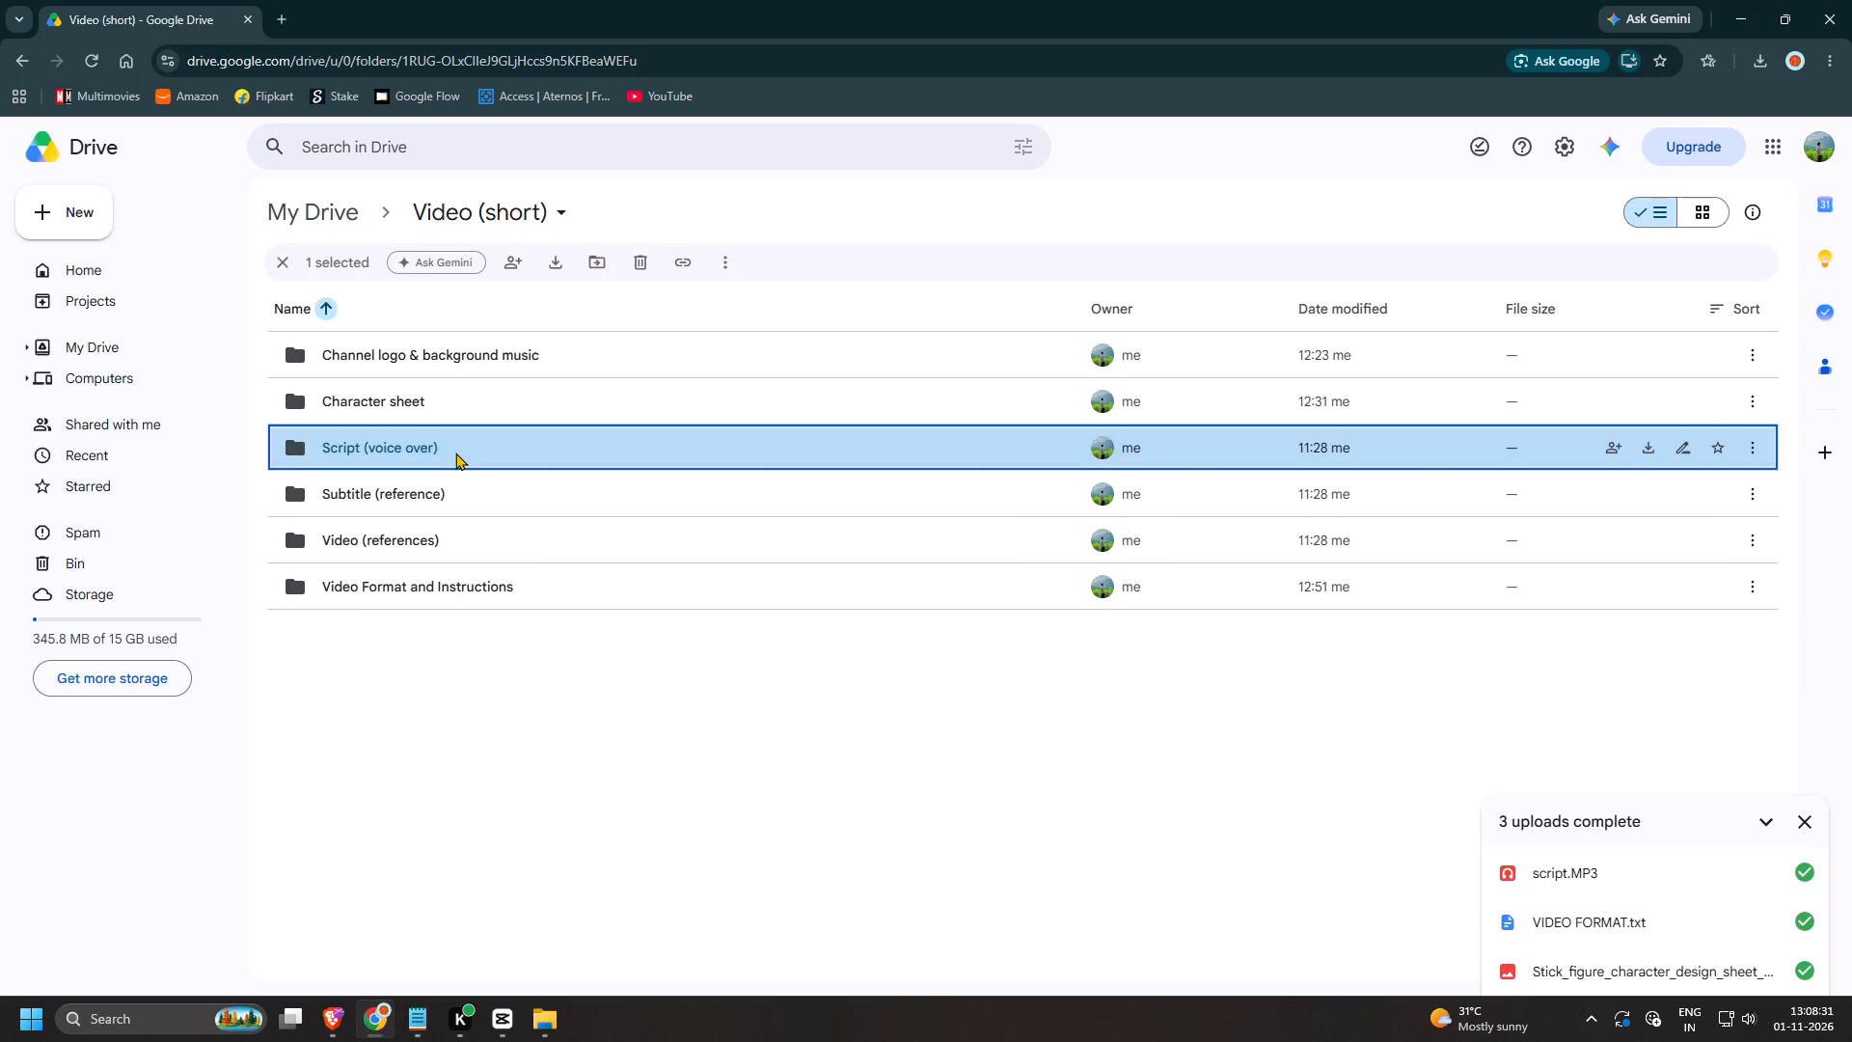
click(455, 452)
click(1749, 356)
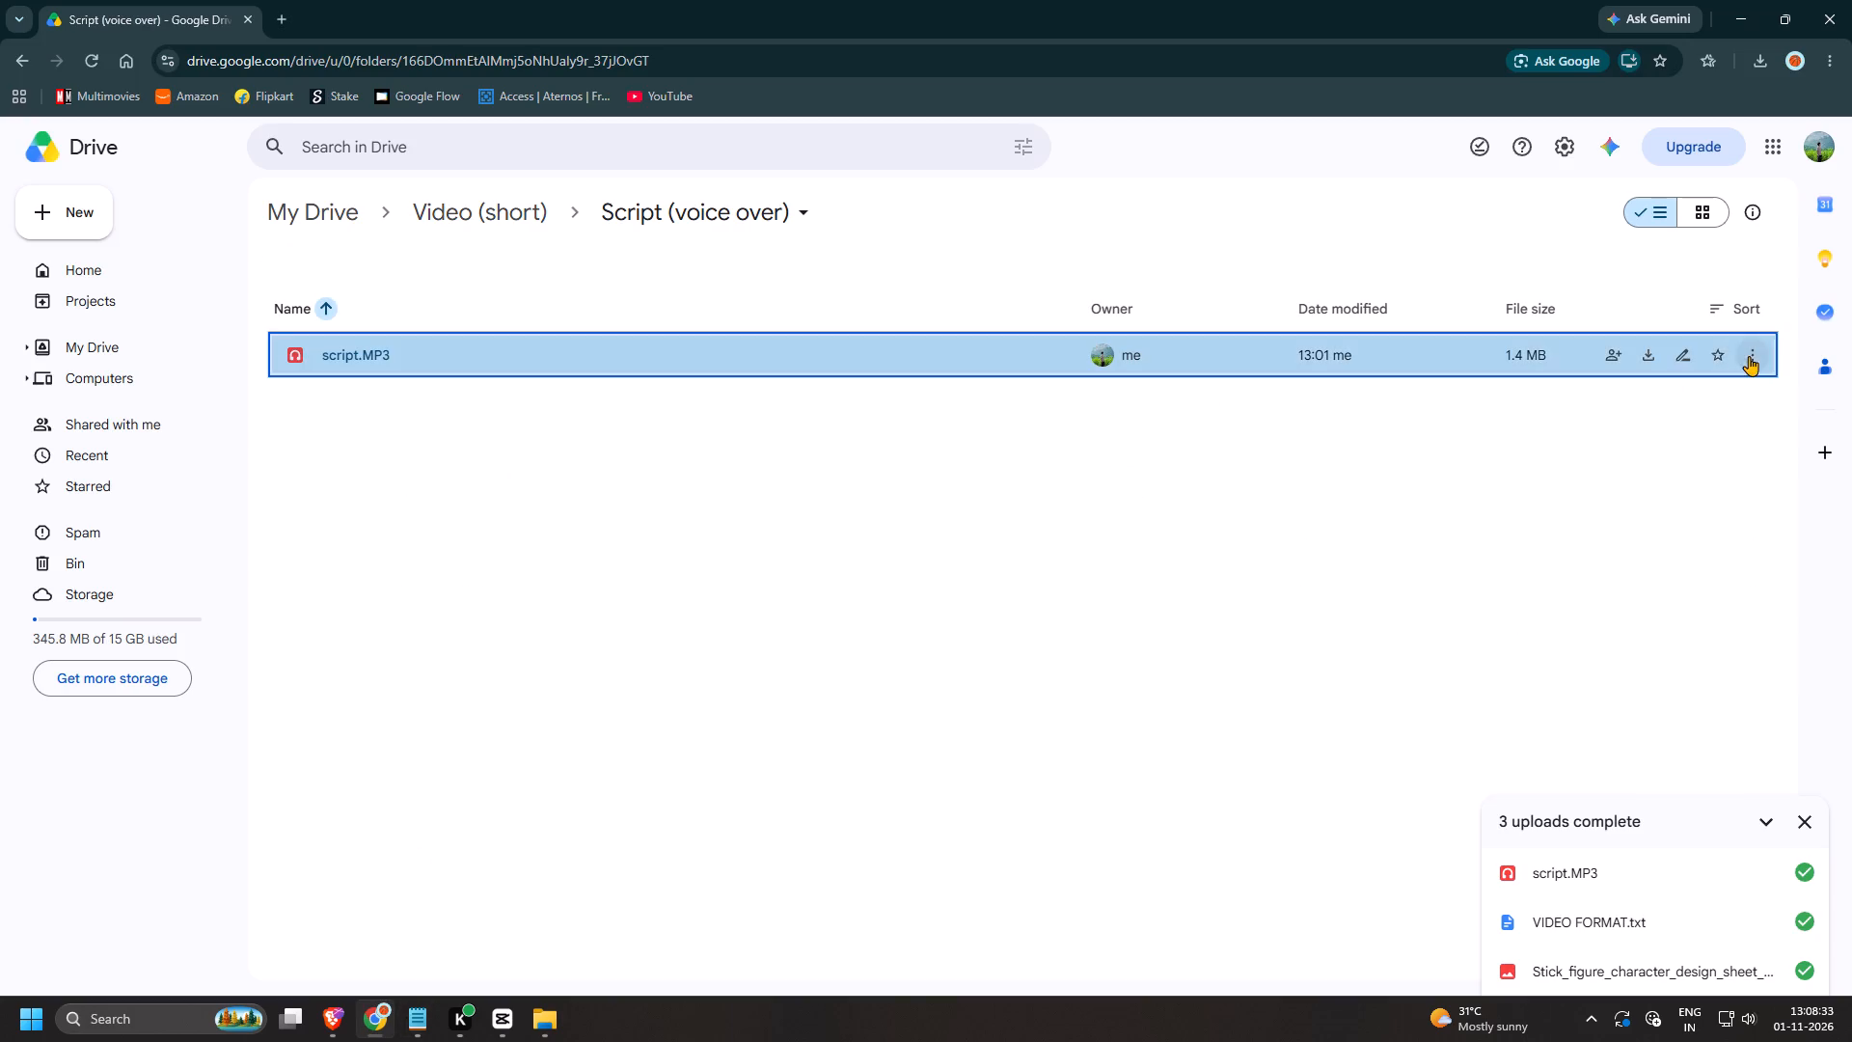
click(1566, 703)
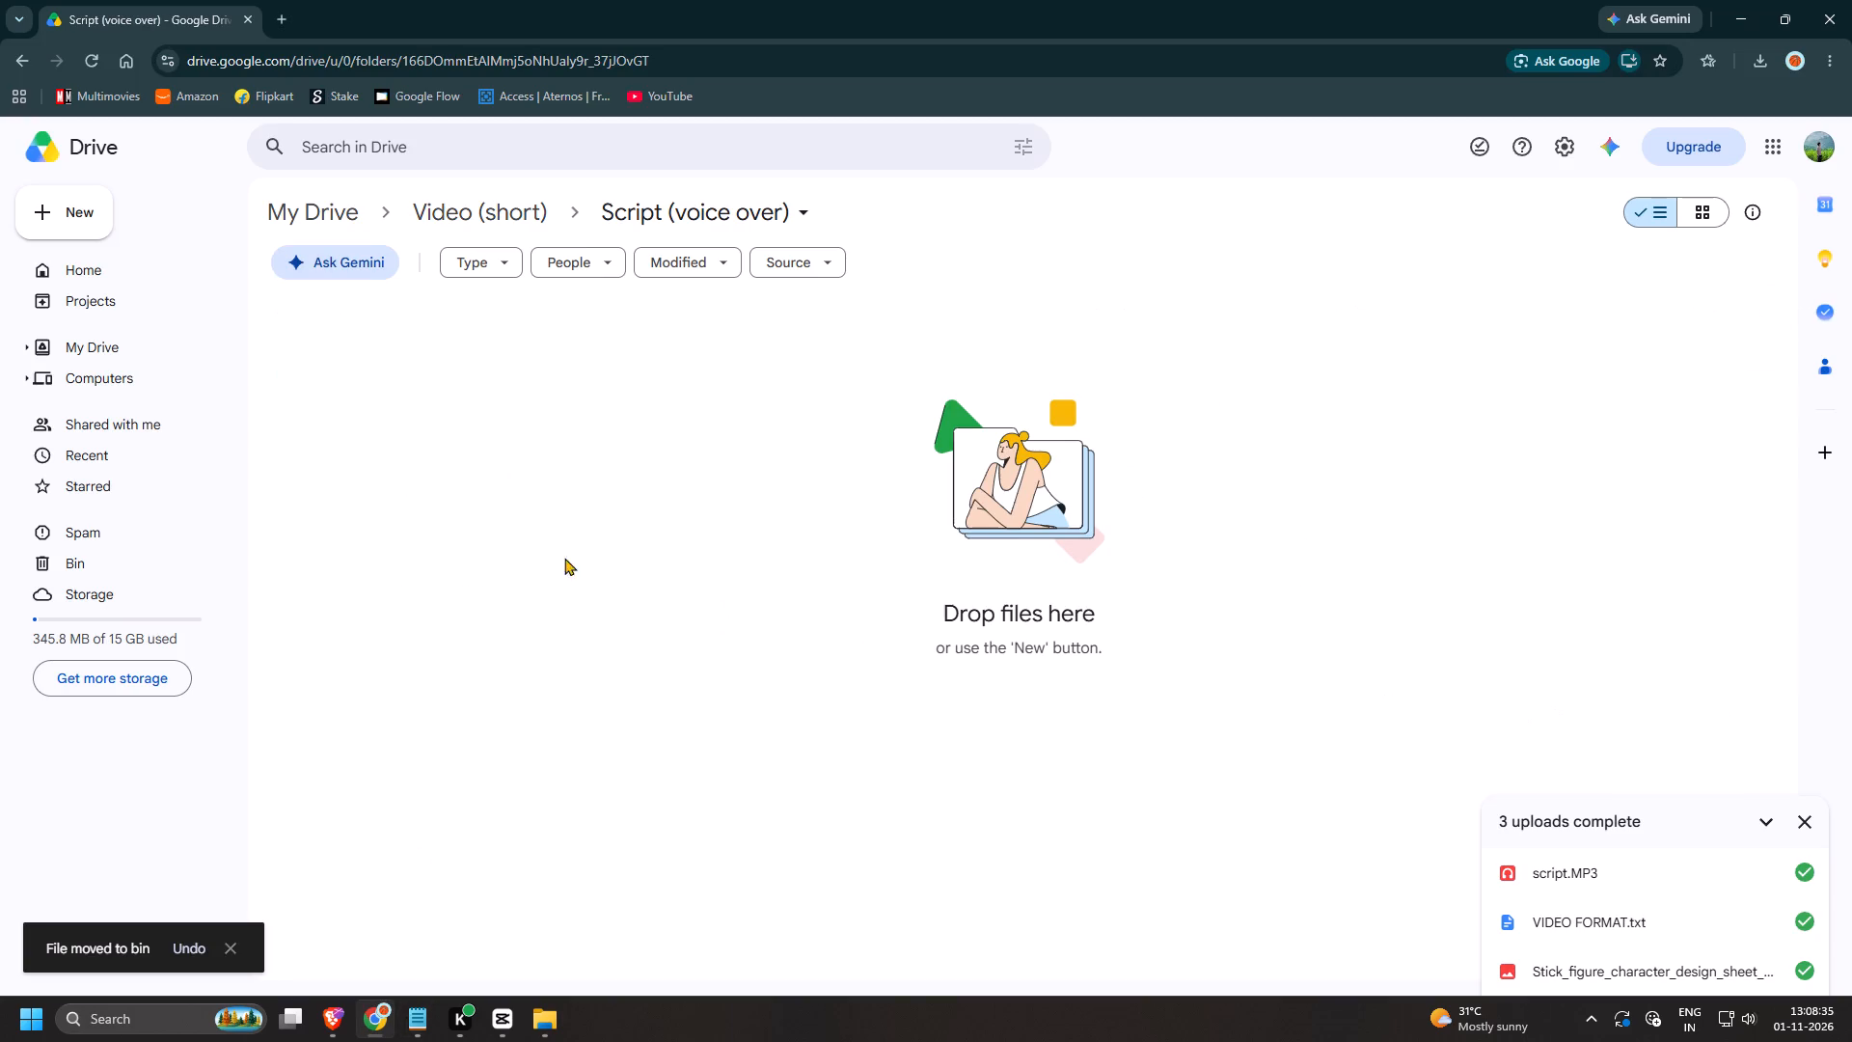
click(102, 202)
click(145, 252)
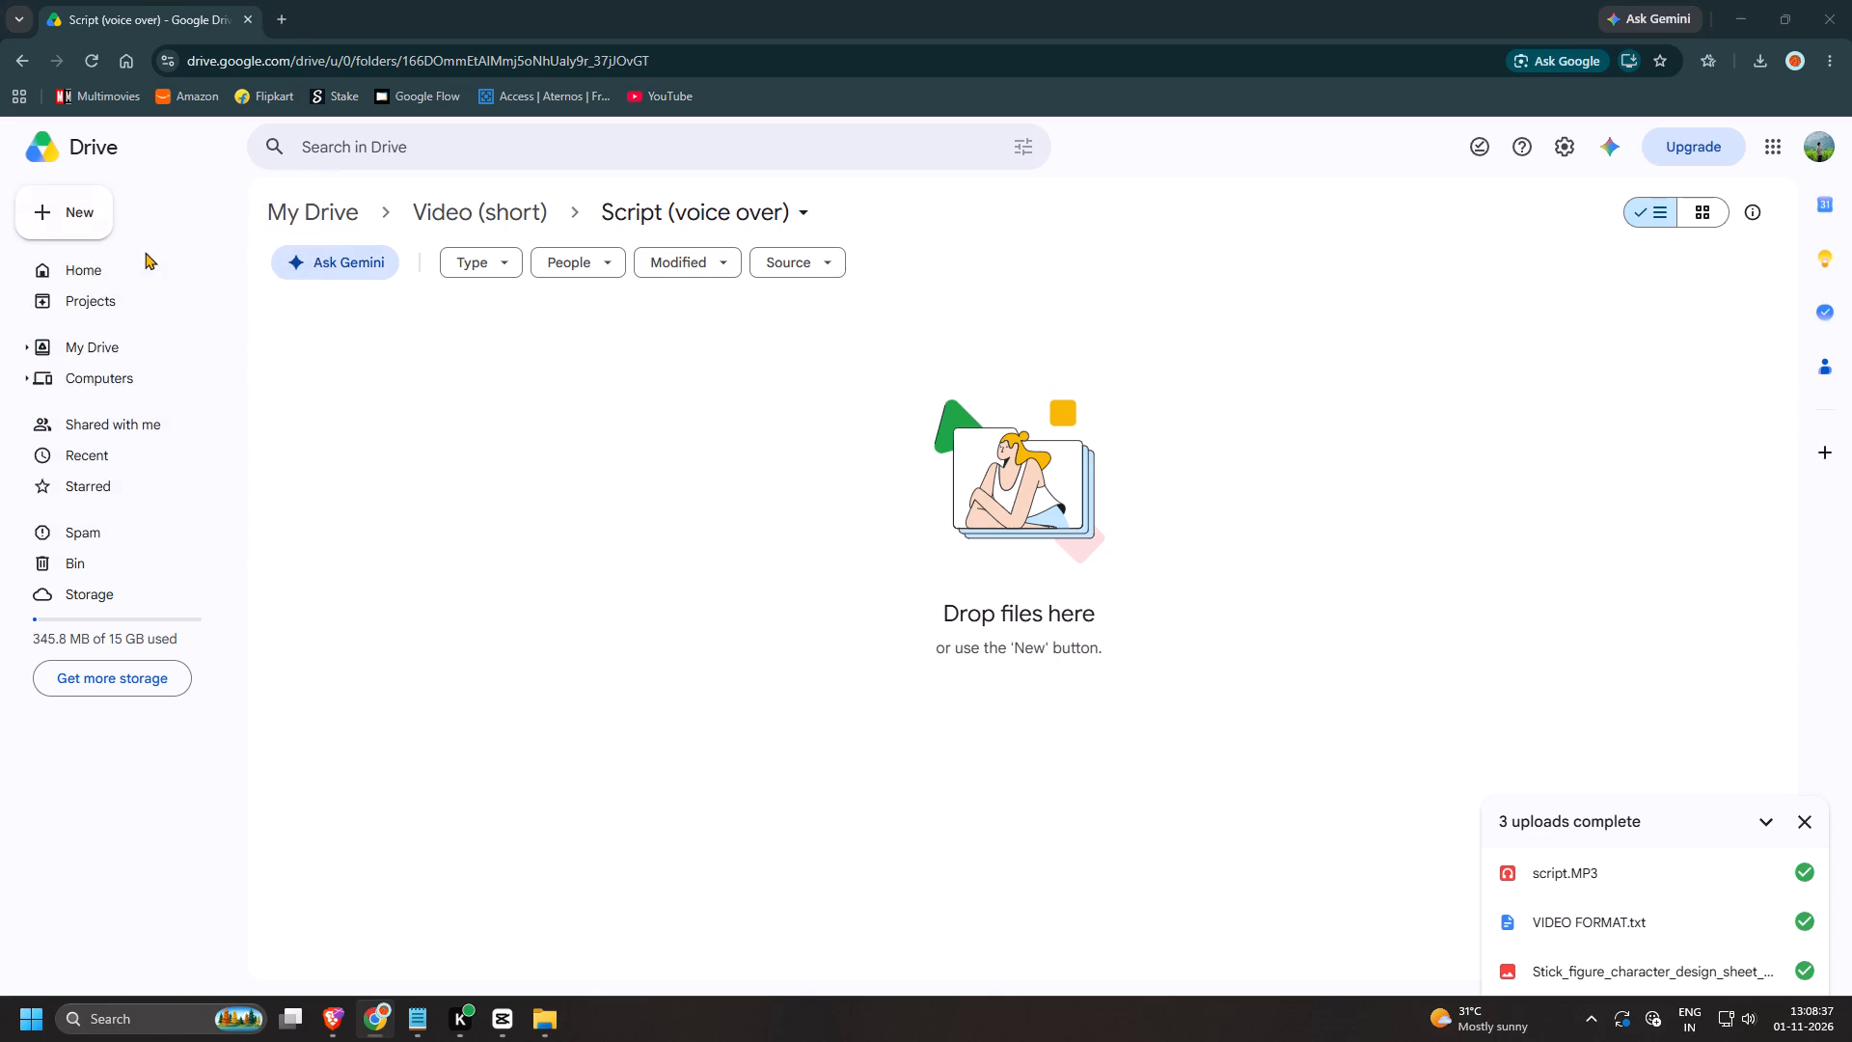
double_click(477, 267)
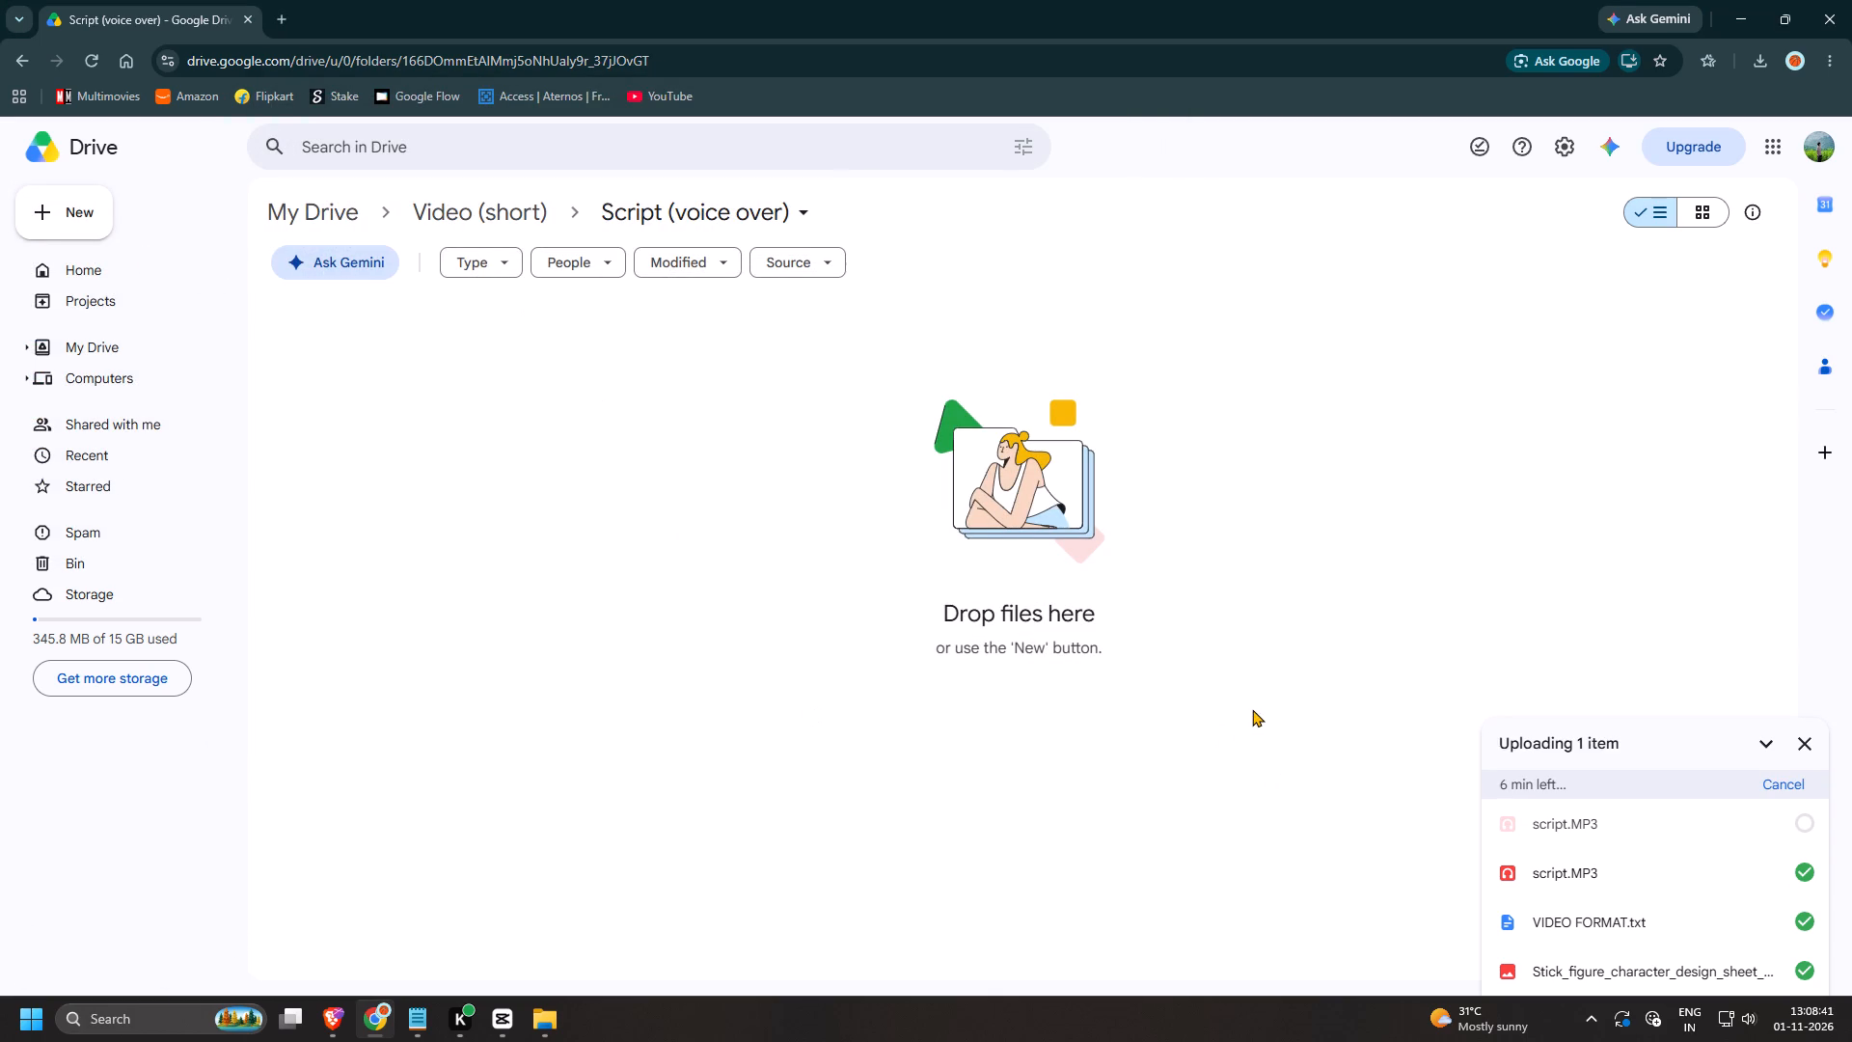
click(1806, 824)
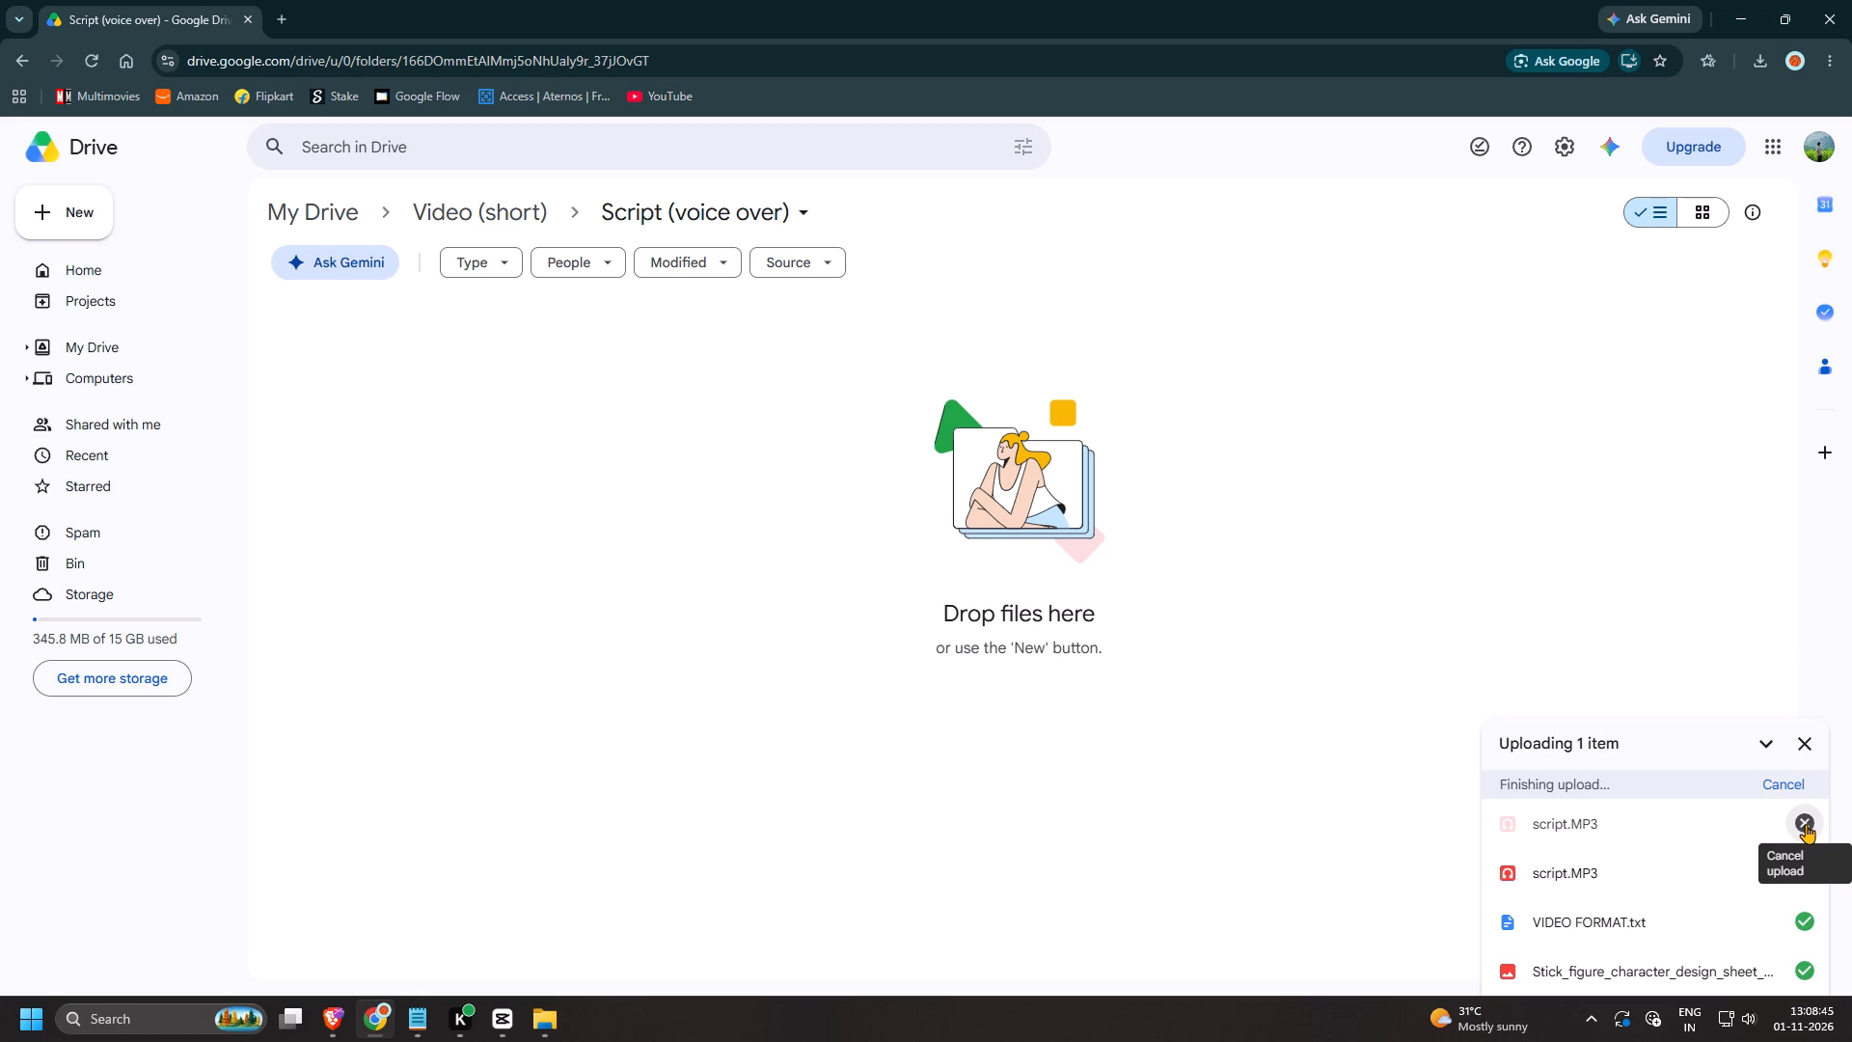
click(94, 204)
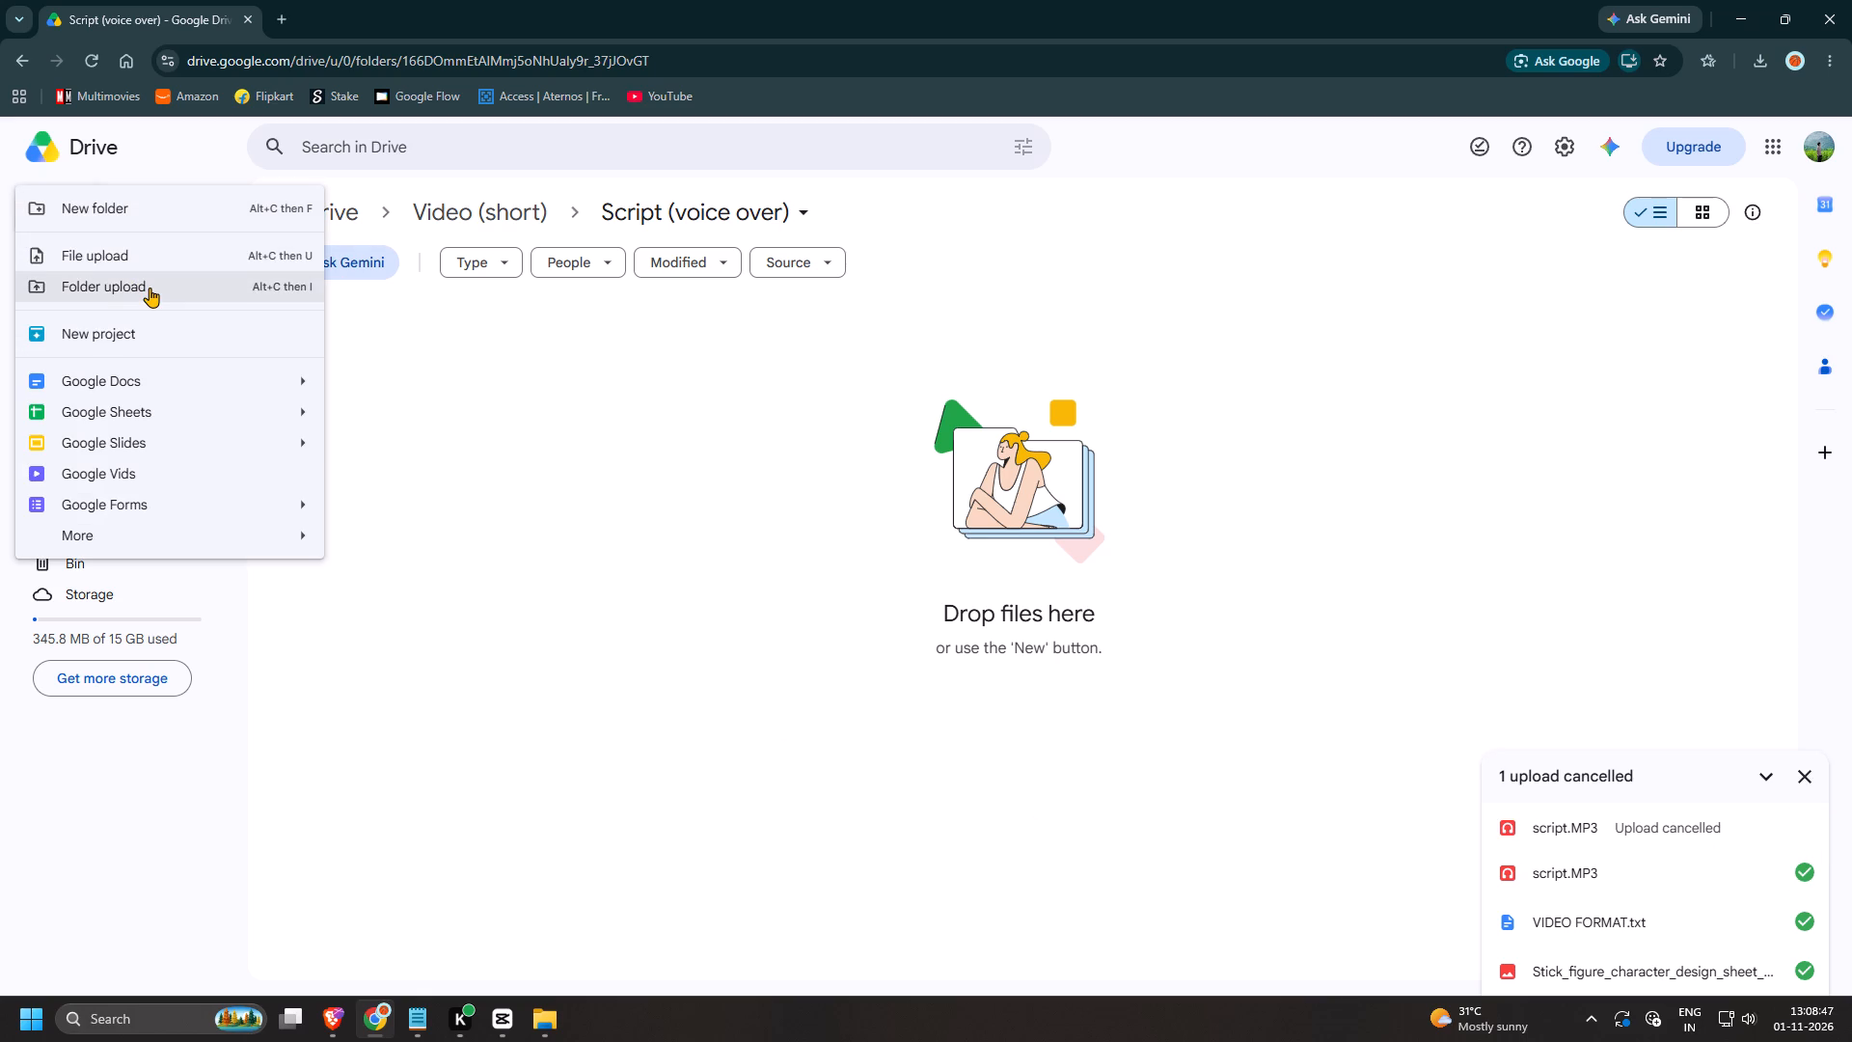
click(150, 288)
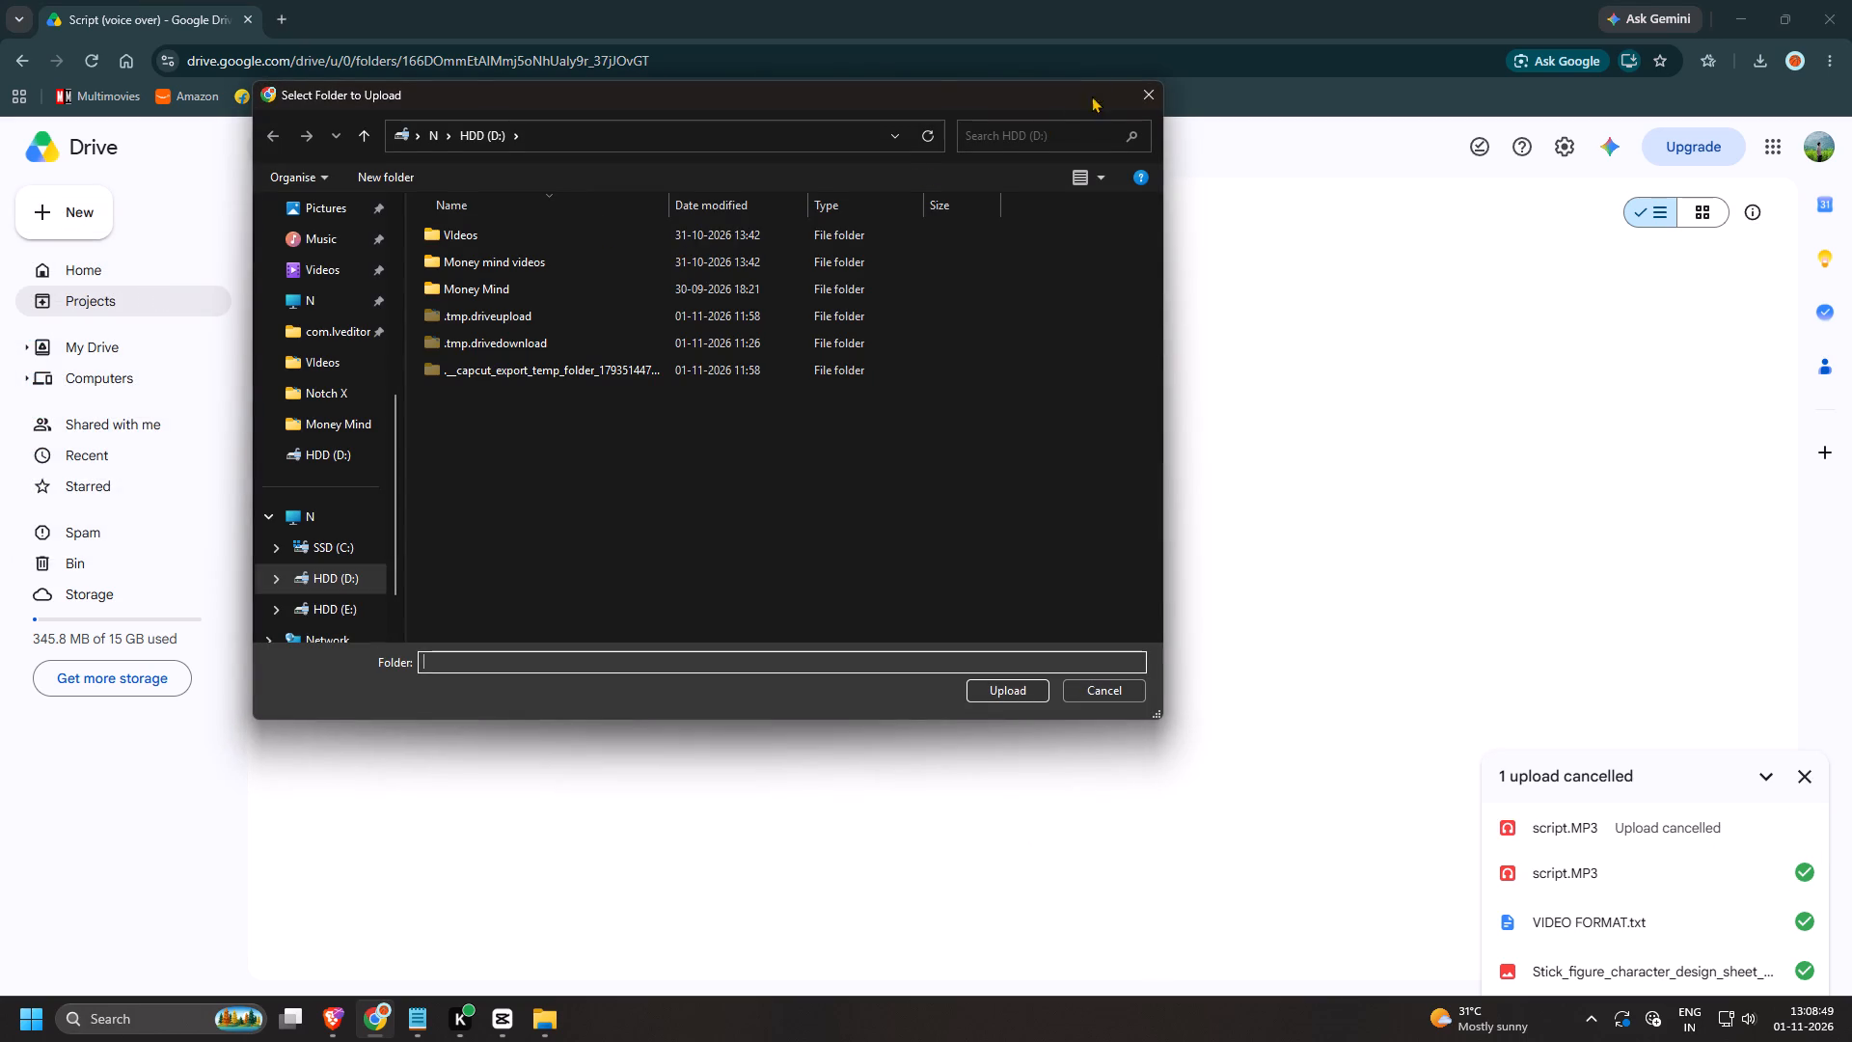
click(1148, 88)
Upload the script text document from the Desktop to the Script (voice over) folder.
click(73, 216)
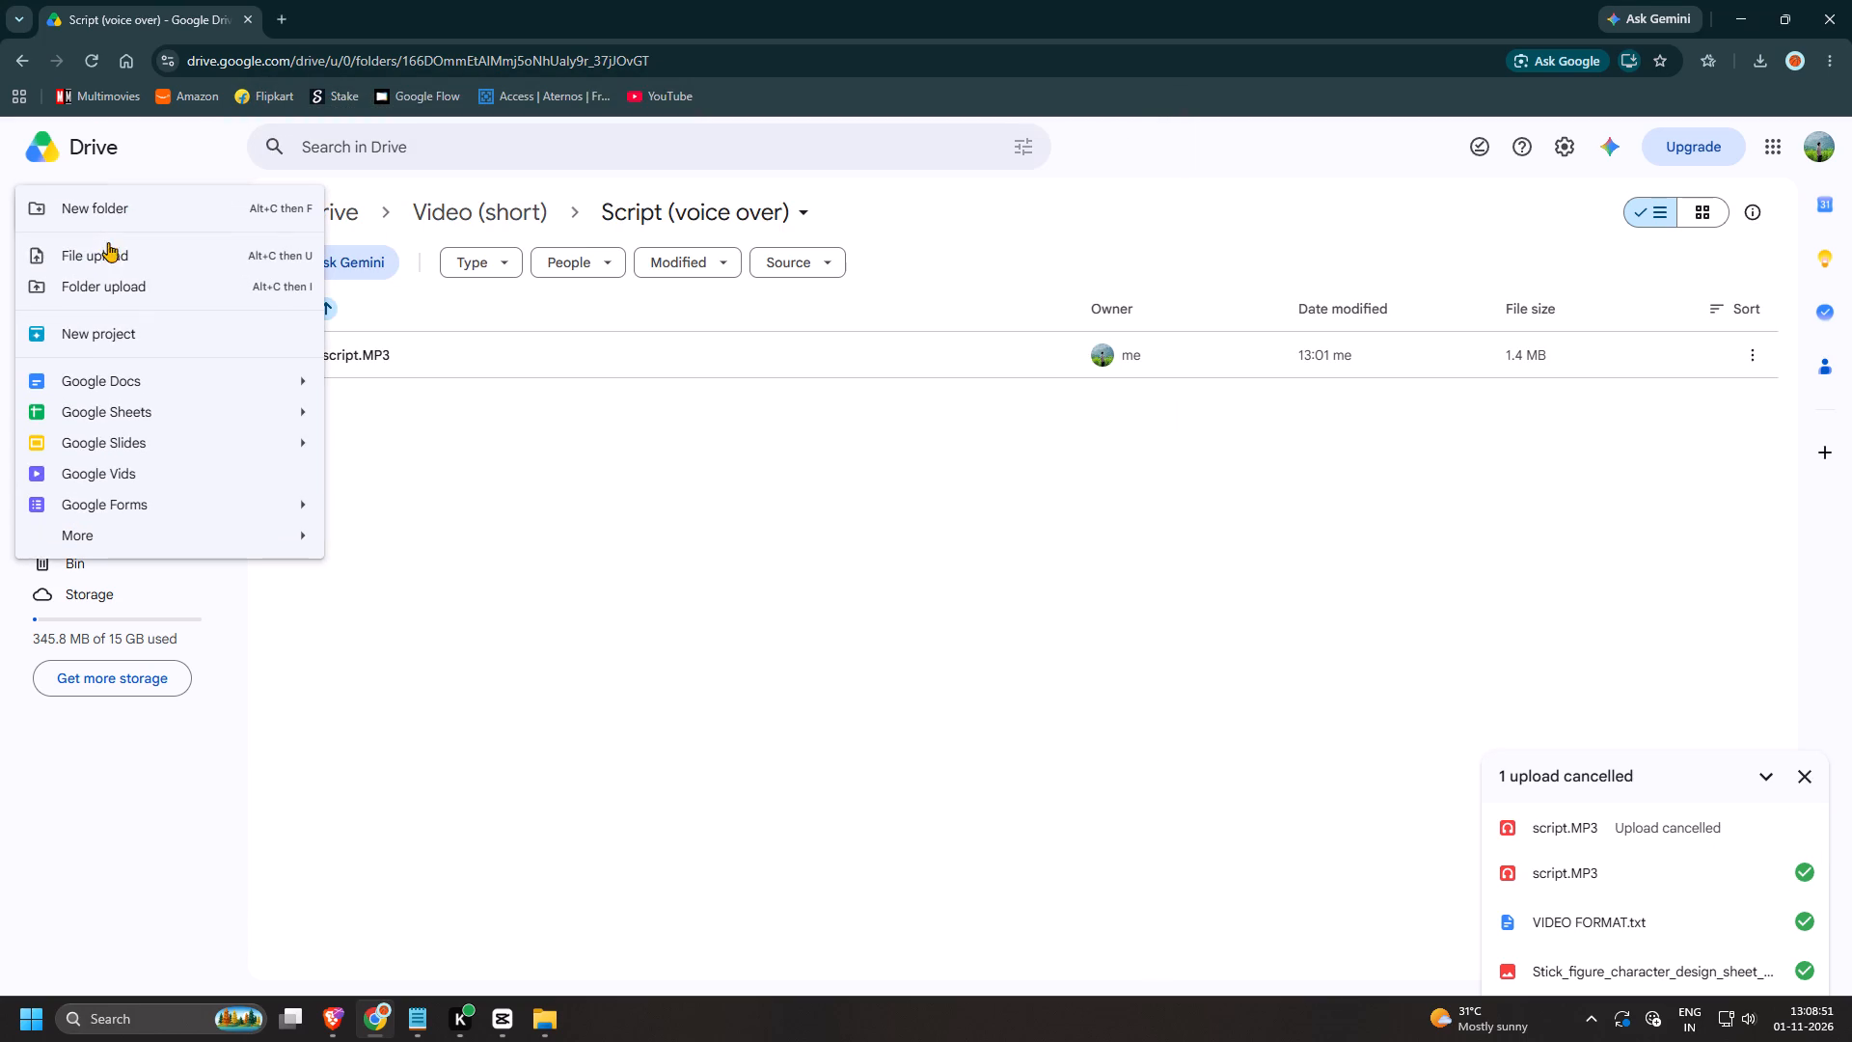
click(136, 260)
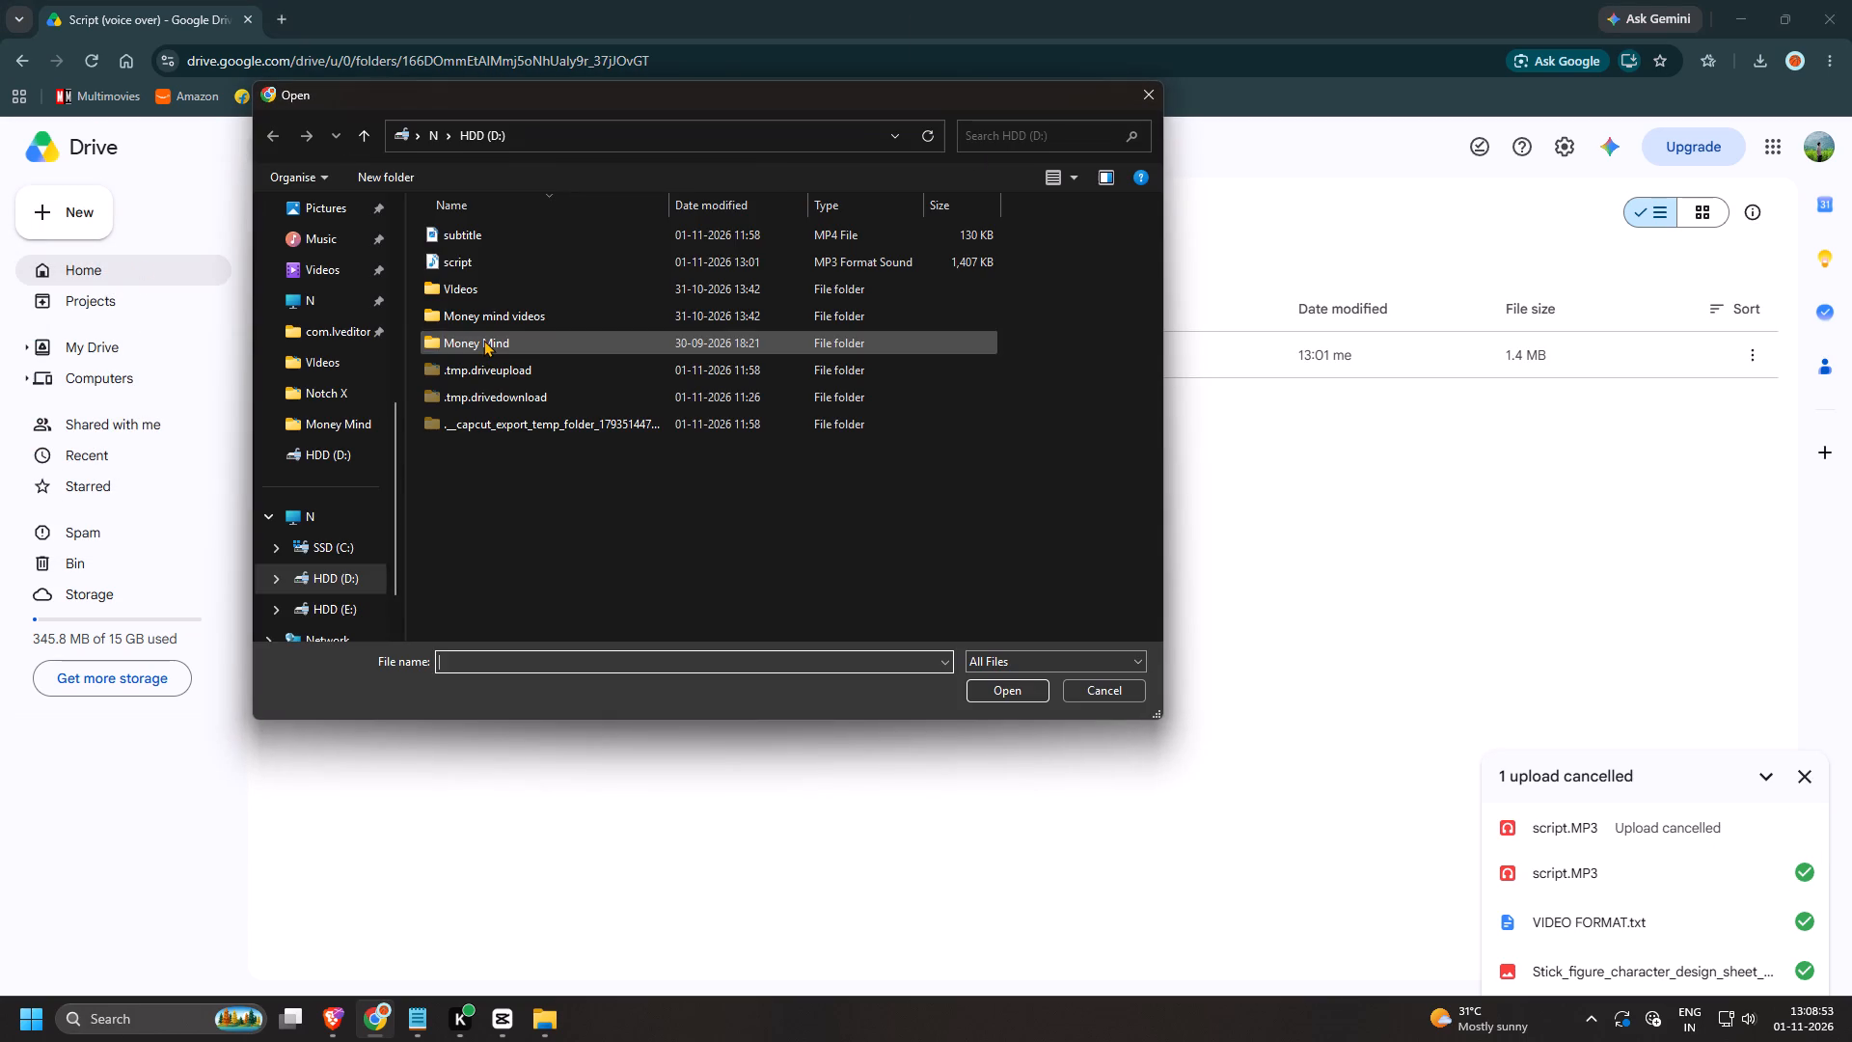
scroll(330, 343, up, 2)
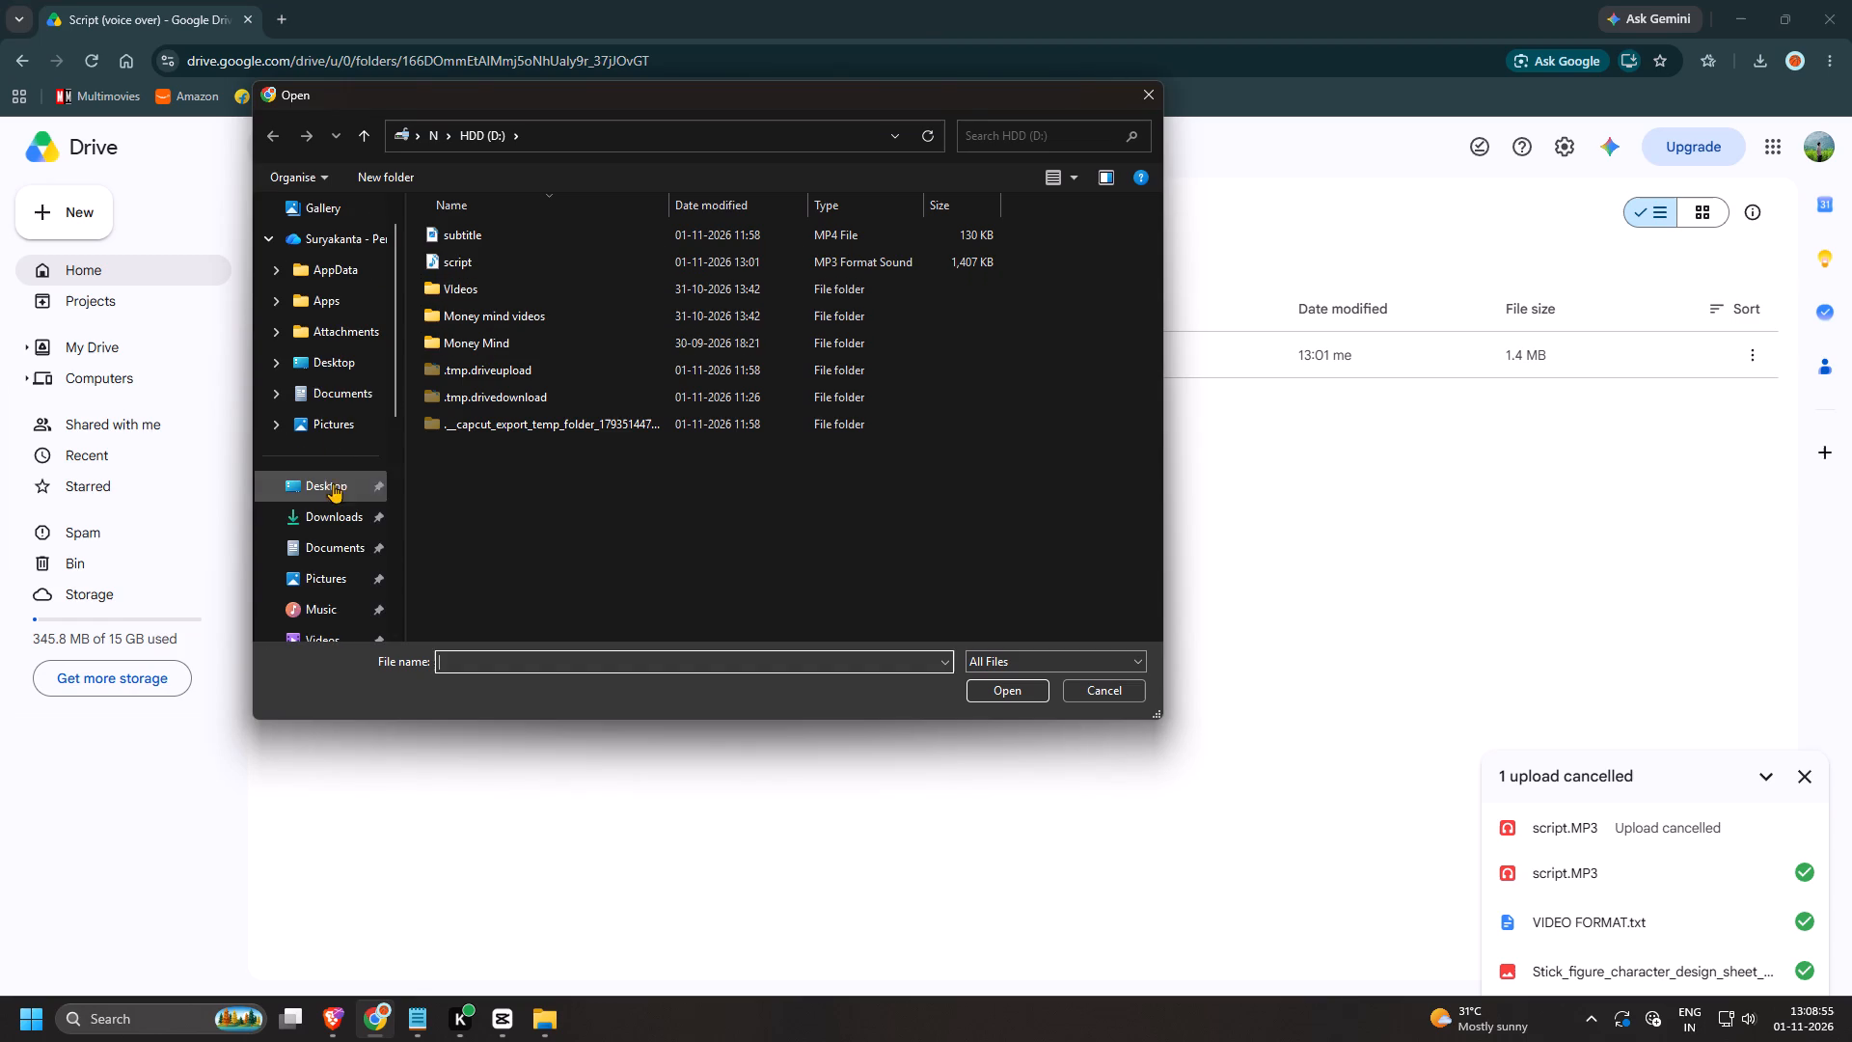
click(341, 360)
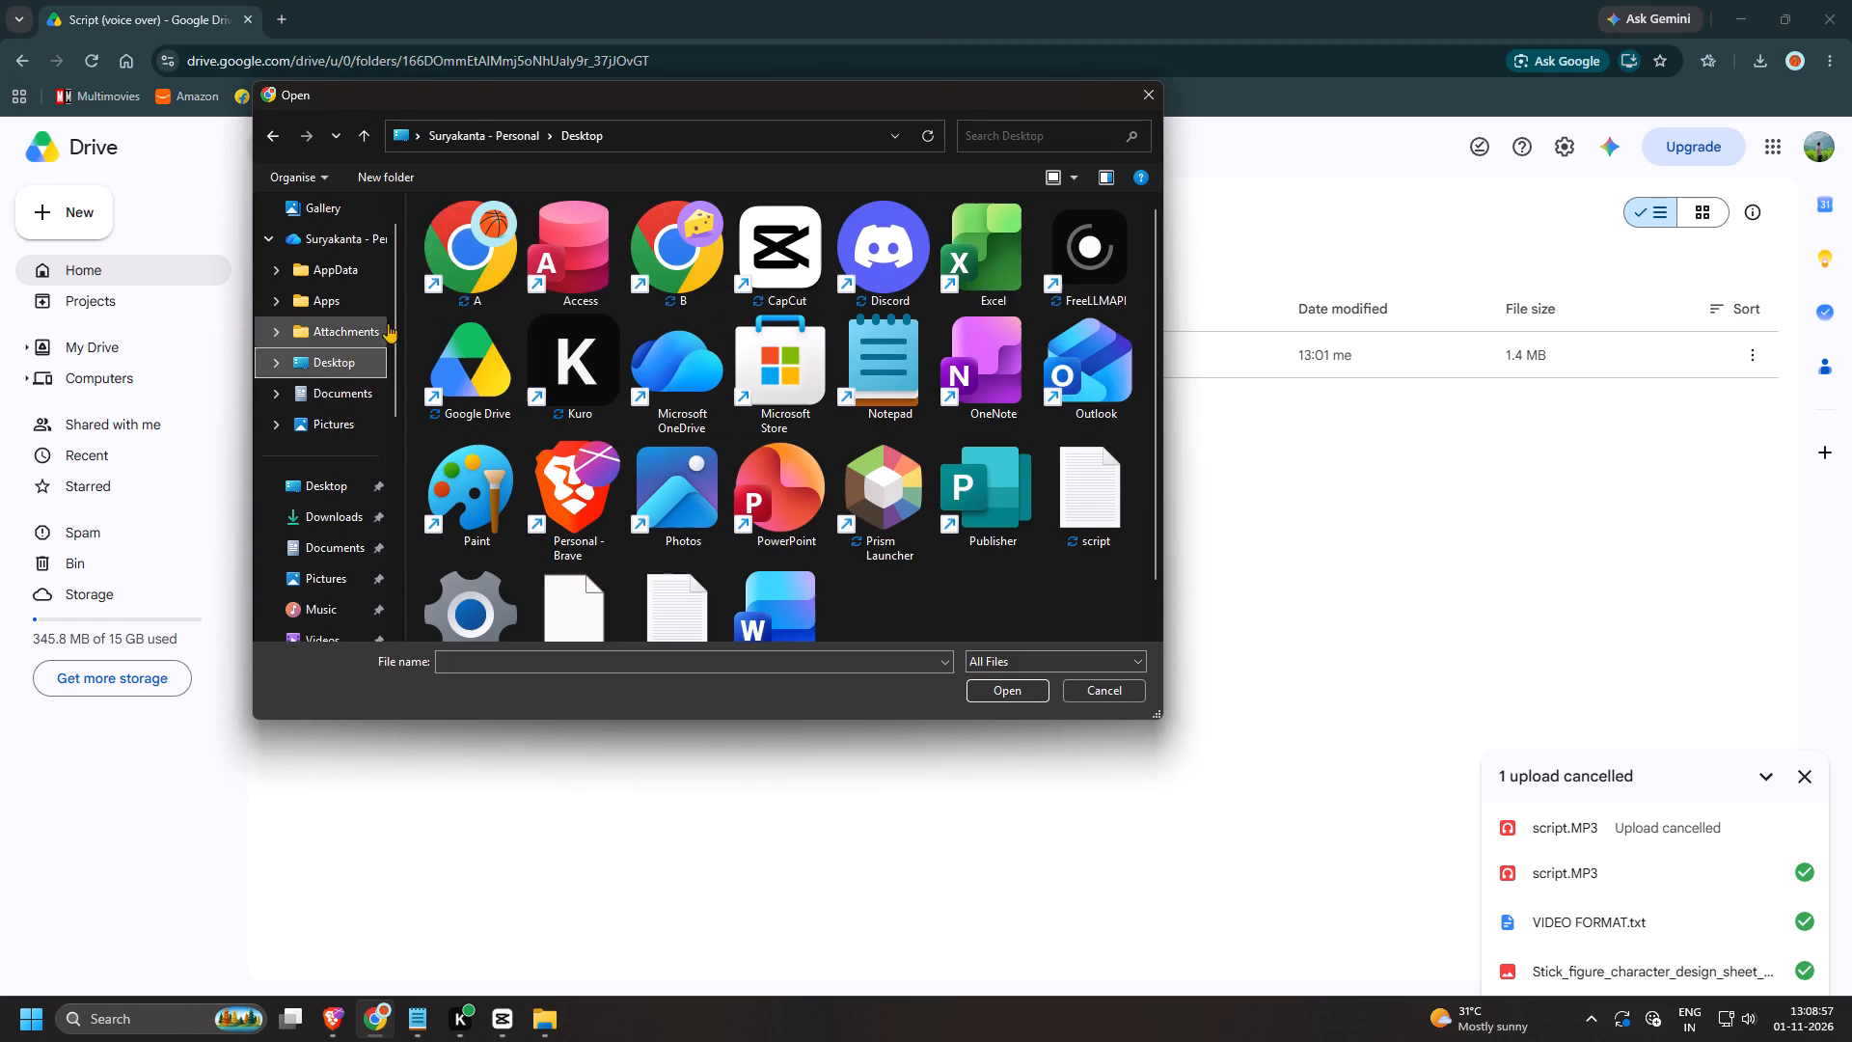
scroll(561, 338, down, 3)
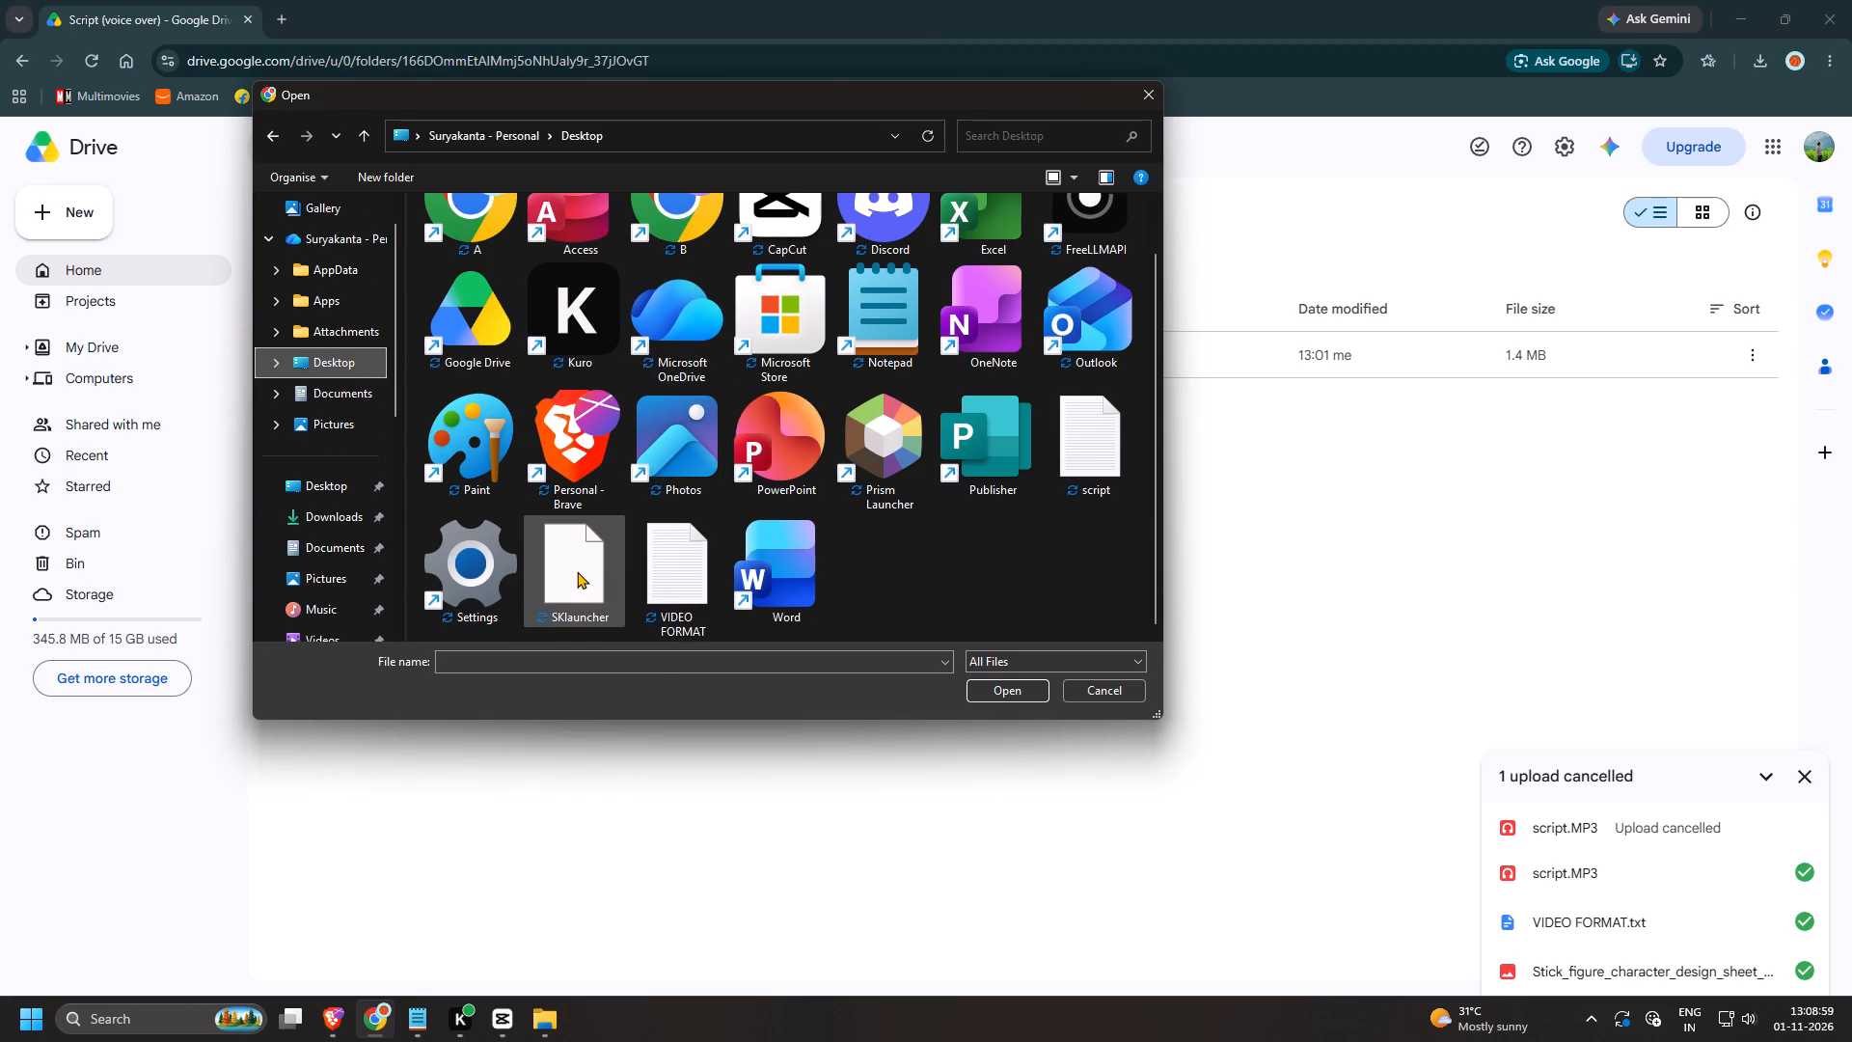
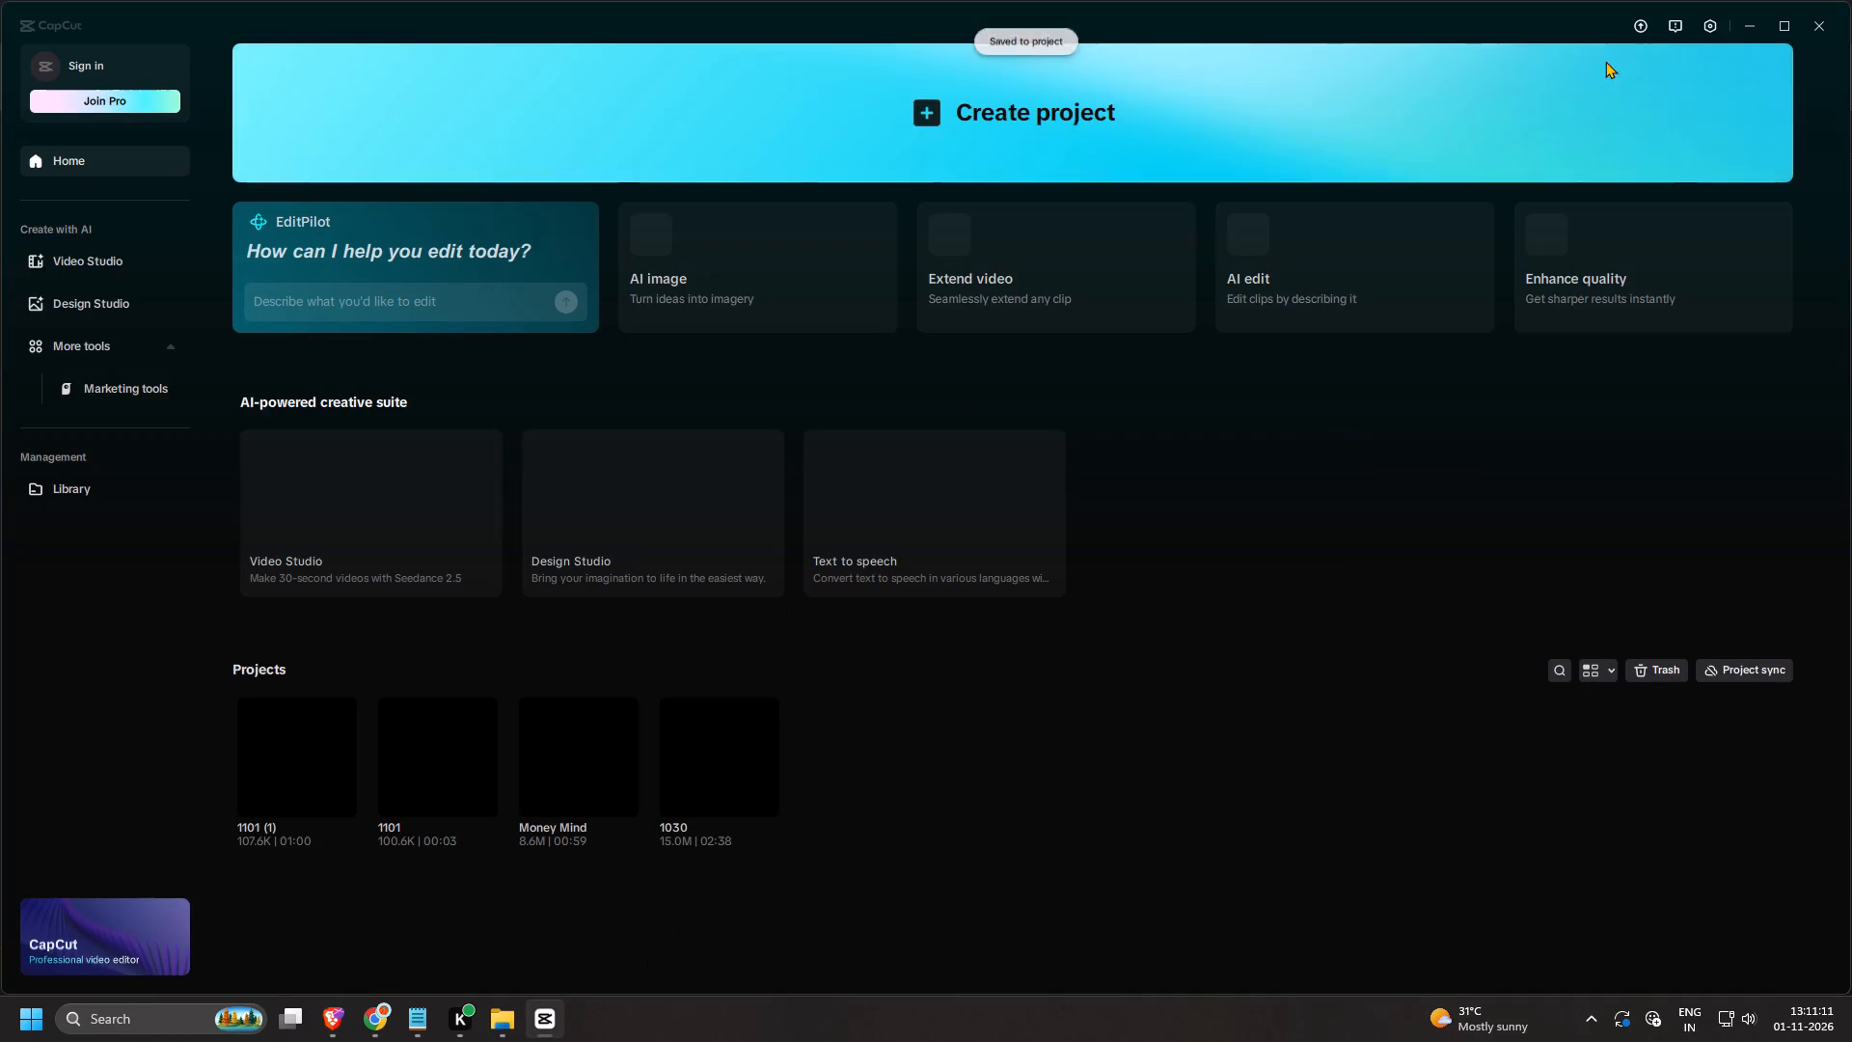
click(1820, 32)
Switch to the File Explorer window showing HDD (D:) and close it.
click(512, 1028)
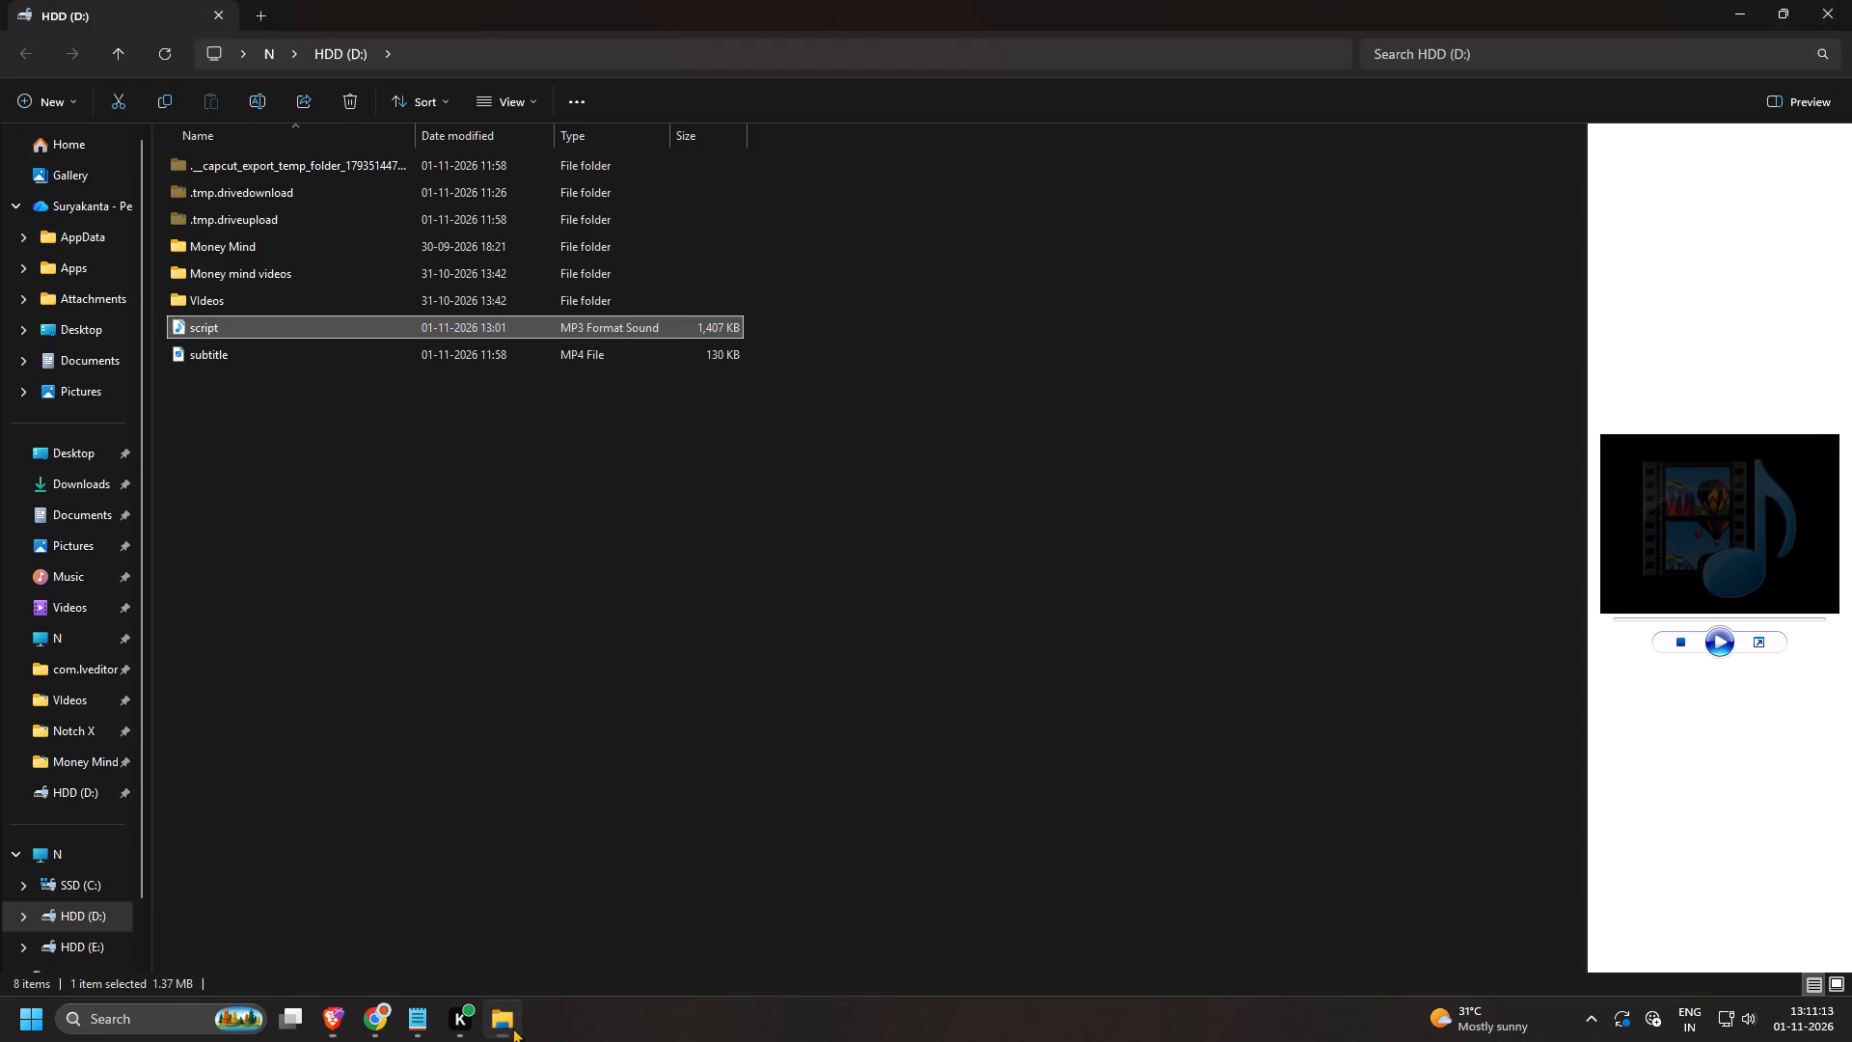
click(1825, 10)
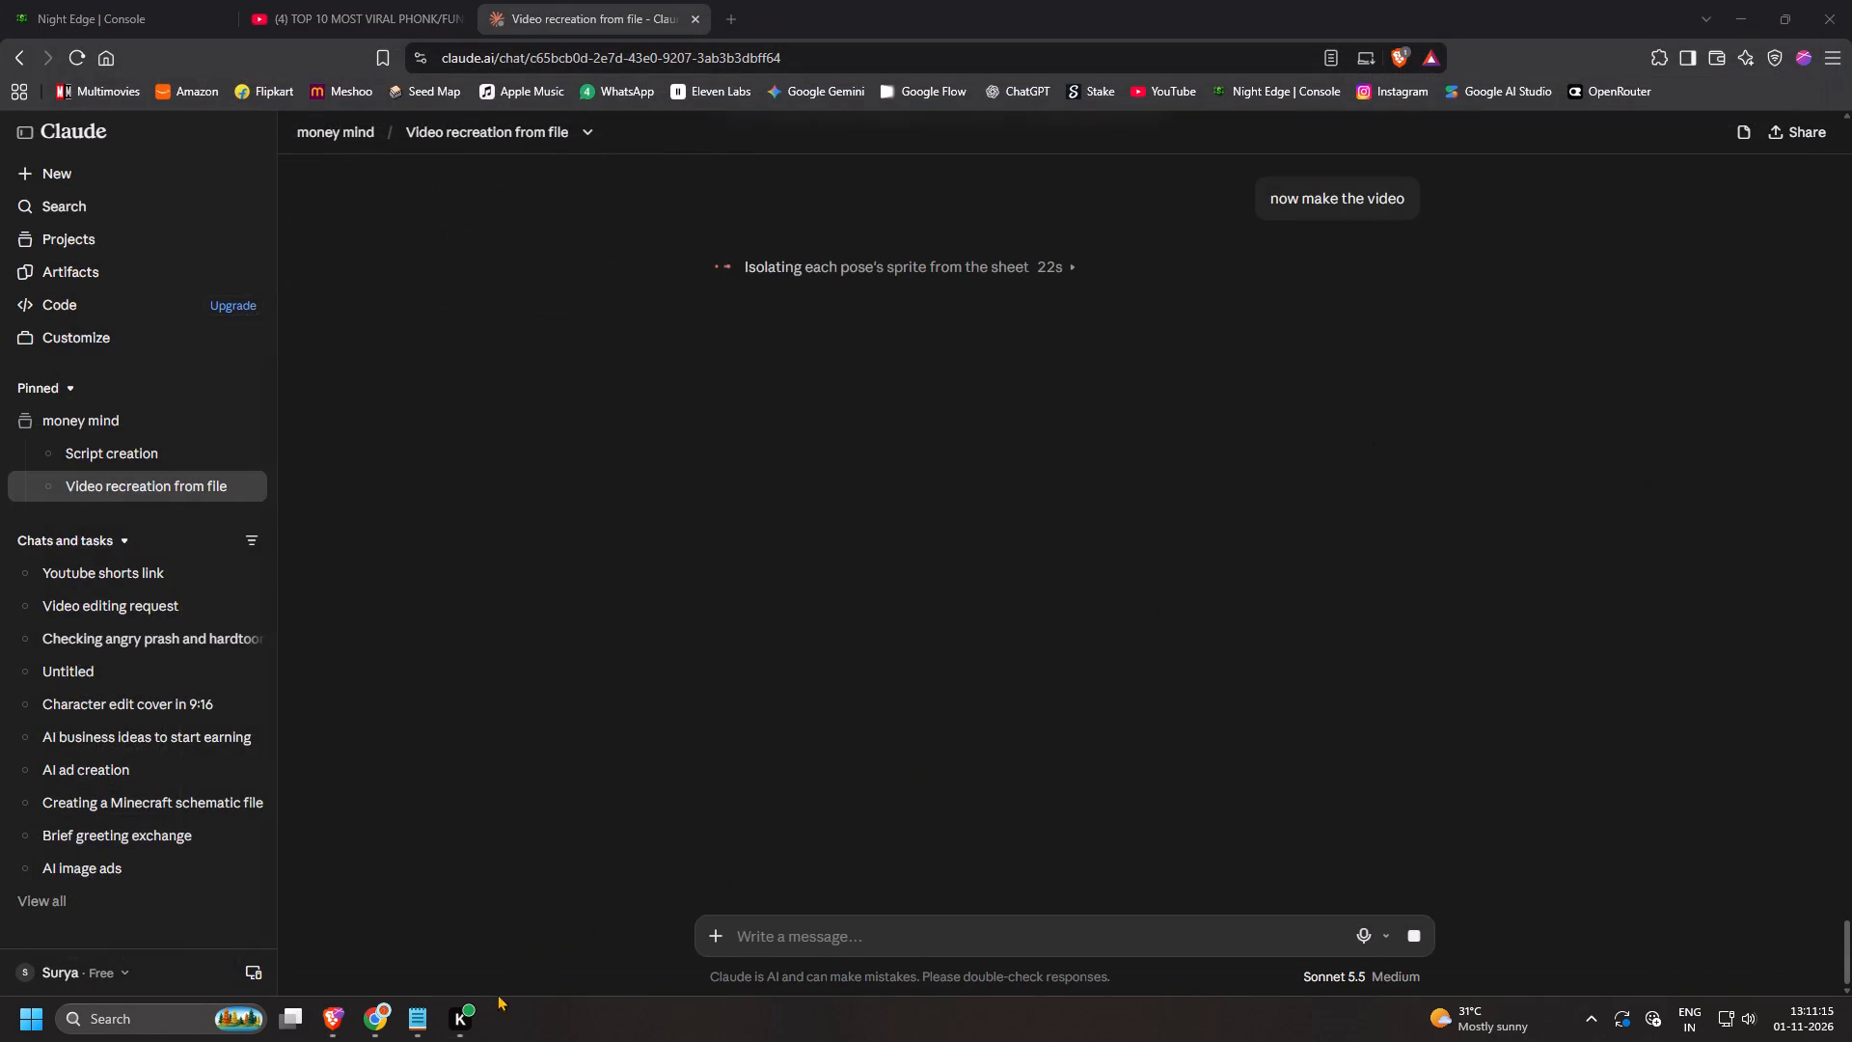